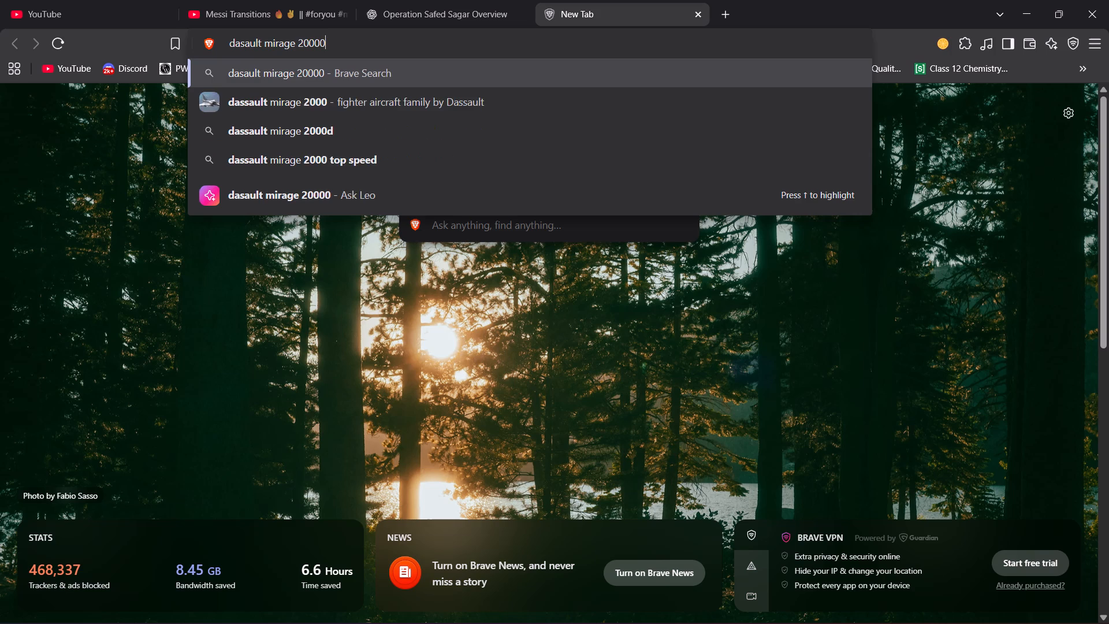
key("BackSpace")
key("Return")
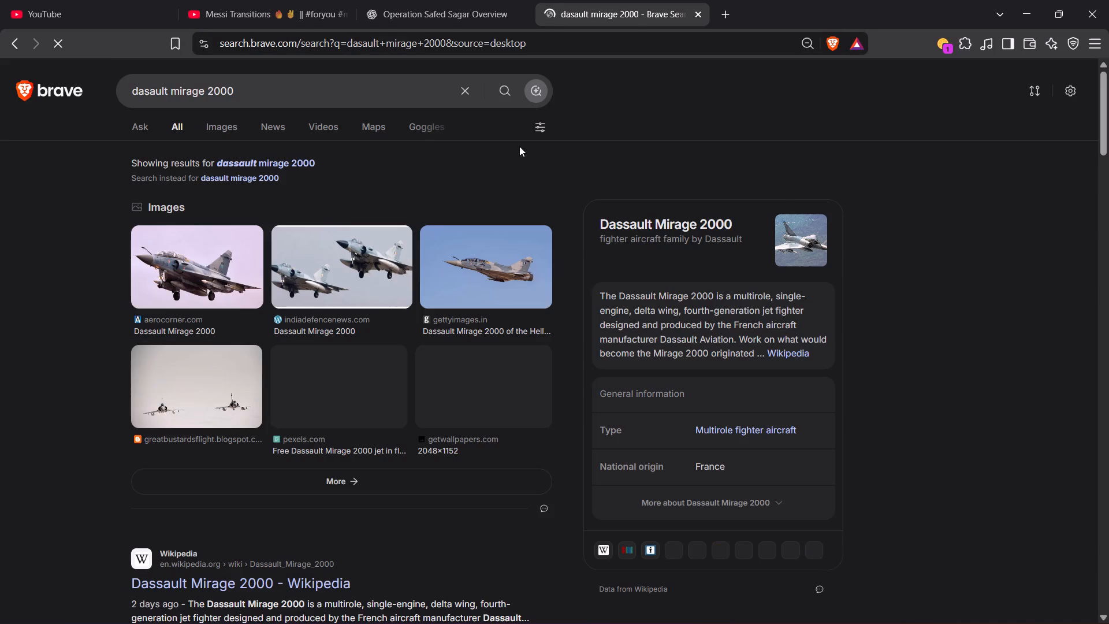
left_click(295, 162)
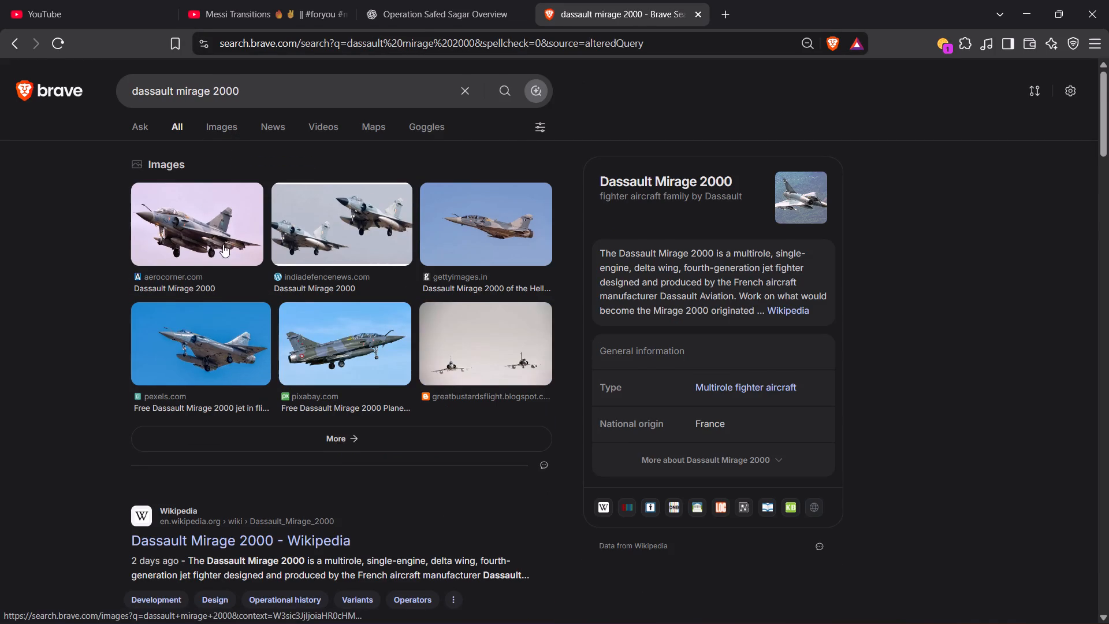
Open the Getty Images search result for Dassault Mirage 2000 stock photos.
scroll(299, 325, "down", 2)
scroll(308, 404, "down", 2)
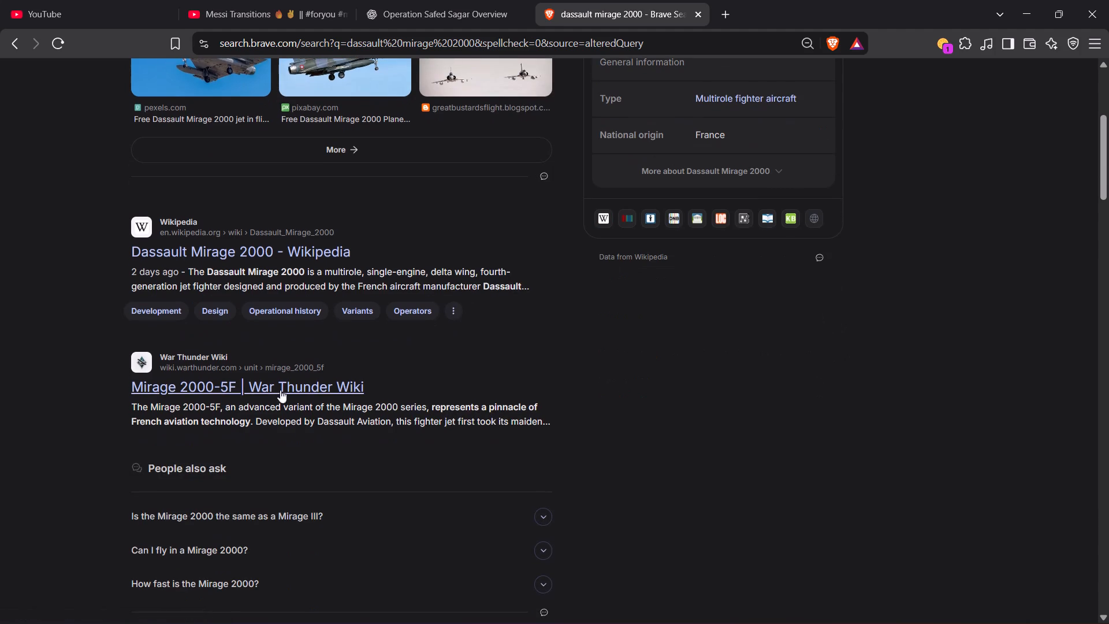
scroll(333, 407, "down", 12)
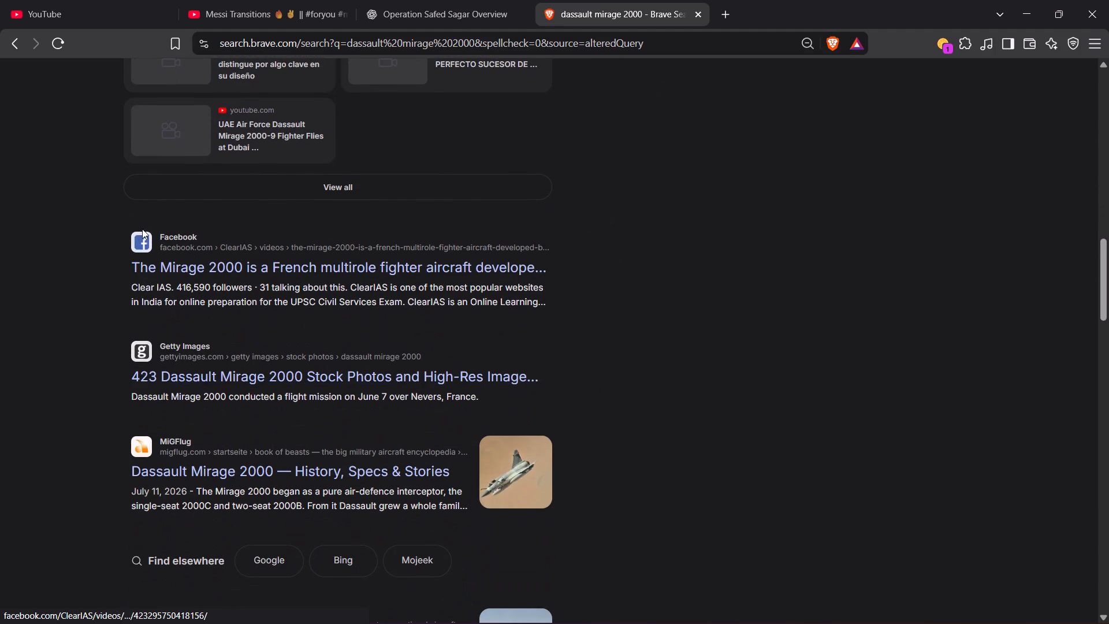
left_click(250, 378)
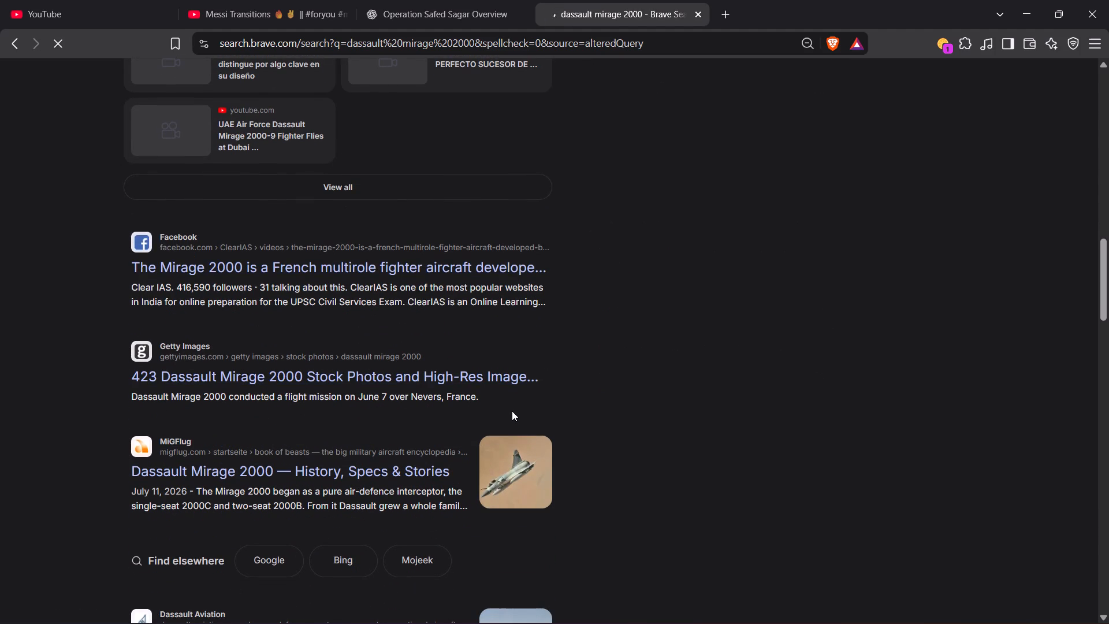
scroll(505, 405, "up", 5)
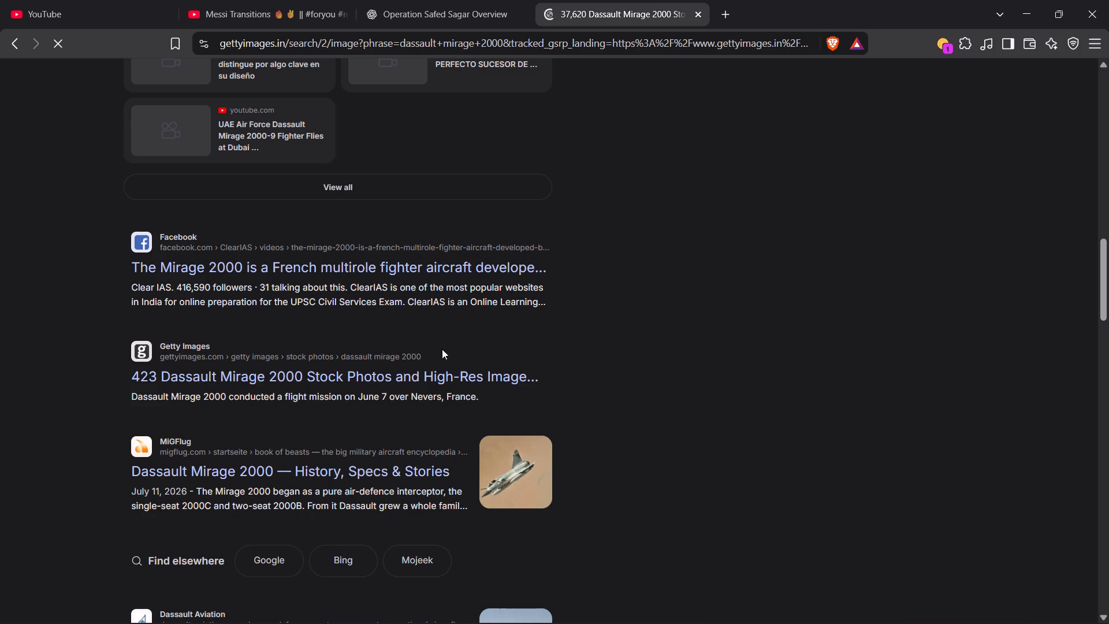
scroll(442, 349, "up", 5)
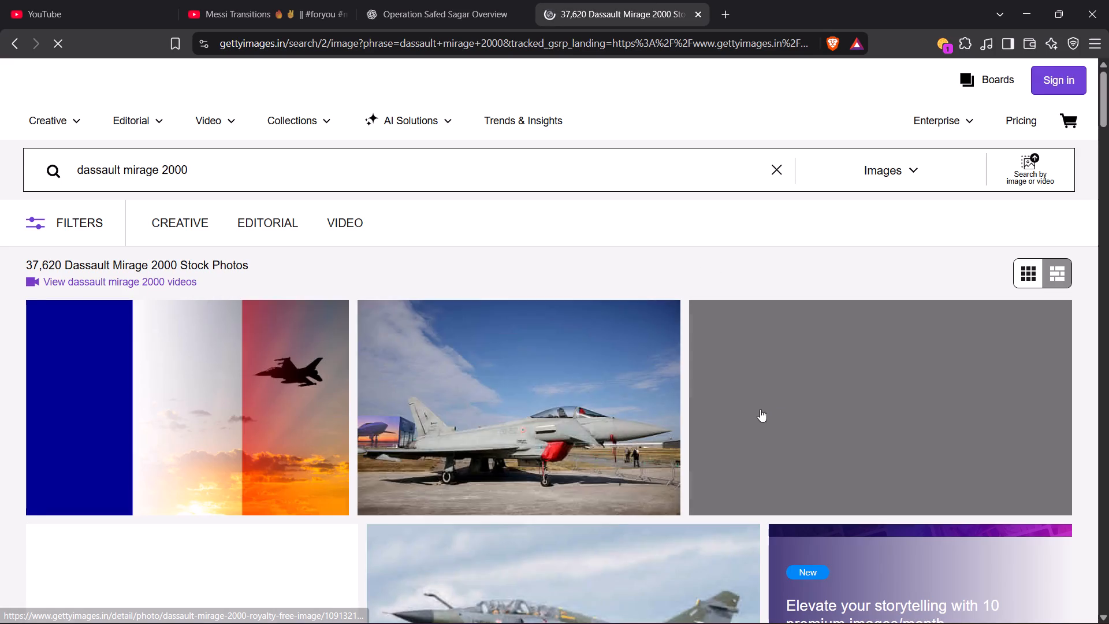
Browse the Getty Images results and open the stock photo of the Mirage 2000 flying above the clouds.
scroll(741, 426, "down", 3)
scroll(741, 424, "up", 1)
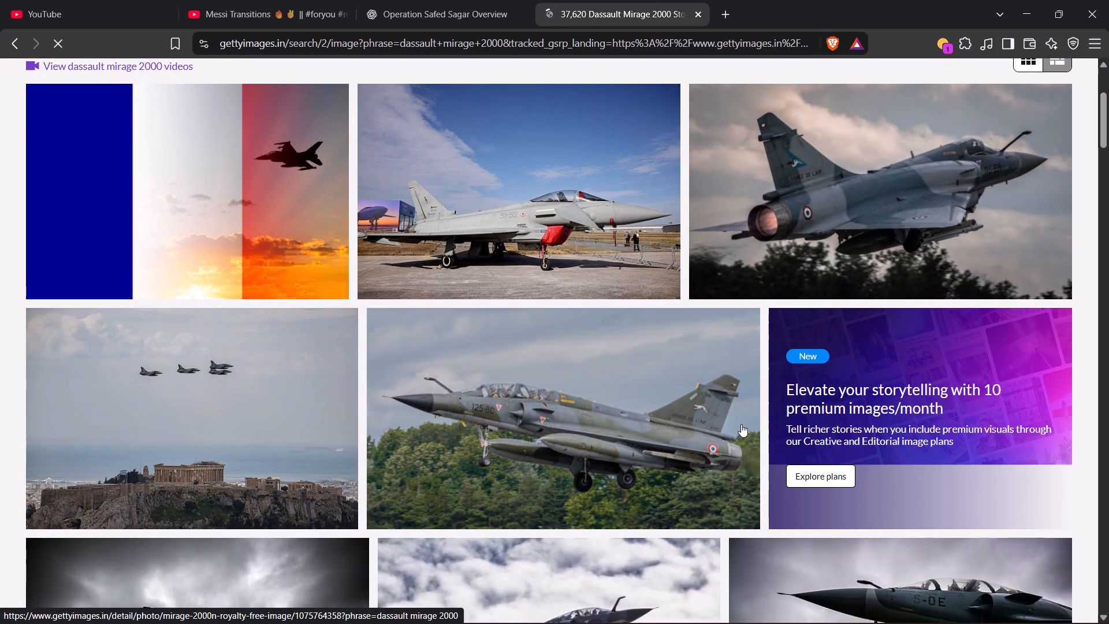
scroll(741, 424, "down", 4)
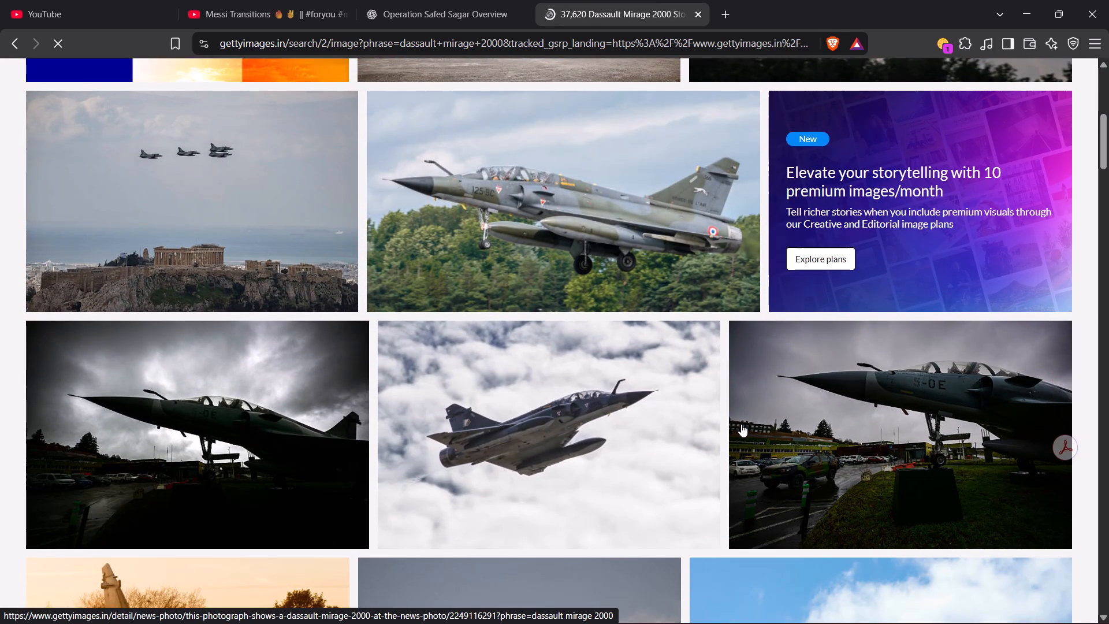
left_click(564, 492)
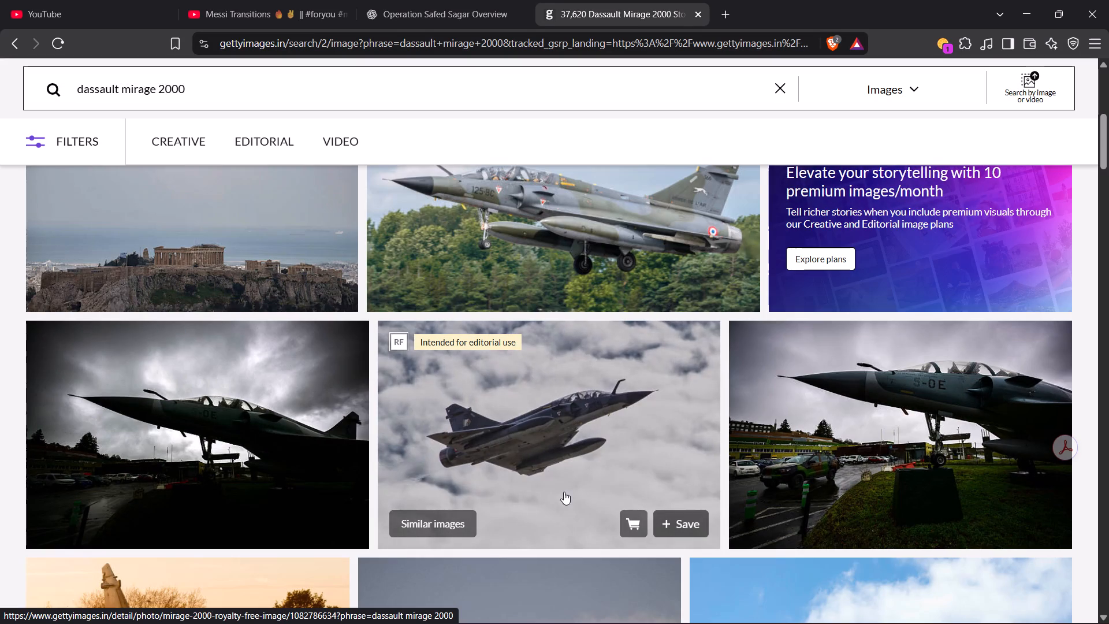
left_click(564, 465)
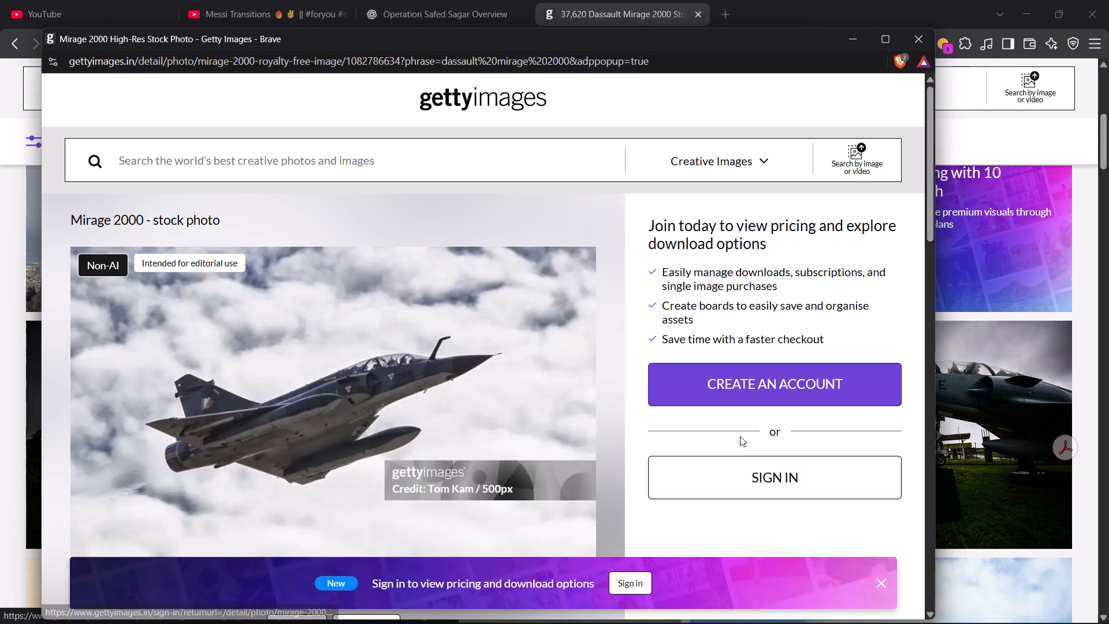
Return to the web search results and search for "dassault mirage 2000 iaf".
left_click(977, 84)
left_click_drag(719, 150, 726, 142)
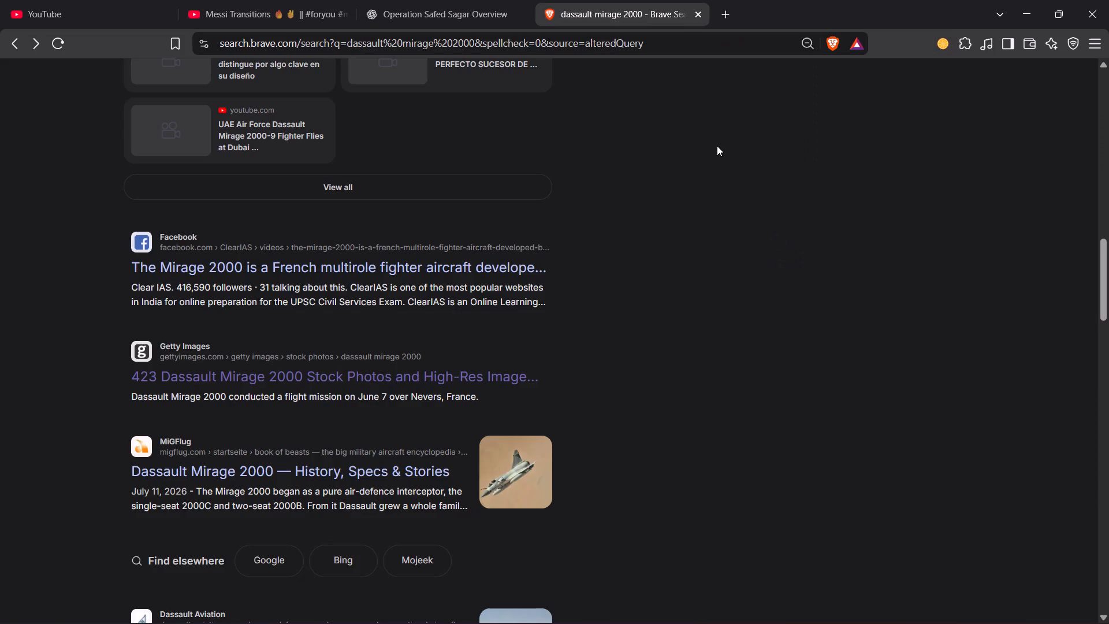
scroll(455, 324, "up", 15)
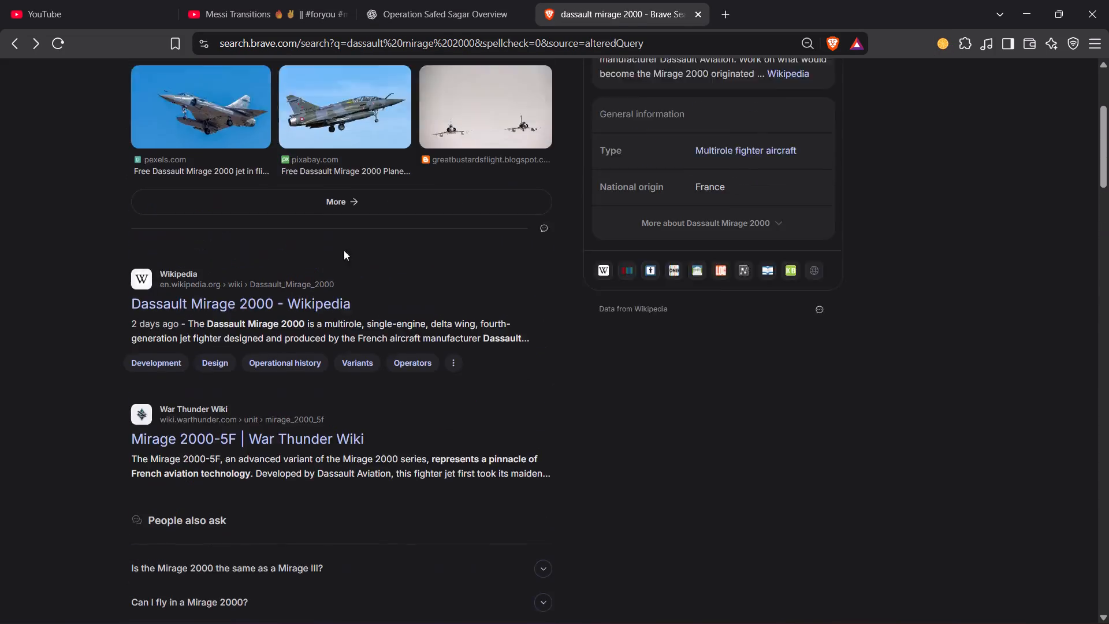
scroll(344, 250, "up", 9)
left_click(269, 84)
key("space")
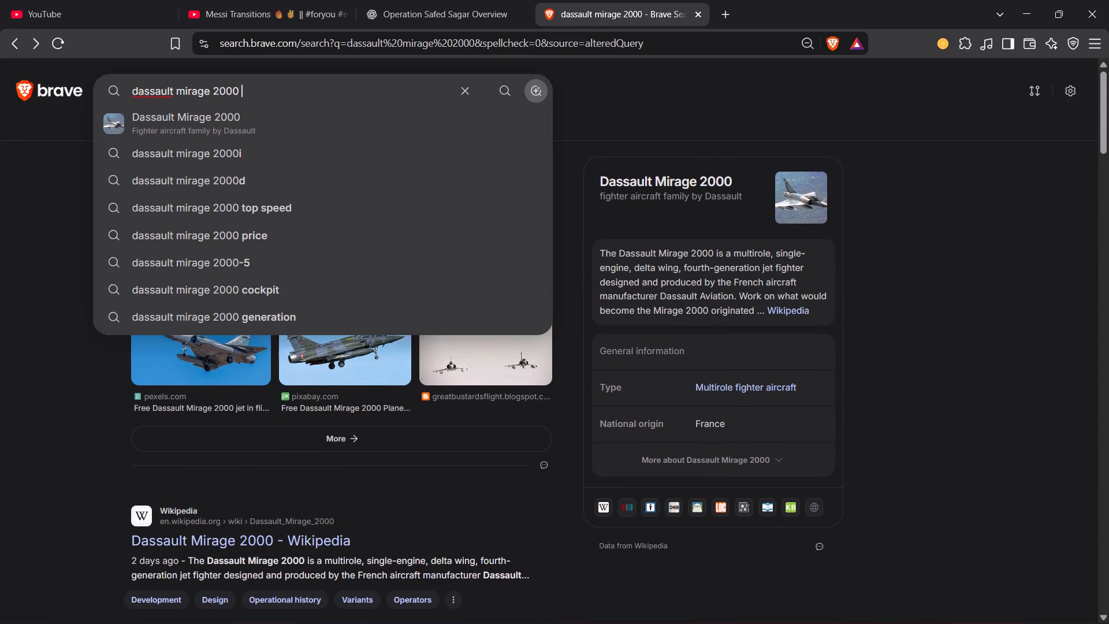
type("iaf")
key("Return")
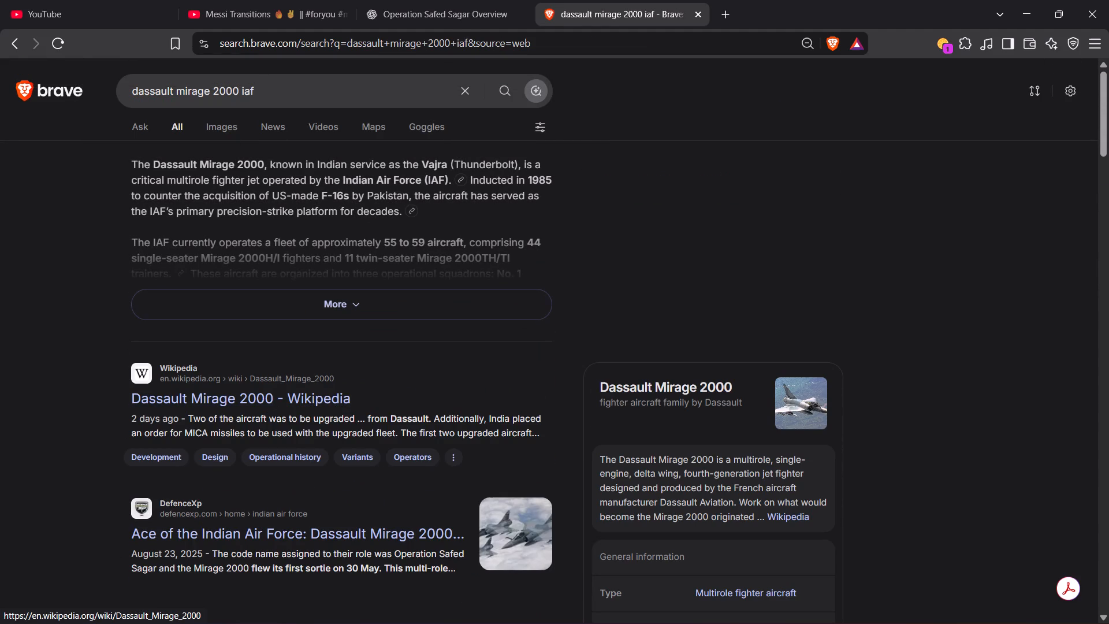
Show the image results and open the globalmilitary.net source page of the "Dassault Mirage 2000 combat aircraft in flight" picture.
left_click(224, 124)
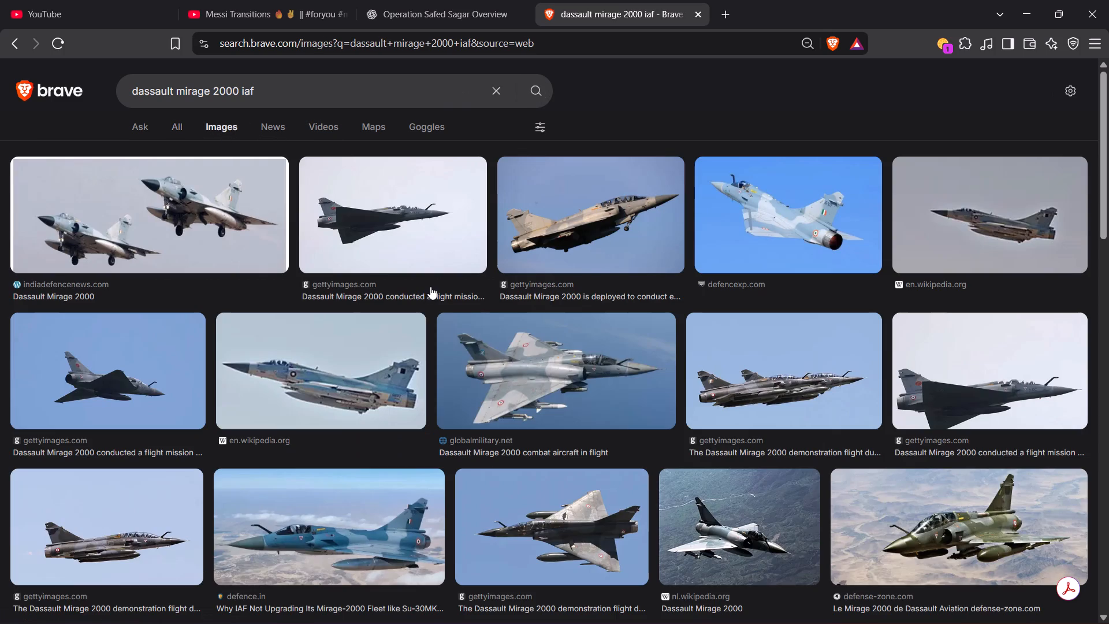
left_click(581, 385)
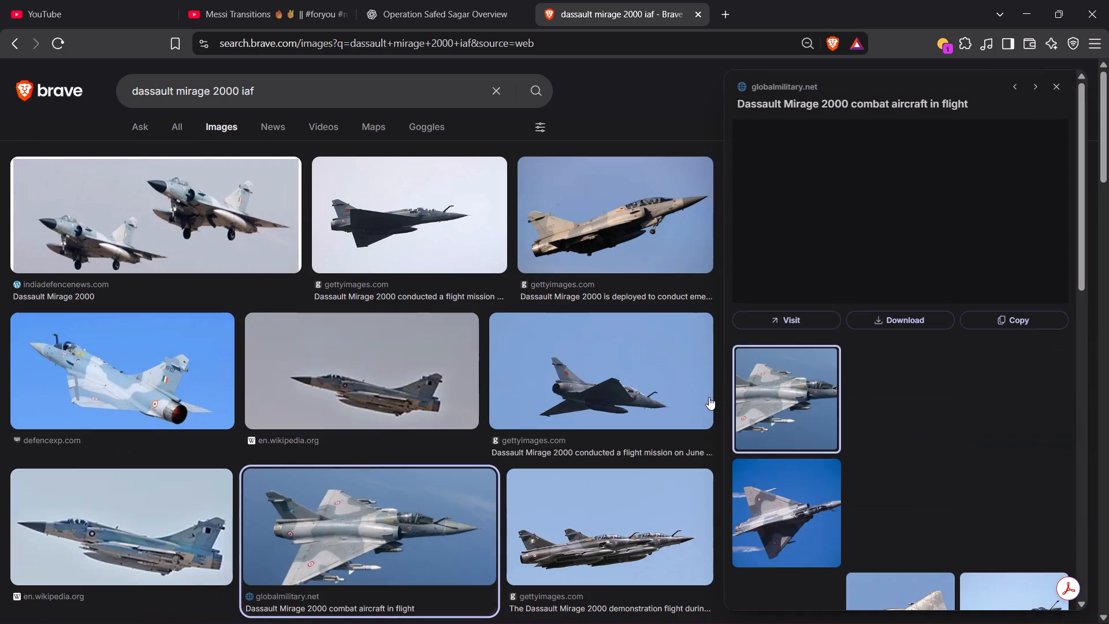
left_click(875, 245)
Start saving the large in-flight Mirage 2000 photo from the page as an image file.
right_click(875, 244)
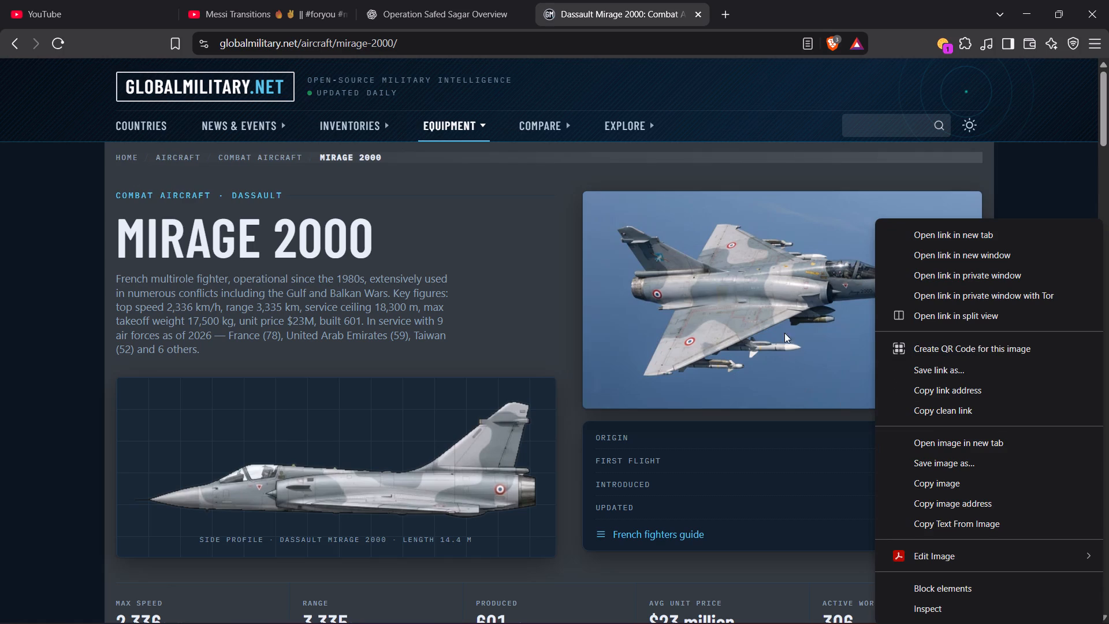
left_click(757, 320)
right_click(790, 311)
left_click(887, 350)
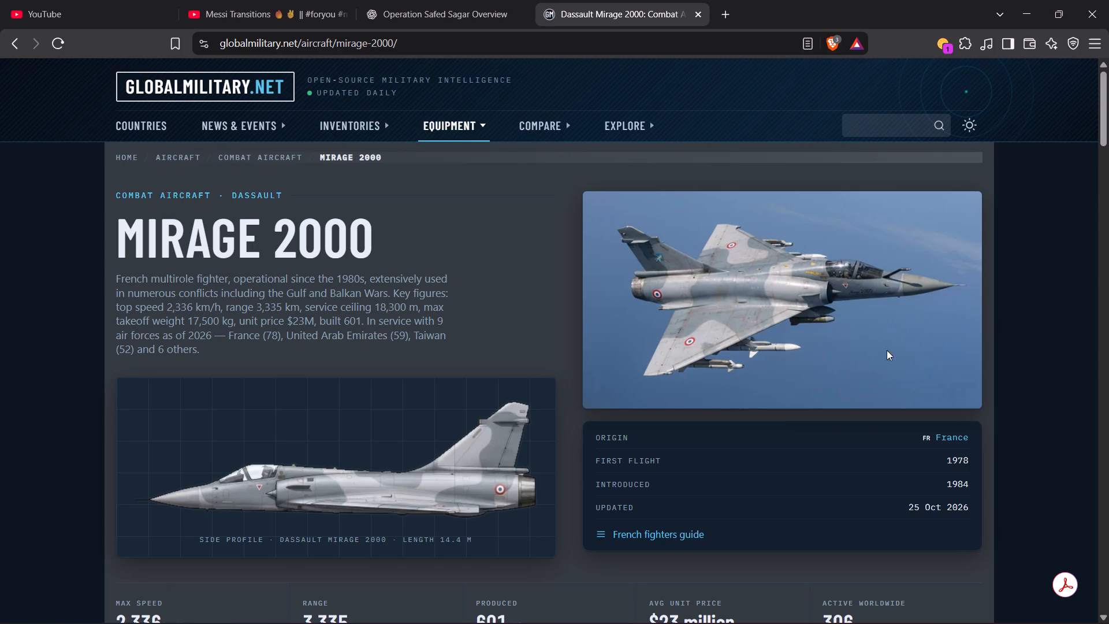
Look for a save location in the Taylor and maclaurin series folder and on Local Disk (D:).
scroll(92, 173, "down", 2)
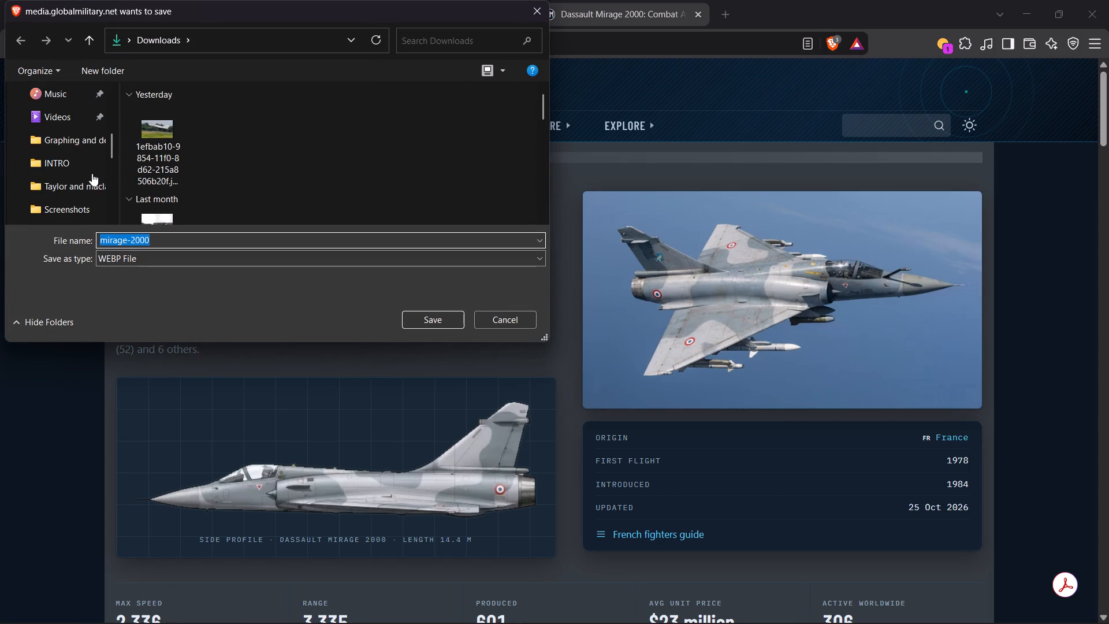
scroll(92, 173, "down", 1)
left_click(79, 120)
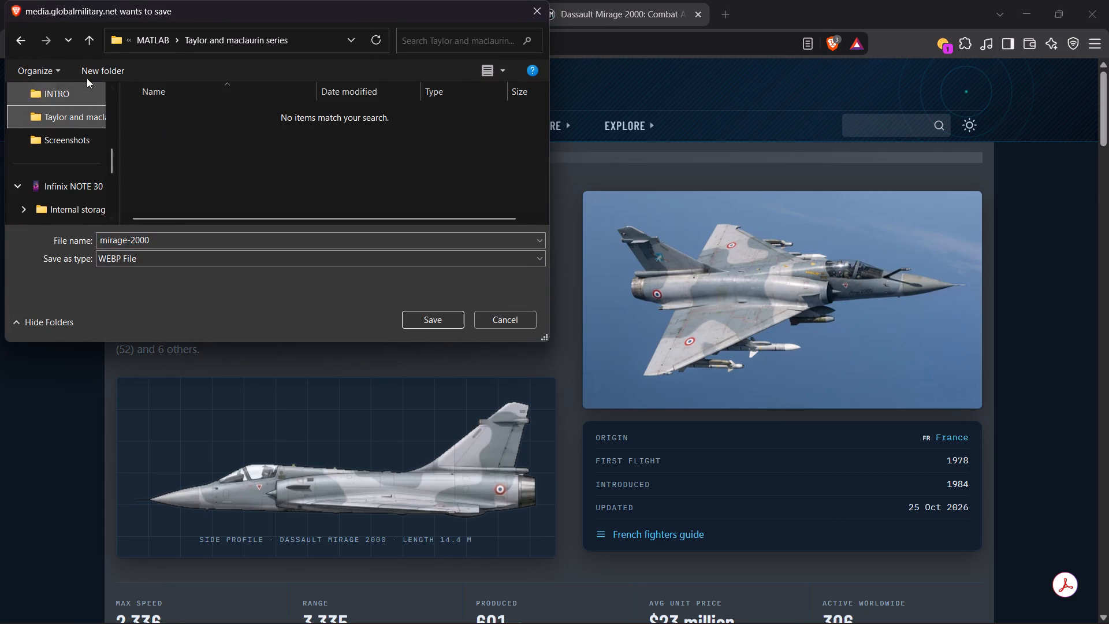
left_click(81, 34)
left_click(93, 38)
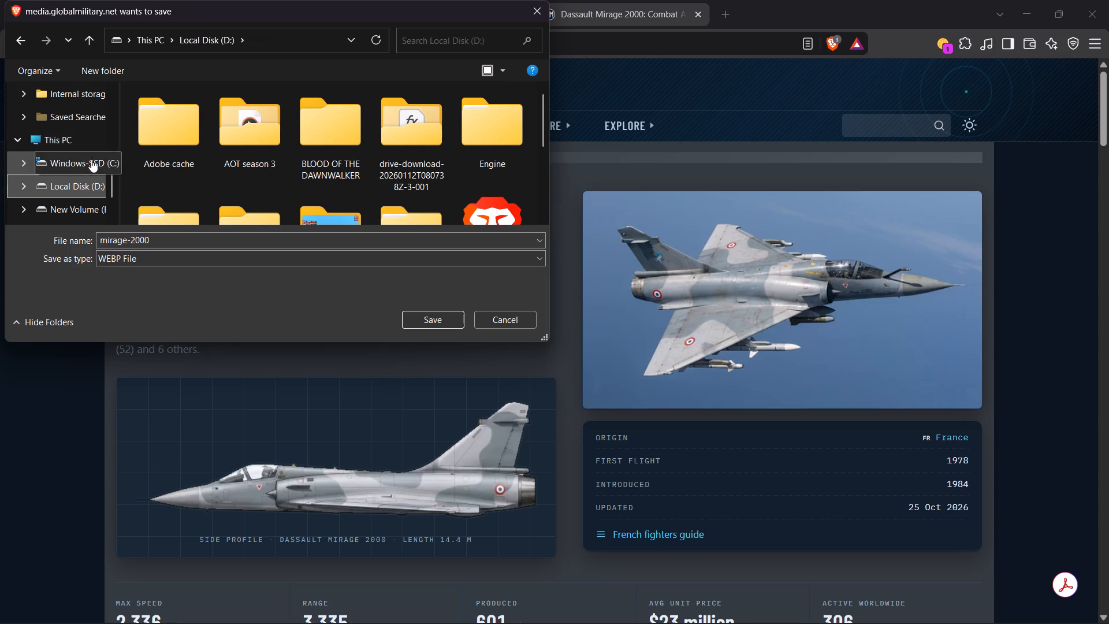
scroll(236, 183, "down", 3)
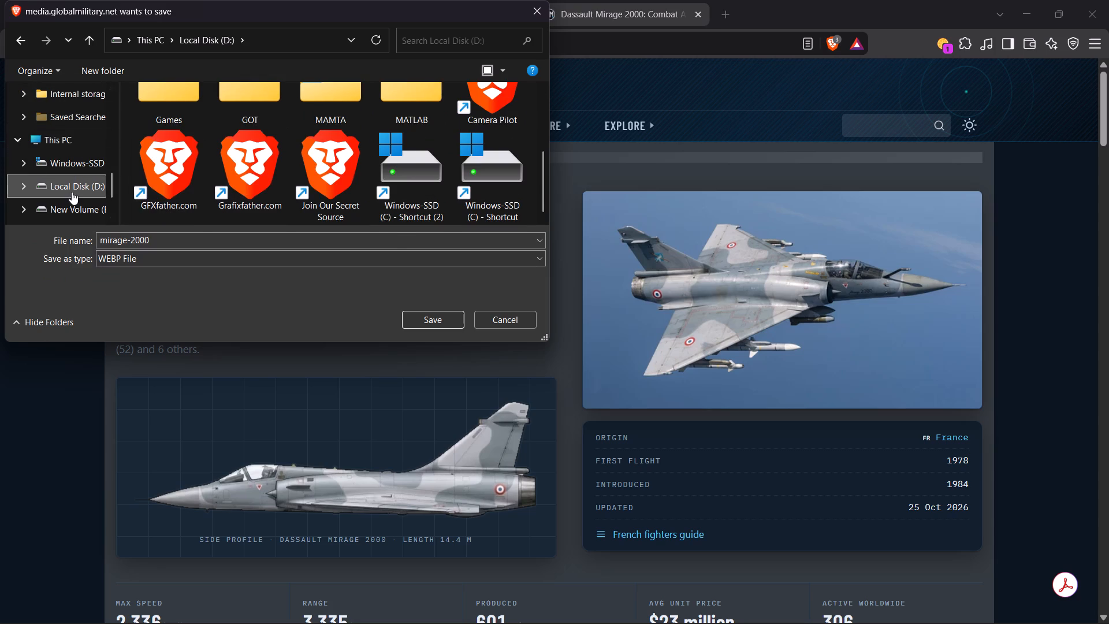
Save the image as mirage-2000 in the OP SS folder inside PROJECT WITH FILES on drive C.
left_click(83, 170)
scroll(255, 146, "down", 6)
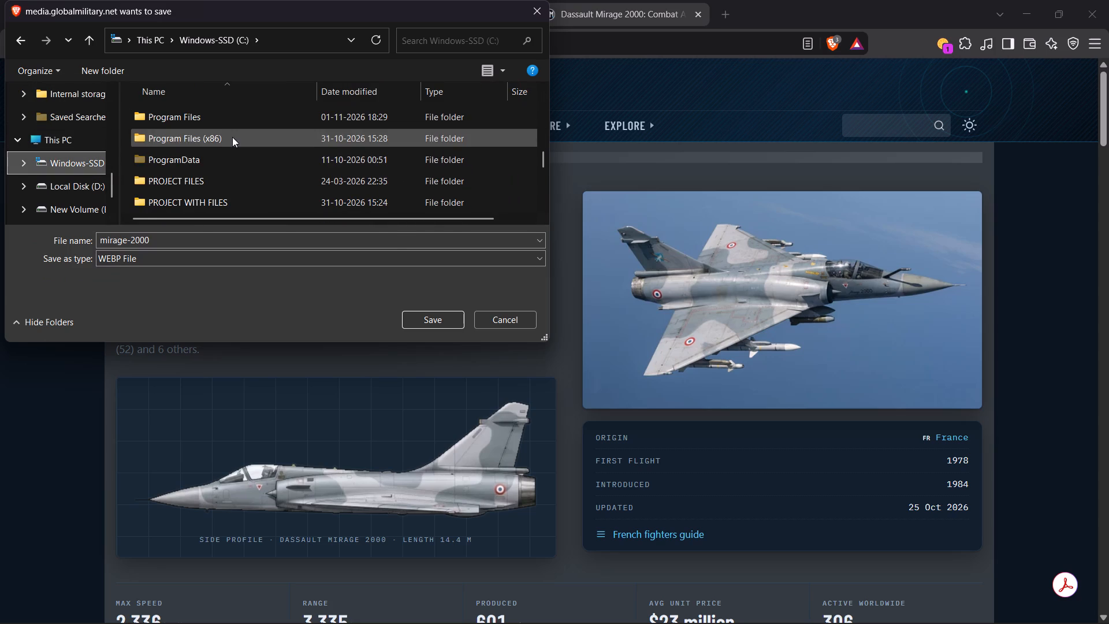
scroll(242, 157, "down", 1)
double_click(248, 138)
right_click(277, 205)
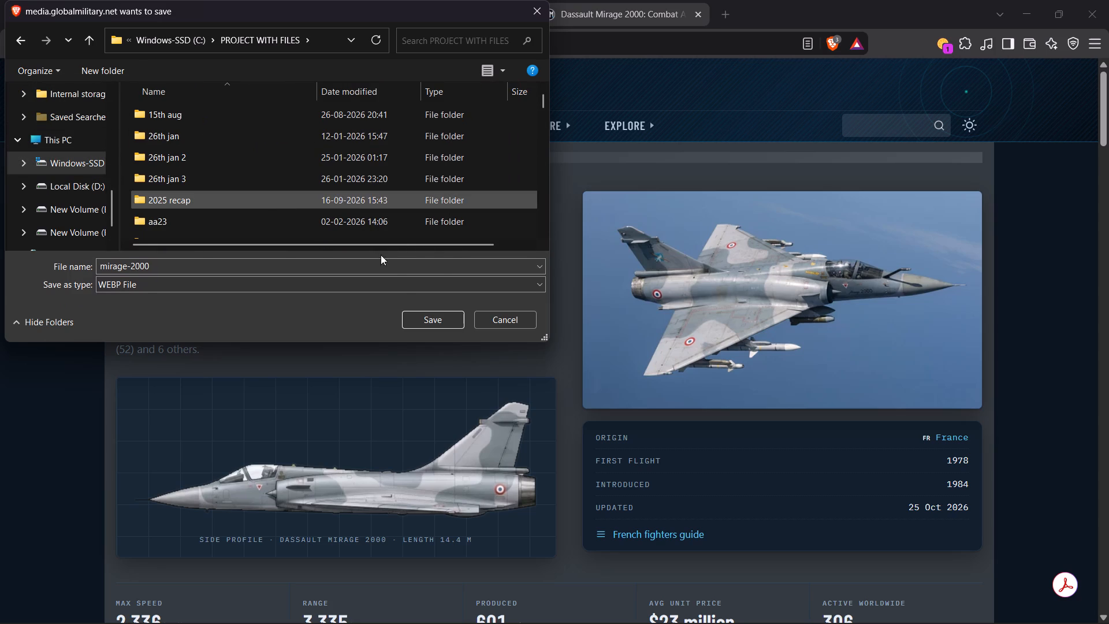
left_click(240, 225)
scroll(255, 225, "down", 8)
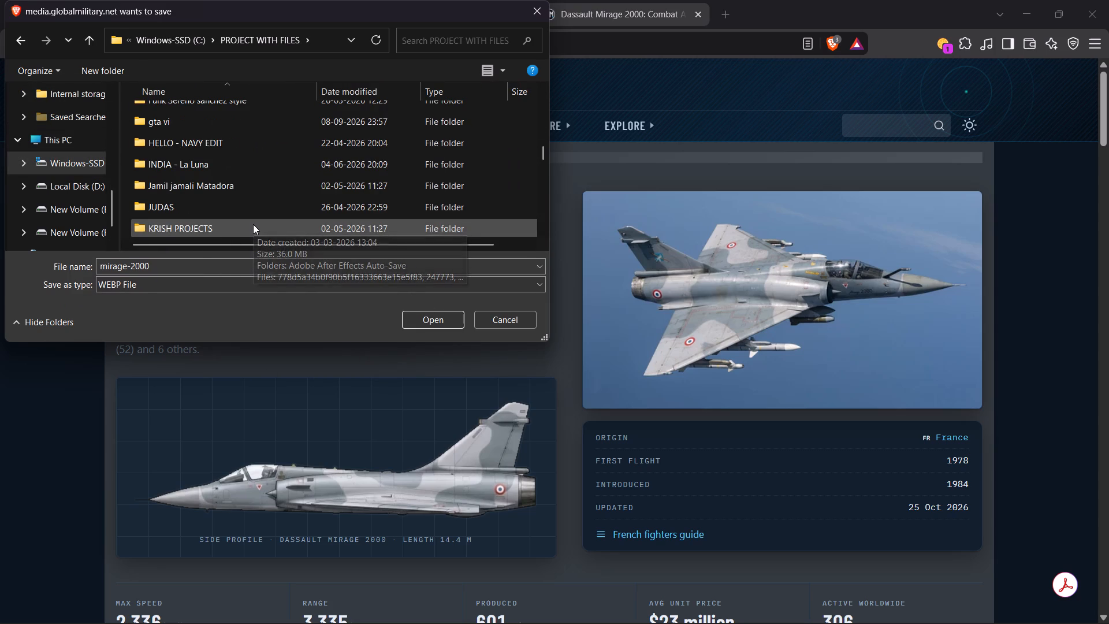
scroll(269, 222, "down", 6)
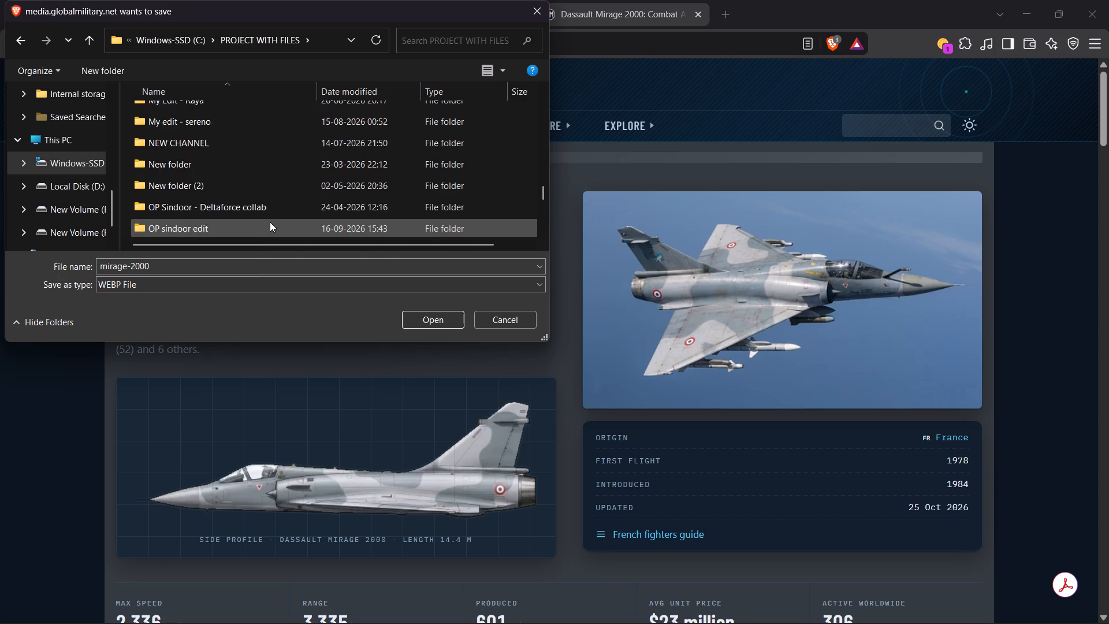
scroll(270, 222, "down", 1)
double_click(183, 203)
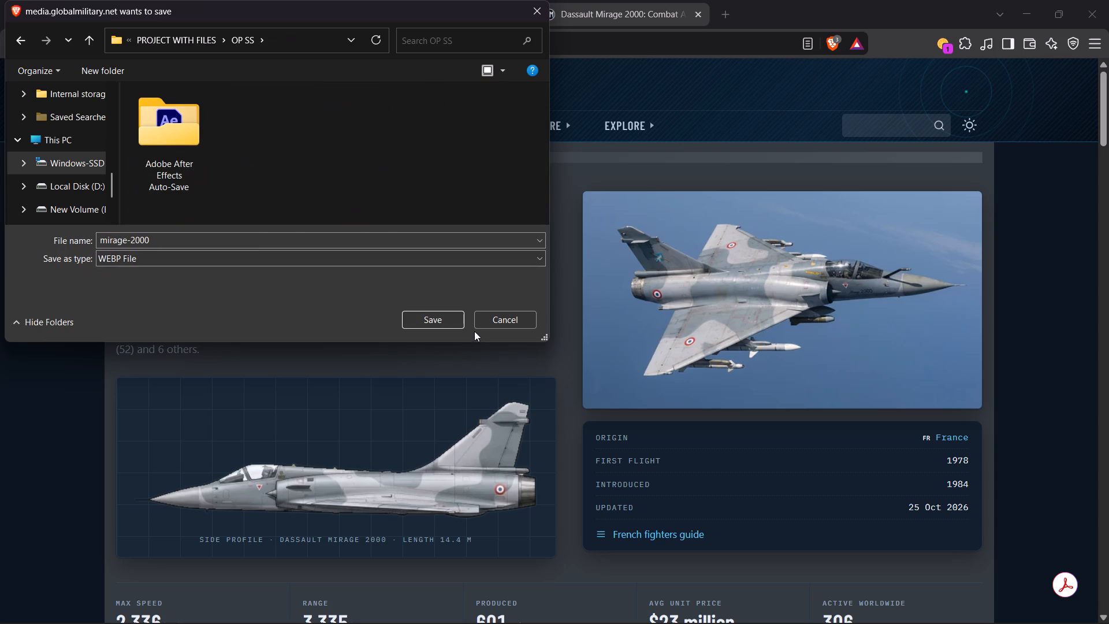
left_click(454, 318)
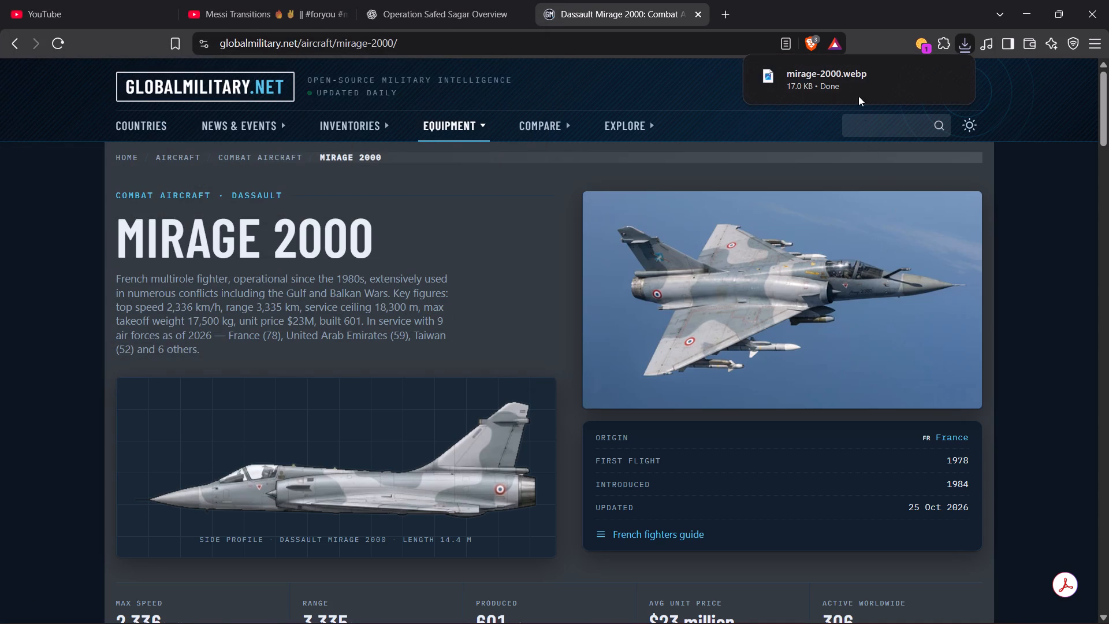
View the downloaded mirage-2000.webp in the photo viewer and close it again.
left_click(854, 83)
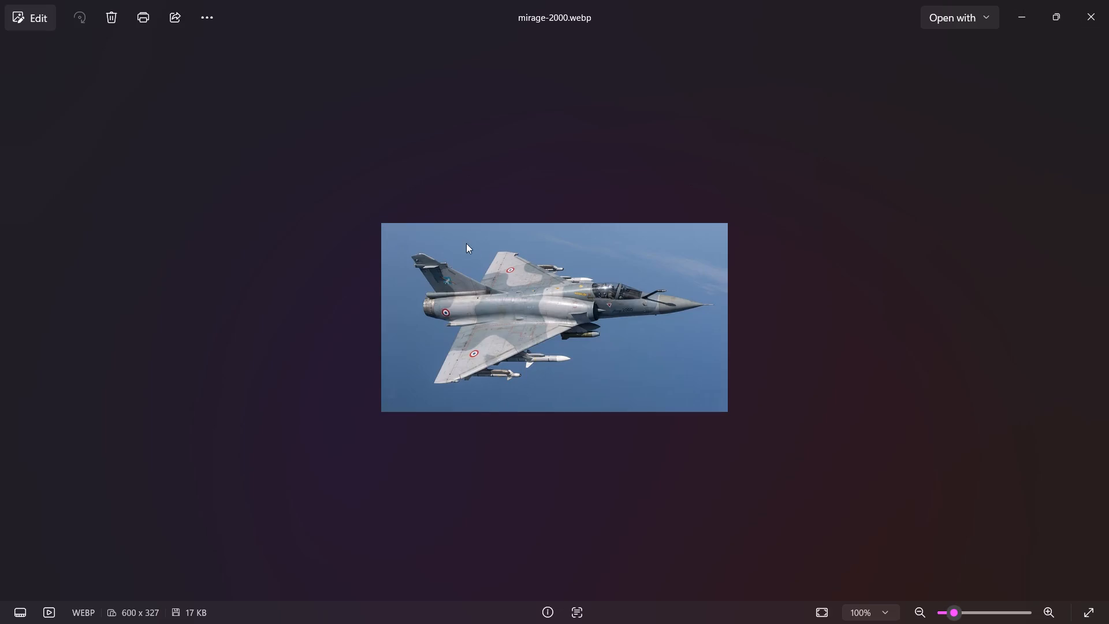
left_click(1108, 0)
left_click(958, 44)
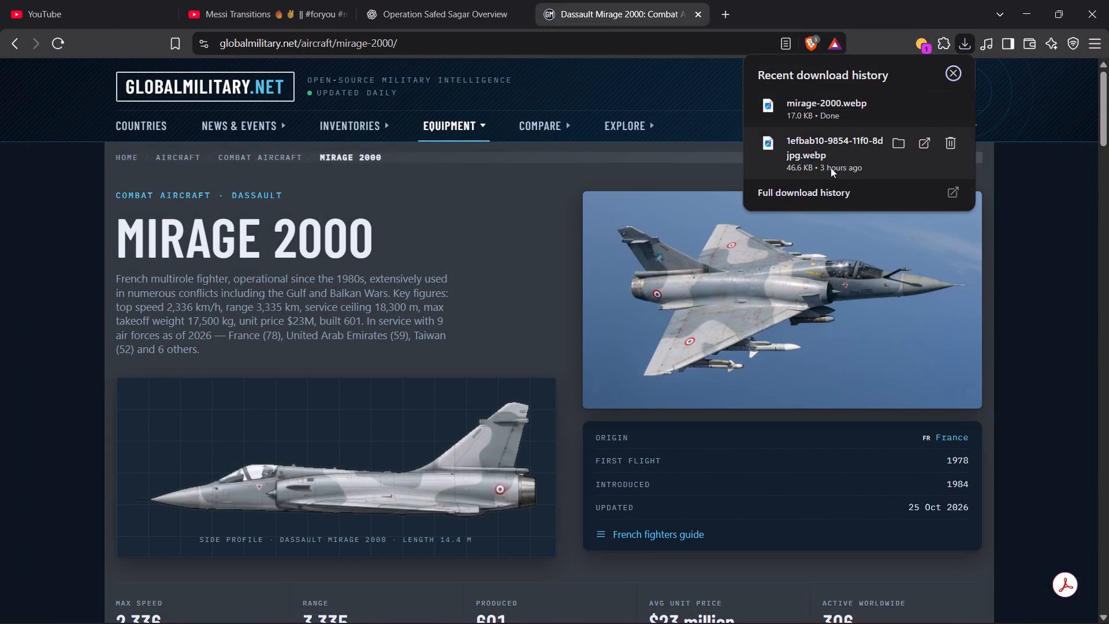
left_click(828, 118)
left_click(1107, 0)
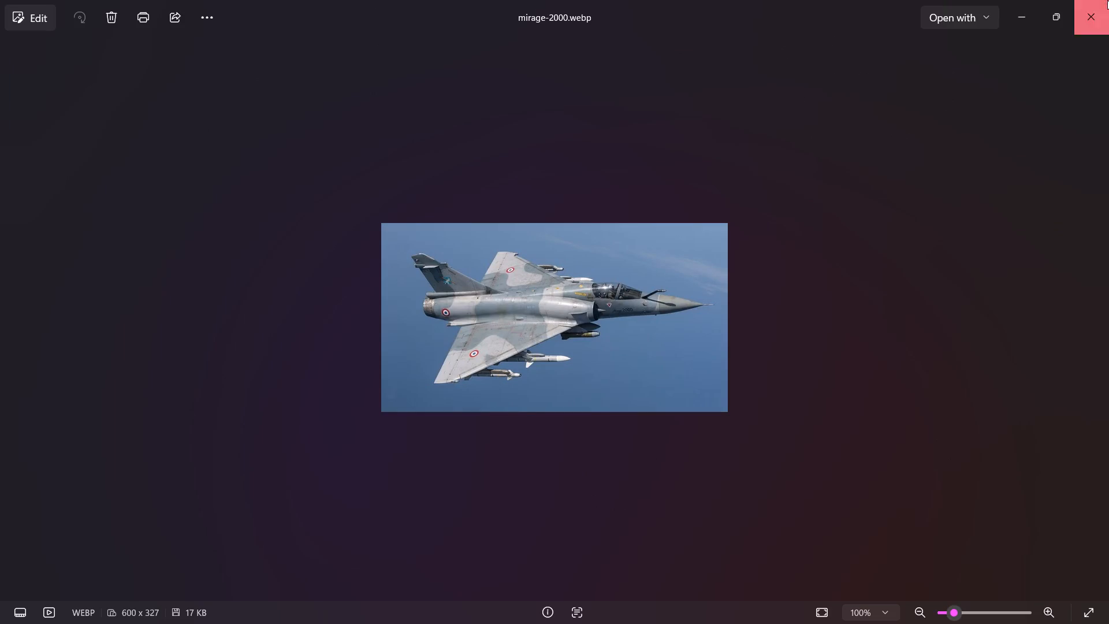
Show the downloaded mirage-2000 file in its folder and import it into the open After Effects project.
left_click(962, 46)
left_click(895, 102)
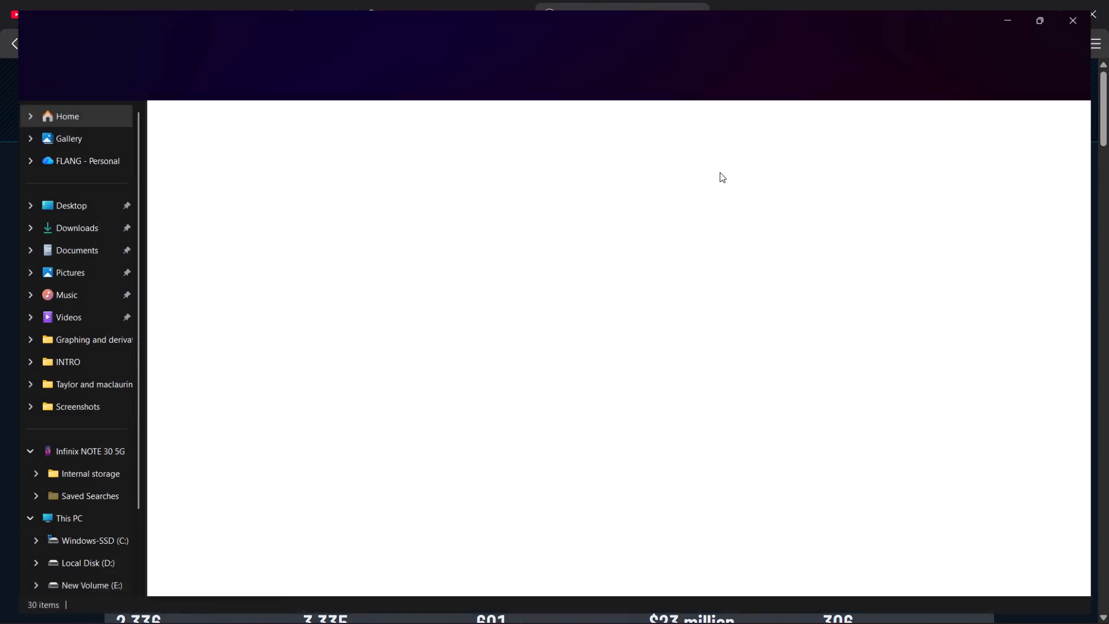
left_click_drag(333, 149, 344, 204)
key("alt+Tab")
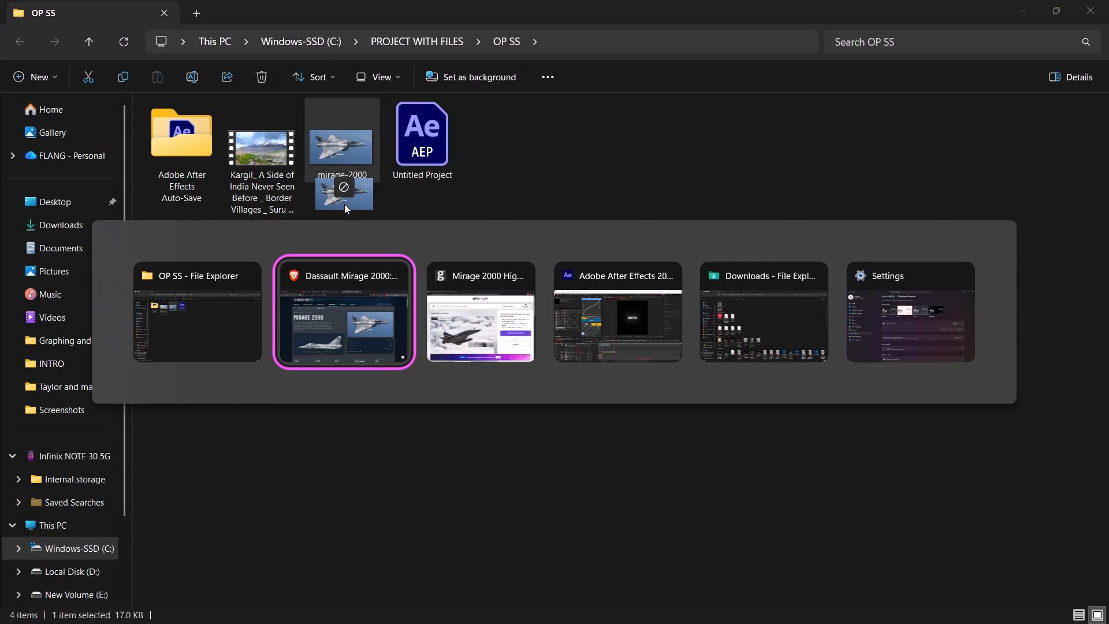
left_click_drag(344, 204, 117, 381)
key("alt+Tab")
key("alt+Tab")
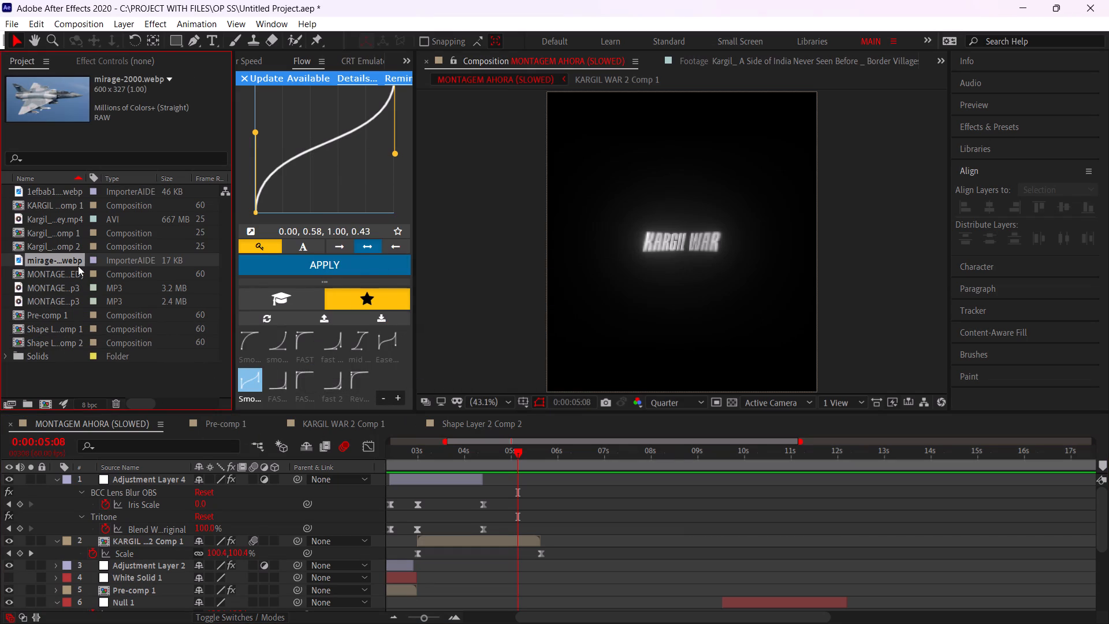
Add mirage-2000.webp as the top layer of the MONTAGEM AHORA (SLOWED) composition, starting at 0:00:05:38 where the KARGIL WAR title layer ends.
left_click_drag(81, 263, 541, 476)
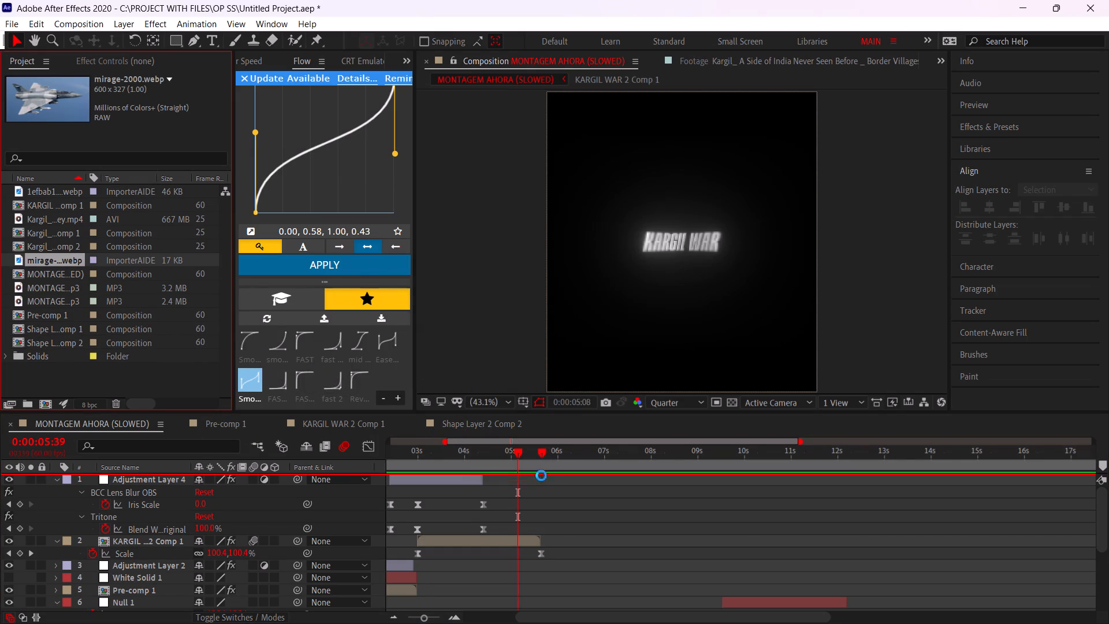
scroll(538, 477, "up", 3, "alt")
left_click_drag(535, 454, 556, 462)
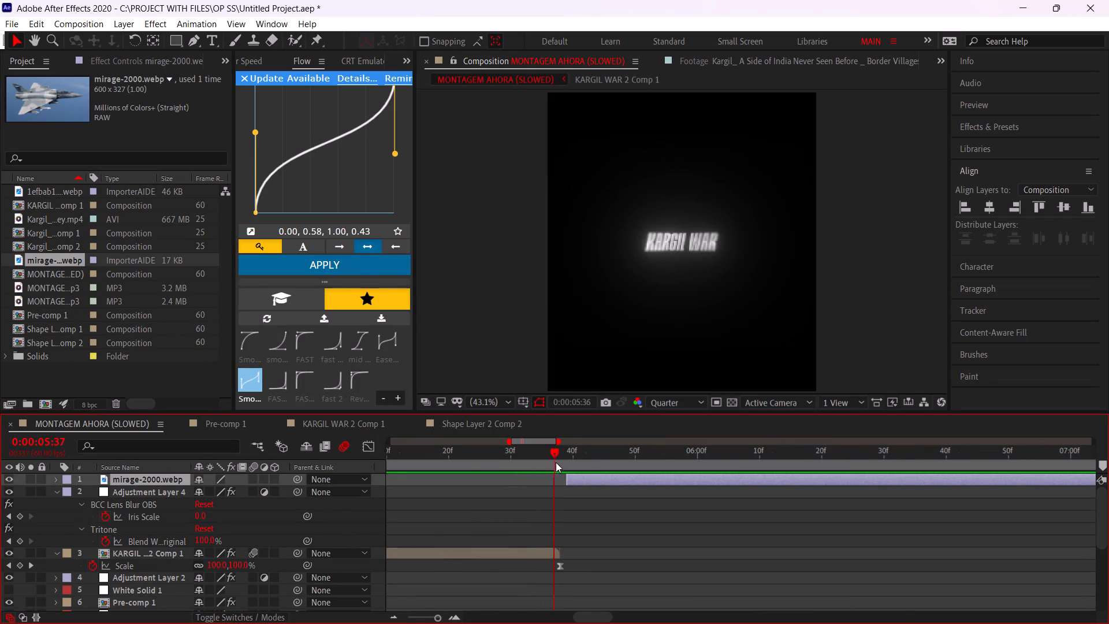
left_click_drag(556, 462, 558, 477)
left_click_drag(584, 474, 578, 476)
scroll(545, 489, "down", 2, "alt")
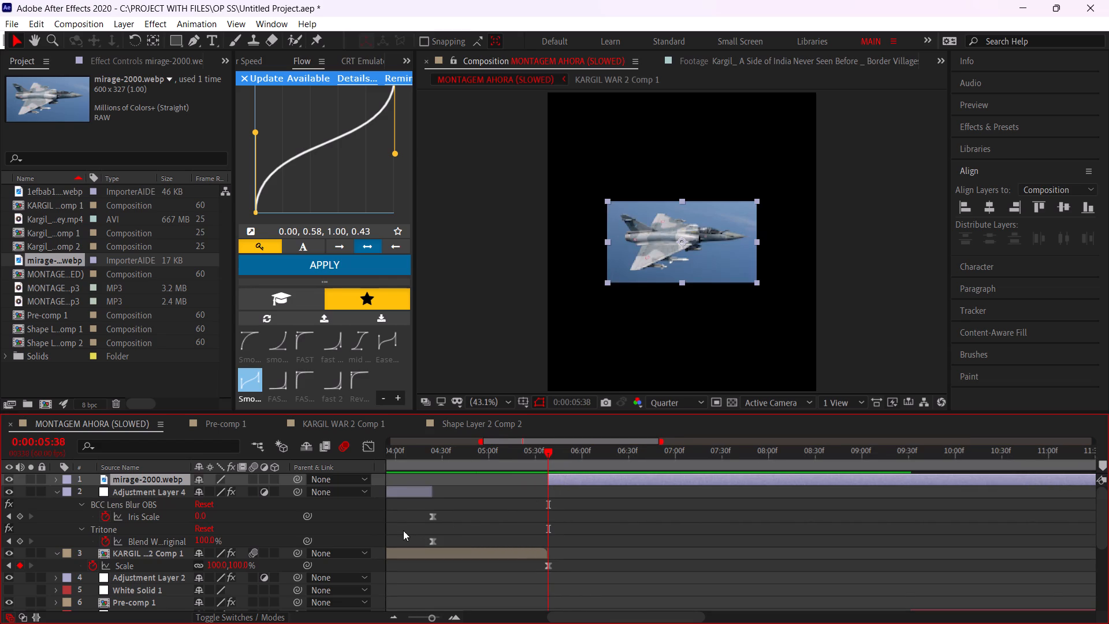
Scale the mirage-2000.webp layer up to 205% so the jet fills the composition's width.
key("s")
left_click_drag(239, 491, 267, 493)
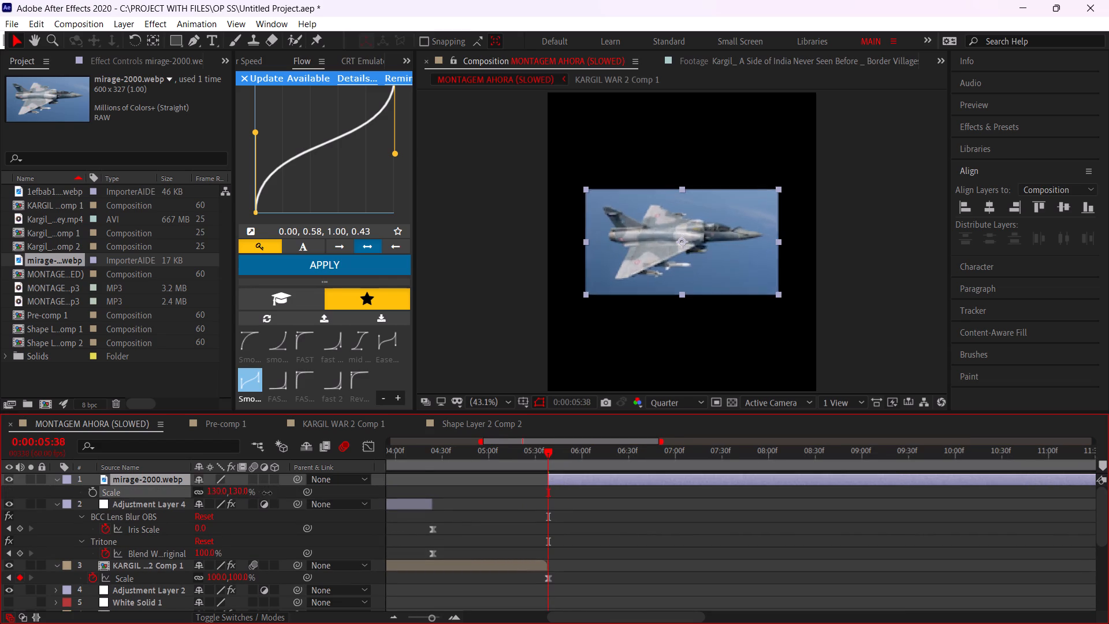
left_click_drag(267, 493, 305, 482)
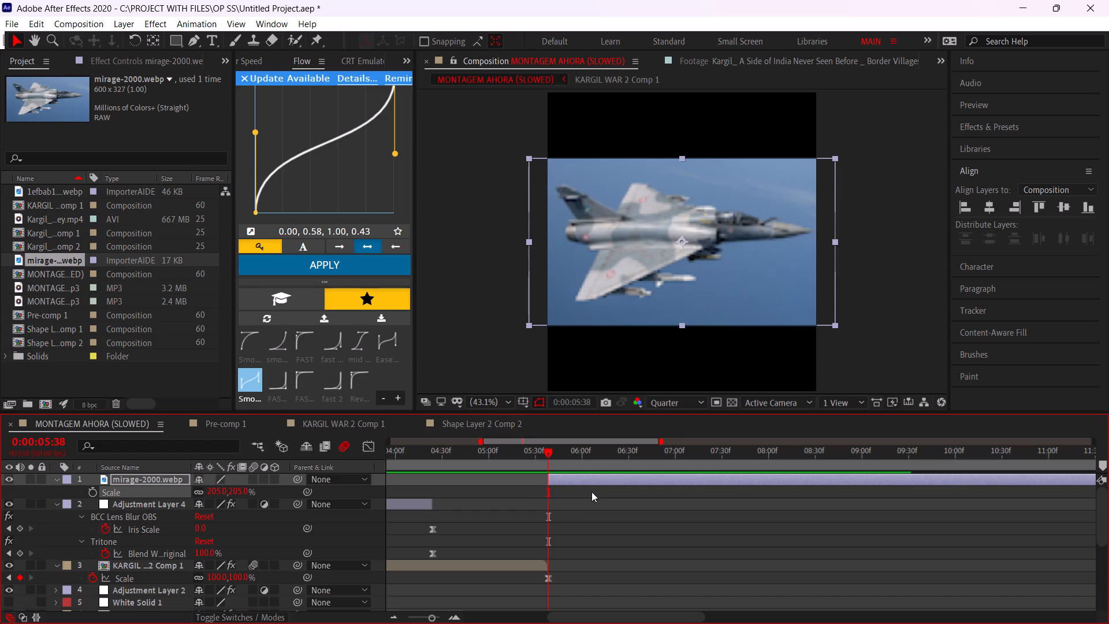
scroll(526, 503, "down", 2, "alt")
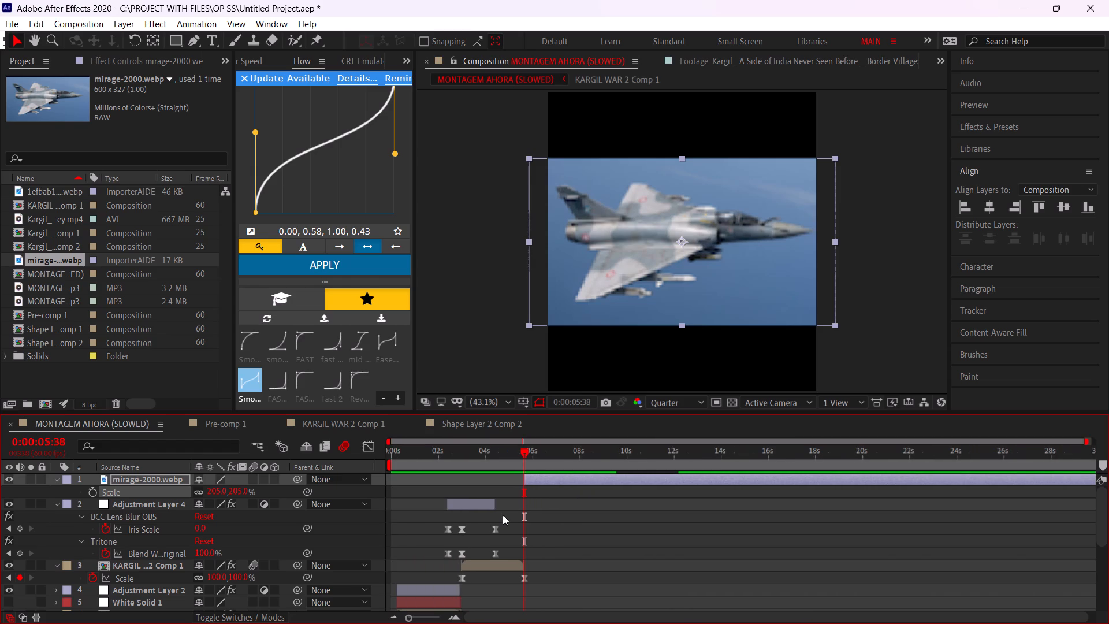
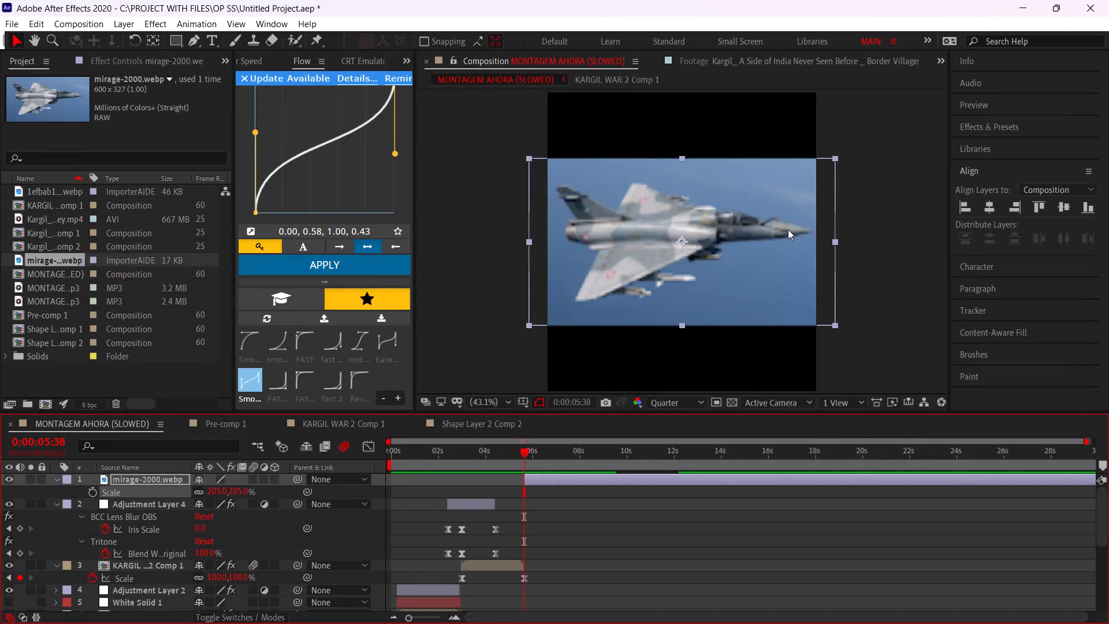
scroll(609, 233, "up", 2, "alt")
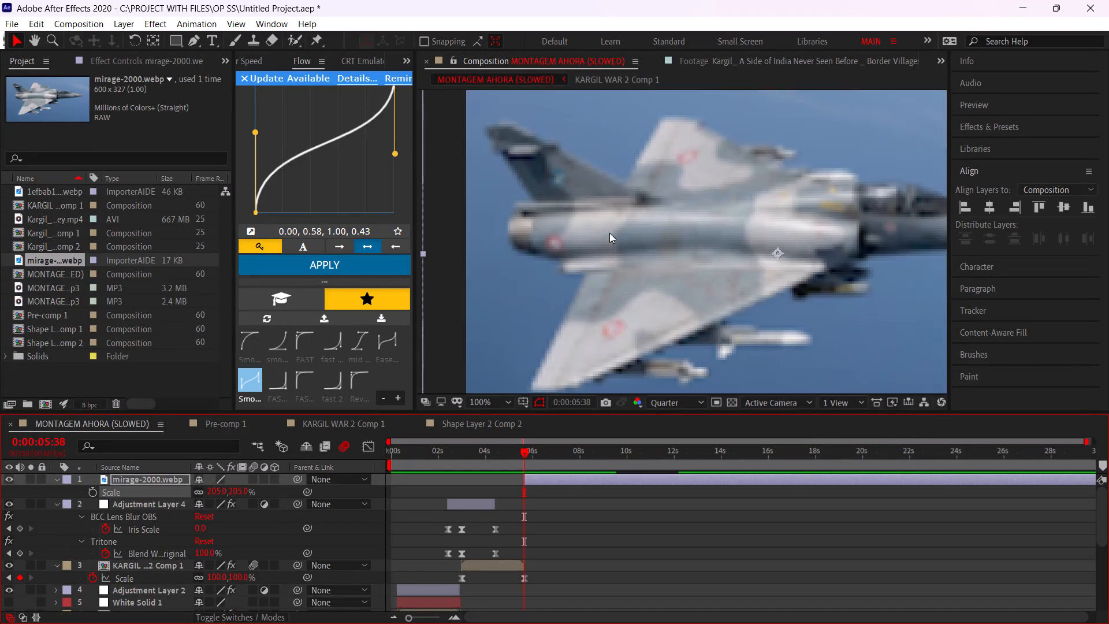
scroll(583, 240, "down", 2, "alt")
Switch to the YouTube page in Brave and search for "dasault mirage 200 dcs scenepack".
key("alt+Tab")
key("alt+Tab")
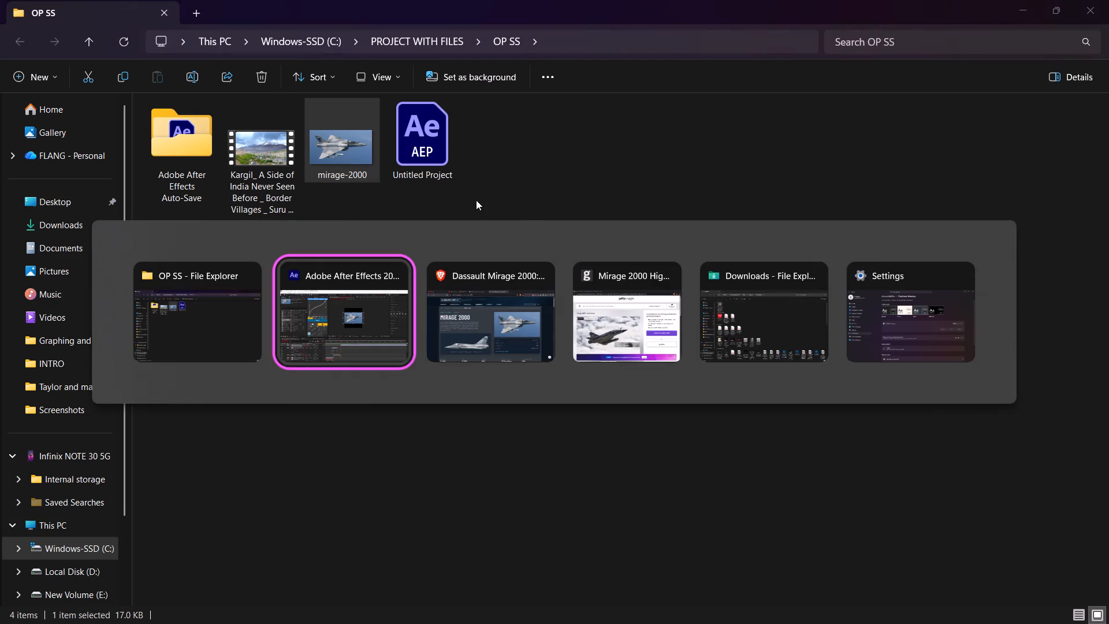
key("alt+Tab")
left_click(43, 0)
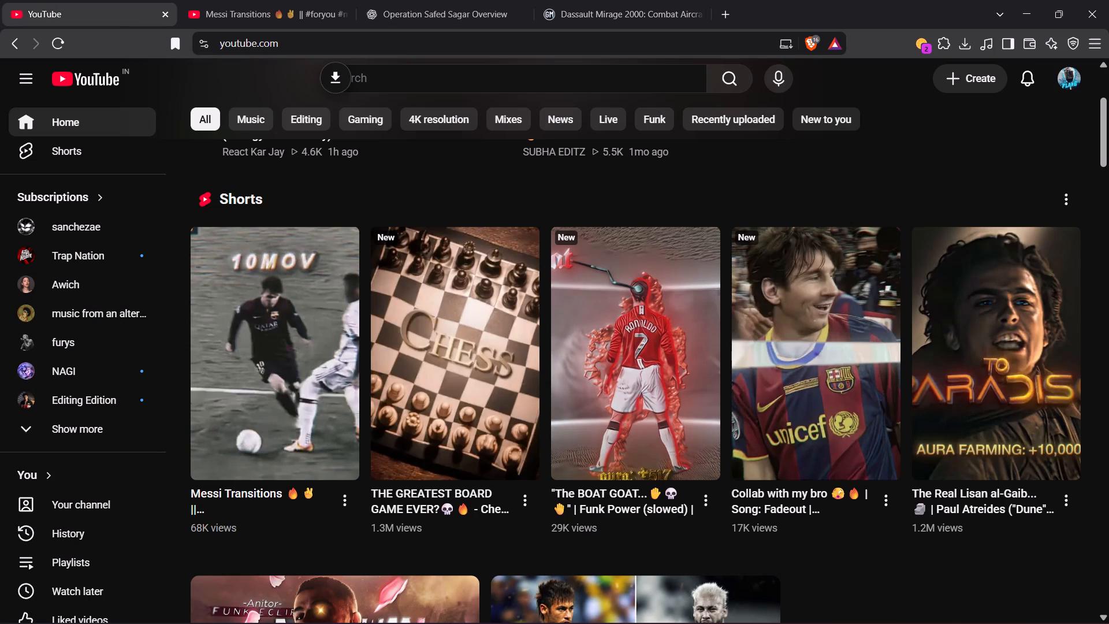
left_click(407, 71)
type("dasault mi")
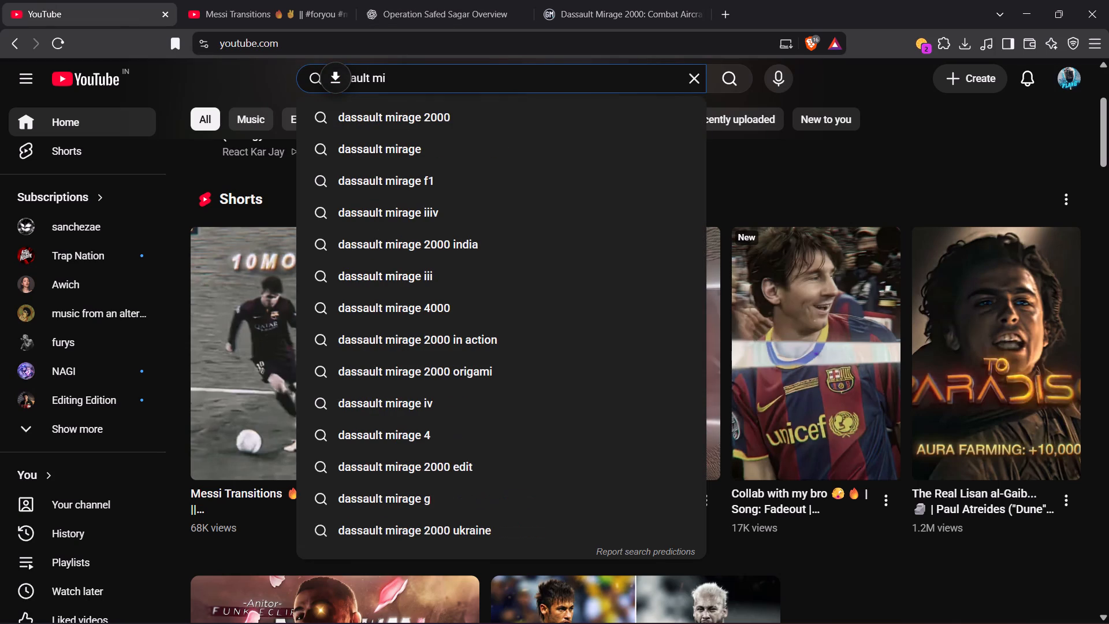
type("rage 200")
key("space")
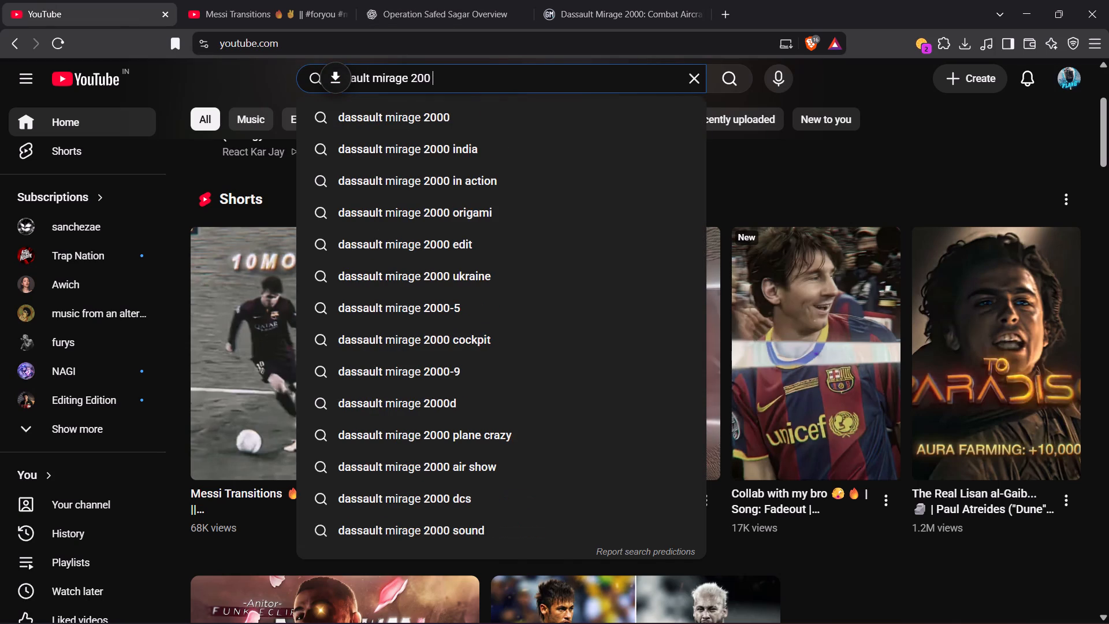
type("dcs")
key("space")
type("scenepack")
key("Return")
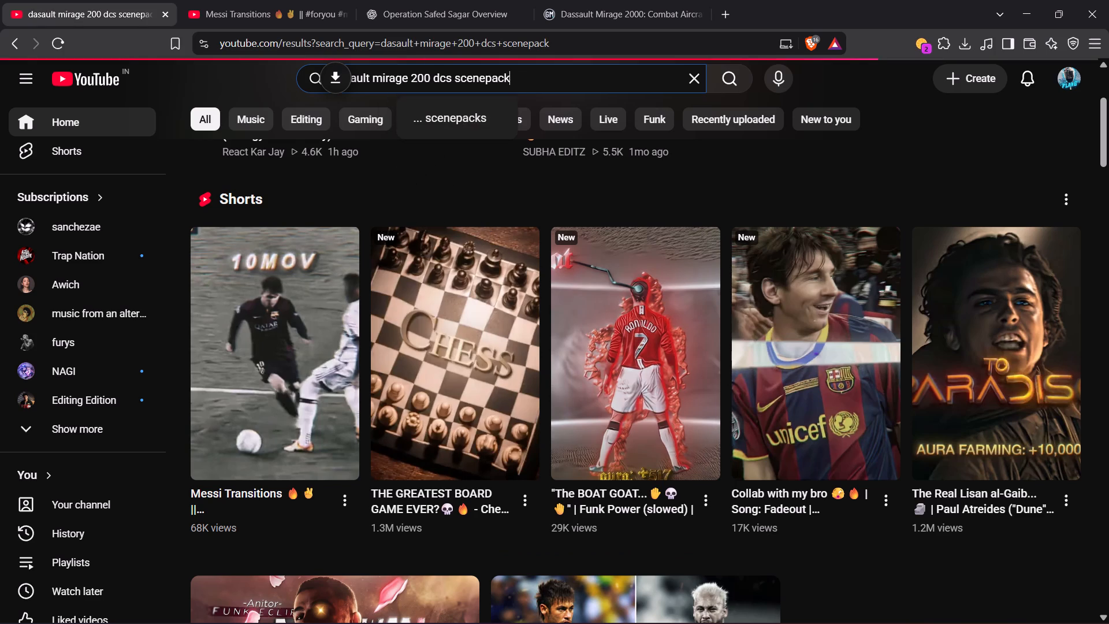
Look through the first search results and open the Haci Productions video "Mirage 2000 in Action".
scroll(580, 324, "down", 3)
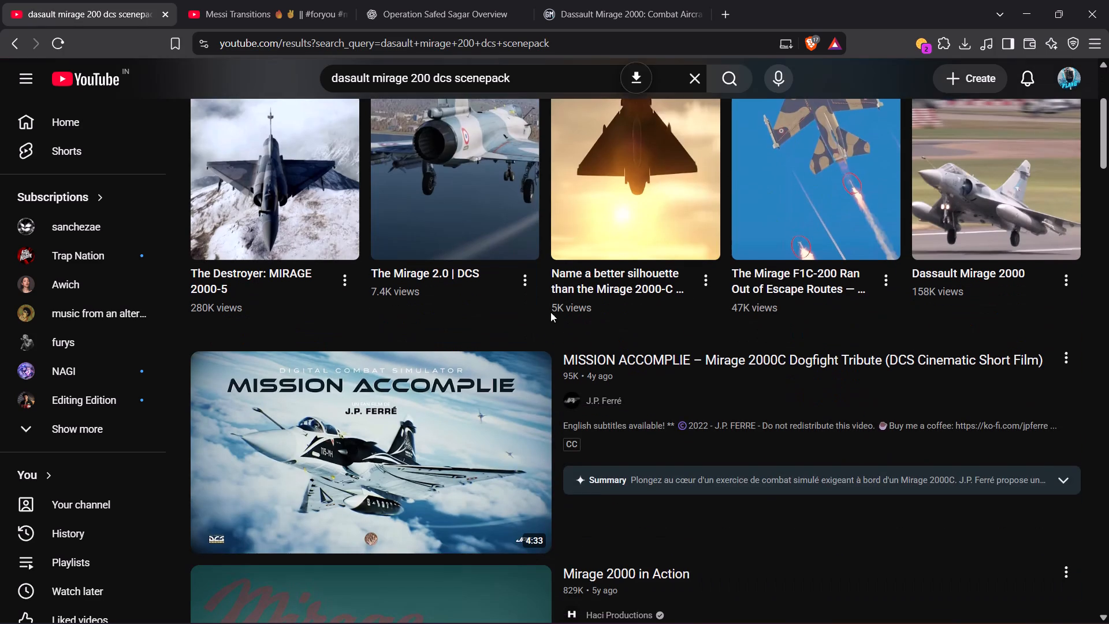
scroll(550, 314, "down", 1)
scroll(501, 333, "down", 1)
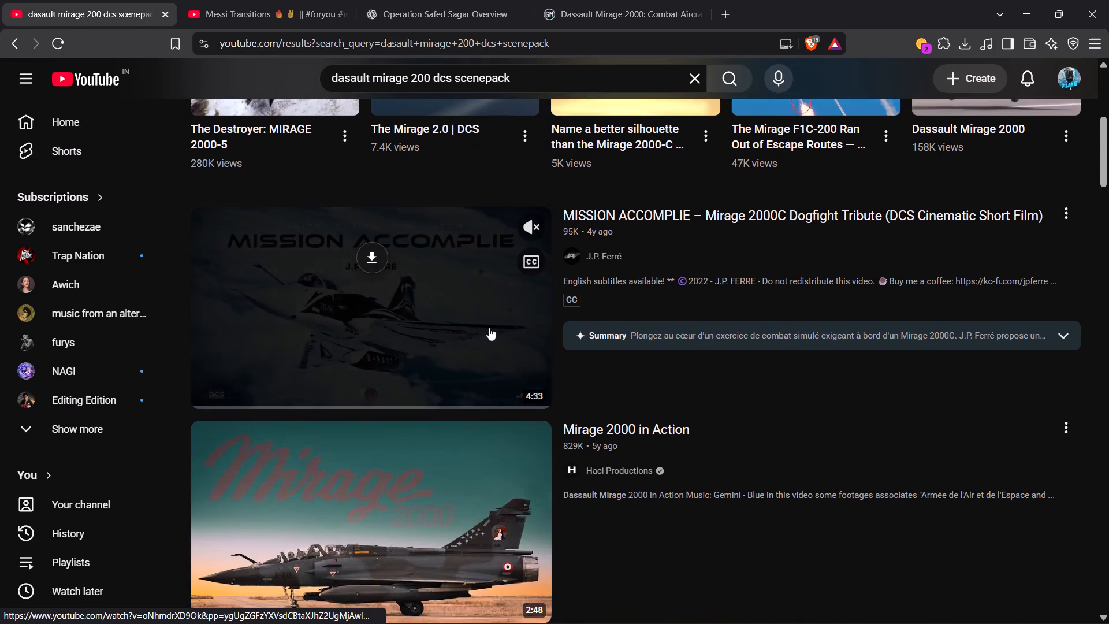
scroll(493, 326, "down", 2)
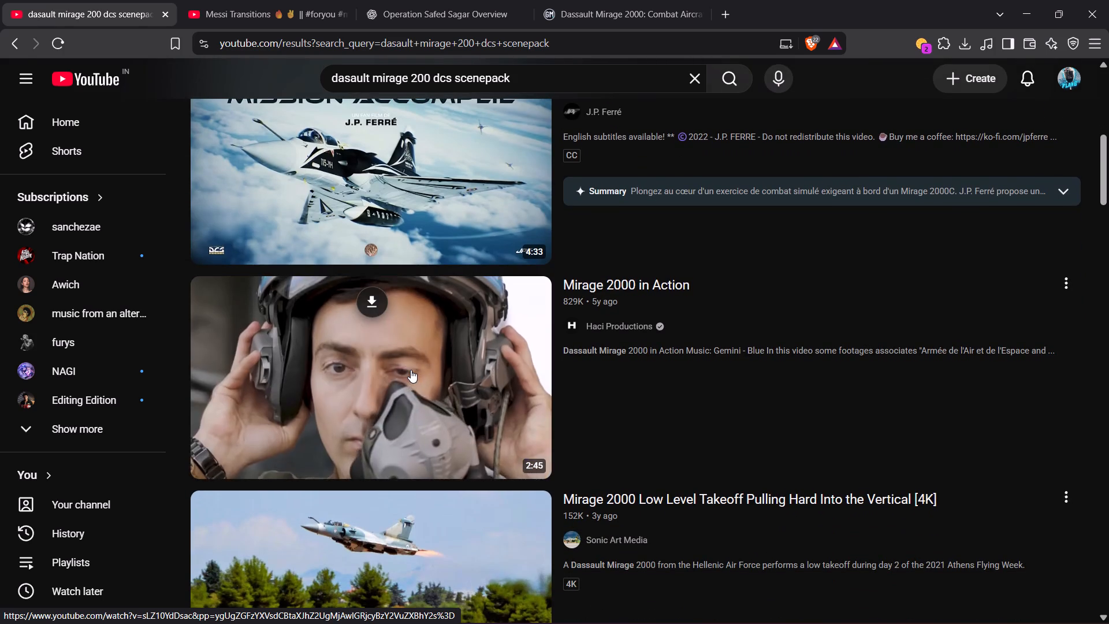
left_click(411, 370)
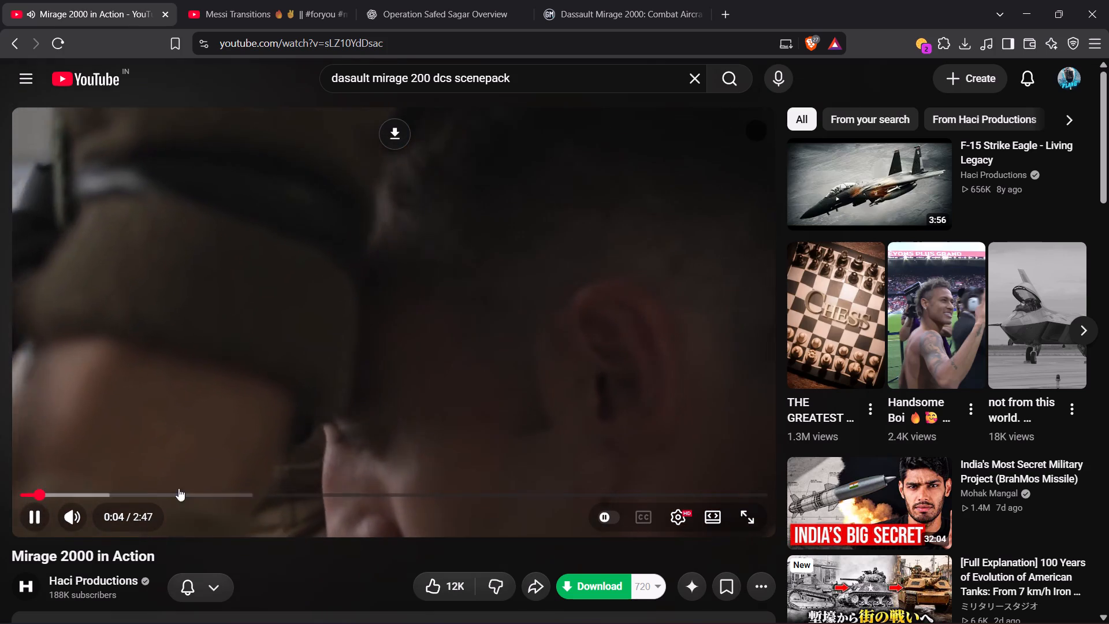
Skim through the "Mirage 2000 in Action" video for usable jet footage, jumping ahead through its timeline.
left_click(100, 489)
left_click(180, 485)
left_click(218, 491)
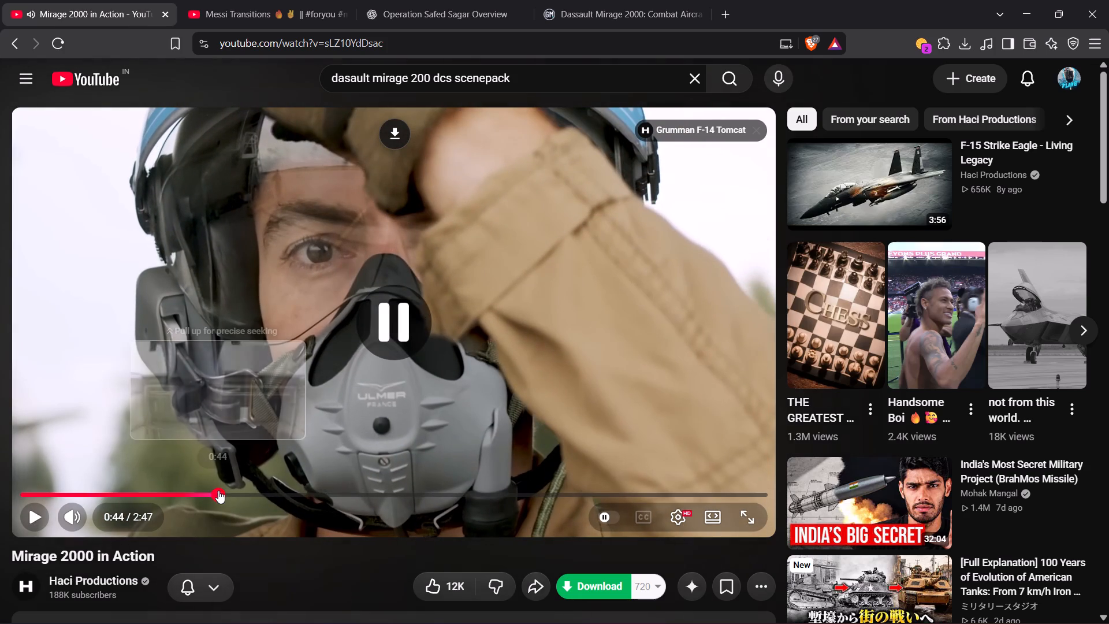
left_click(355, 422)
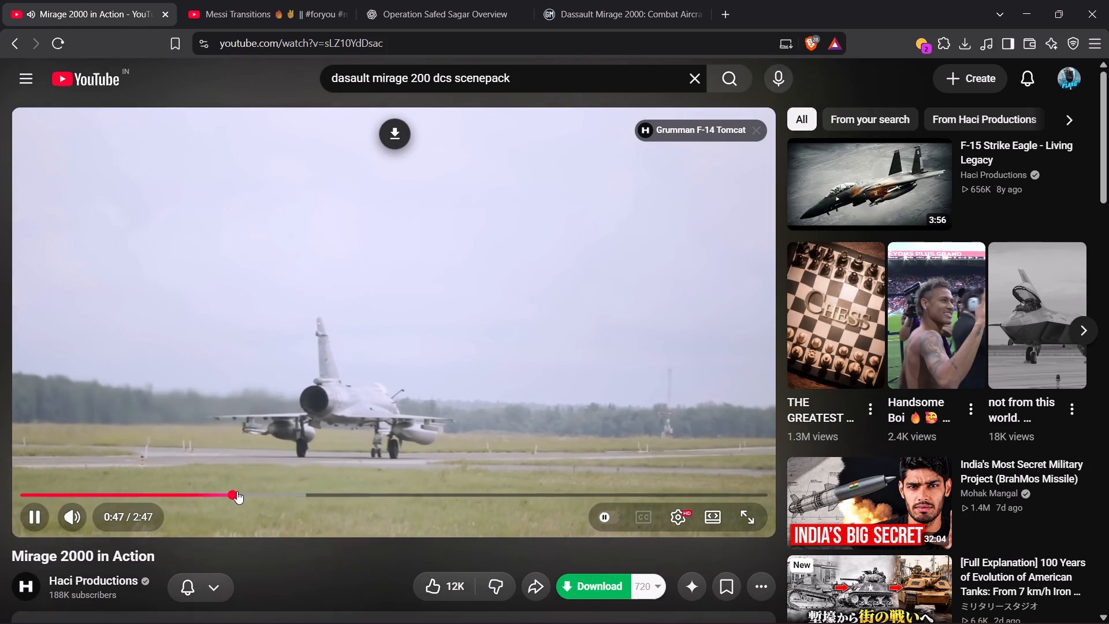
left_click(282, 495)
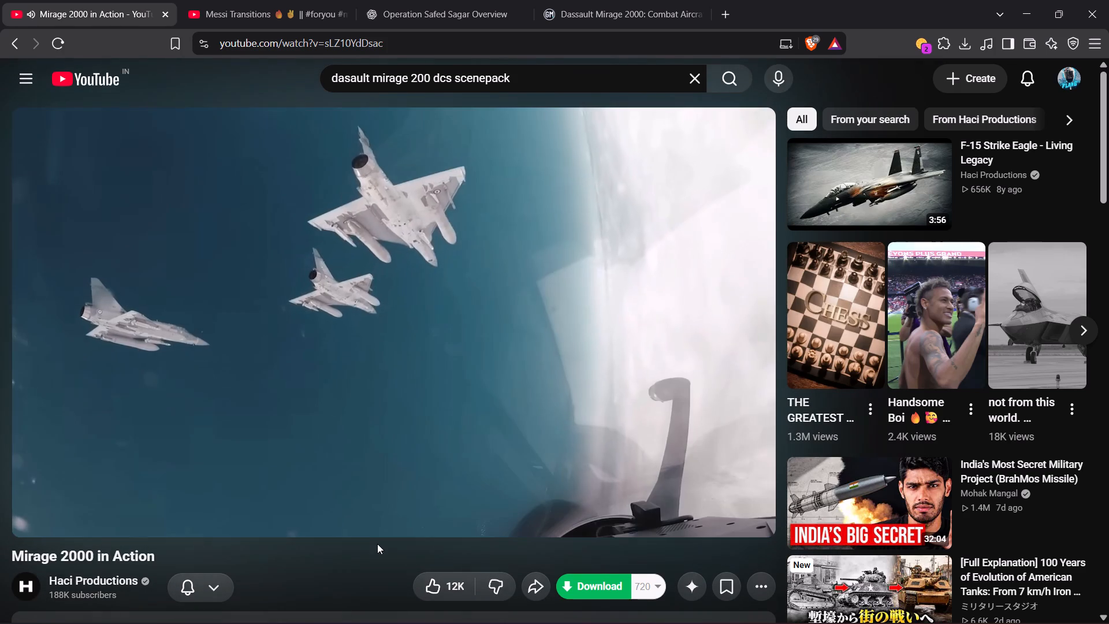
scroll(379, 538, "down", 4)
scroll(365, 440, "up", 4)
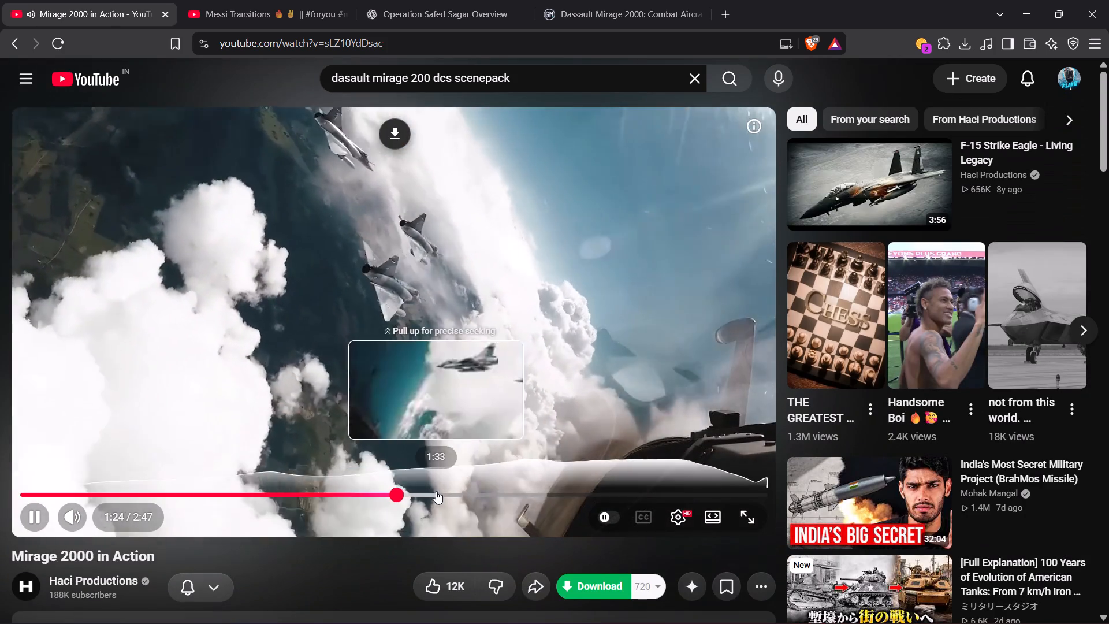
left_click(436, 491)
left_click(486, 492)
left_click(520, 487)
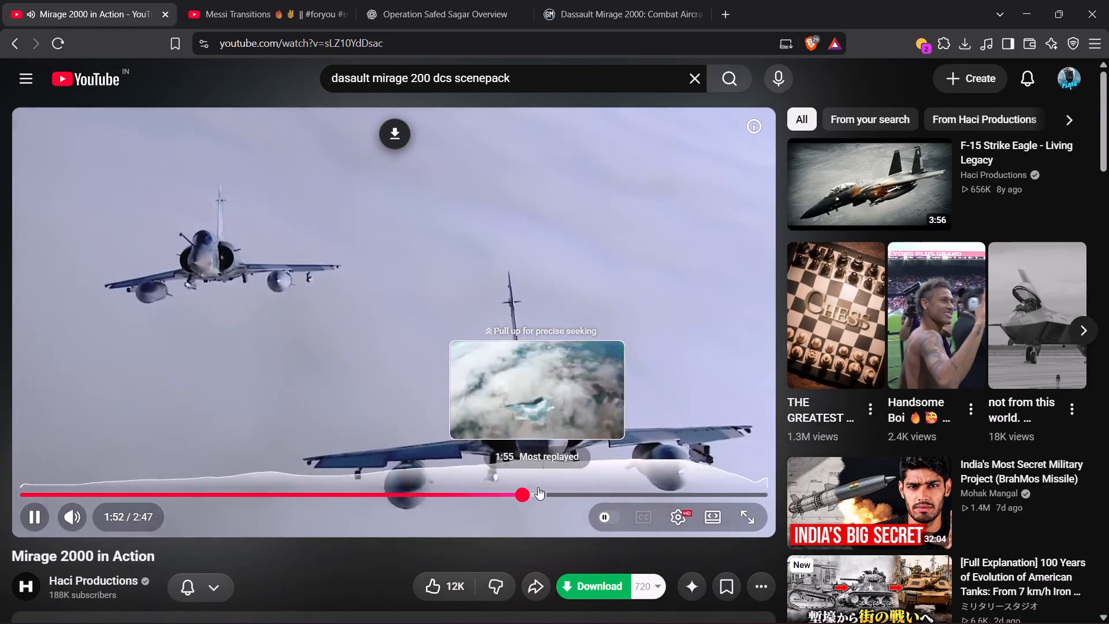
left_click(546, 488)
left_click(600, 486)
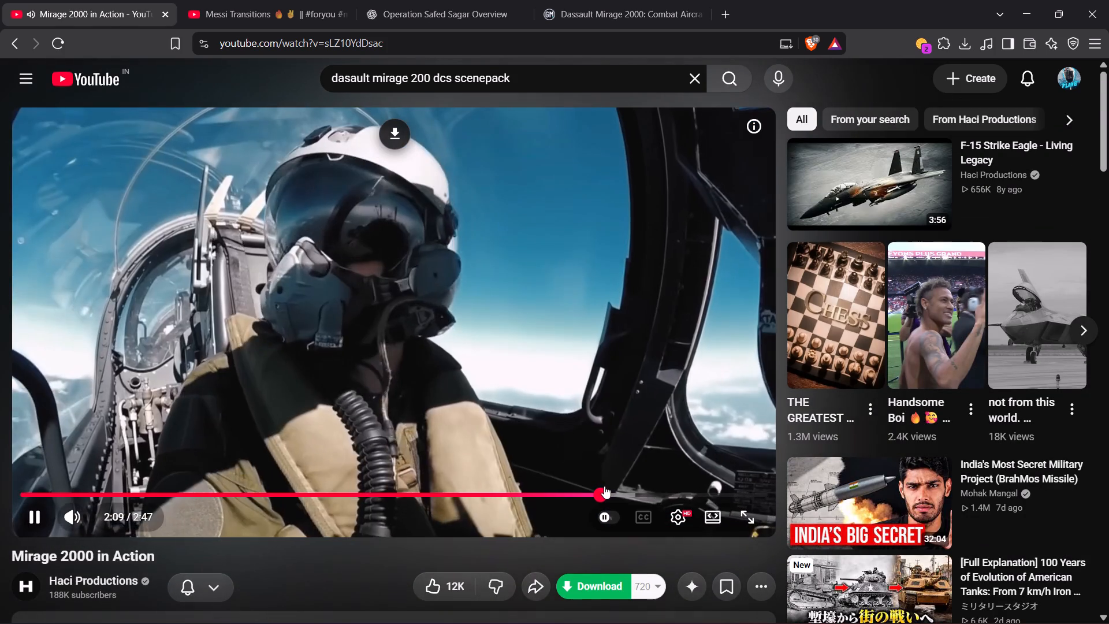
left_click_drag(503, 474, 489, 473)
Browse further down the search results and preview other Mirage 2000 videos and Shorts as possible clip sources.
scroll(464, 432, "down", 4)
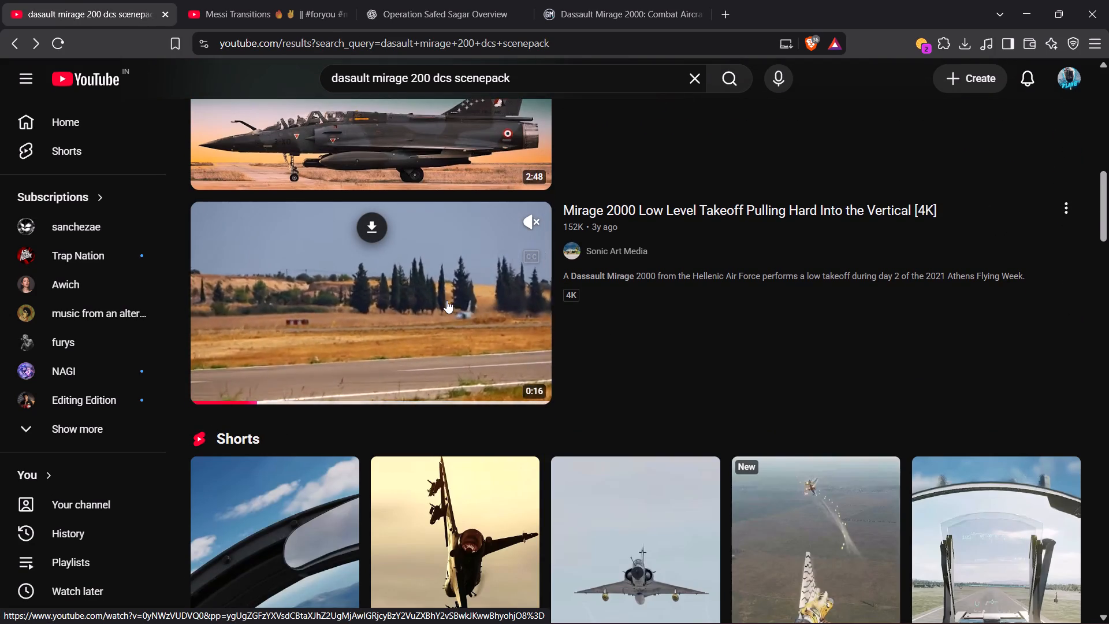
scroll(446, 303, "down", 4)
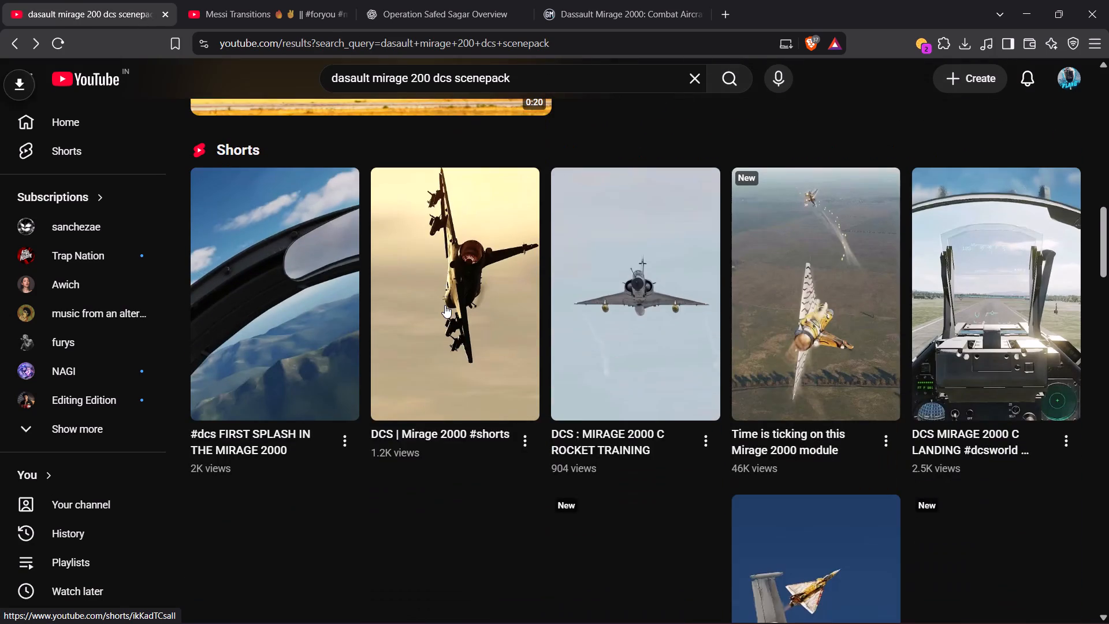
scroll(445, 305, "down", 9)
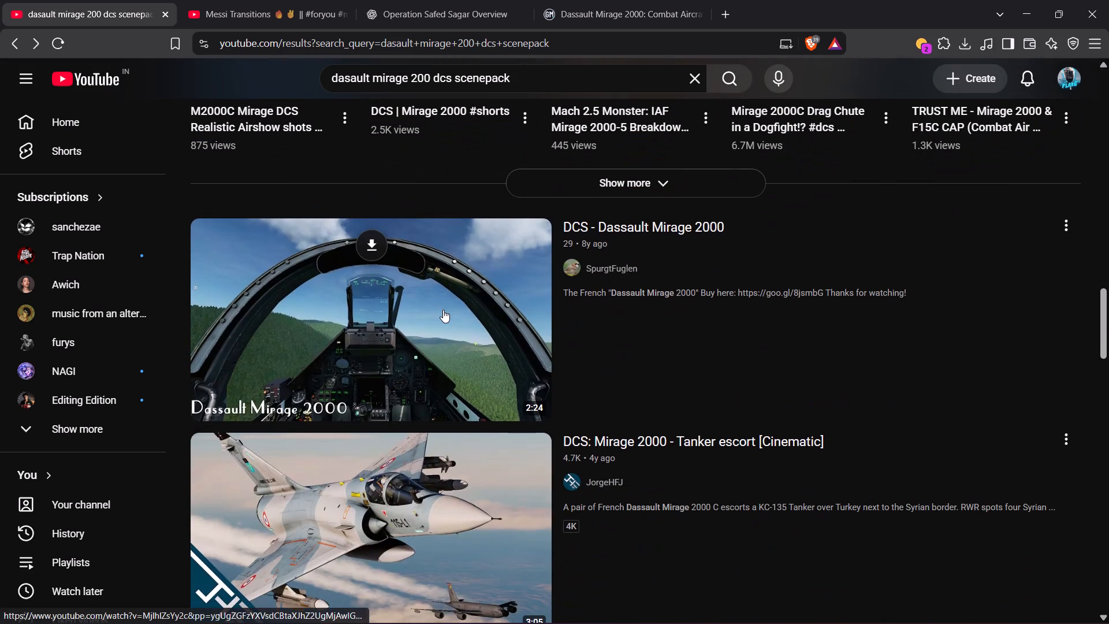
scroll(717, 384, "down", 3)
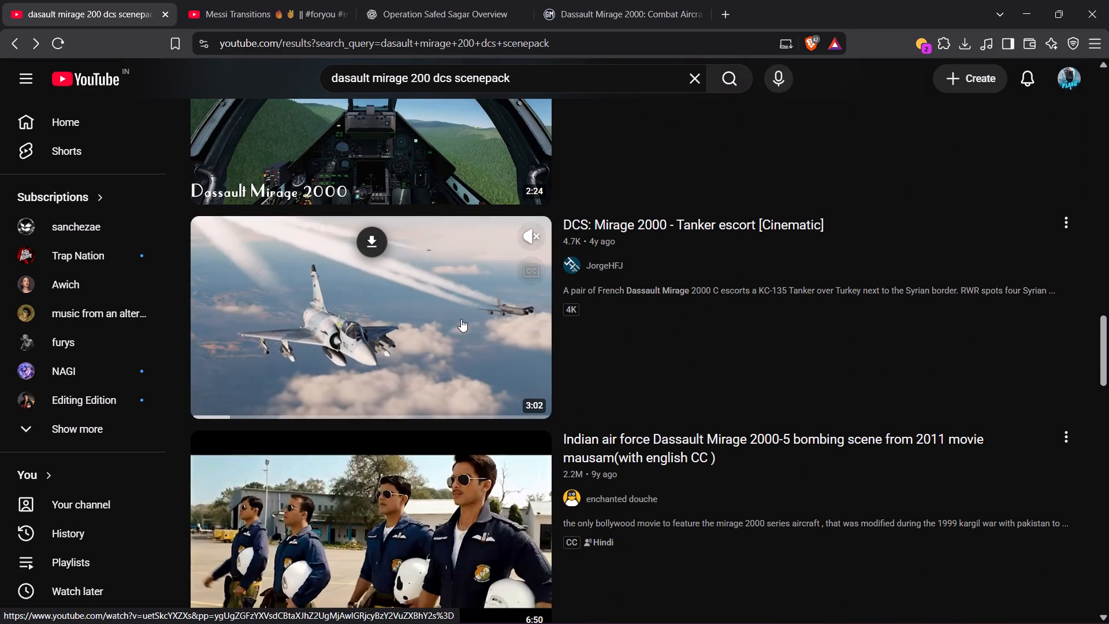
scroll(461, 319, "down", 3)
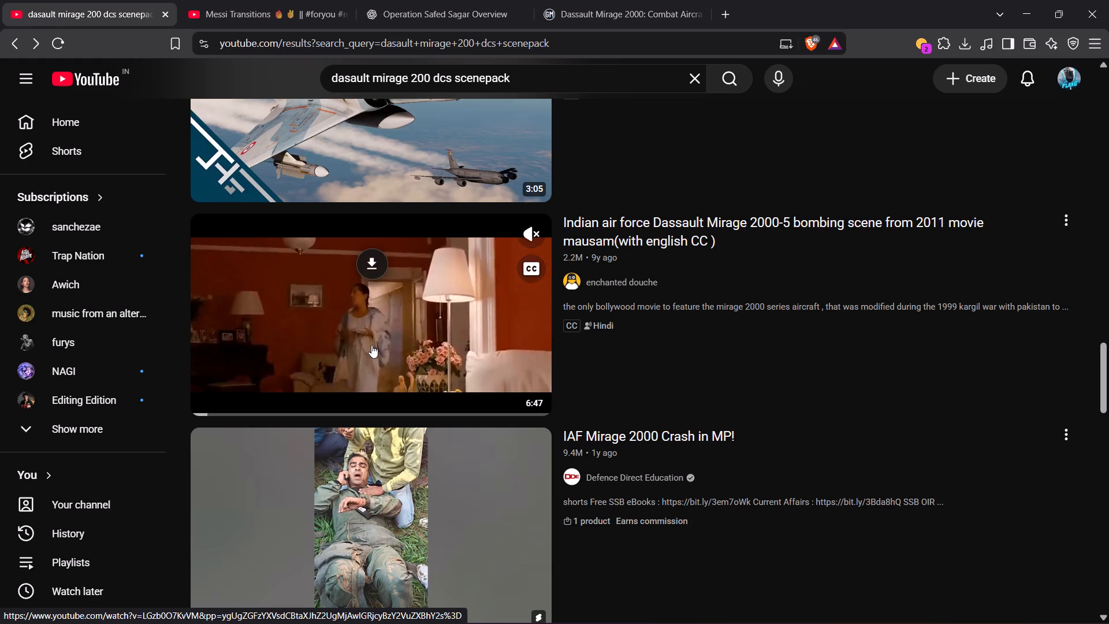
scroll(373, 343, "down", 2)
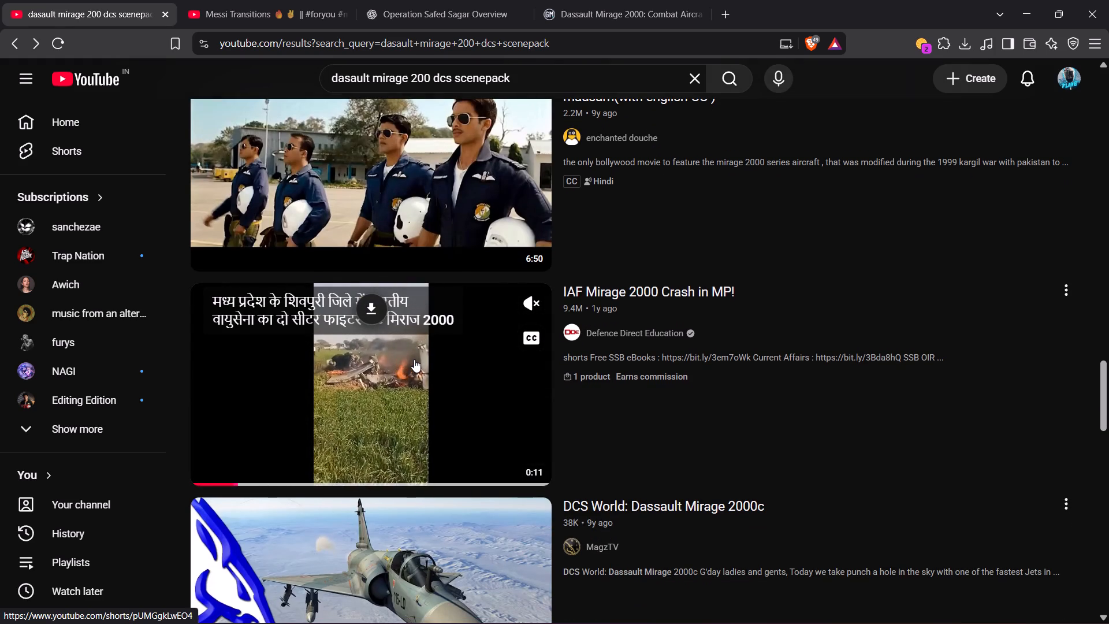
scroll(414, 359, "down", 2)
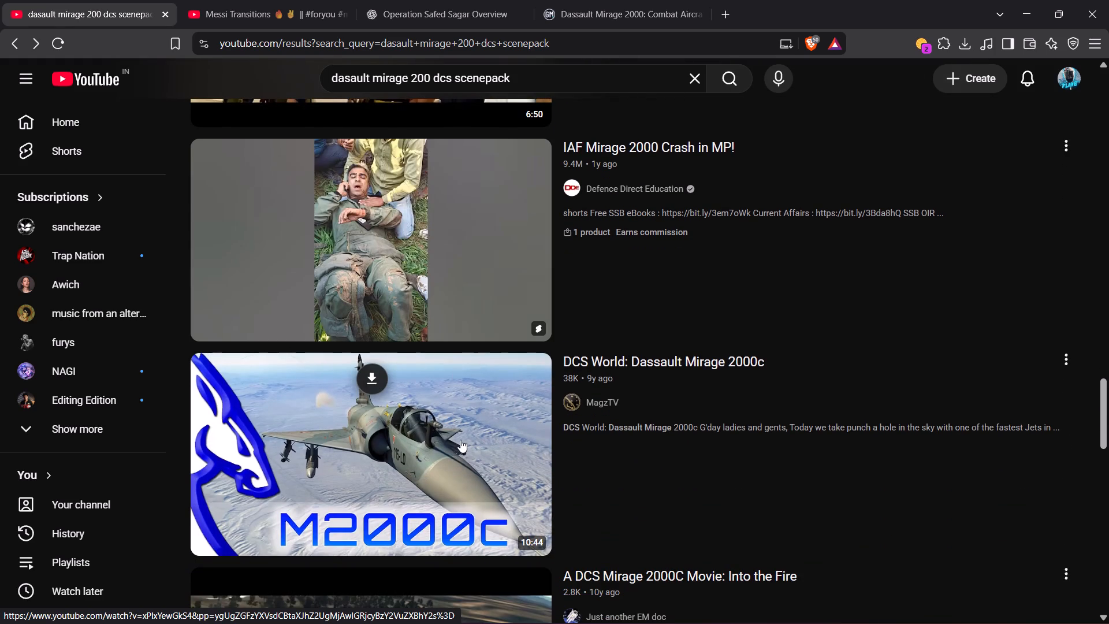
scroll(460, 436, "down", 2)
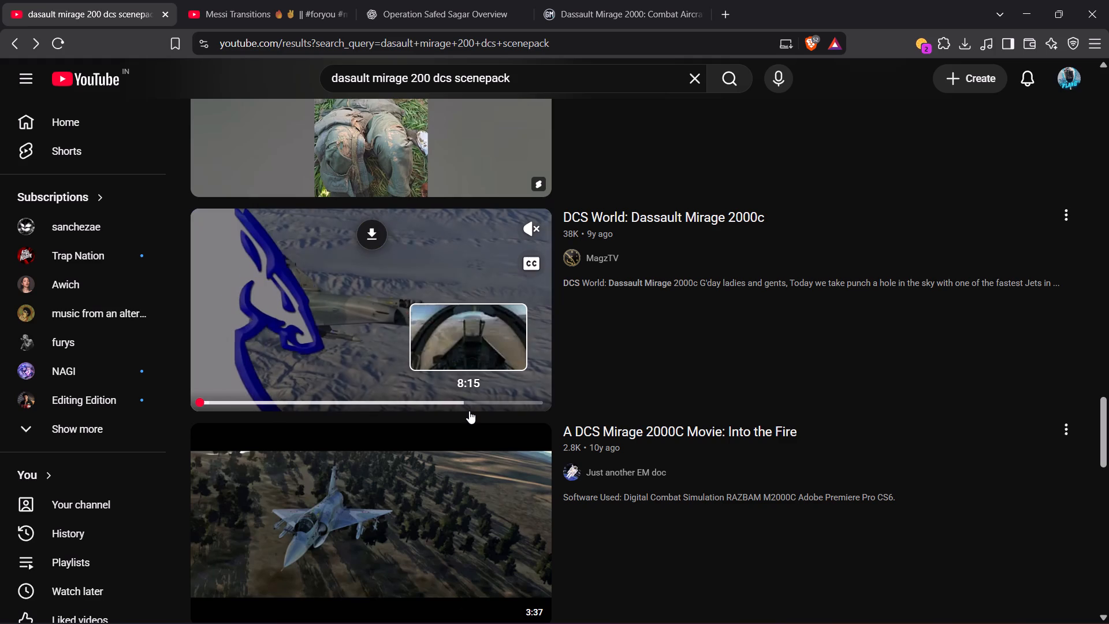
scroll(467, 412, "down", 2)
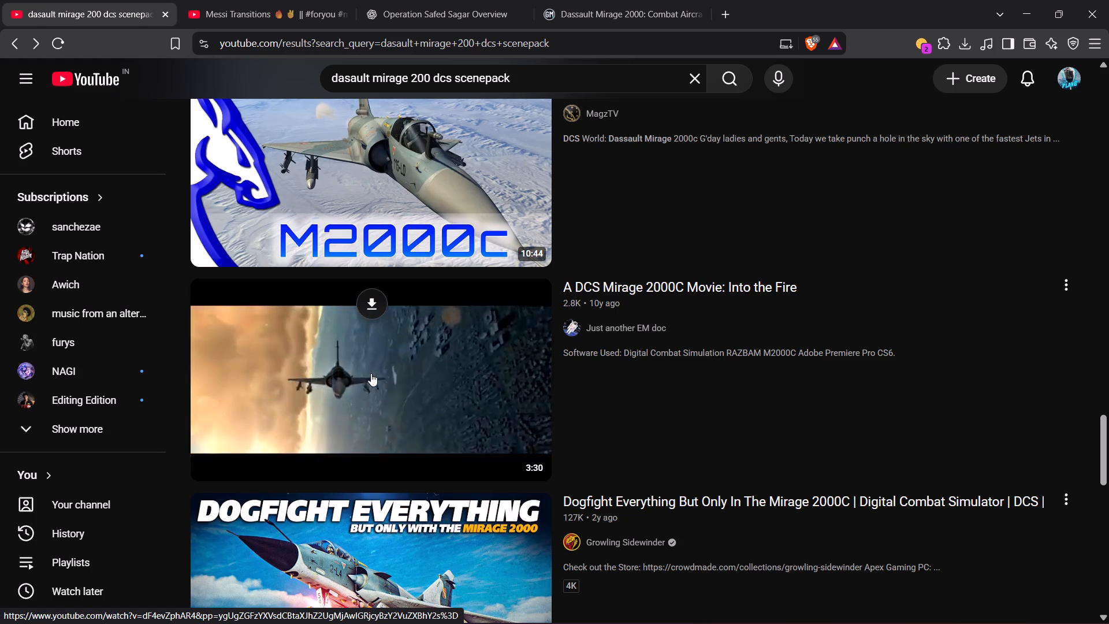
scroll(371, 373, "down", 2)
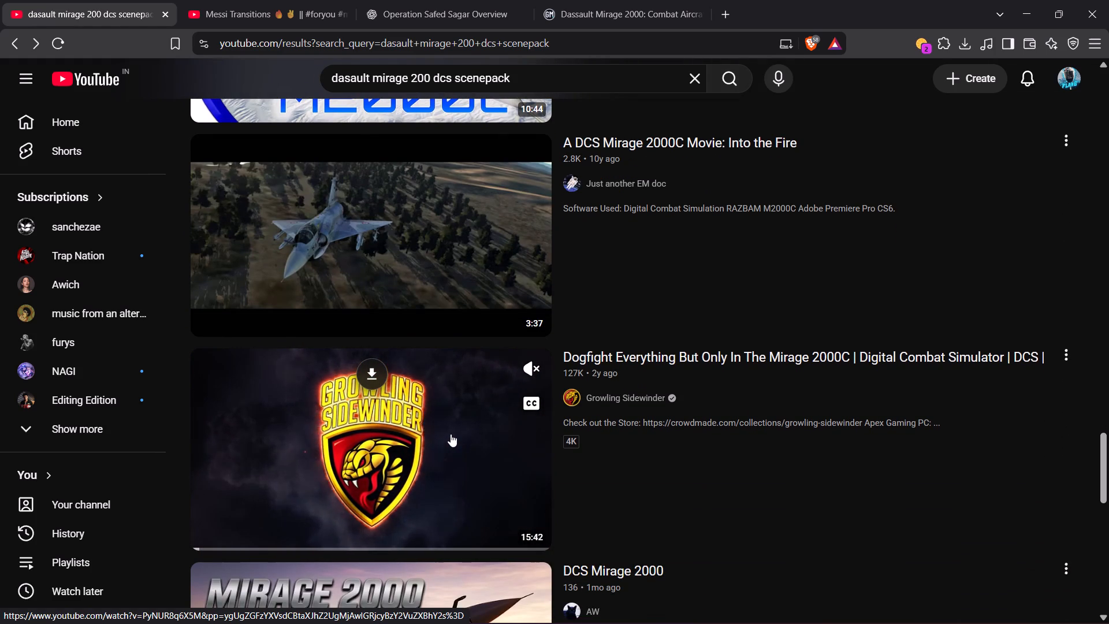
scroll(452, 429, "down", 2)
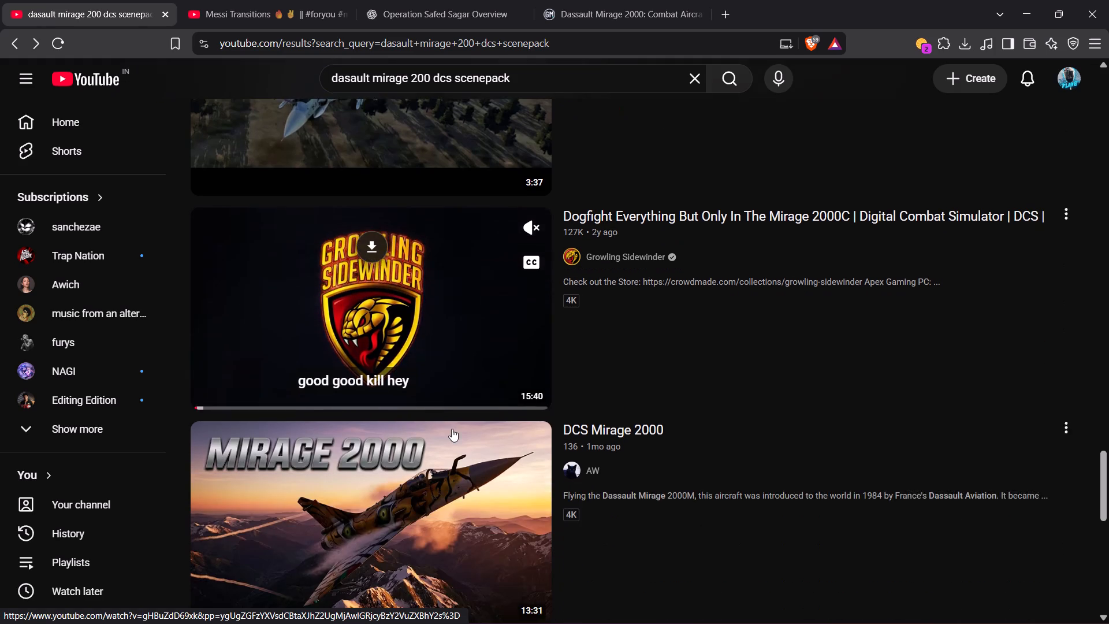
scroll(449, 429, "down", 3)
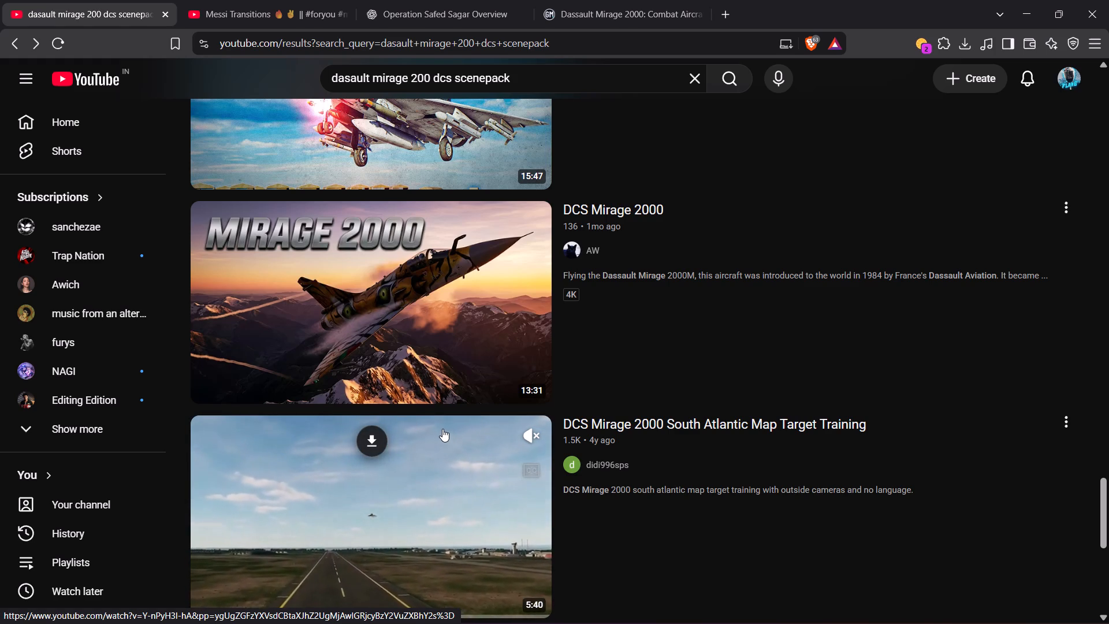
scroll(442, 429, "down", 8)
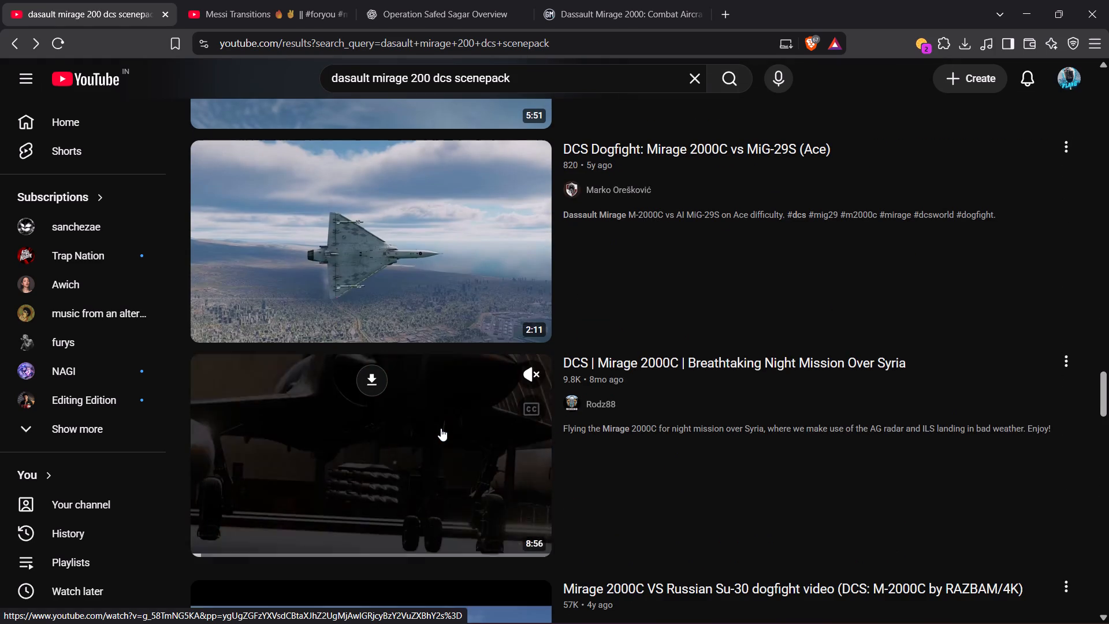
Go back up the results, reopen "Mirage 2000 in Action" by Haci Productions, and pause it near its start.
scroll(426, 419, "up", 16)
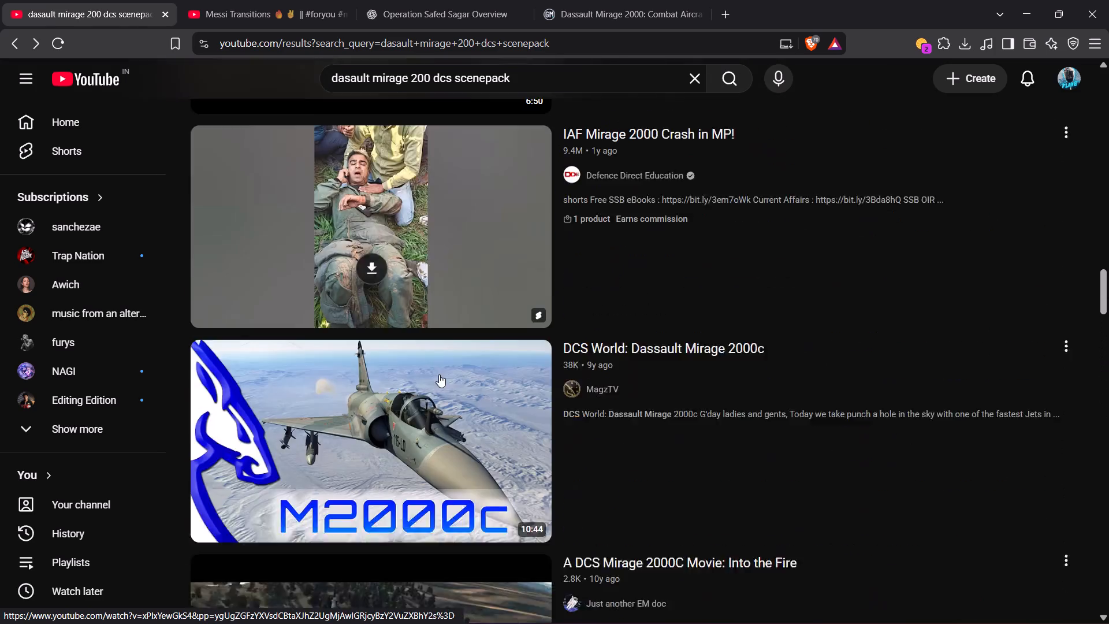
scroll(439, 374, "up", 20)
scroll(439, 374, "up", 2)
scroll(433, 325, "up", 9)
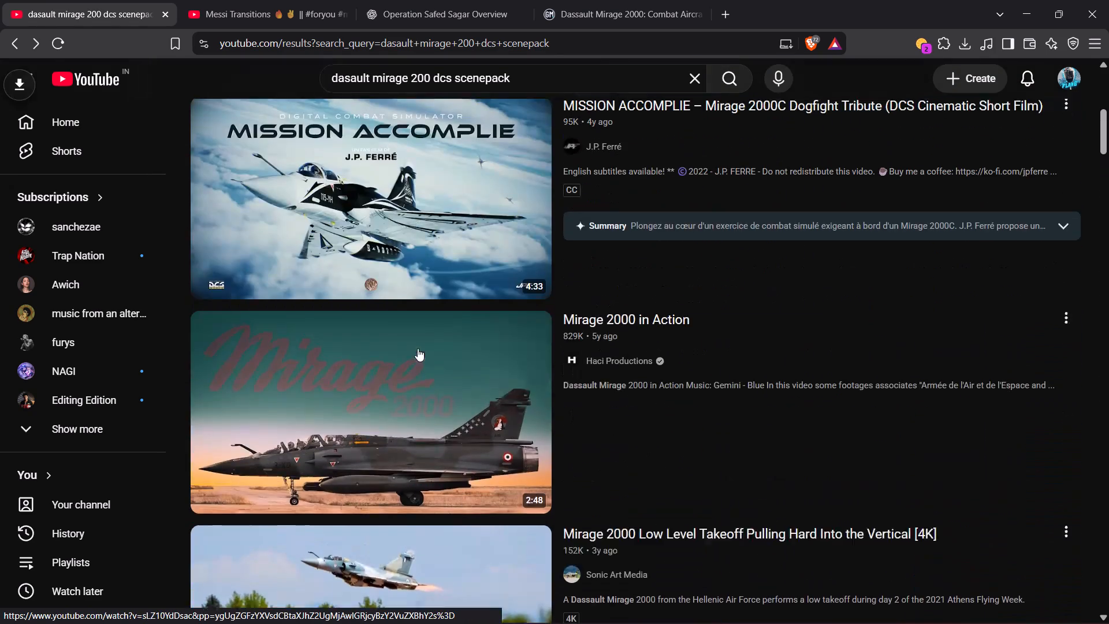
scroll(418, 348, "up", 13)
scroll(299, 363, "down", 4)
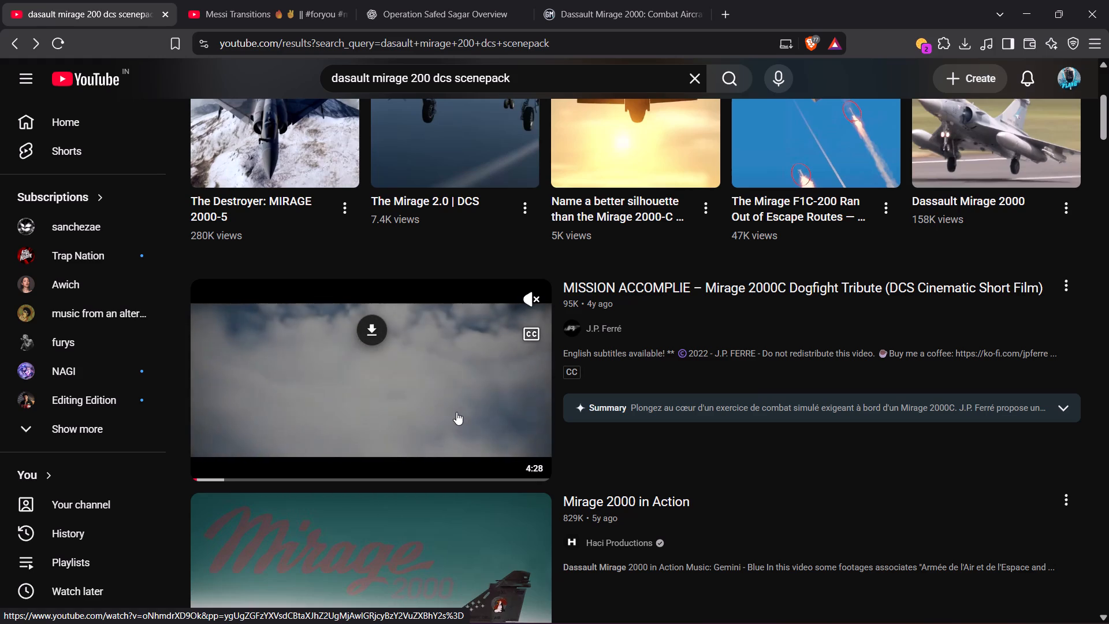
scroll(444, 421, "down", 2)
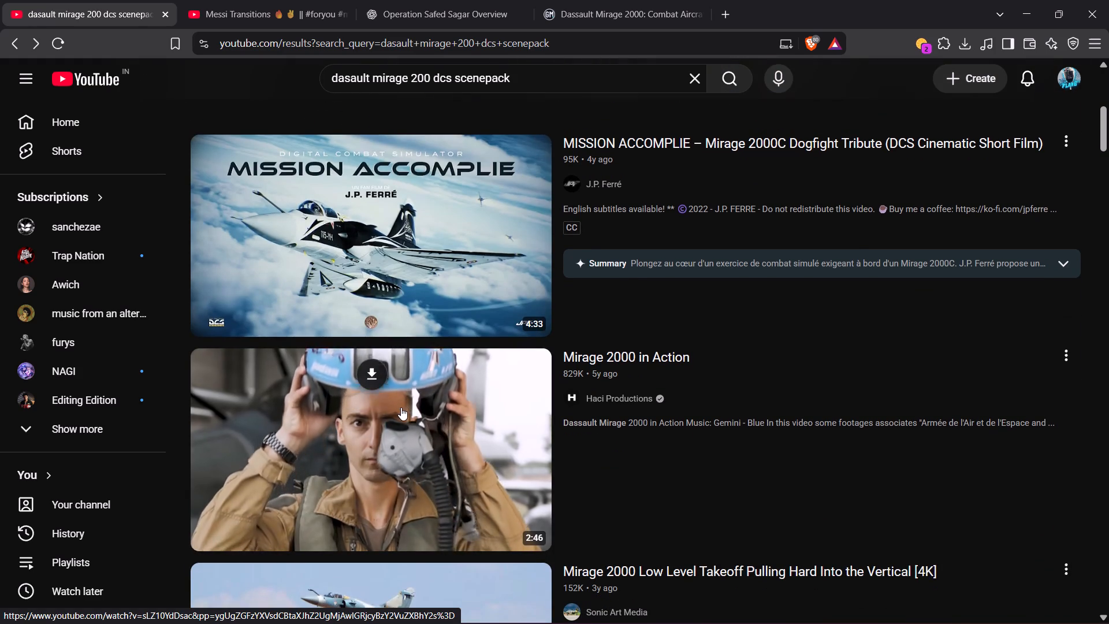
left_click(401, 406)
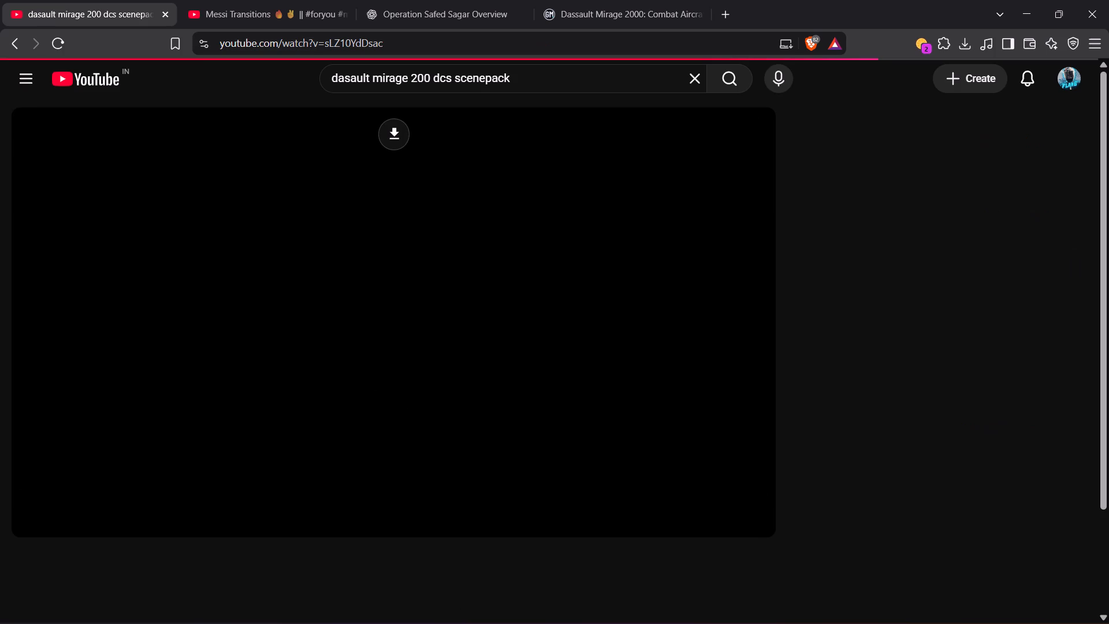
left_click(377, 362)
scroll(444, 403, "down", 2)
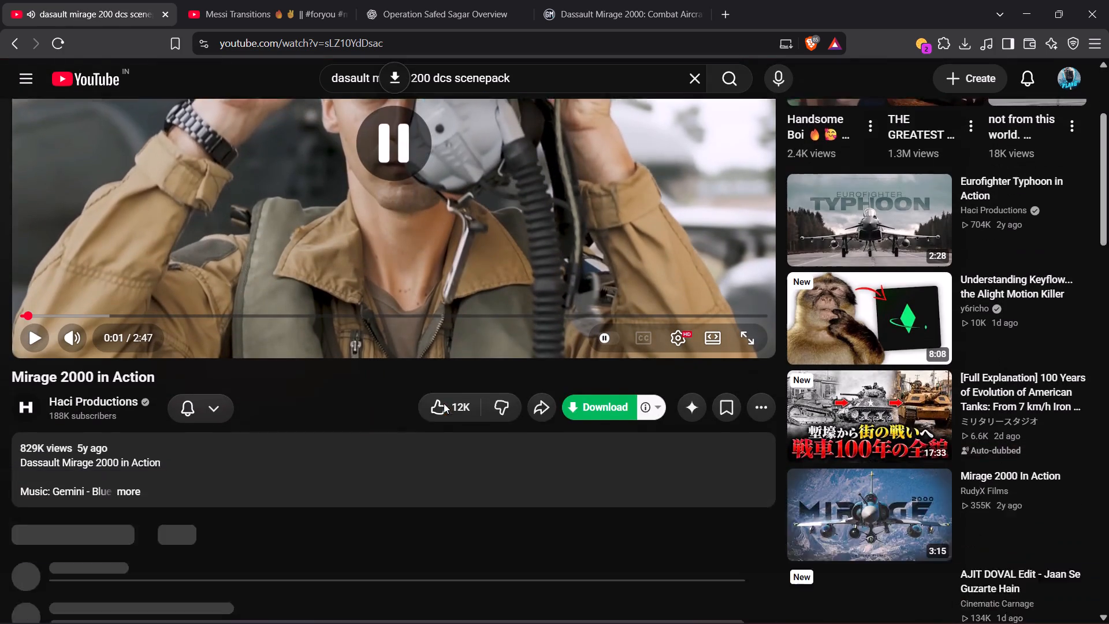
Start downloading the "Mirage 2000 in Action" video in the MP4 1080 HD format.
scroll(444, 403, "down", 2)
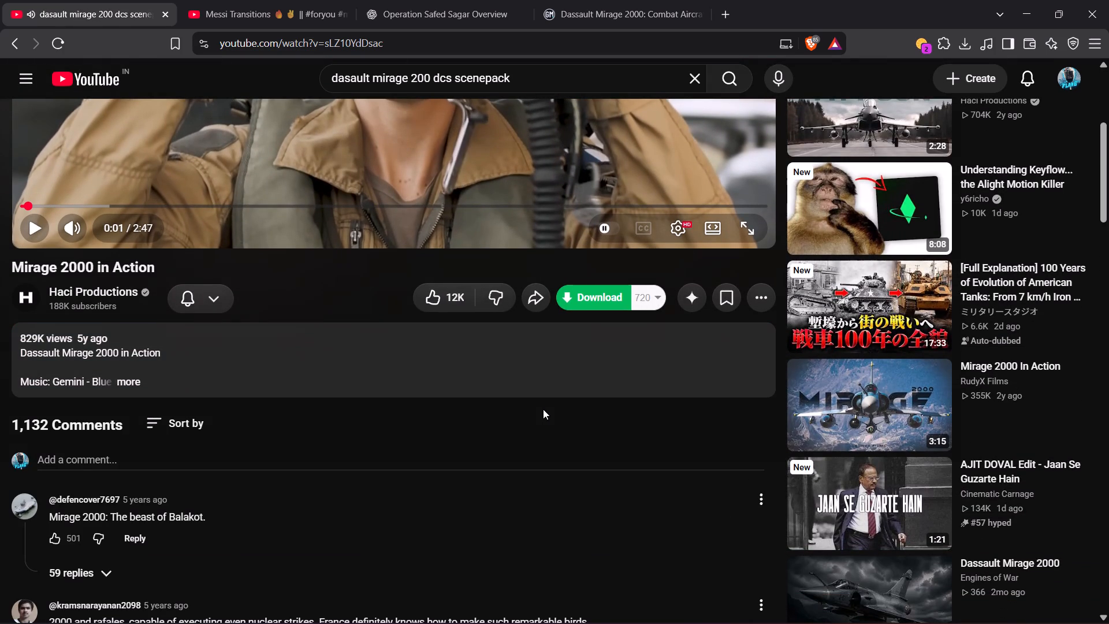
scroll(539, 399, "up", 1)
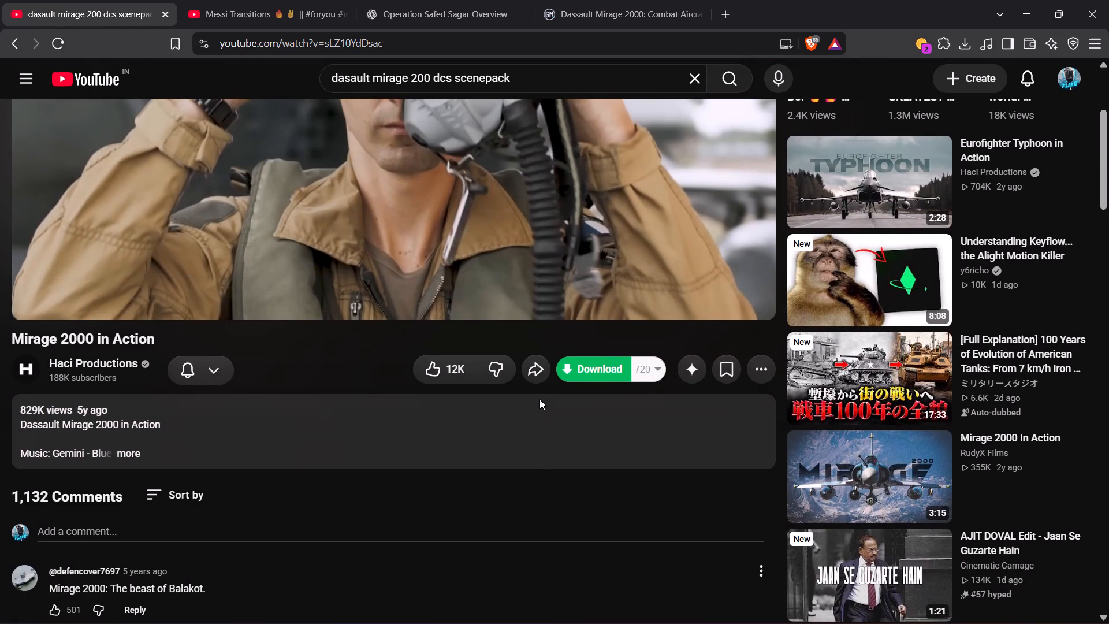
left_click(656, 370)
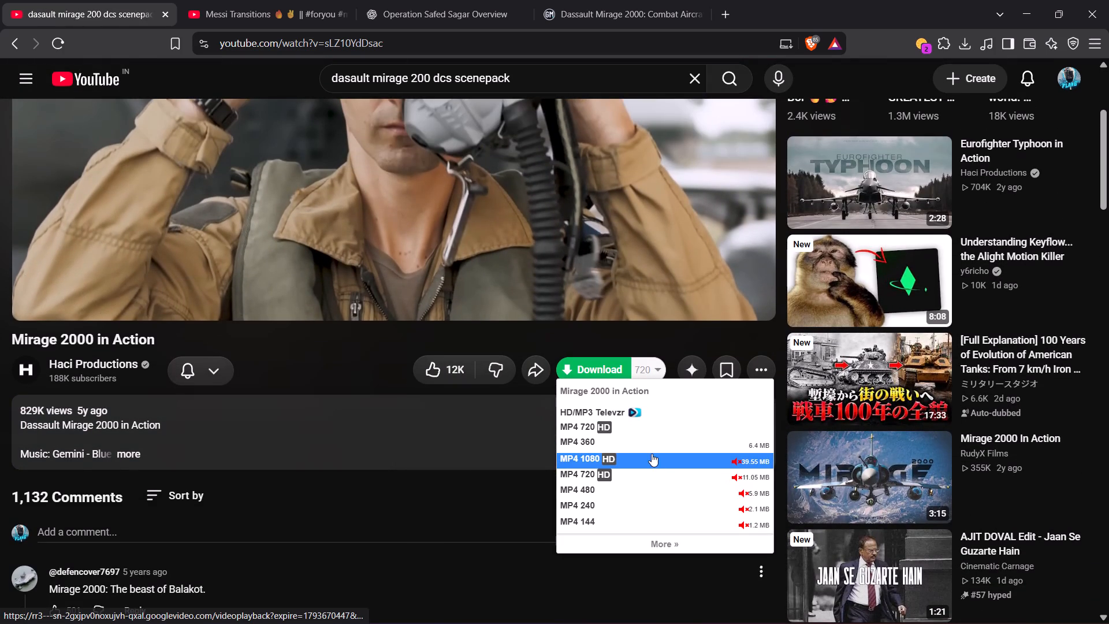
scroll(652, 454, "up", 1)
left_click(652, 454)
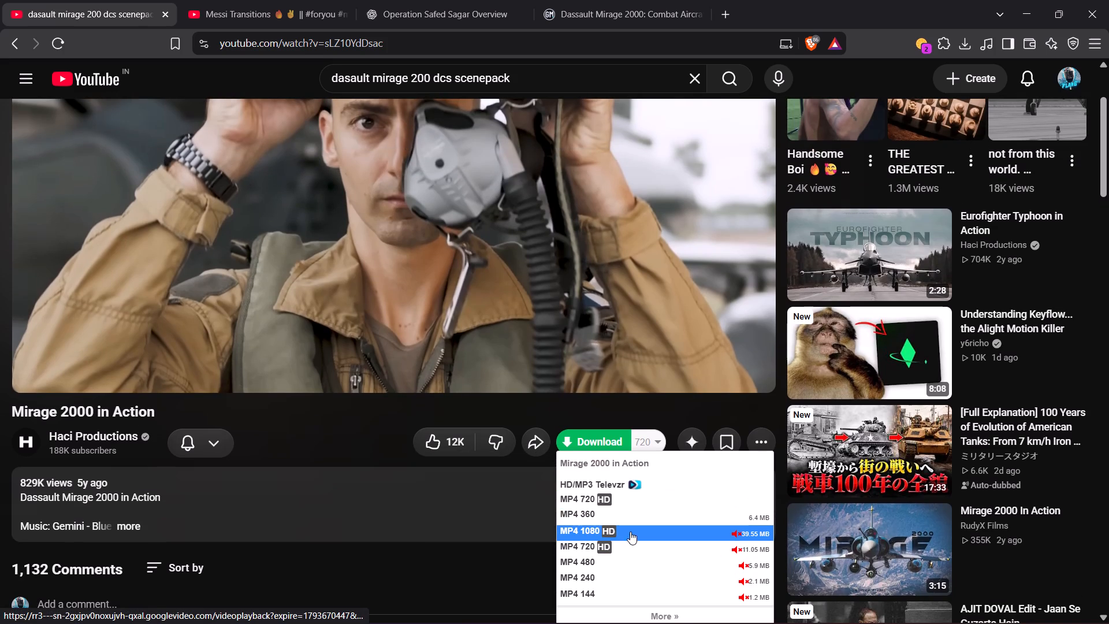
left_click(630, 532)
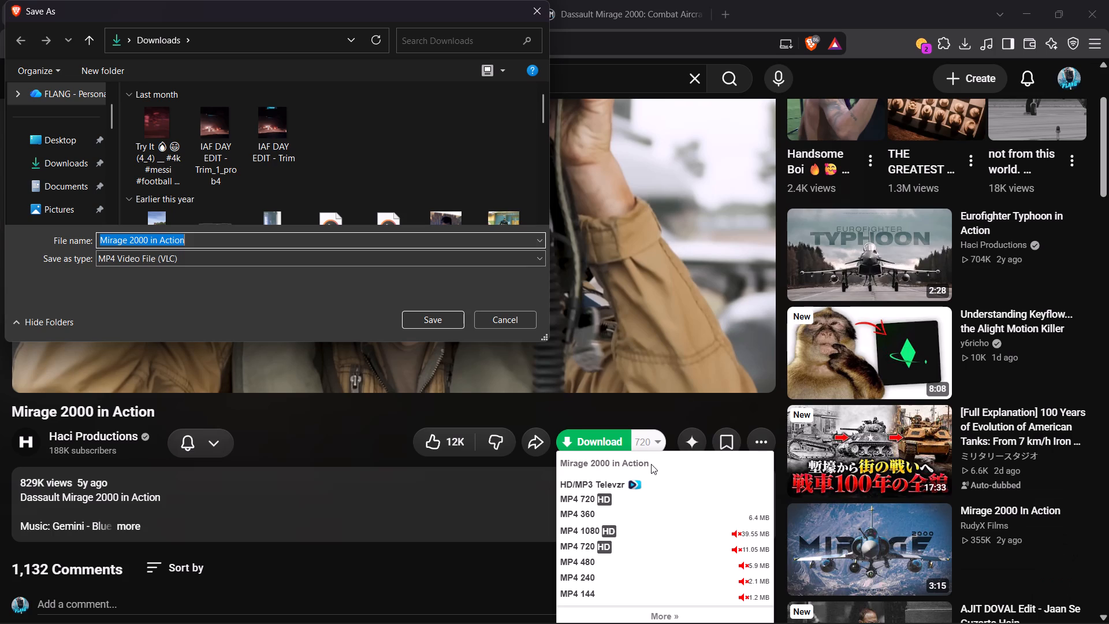
scroll(65, 169, "down", 4)
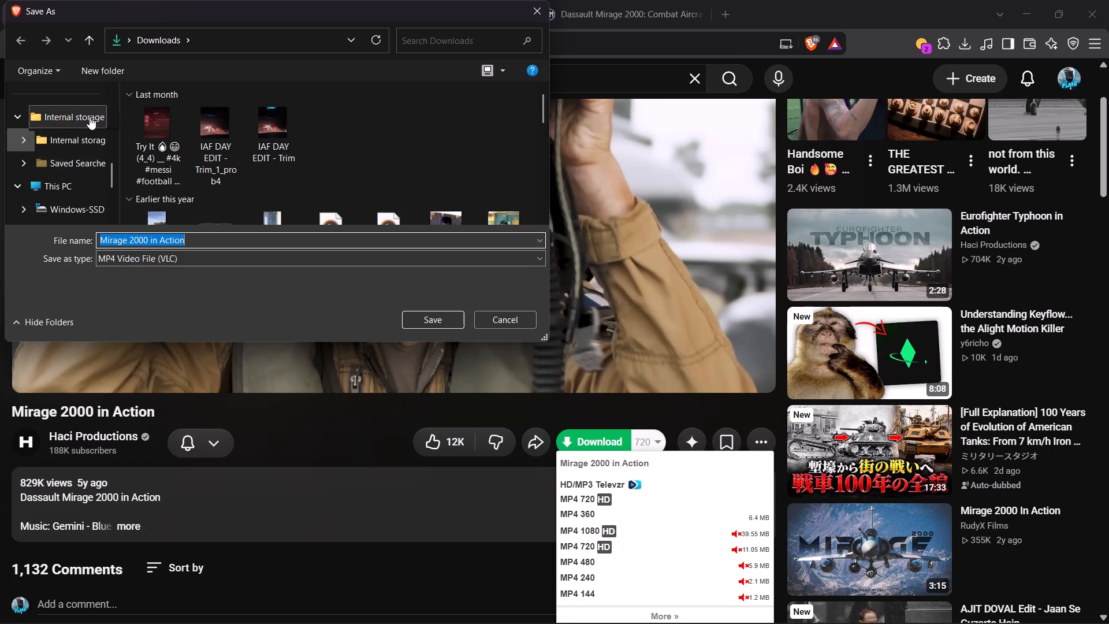
scroll(90, 117, "up", 2)
scroll(90, 185, "down", 2)
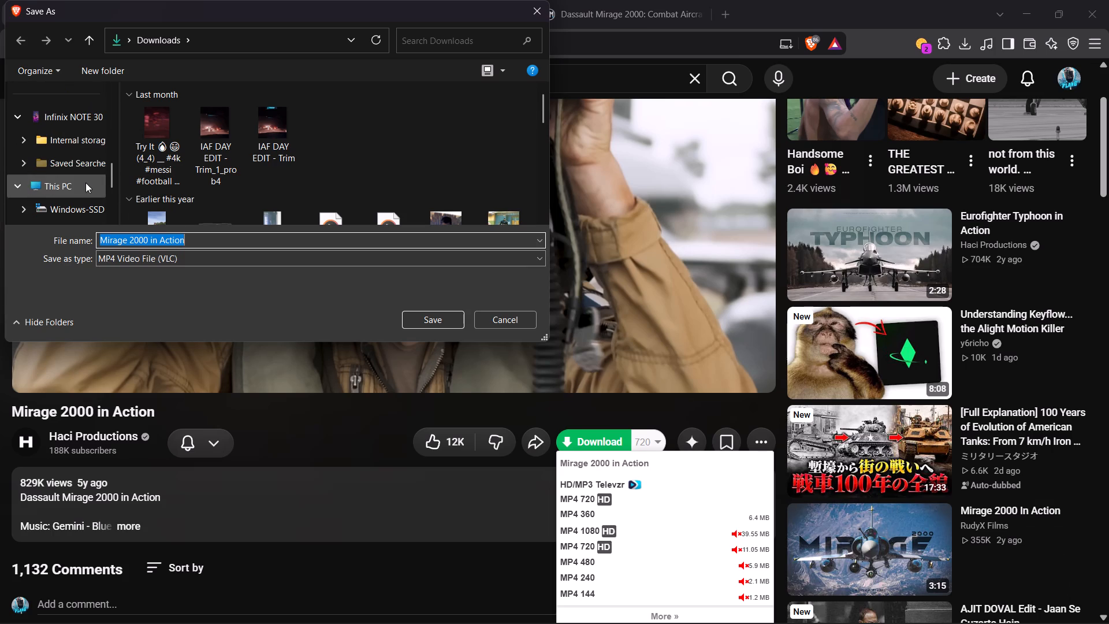
left_click(65, 200)
scroll(239, 162, "down", 10)
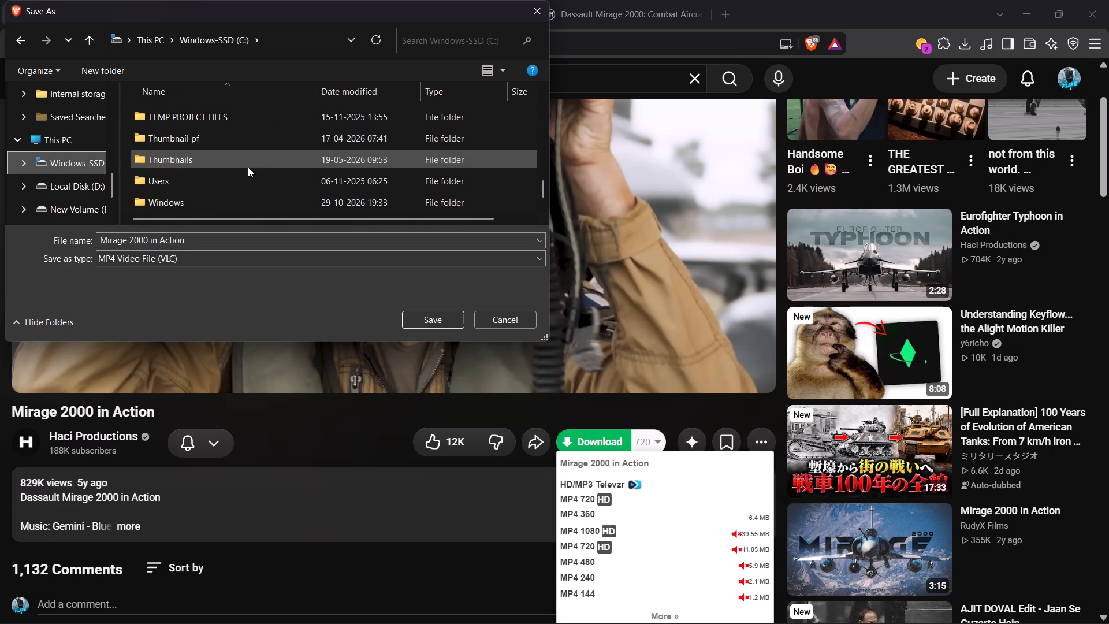
scroll(248, 167, "down", 7)
scroll(248, 166, "up", 2)
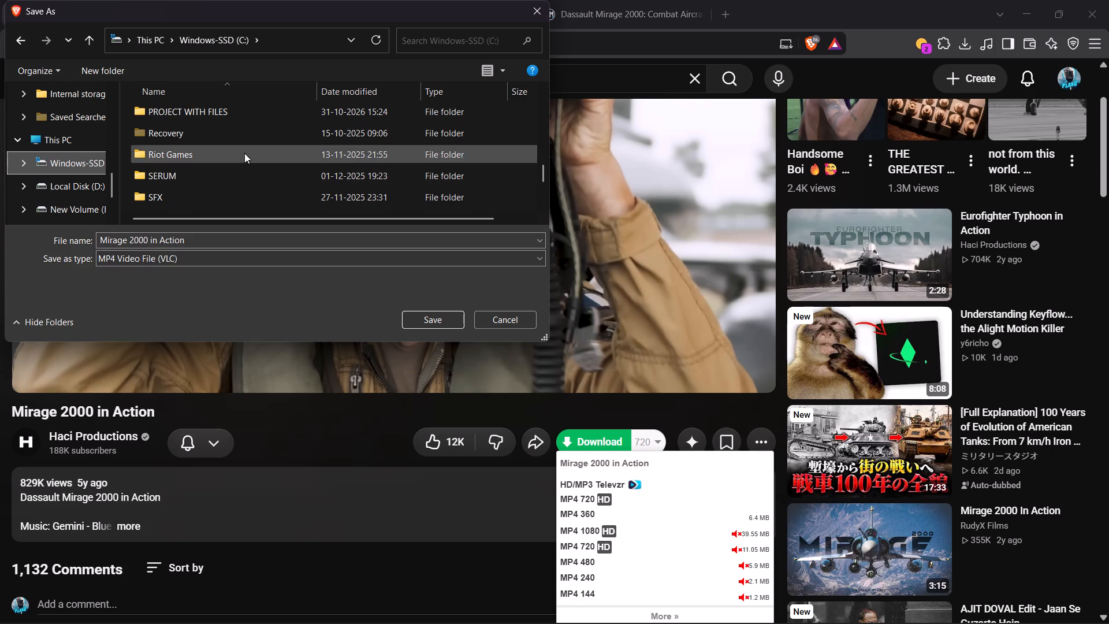
left_click(240, 114)
double_click(240, 114)
scroll(233, 179, "down", 8)
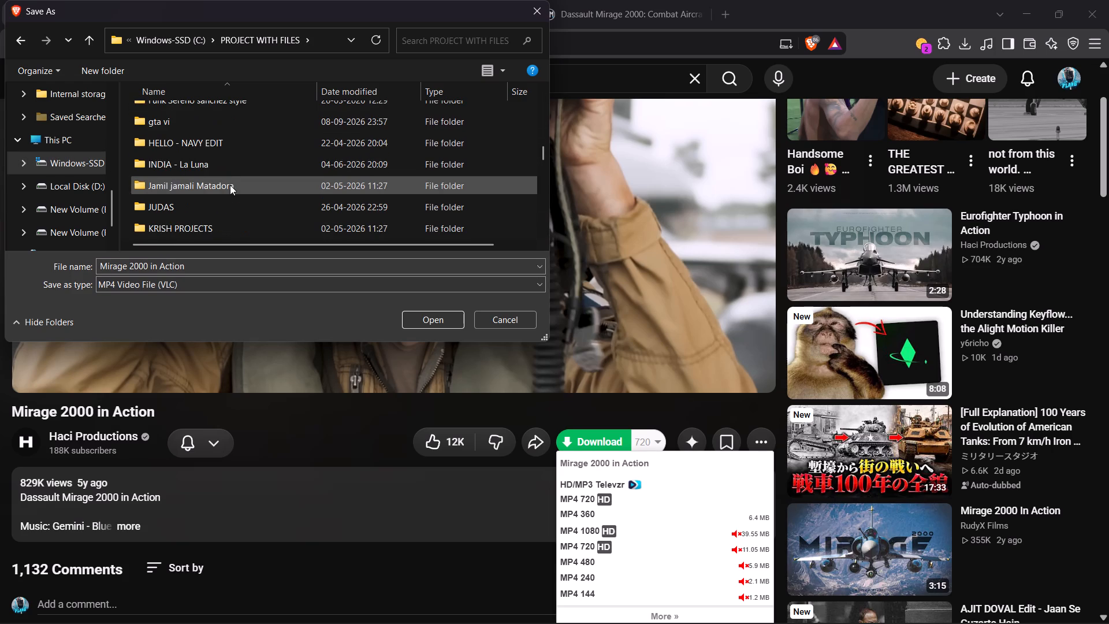
scroll(215, 174, "down", 6)
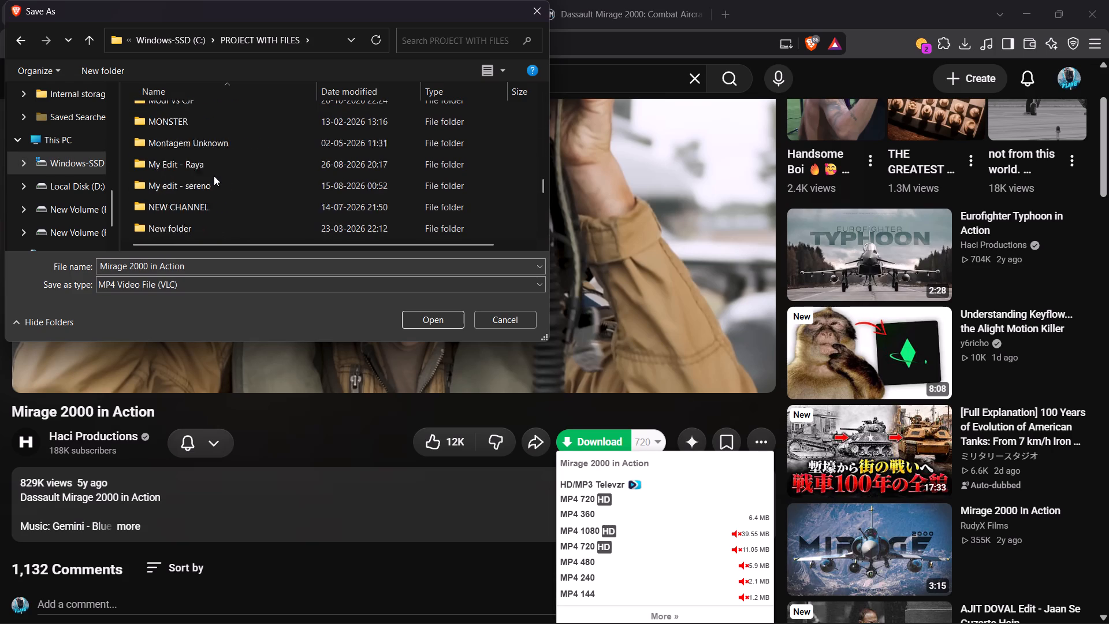
scroll(214, 176, "down", 2)
left_click(206, 143)
double_click(206, 143)
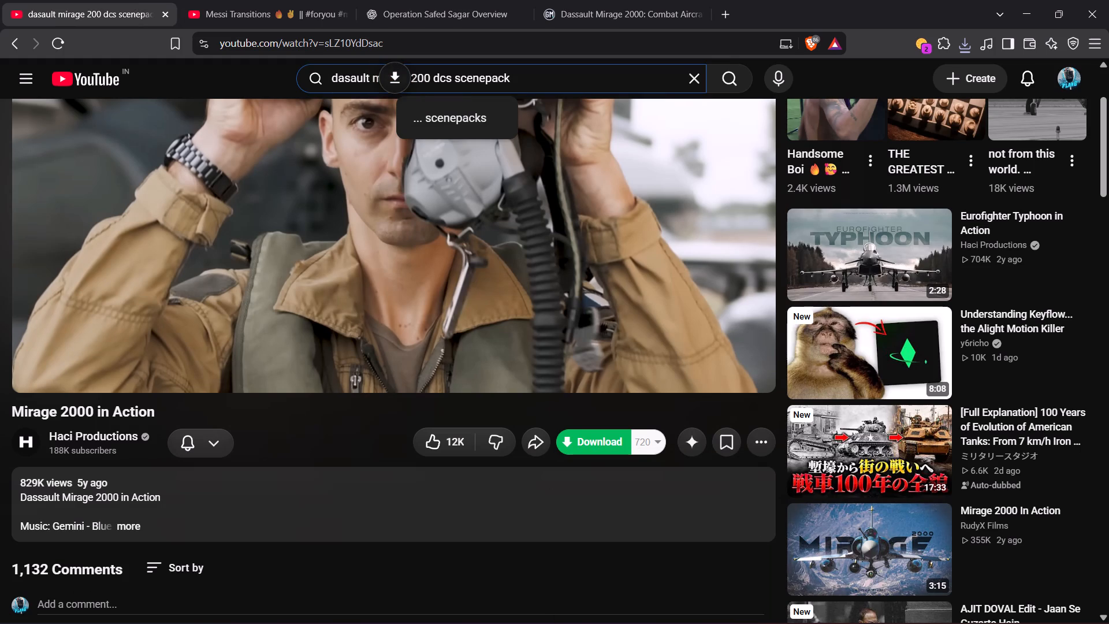
left_click(416, 79)
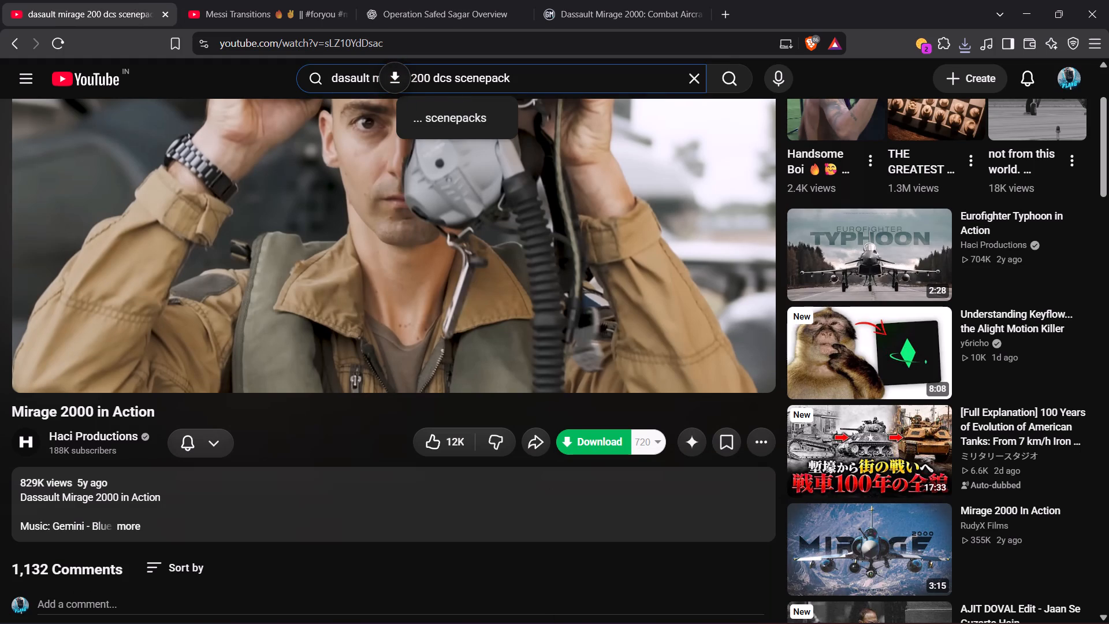
left_click(430, 76)
key("BackSpace")
key("BackSpace")
key("BackSpace")
key("BackSpace")
key("BackSpace")
key("BackSpace")
key("BackSpace")
key("BackSpace")
key("BackSpace")
key("BackSpace")
key("BackSpace")
key("BackSpace")
key("BackSpace")
key("BackSpace")
key("BackSpace")
key("BackSpace")
key("BackSpace")
key("BackSpace")
key("BackSpace")
key("BackSpace")
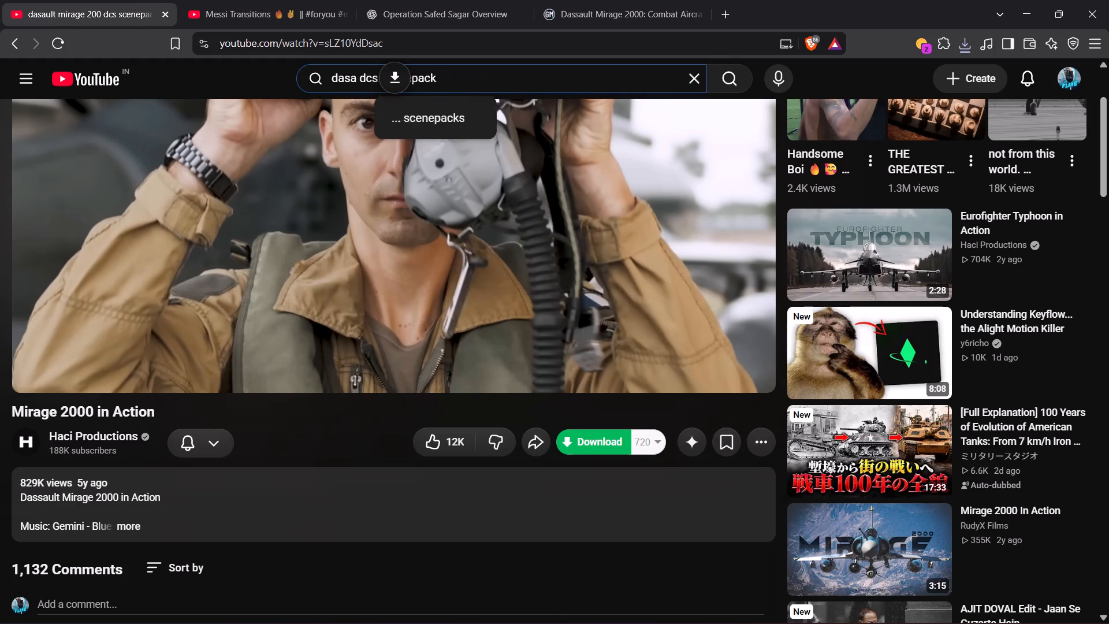
type("sepe")
type("cat jaguar")
key("Return")
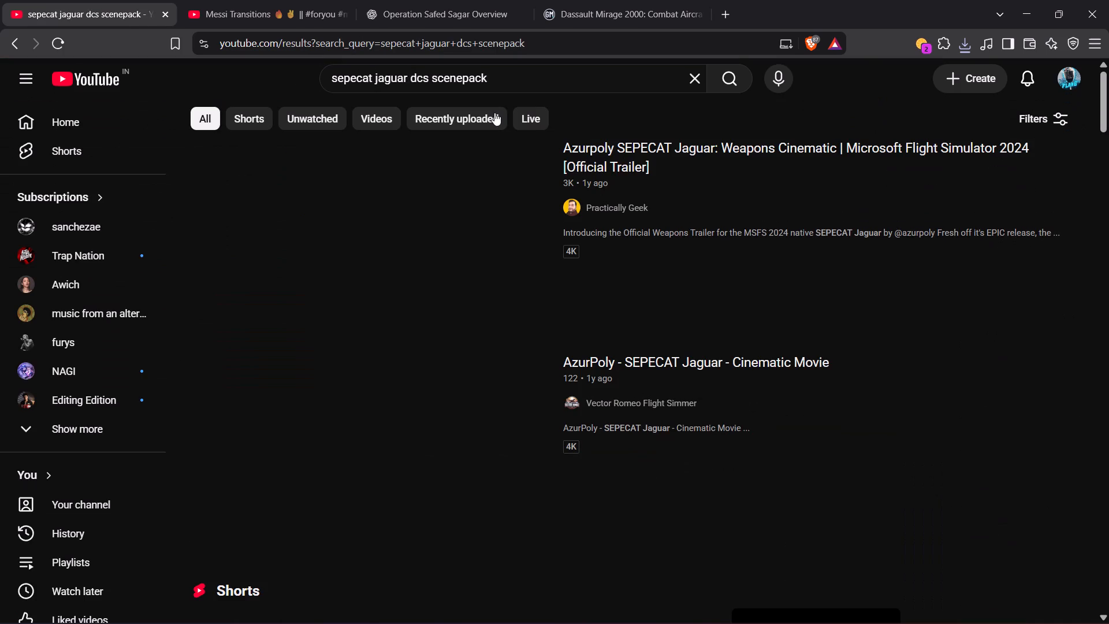
Look through the SEPECAT Jaguar search results and preview videos as possible sources of jet footage.
scroll(500, 217, "down", 1)
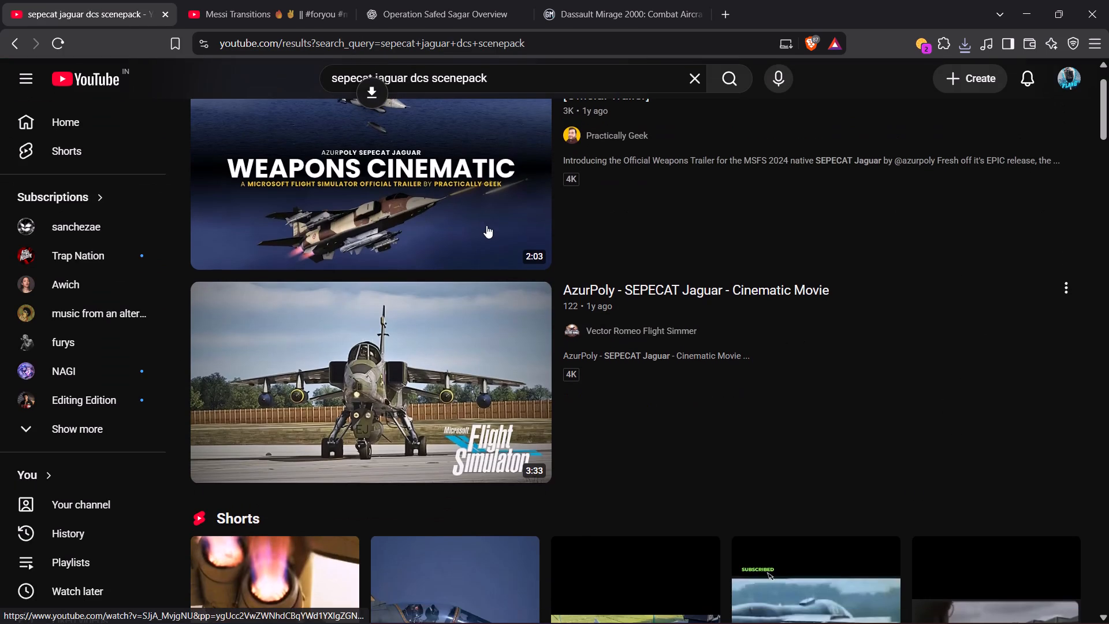
scroll(448, 380, "down", 4)
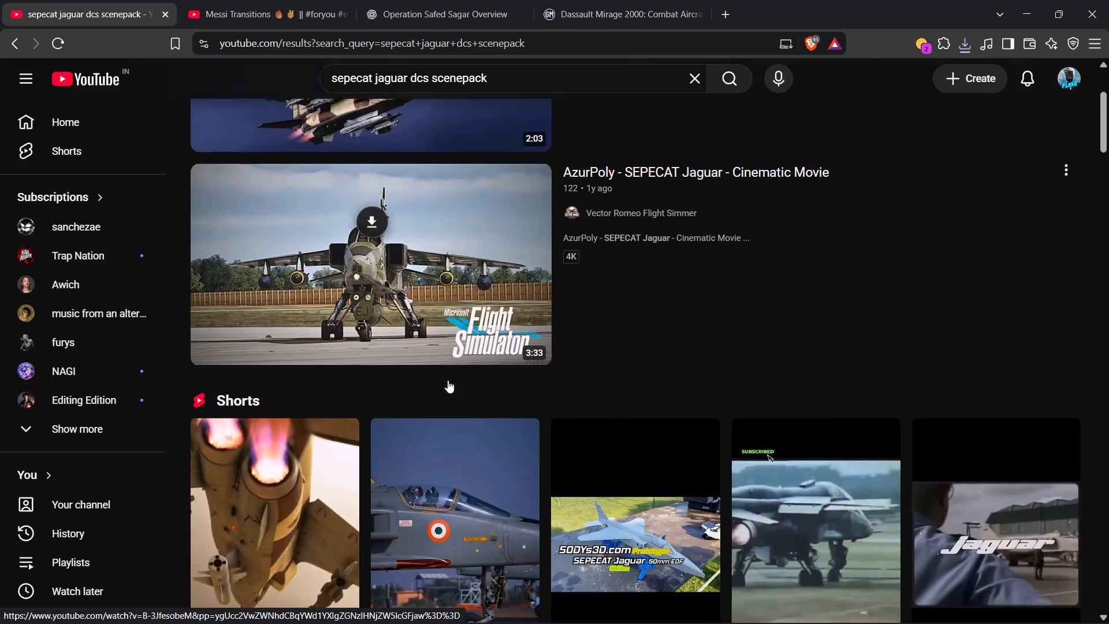
scroll(448, 380, "down", 4)
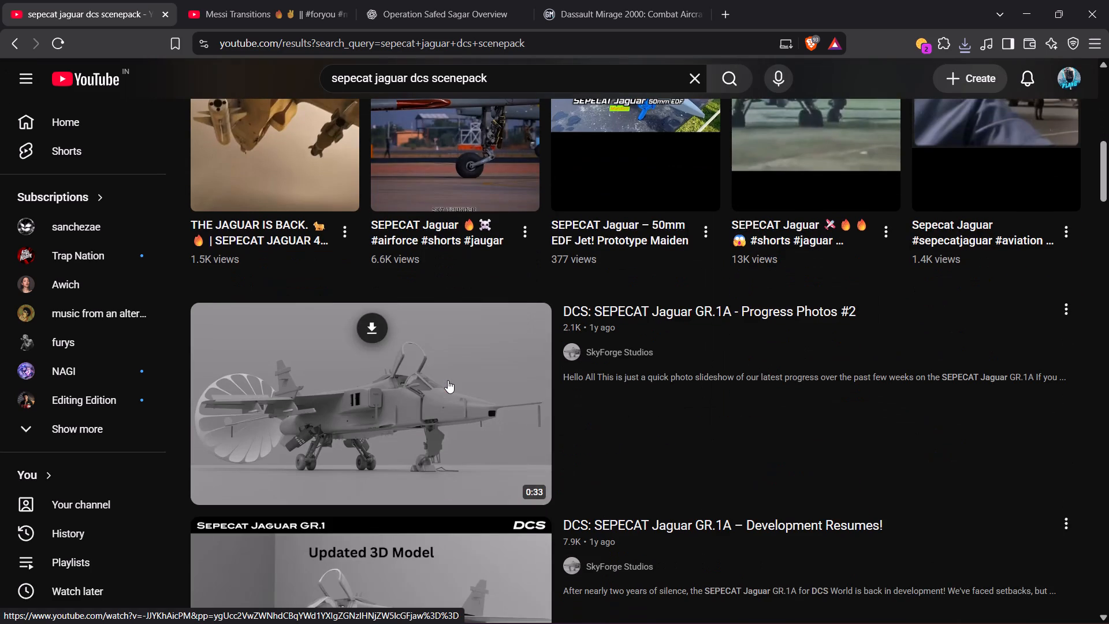
scroll(448, 380, "down", 8)
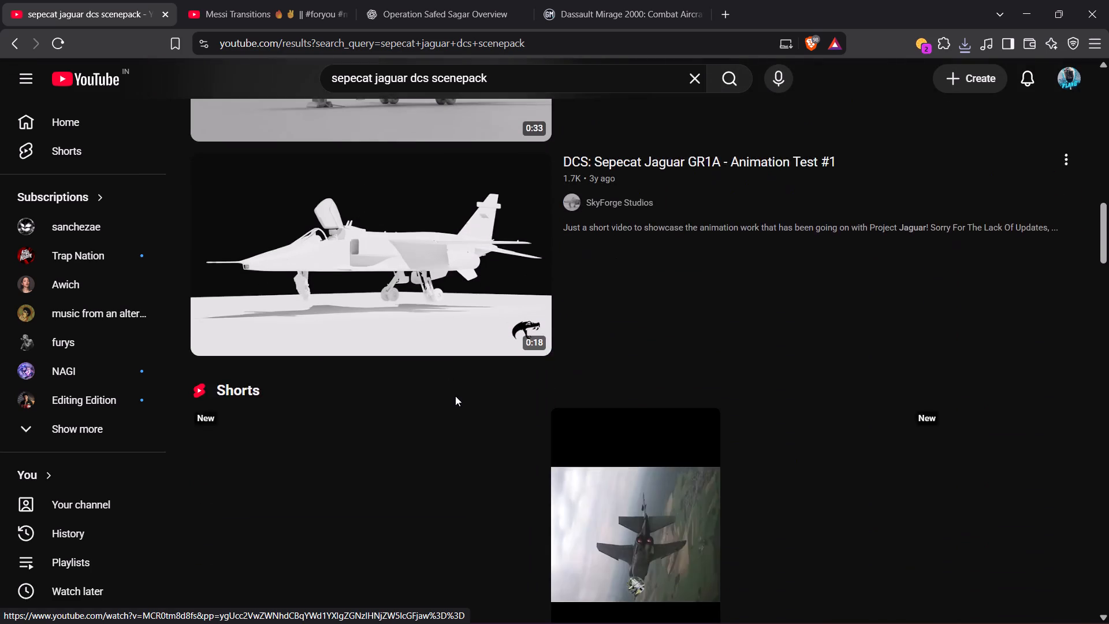
scroll(455, 396, "down", 11)
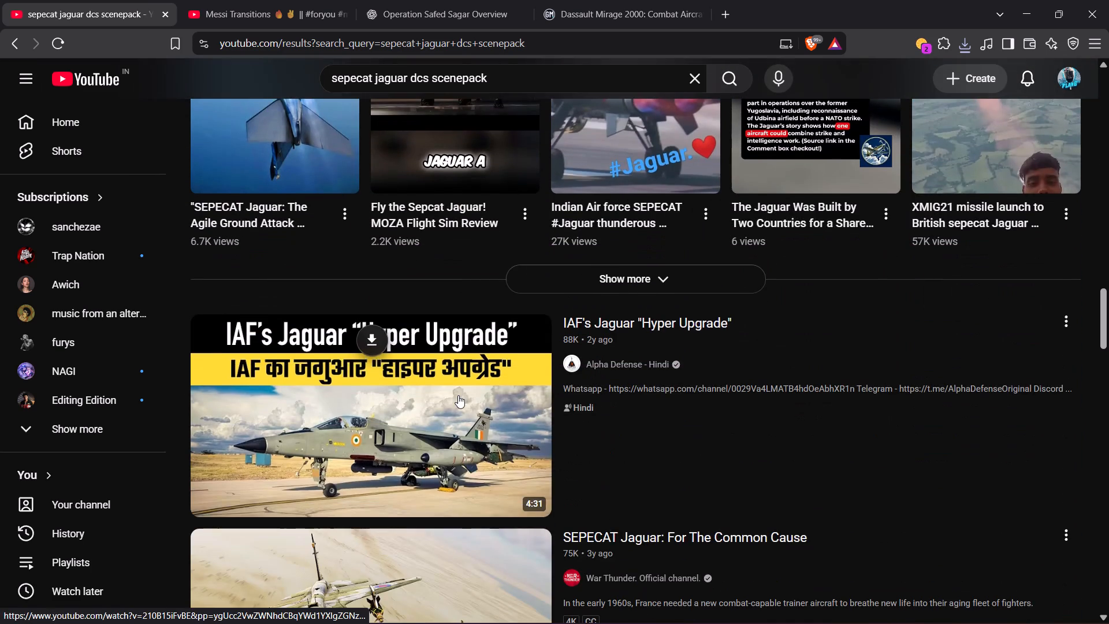
scroll(458, 395, "down", 4)
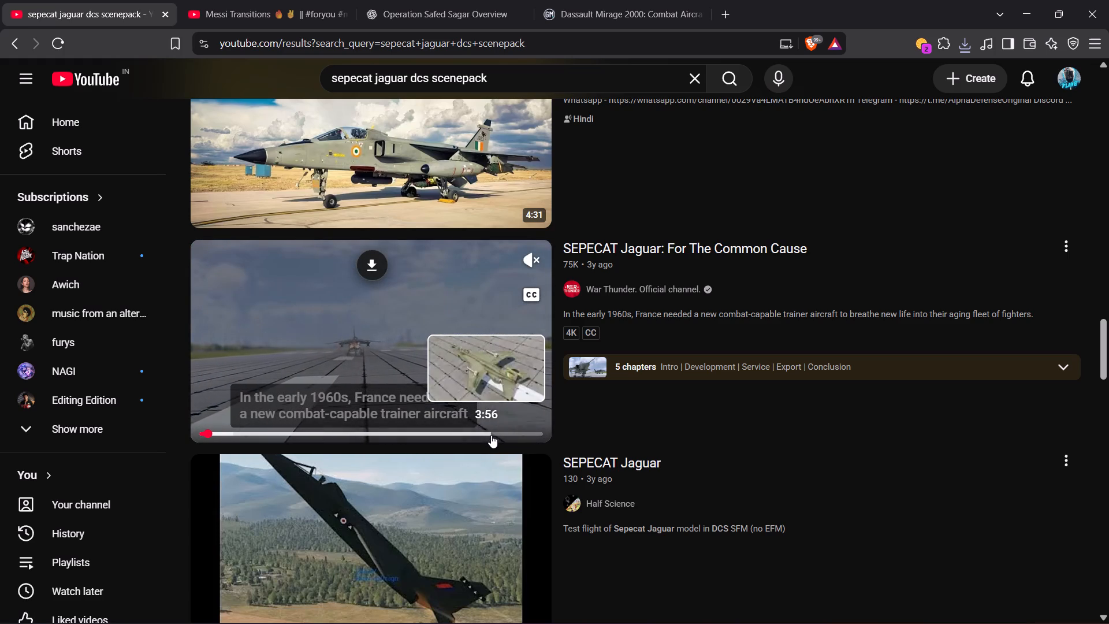
scroll(491, 435, "down", 6)
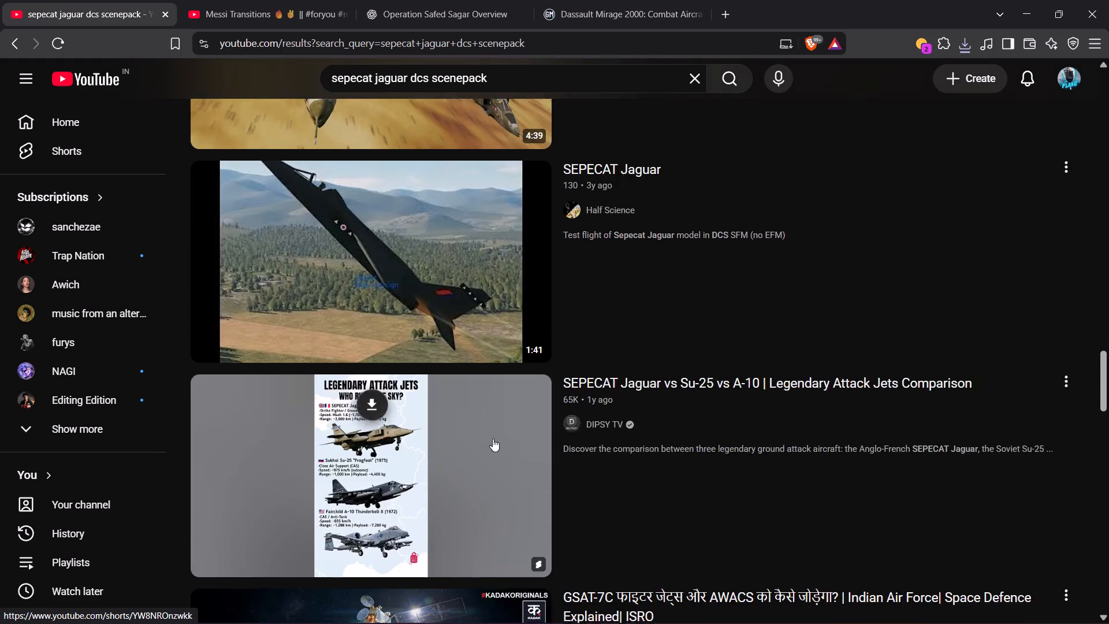
scroll(493, 439, "down", 5)
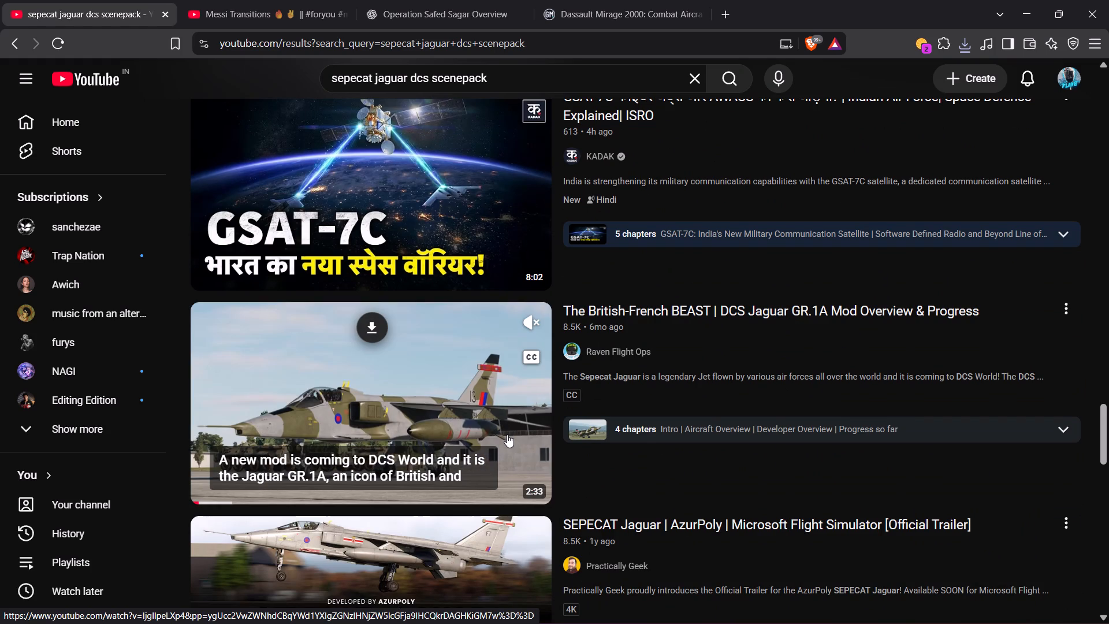
scroll(507, 434, "down", 4)
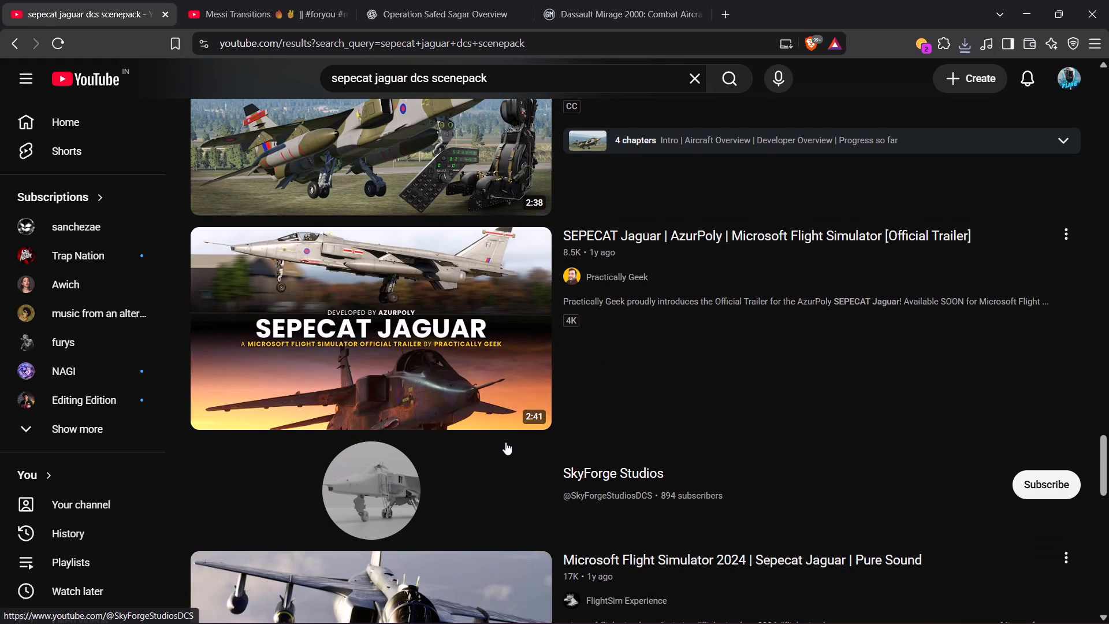
scroll(505, 442, "down", 2)
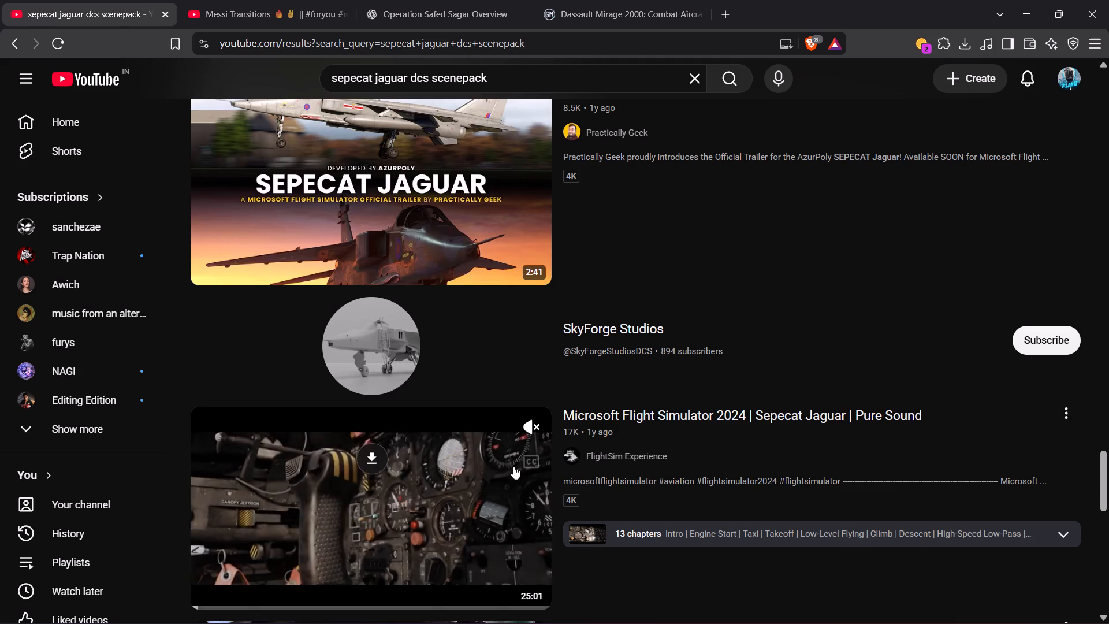
Open FlightSim Experience's "Microsoft Flight Simulator 2024 | Sepecat Jaguar | Pure Sound", pause it, and start its MP4 1080 60 download.
left_click(483, 489)
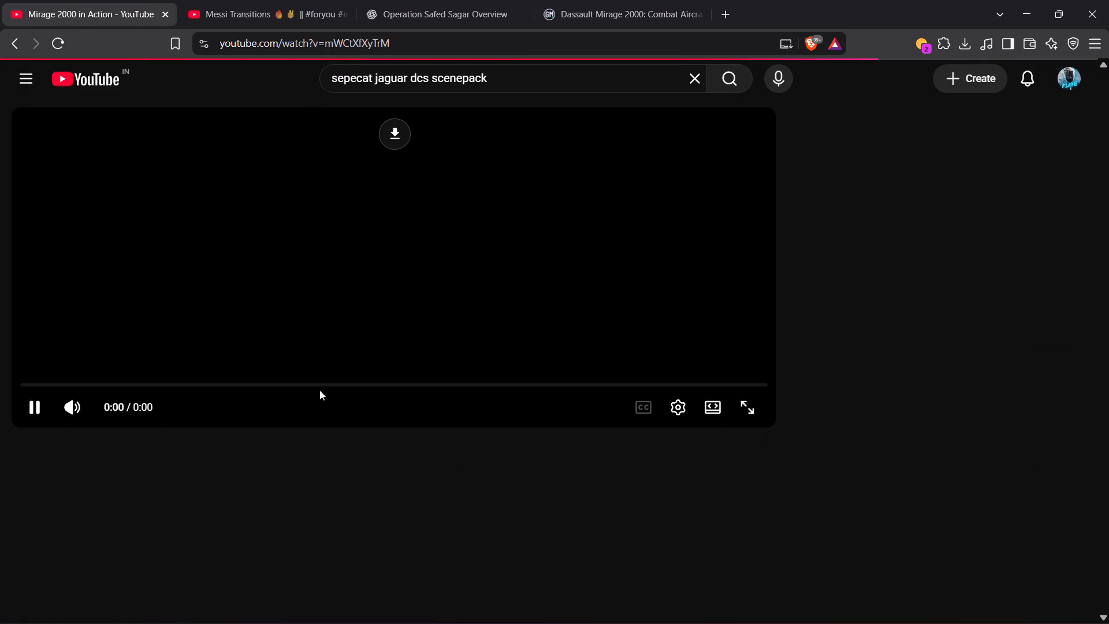
left_click(356, 286)
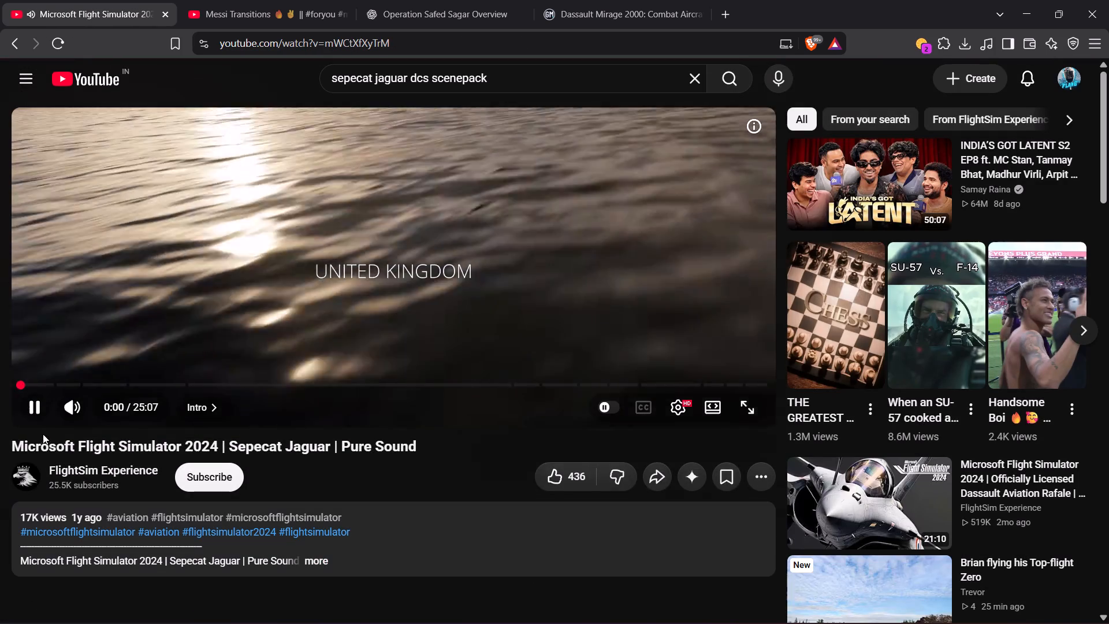
left_click(40, 407)
left_click(658, 482)
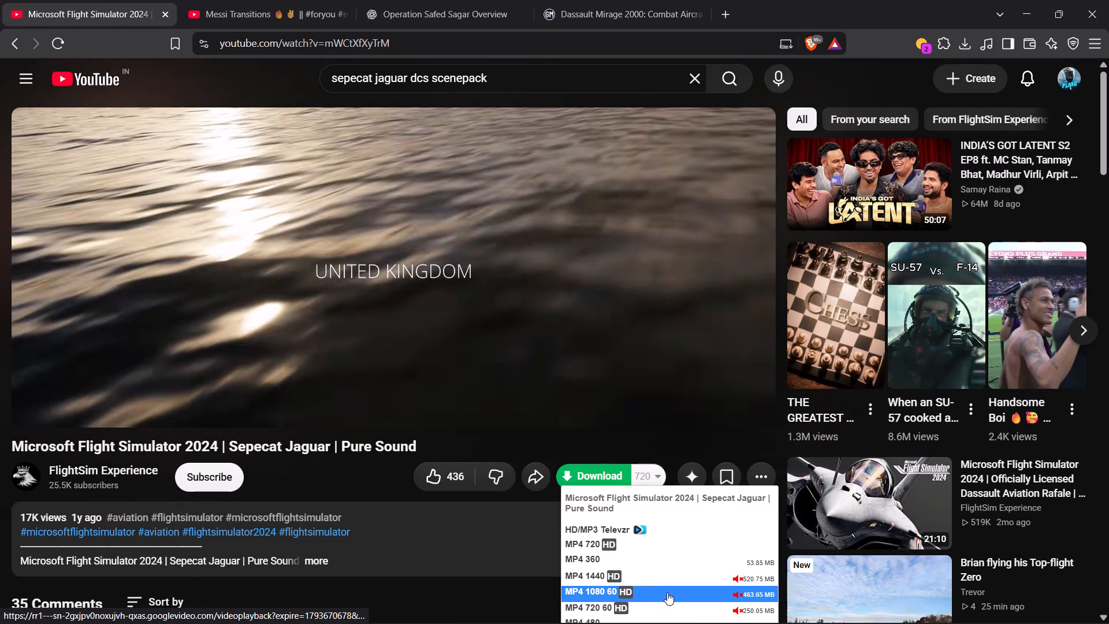
left_click(667, 592)
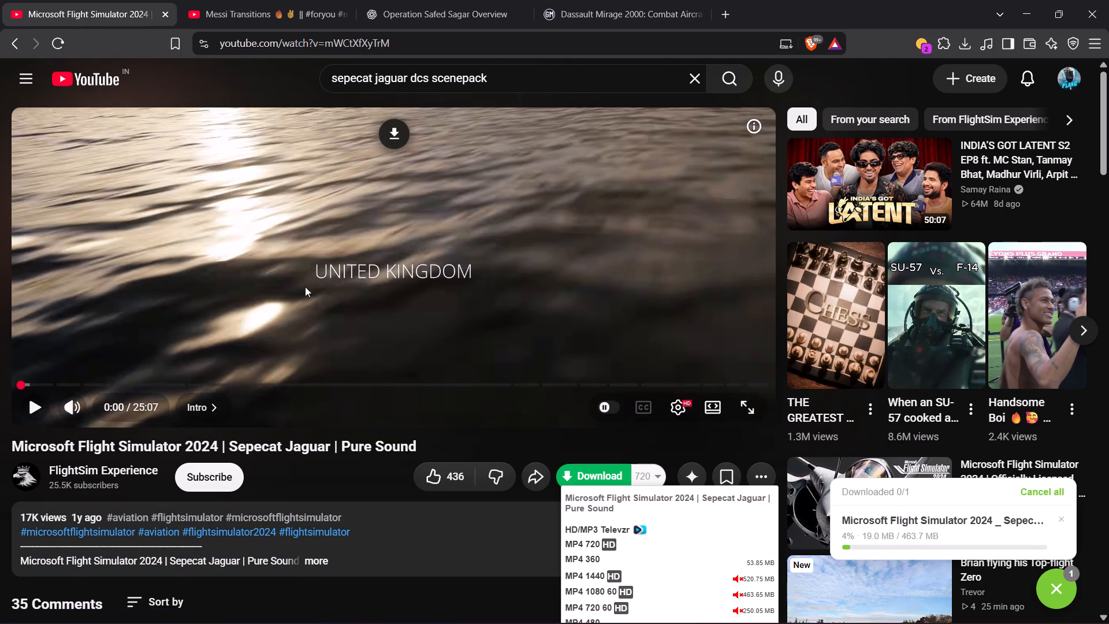
Switch to the After Effects project with the MONTAGEM AHORA (SLOWED) composition.
key("Tab")
key("alt+Tab")
key("alt+Tab")
key("alt+Tab")
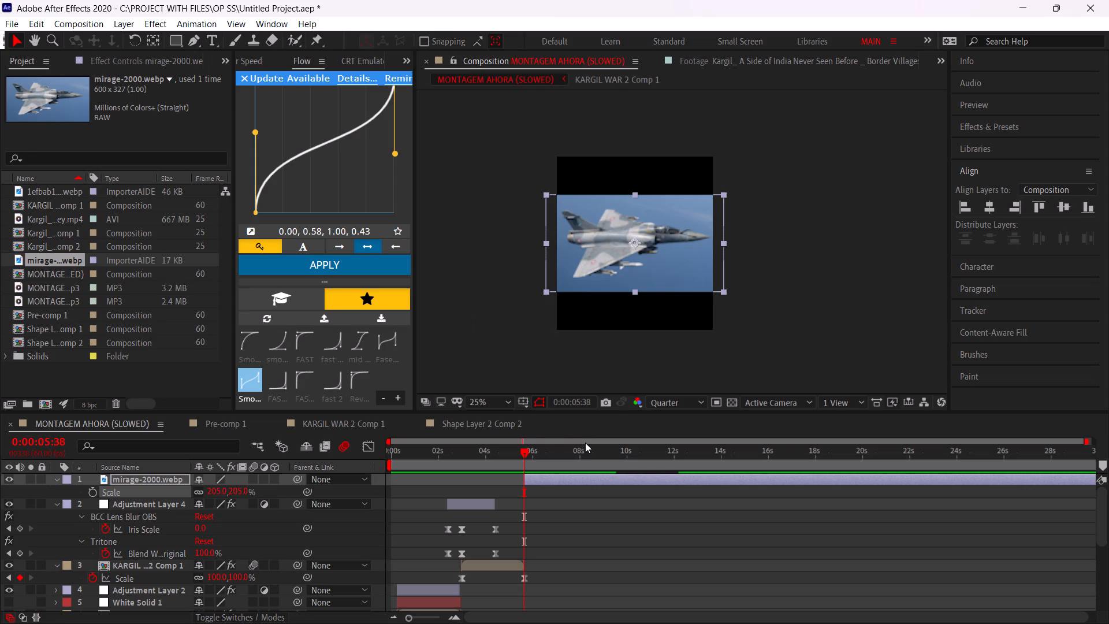
Play back the MONTAGEM AHORA (SLOWED) composition from the start to review the title sequence leading into the mirage-2000.webp image.
left_click_drag(524, 456, 456, 469)
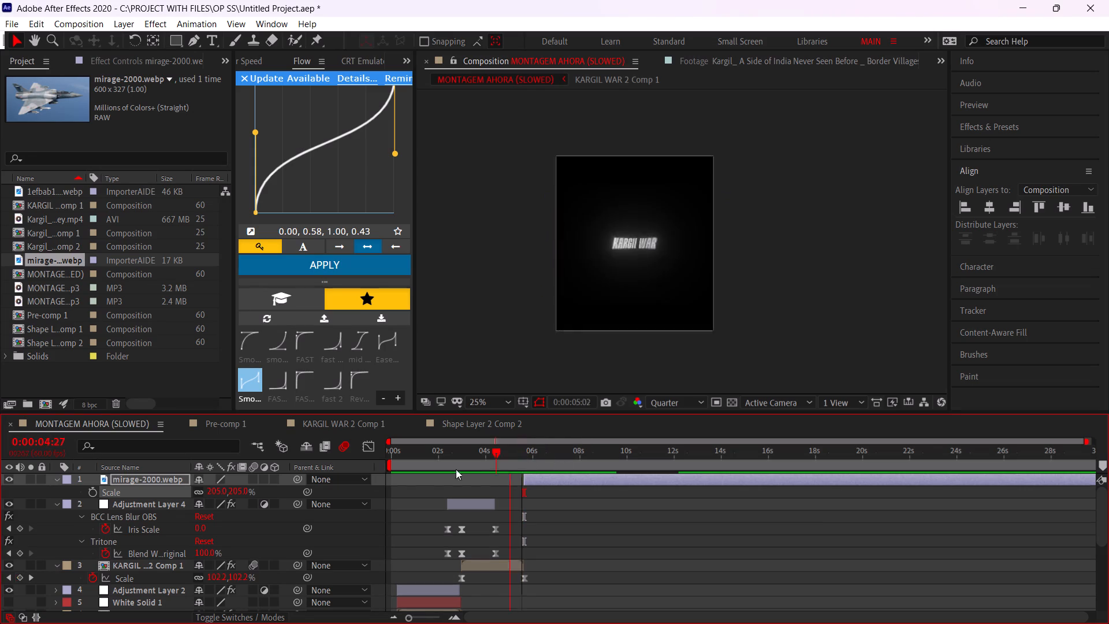
left_click_drag(456, 469, 327, 472)
key("space")
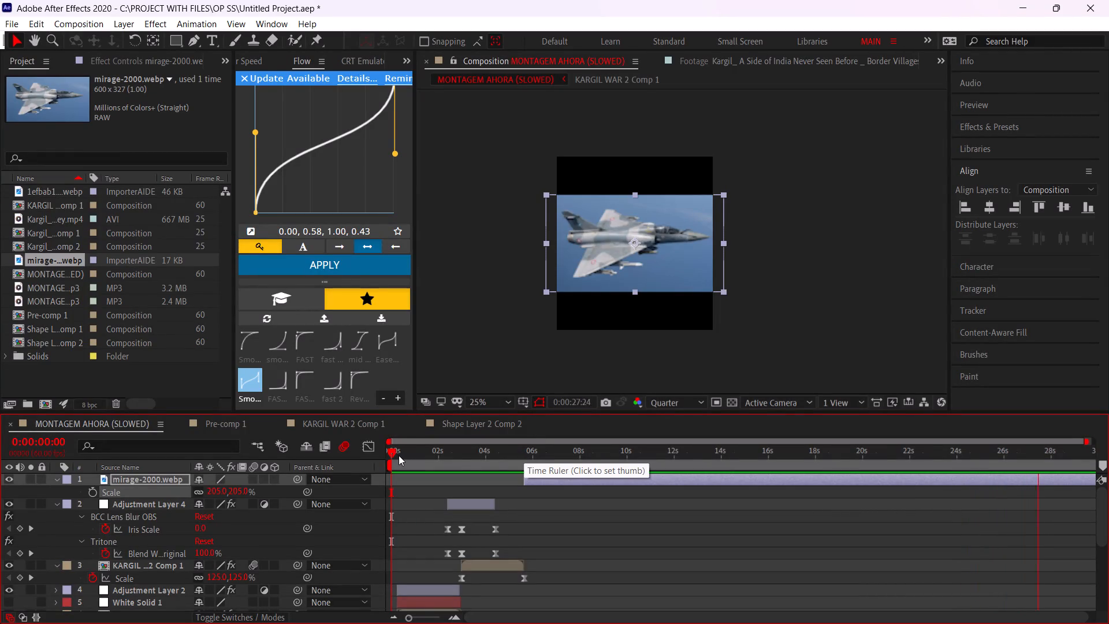
left_click_drag(397, 454, 372, 458)
key("space")
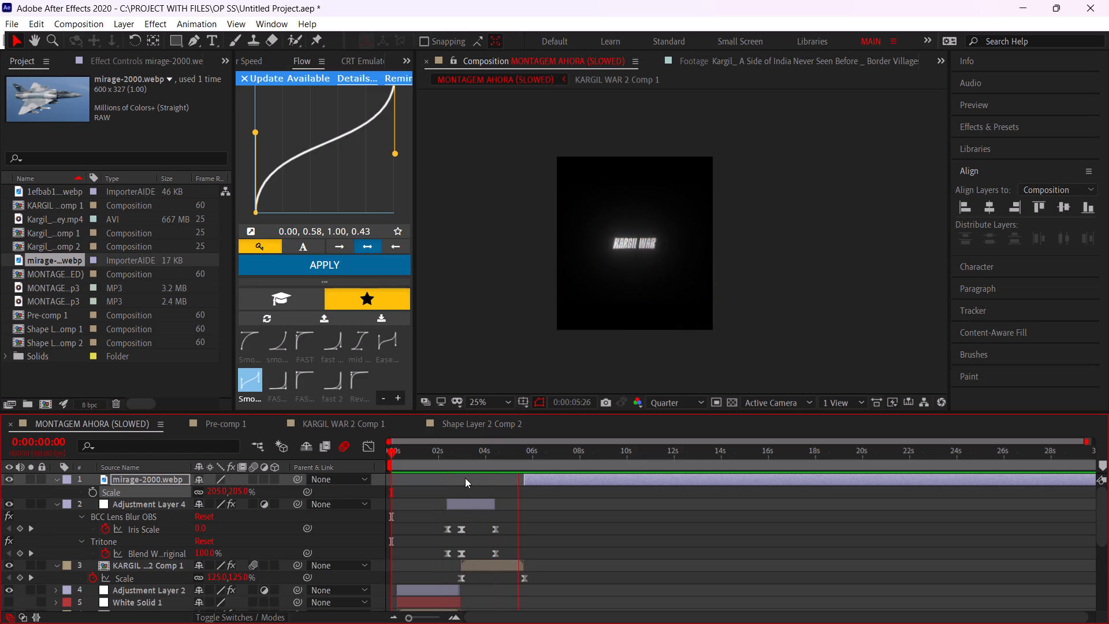
left_click(472, 477)
left_click_drag(459, 462, 369, 469)
key("space")
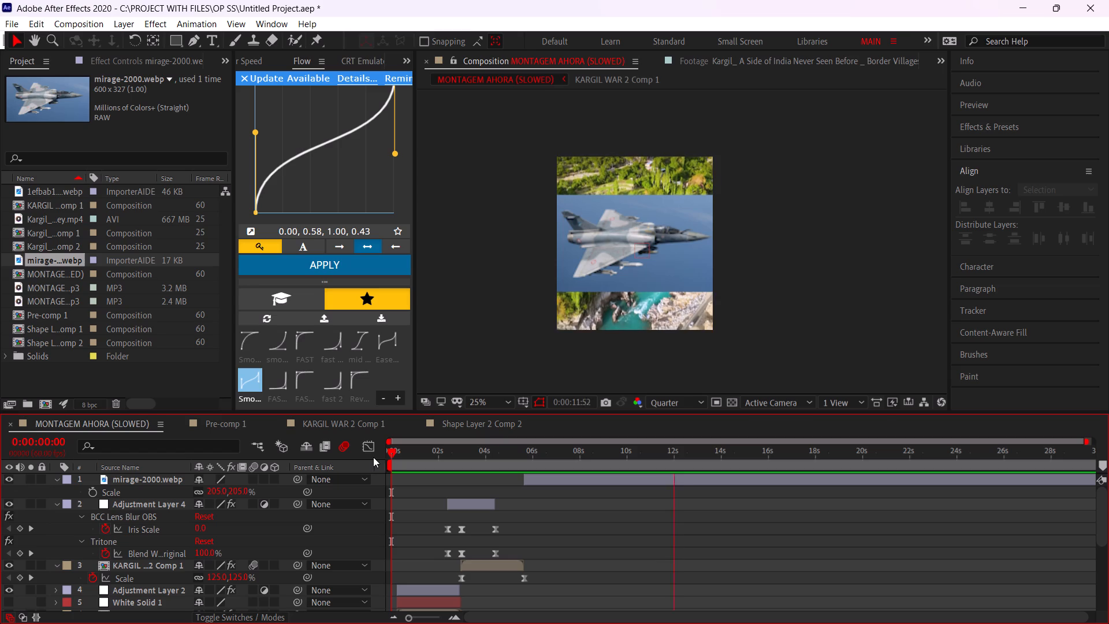
left_click_drag(472, 452, 470, 453)
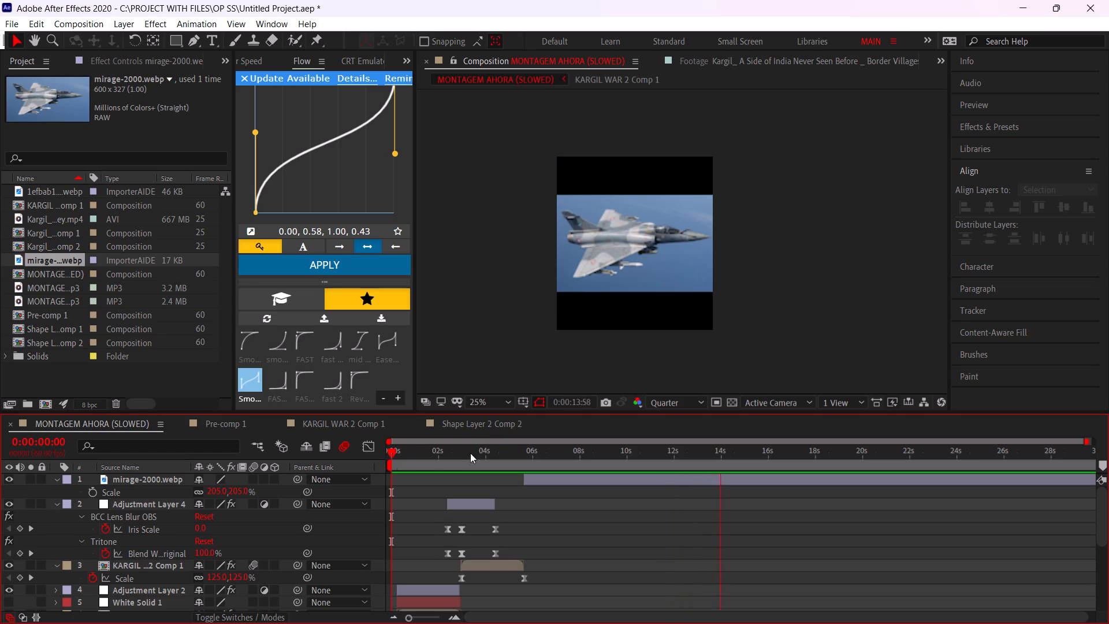
left_click_drag(470, 453, 345, 478)
key("space")
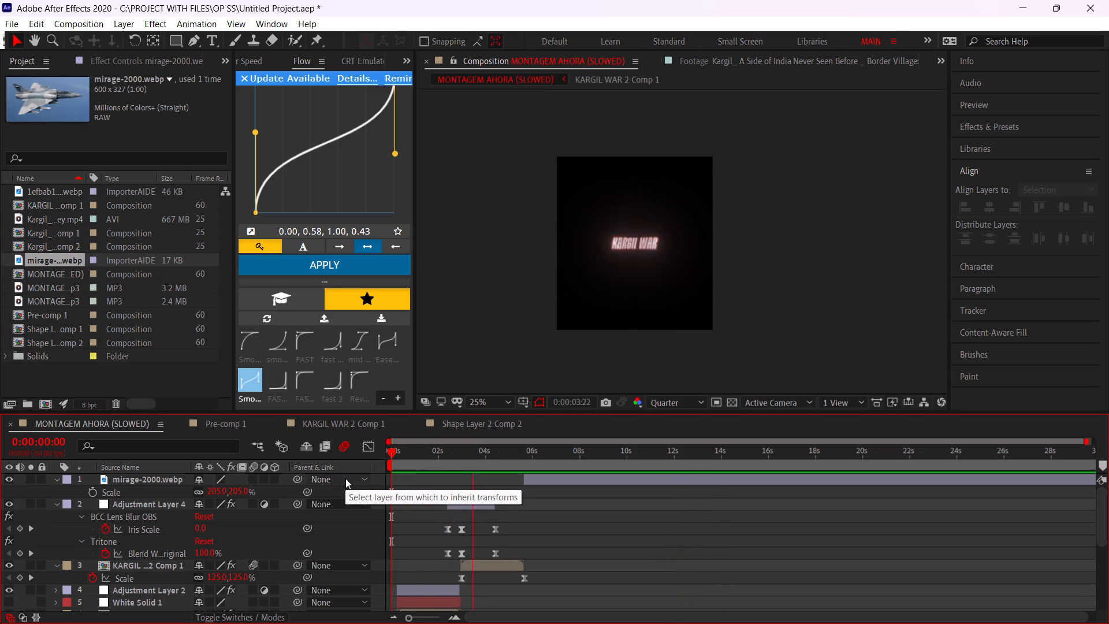
Review the transition from the 26TH MAY 1999 title to the KARGIL WAR title at fit-to-viewer magnification.
left_click(496, 402)
left_click(526, 165)
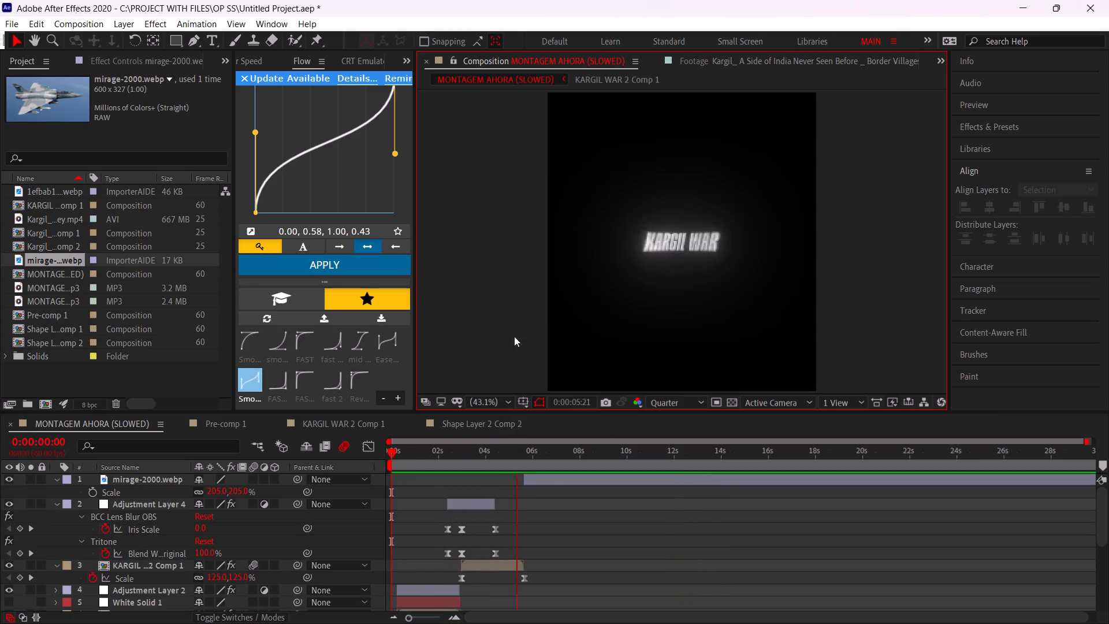
left_click_drag(504, 458, 458, 475)
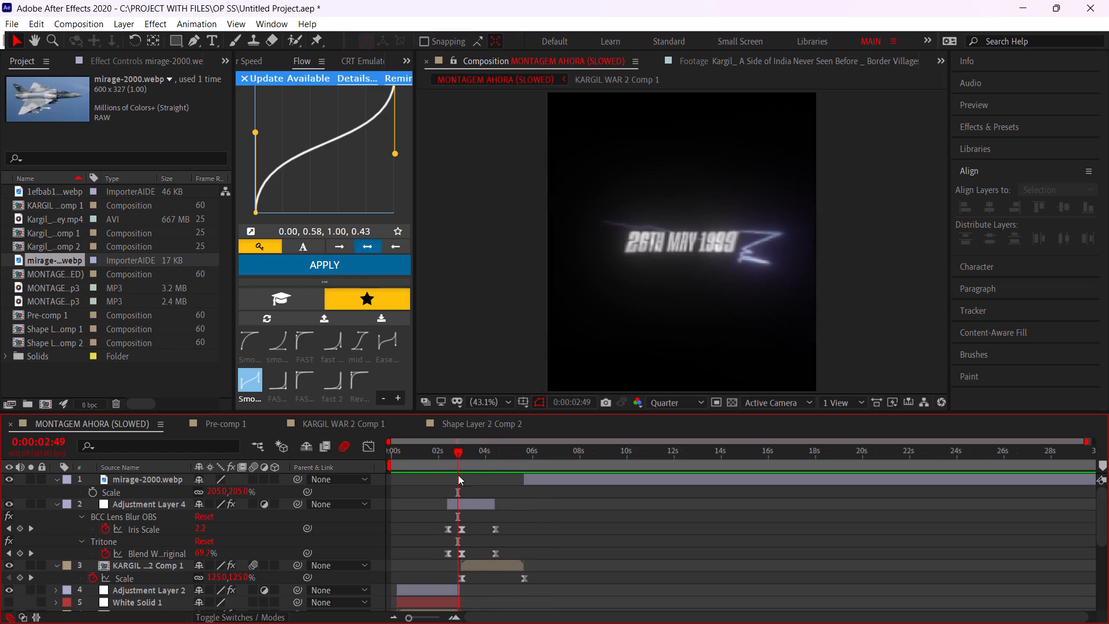
key("space")
left_click(451, 462)
key("space")
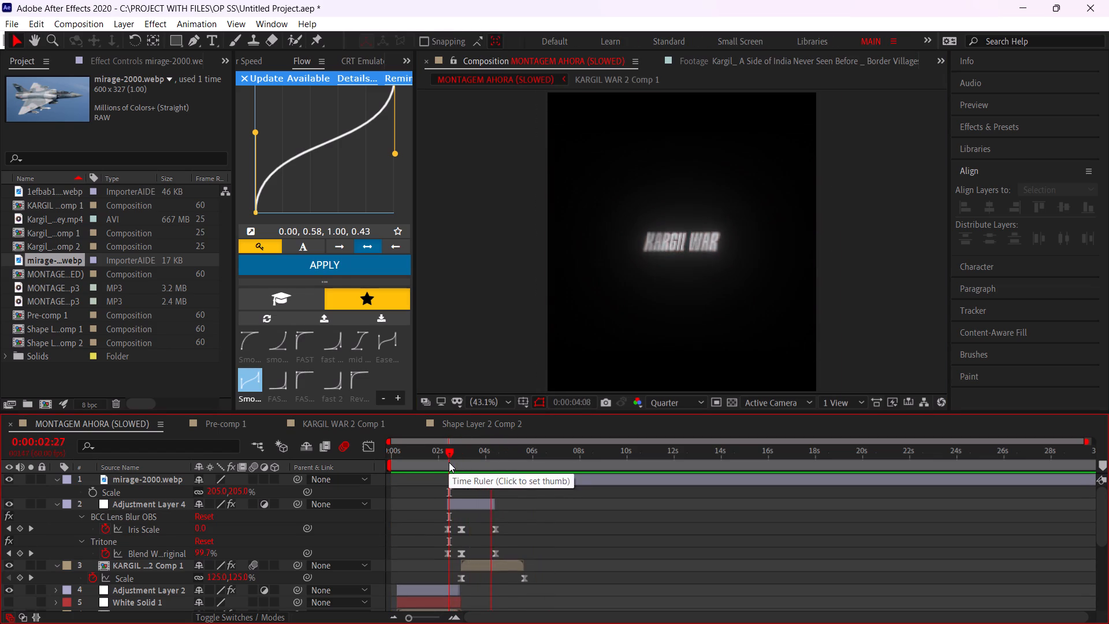
left_click(449, 462)
Open the "Mirage 2000 in Action" video from the OP SS folder, skim it for usable jet shots, and close the player.
key("alt+Tab")
key("alt+Tab")
key("alt+Tab")
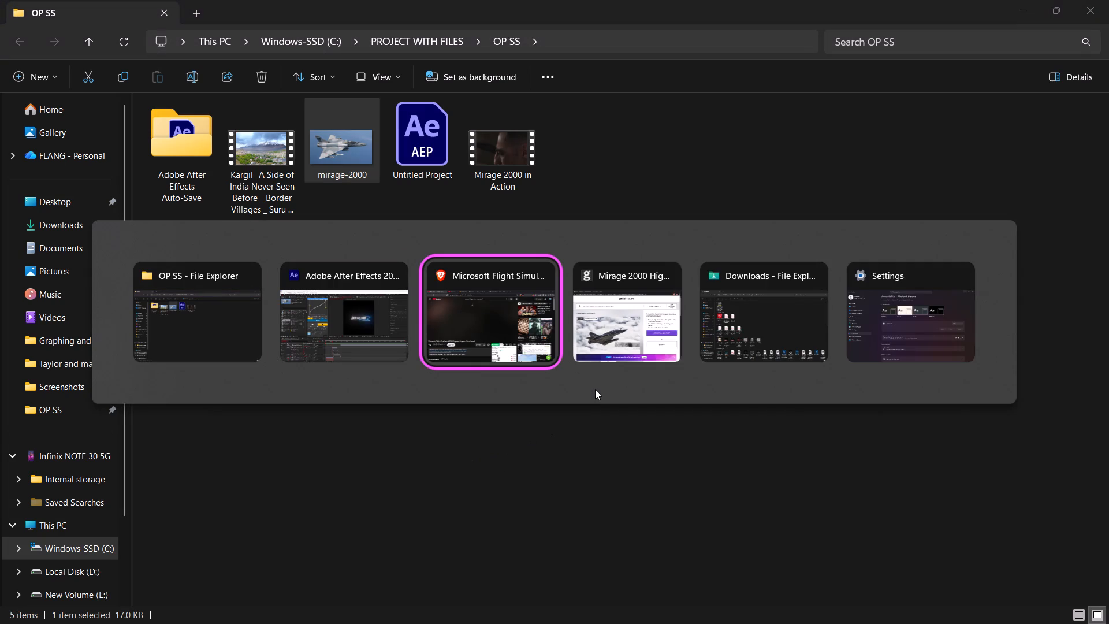
left_click(590, 504, "alt")
double_click(516, 155)
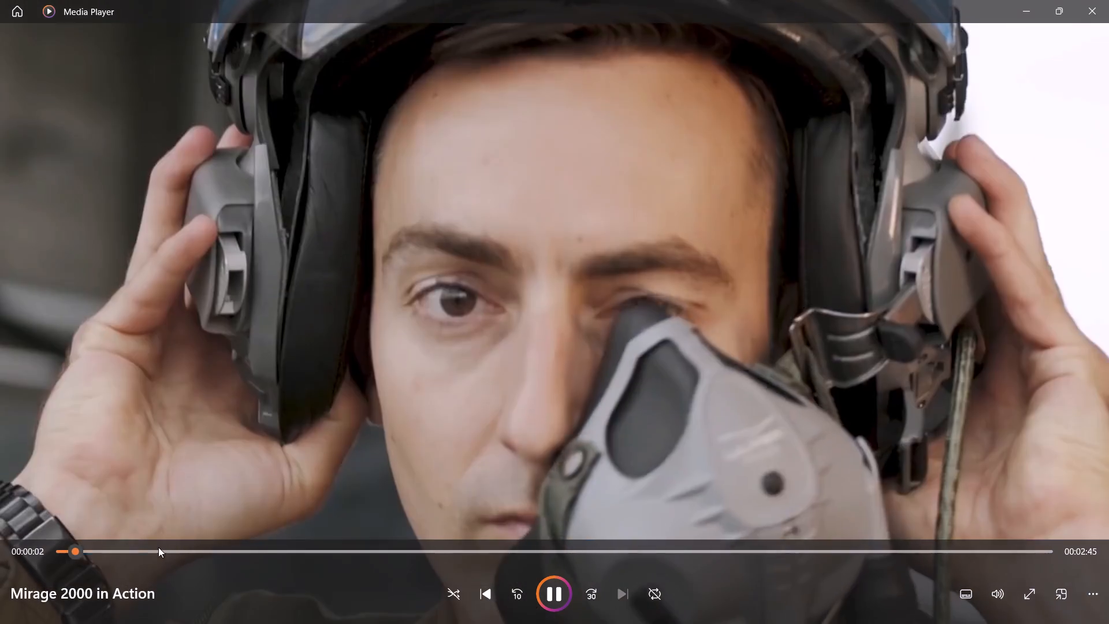
left_click(158, 547)
left_click(355, 544)
left_click(464, 550)
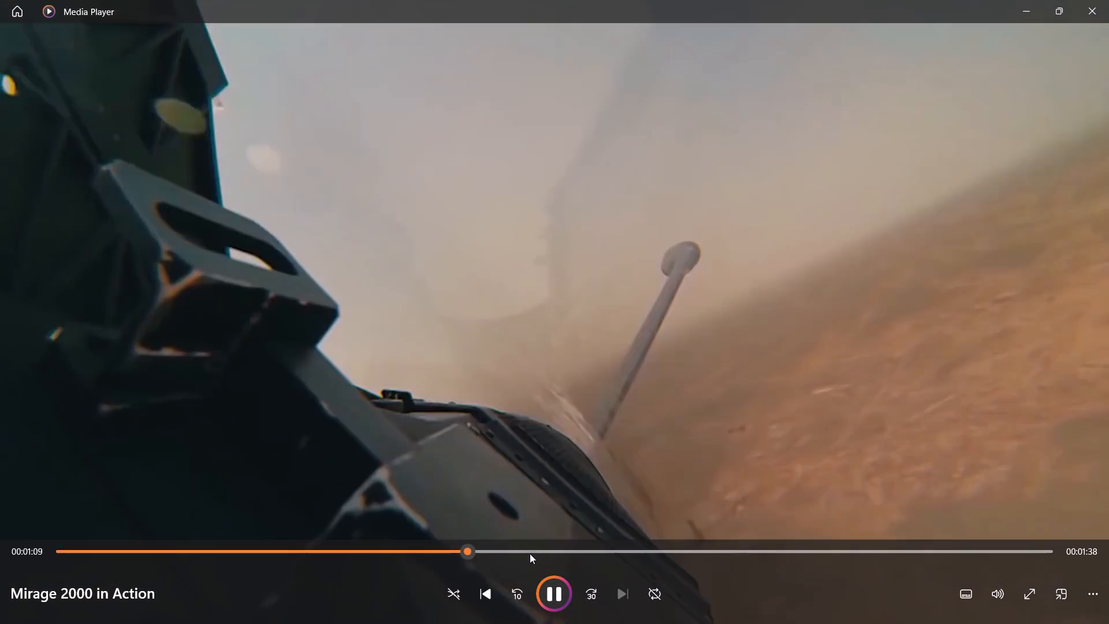
left_click(550, 546)
left_click(637, 538)
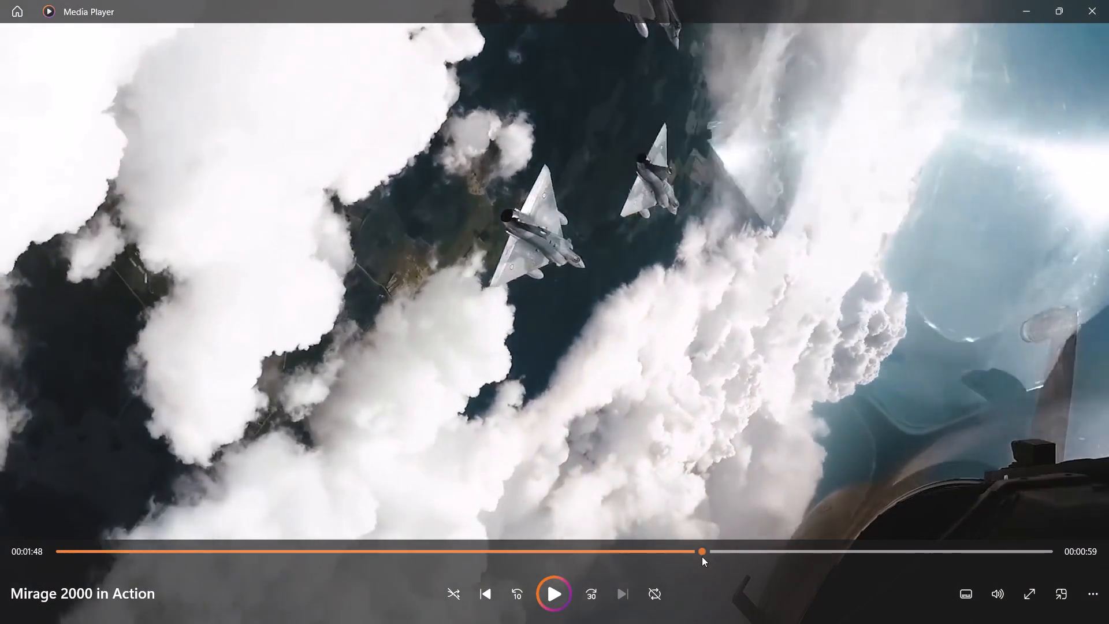
left_click(702, 556)
left_click(777, 554)
left_click(873, 558)
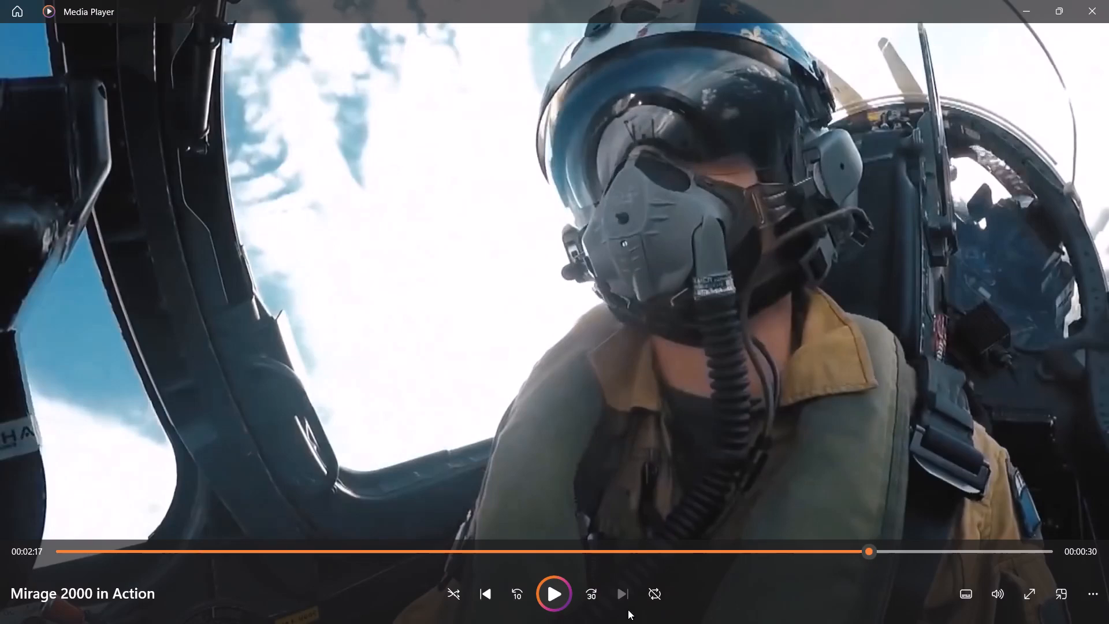
key("space")
left_click(899, 548)
left_click(955, 555)
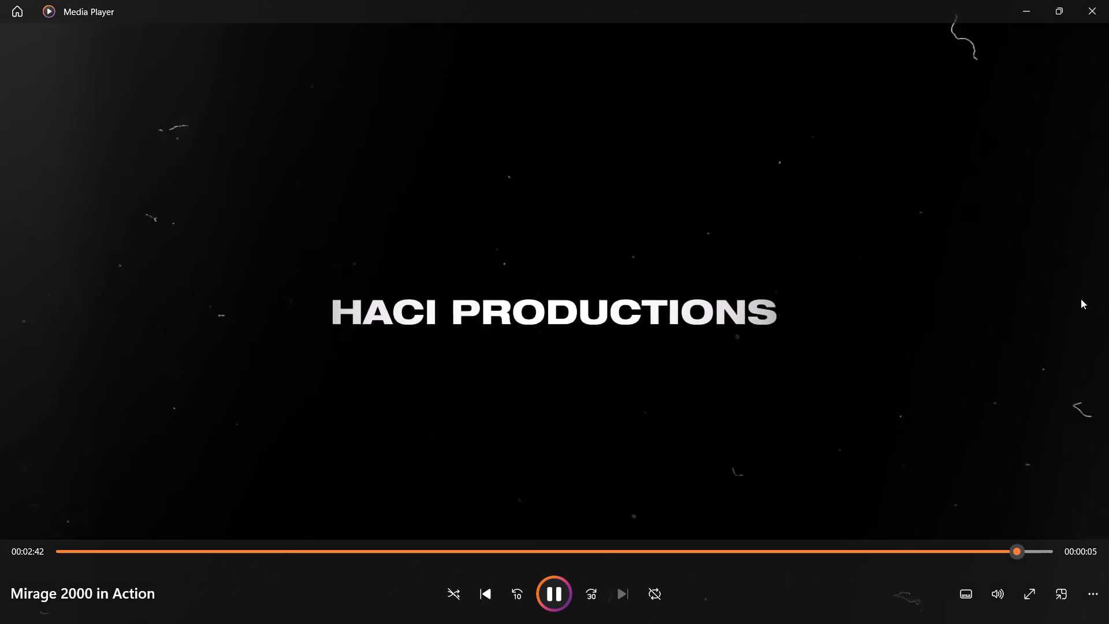
left_click(1108, 0)
Import the "Mirage 2000 in Action" video from the OP SS folder into the After Effects project.
left_click_drag(522, 159, 522, 206)
key("alt+Tab")
key("alt+Tab")
key("alt+Tab")
key("alt+Tab")
key("alt+Tab")
key("alt+Tab")
key("alt+Tab")
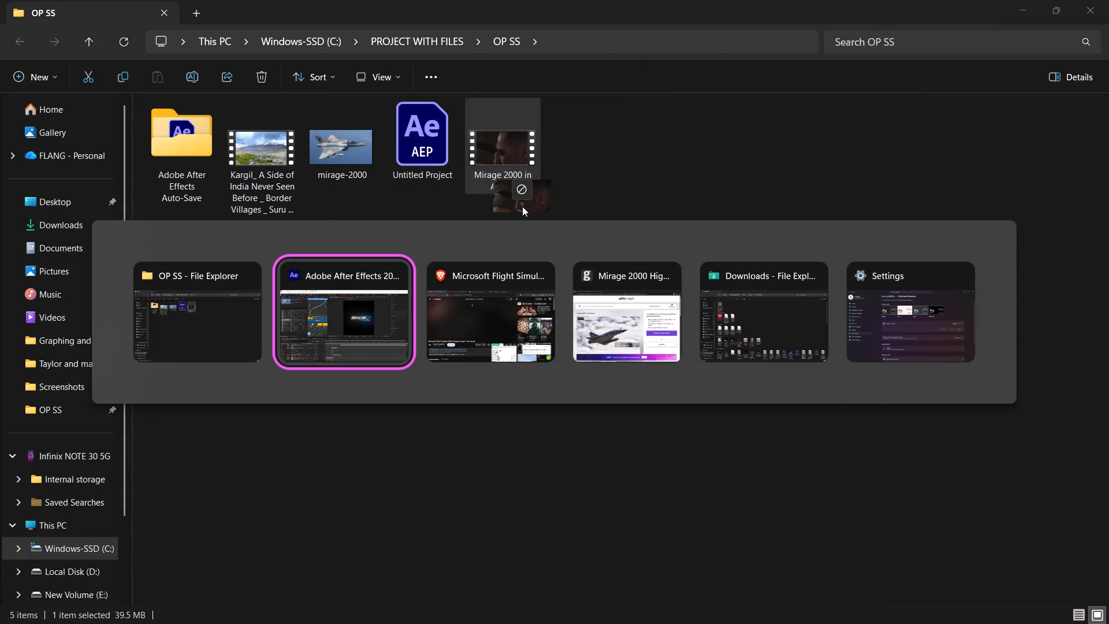
left_click_drag(522, 206, 53, 340)
Close the leftover Getty Images Mirage 2000 window and the Settings window.
key("alt+Tab")
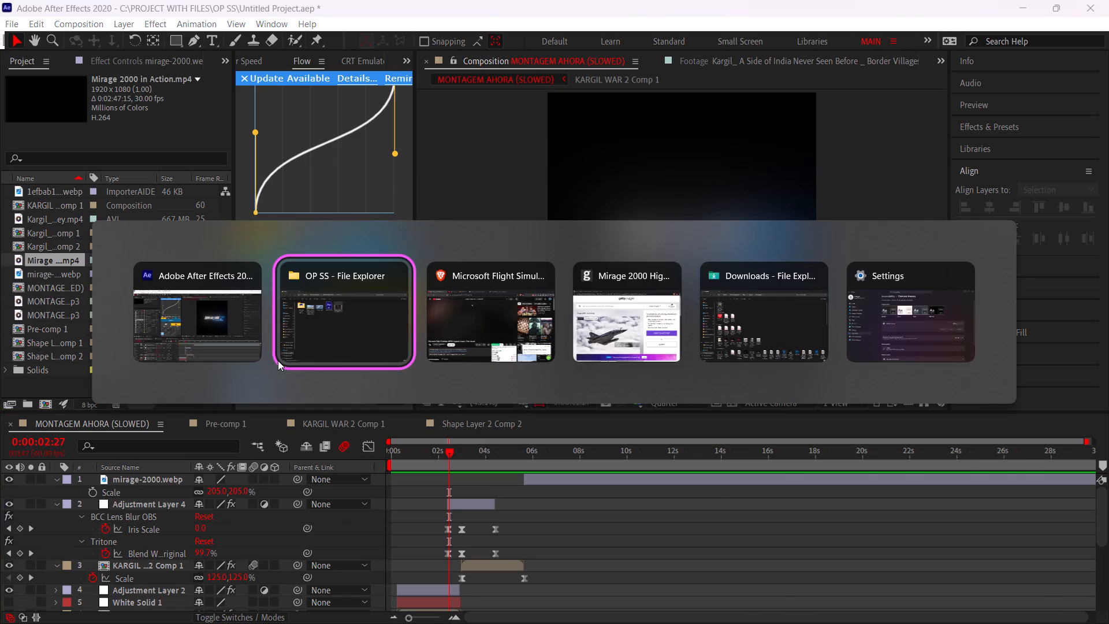
key("alt+Tab")
key("alt+Tab")
key("alt+Tab")
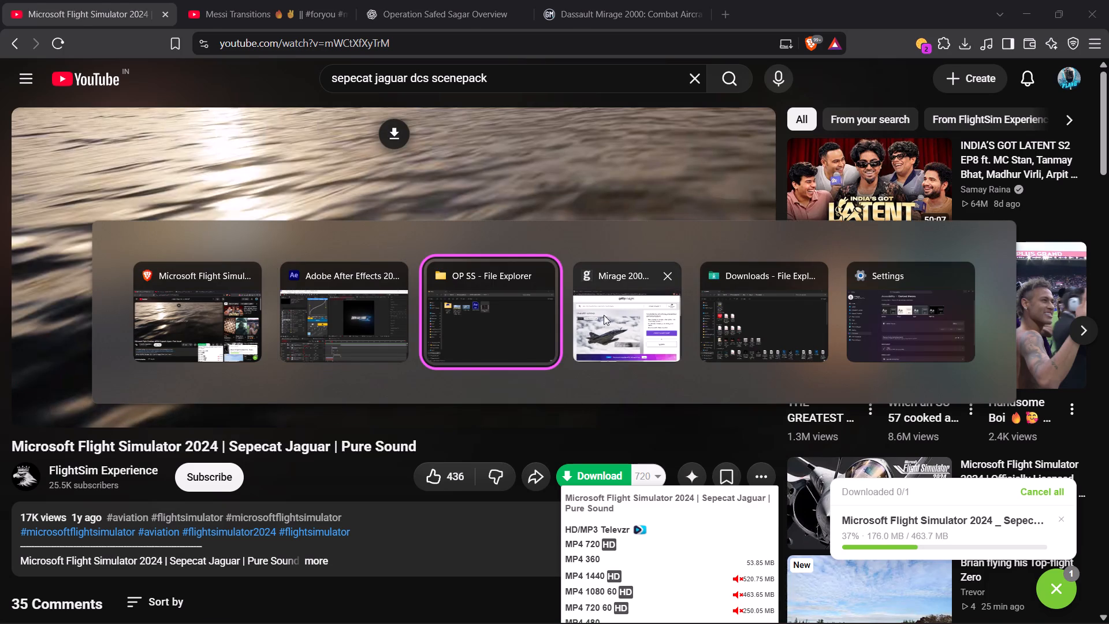
left_click(622, 318, "alt")
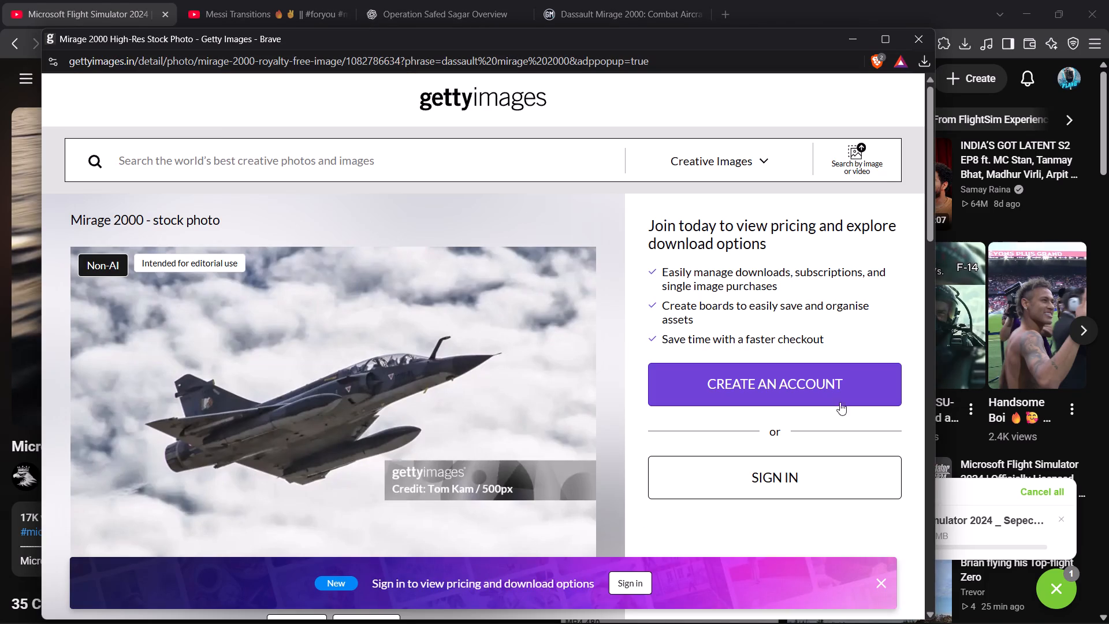
left_click(924, 43)
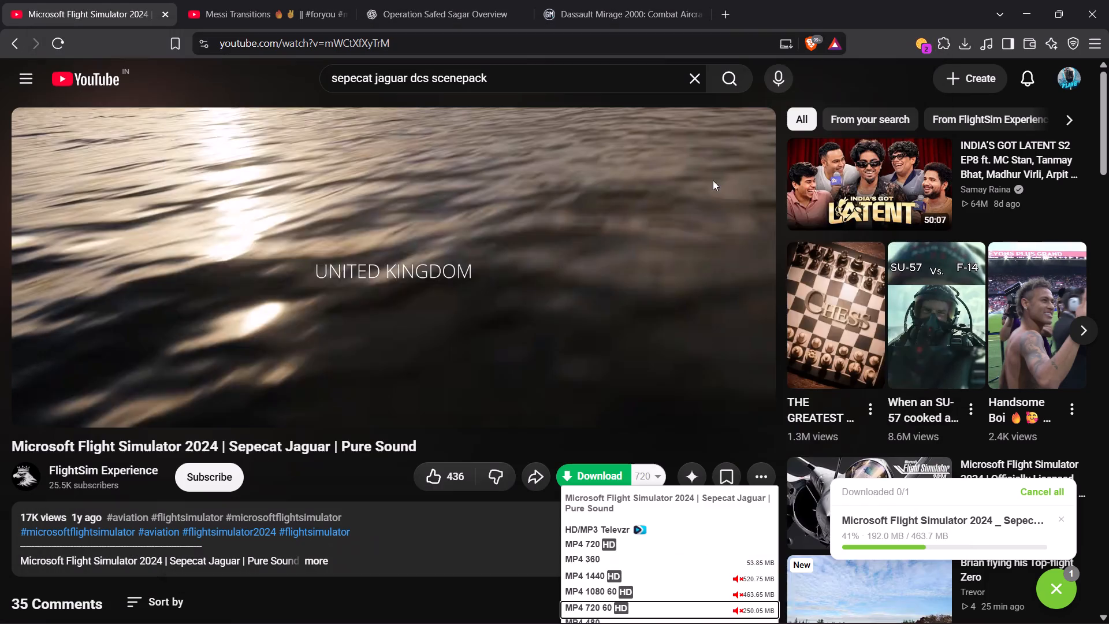
key("alt+Tab")
key("alt+Tab")
key("alt+Tab")
key("alt+Tab")
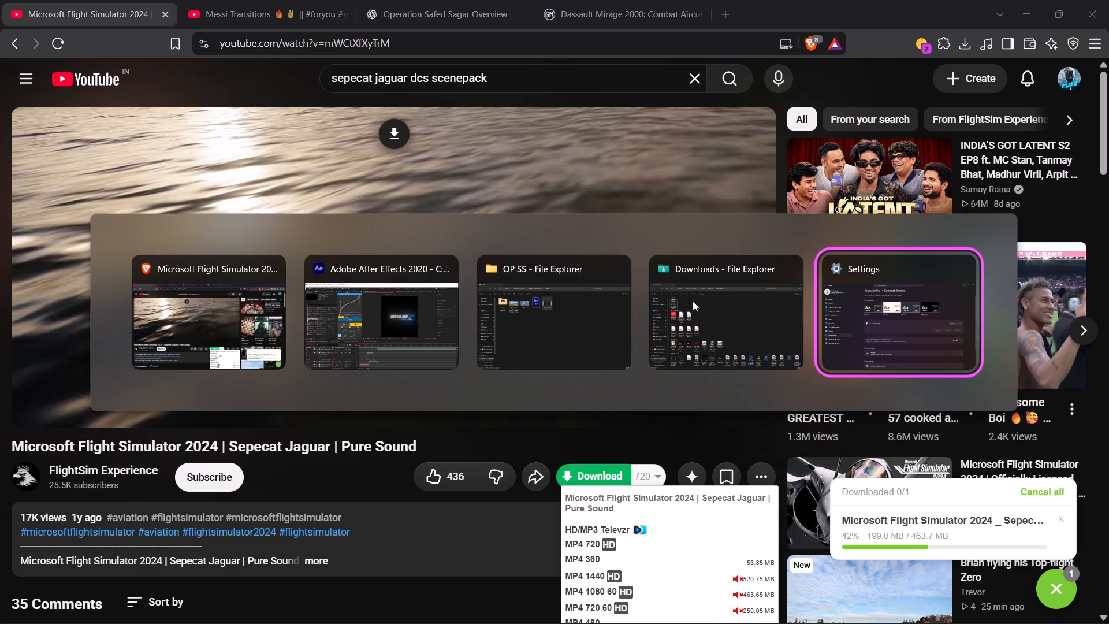
left_click(973, 263, "alt")
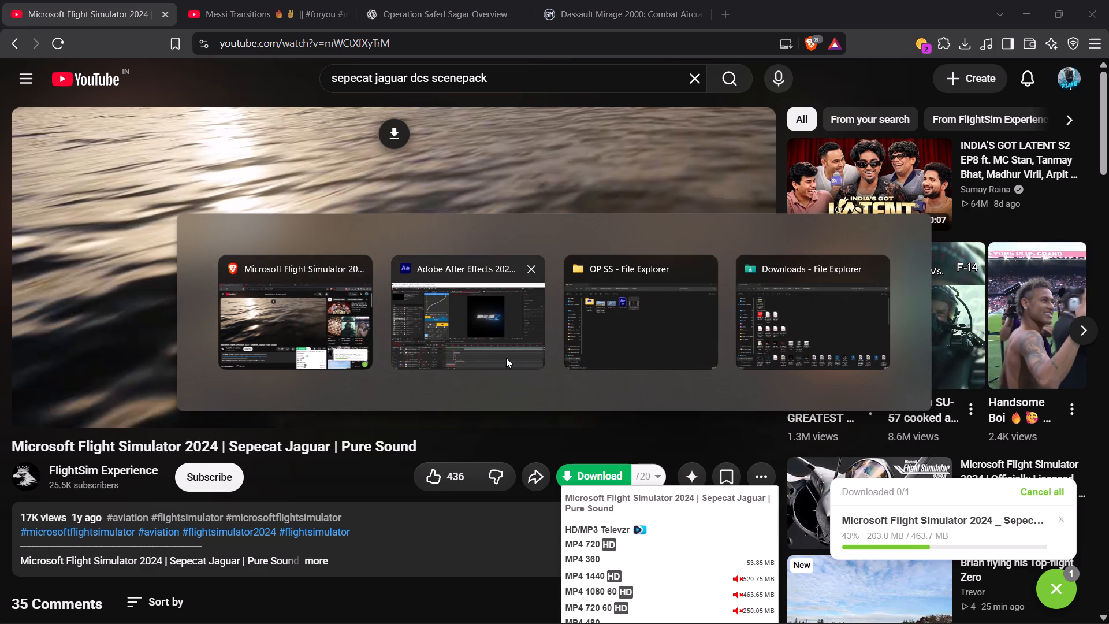
left_click(347, 480, "alt")
Return to After Effects and review the composition from the start, examining the cut from KARGIL WAR to the Mirage image.
key("alt+Tab")
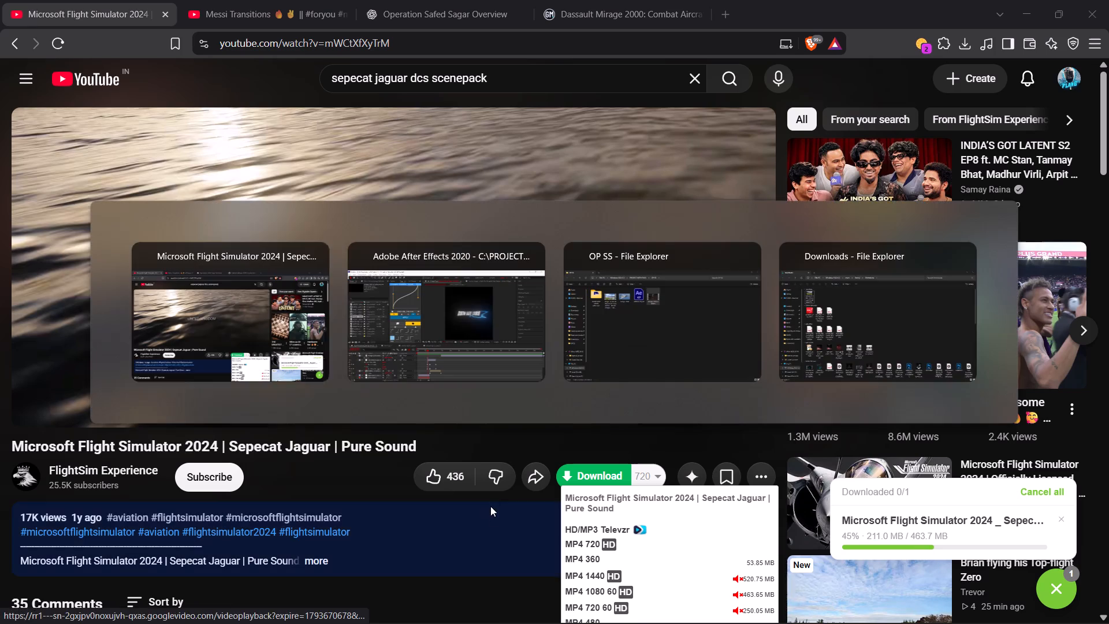
key("alt+Tab")
left_click_drag(429, 454, 299, 471)
key("space")
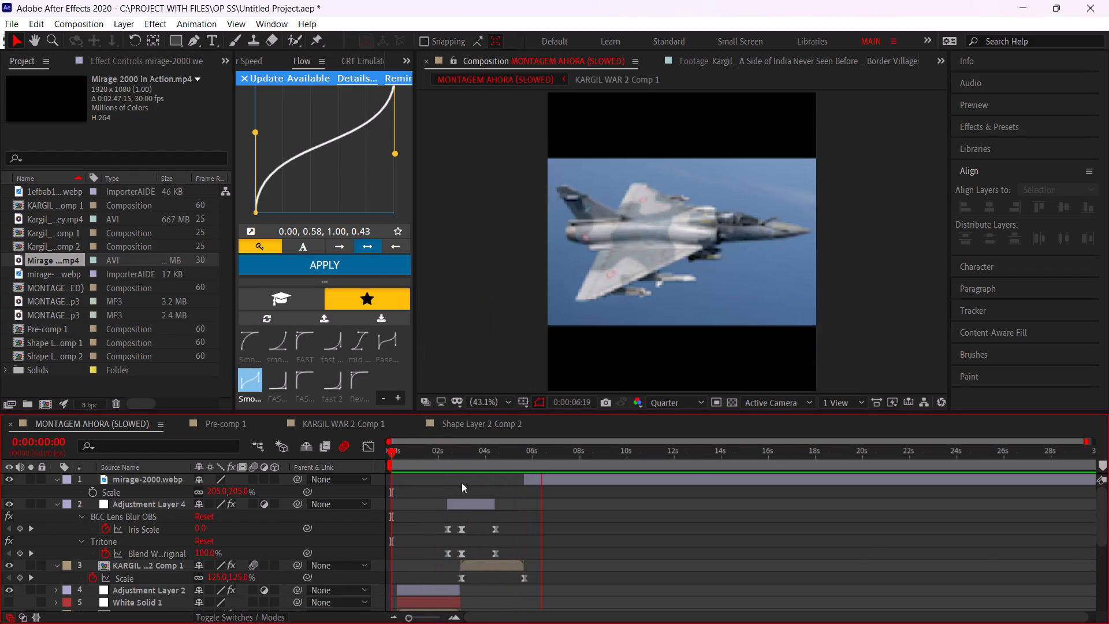
scroll(466, 484, "up", 2, "alt")
left_click(635, 466)
key("space")
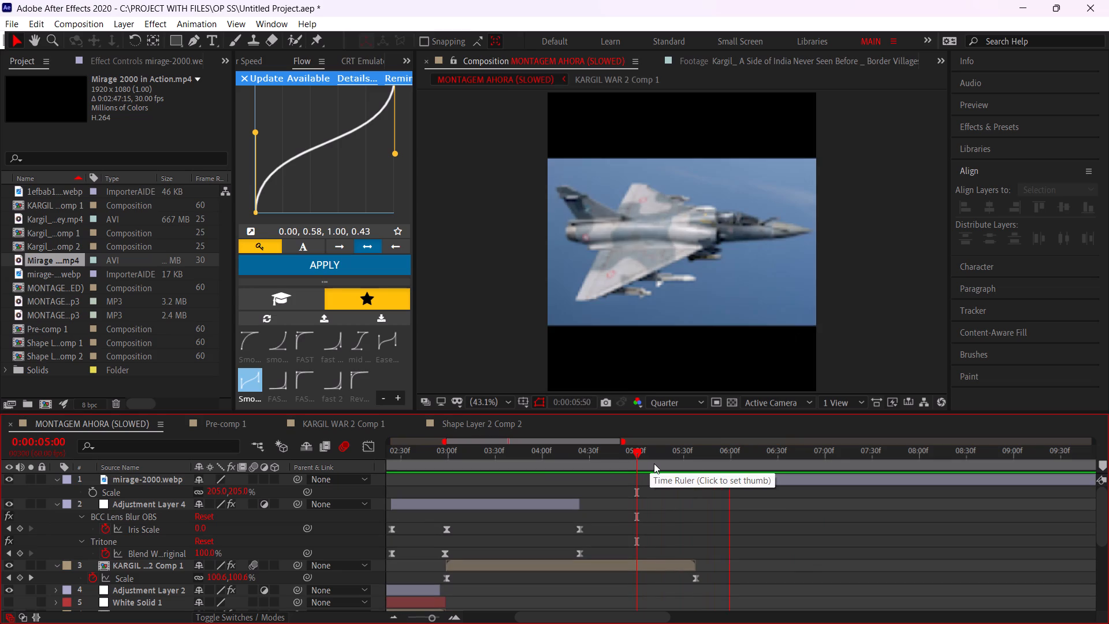
left_click(688, 460)
Check the progress of the Sepecat Jaguar video download in the browser and return to After Effects.
key("alt+Tab")
key("alt+Tab")
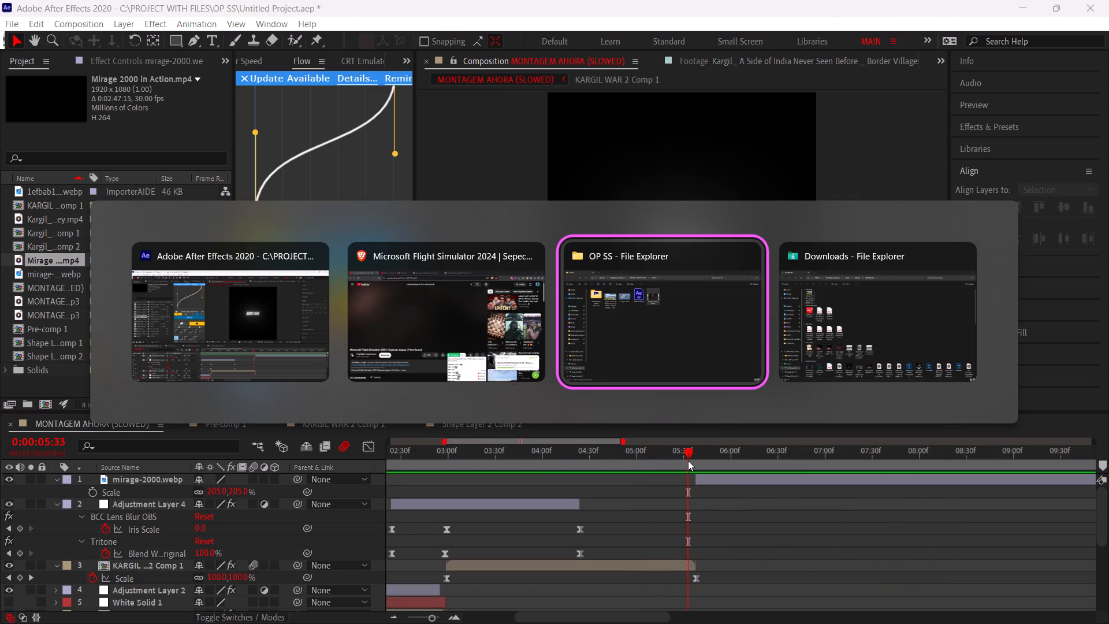
left_click(508, 339, "alt")
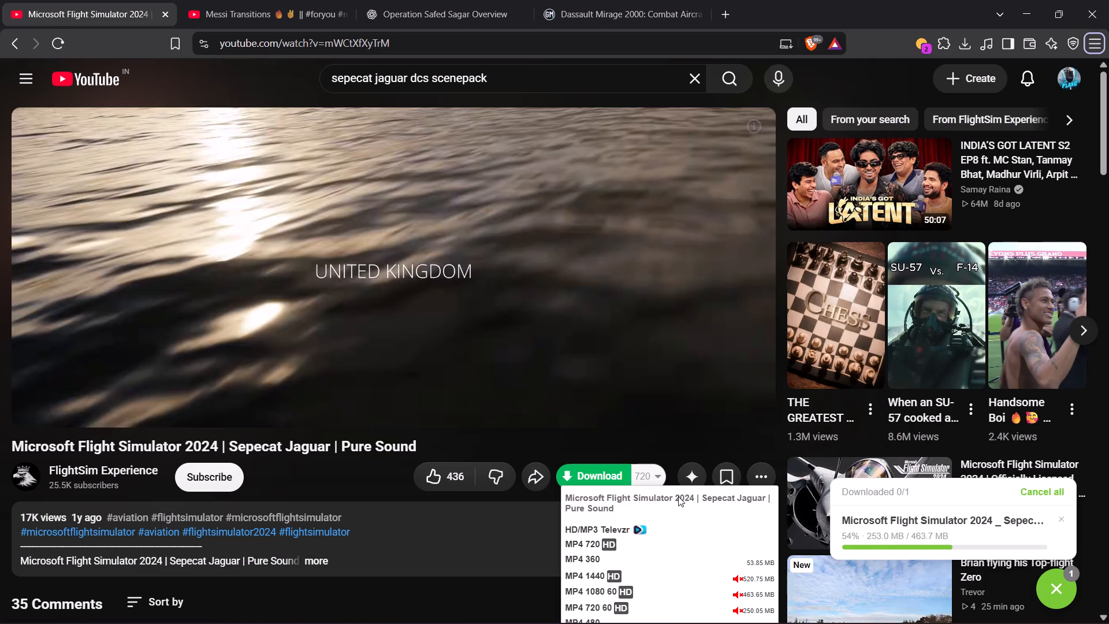
key("alt+Tab")
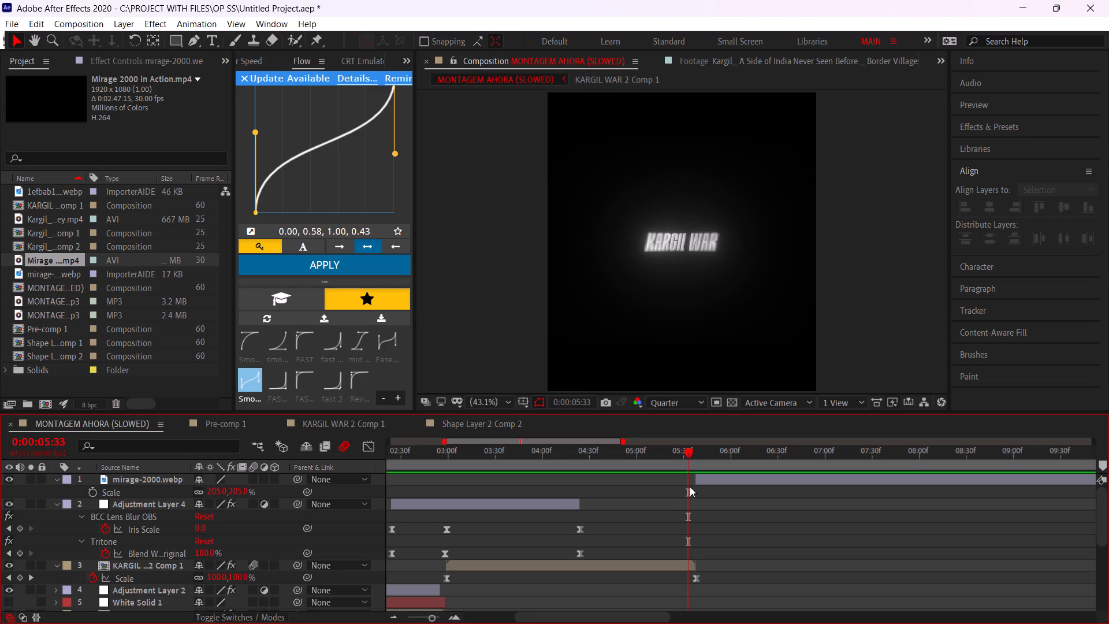
Replay the composition from the start through the KARGIL WAR title and Mirage image, and return to the 26TH MAY 1999 title's end.
left_click_drag(662, 465, 254, 524)
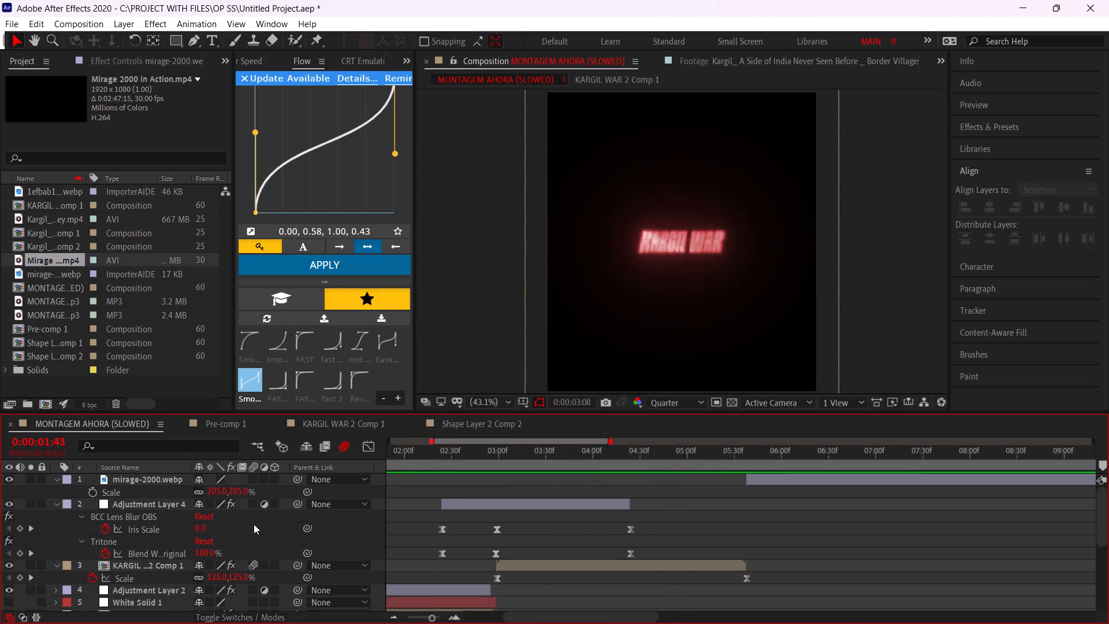
left_click_drag(254, 524, 42, 552)
key("space")
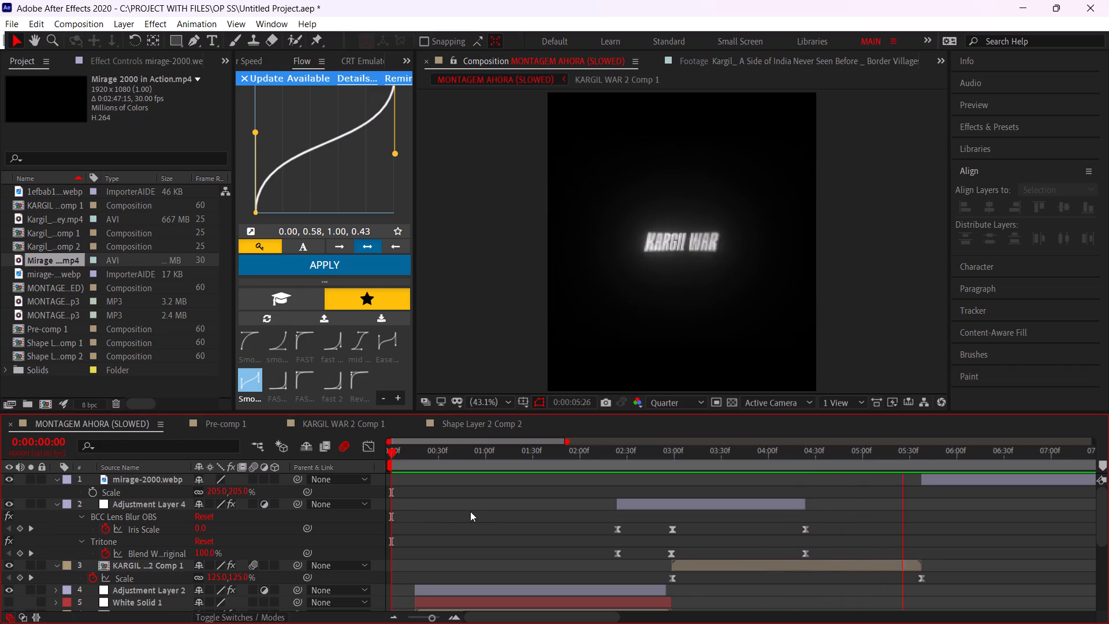
scroll(470, 511, "down", 2, "alt")
left_click_drag(453, 463, 314, 481)
key("space")
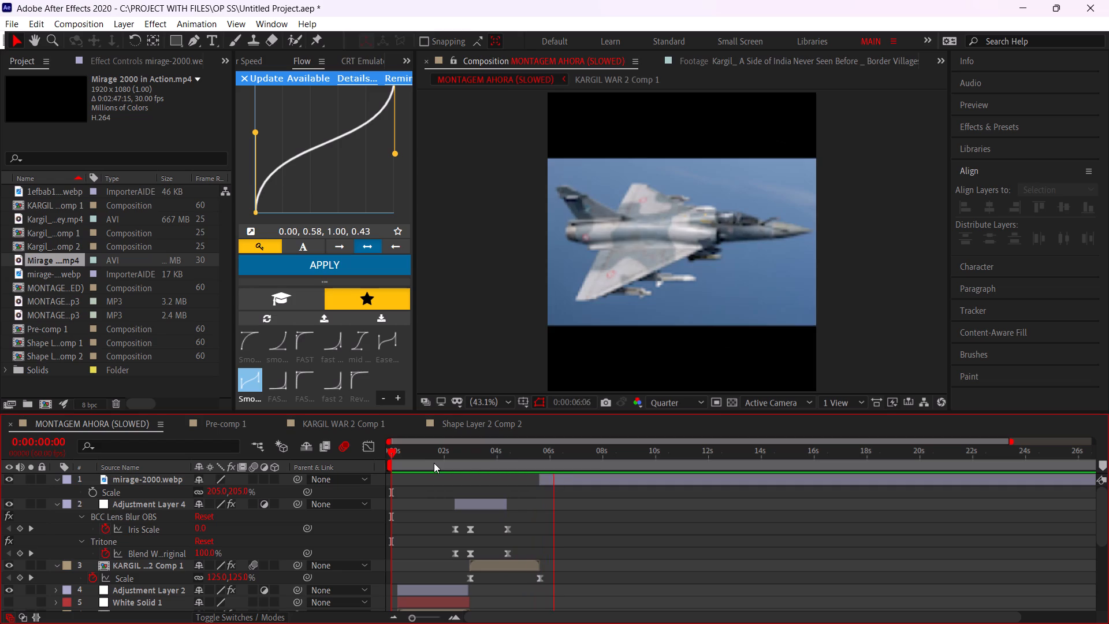
left_click(467, 458)
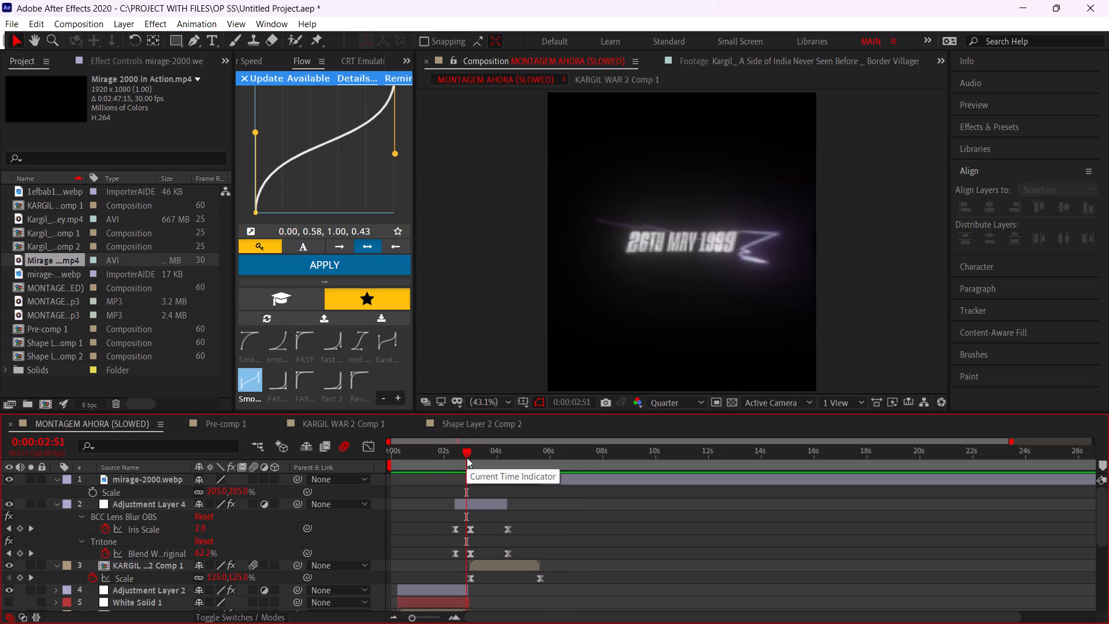
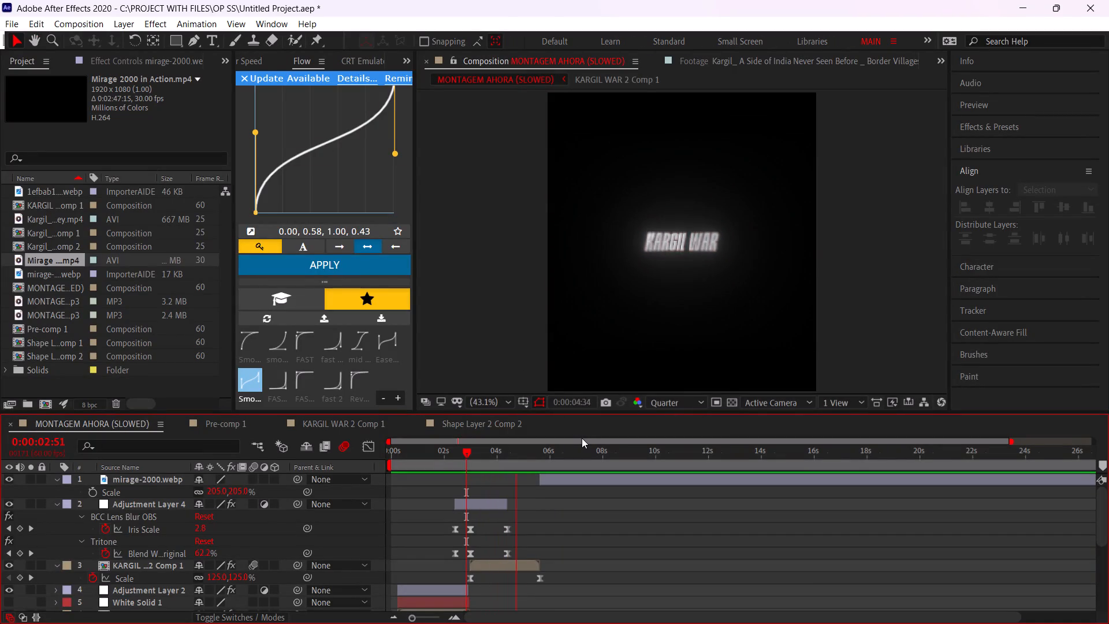
Stop the composition playback and switch to the browser to check the aircraft list in the Operation Safed Sagar chat.
left_click(529, 463)
key("alt+Tab")
left_click(424, 0)
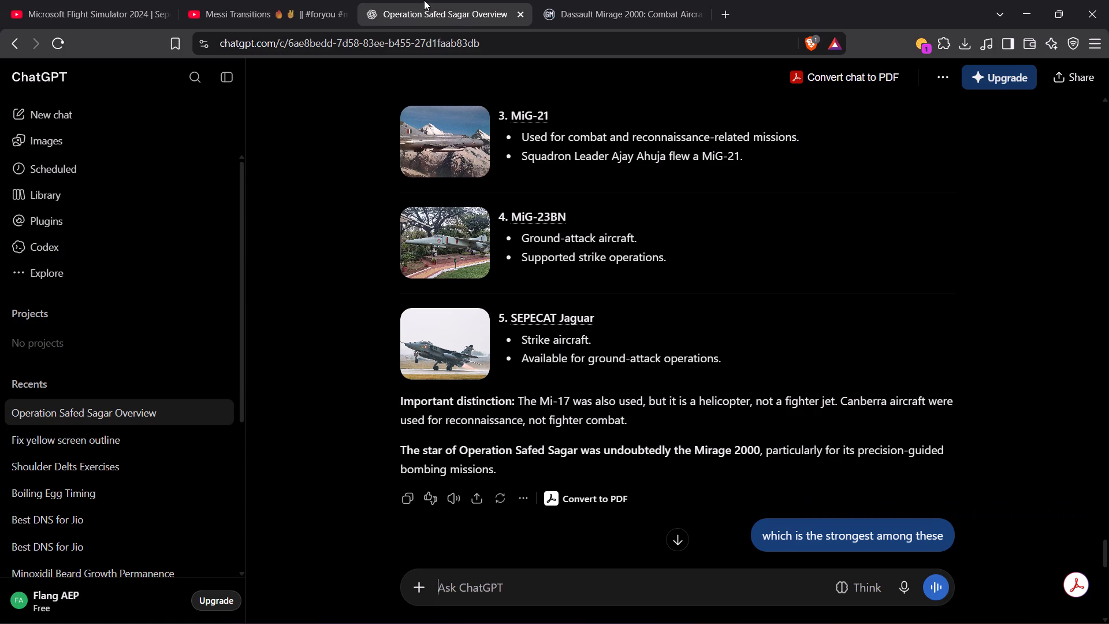
Return from the Mirage 2000 page to the image search and search for "sepecat jaguar".
left_click(610, 0)
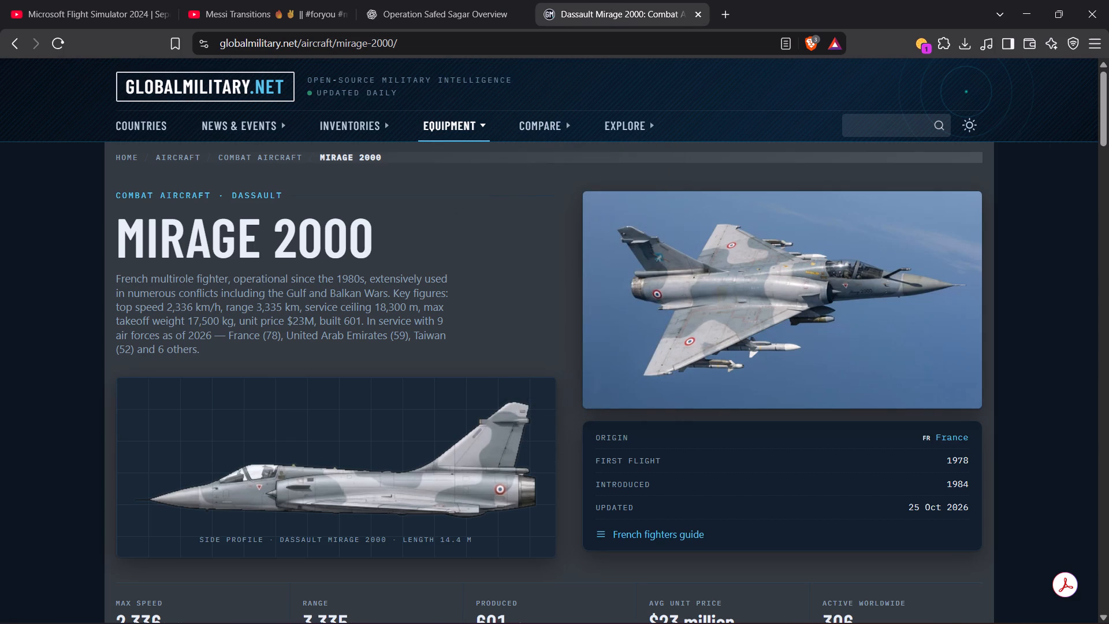
left_click(659, 289)
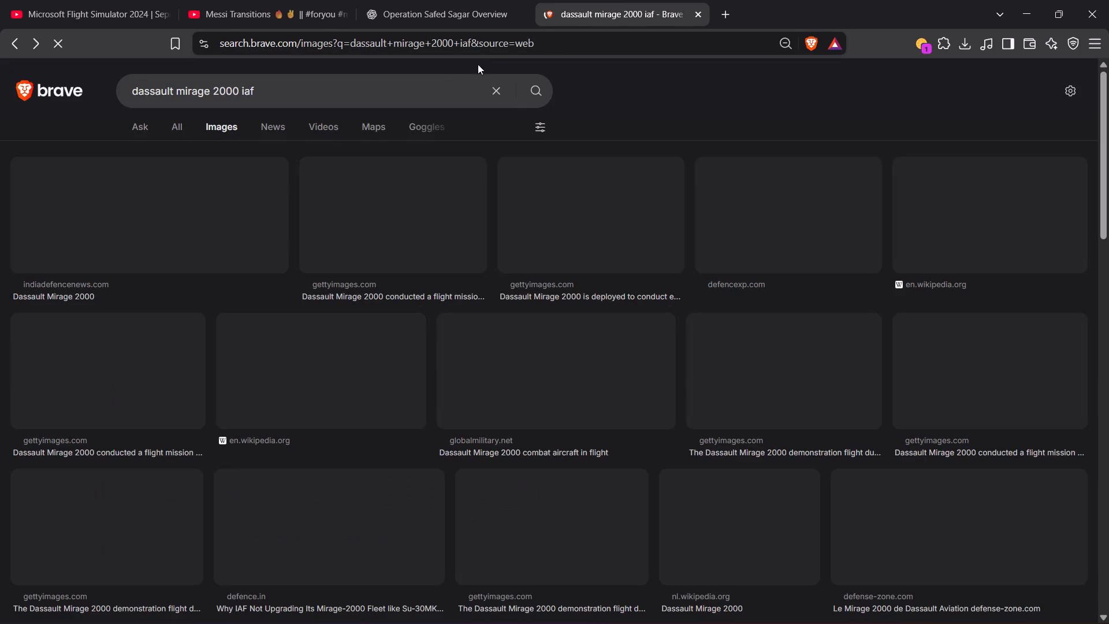
left_click(305, 92)
key("ctrl+z")
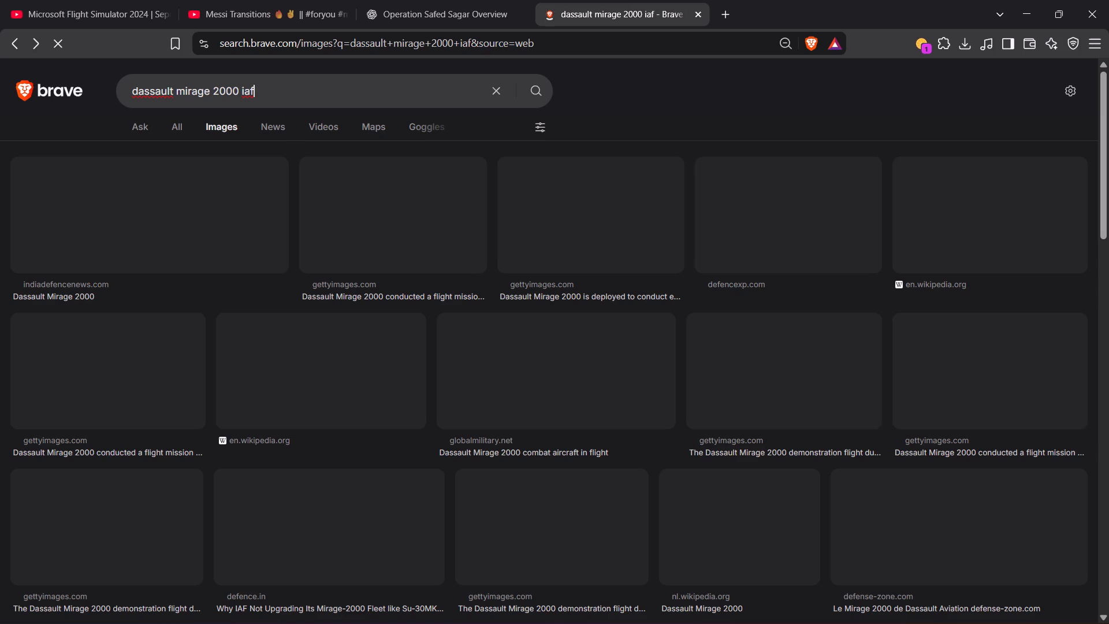
key("ctrl+a")
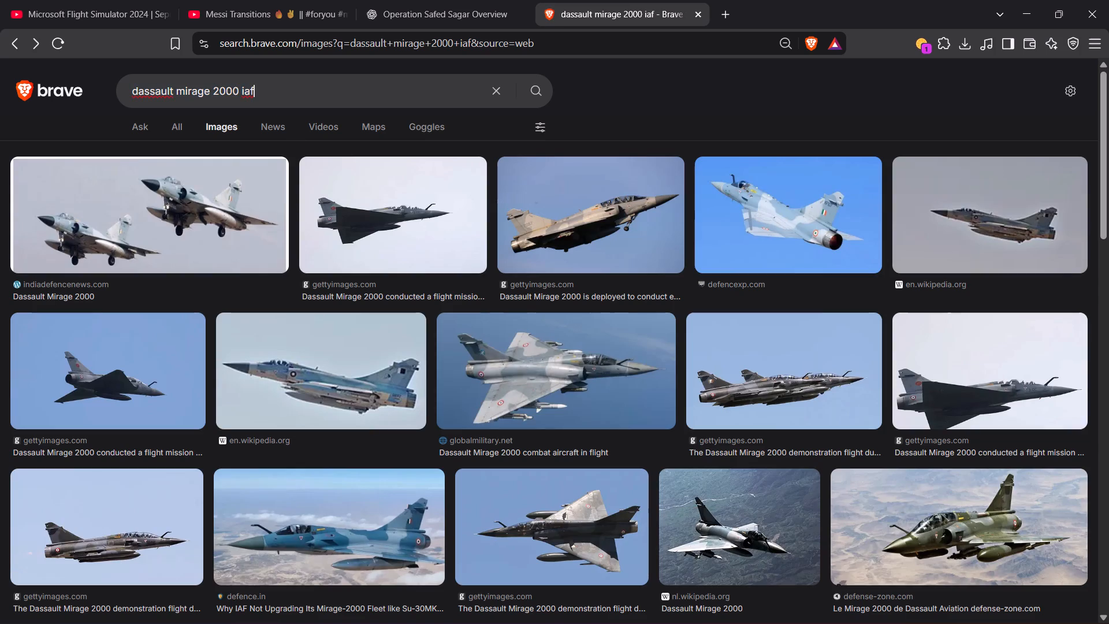
key("ctrl+a")
type("sepecat gauar")
key("BackSpace")
key("BackSpace")
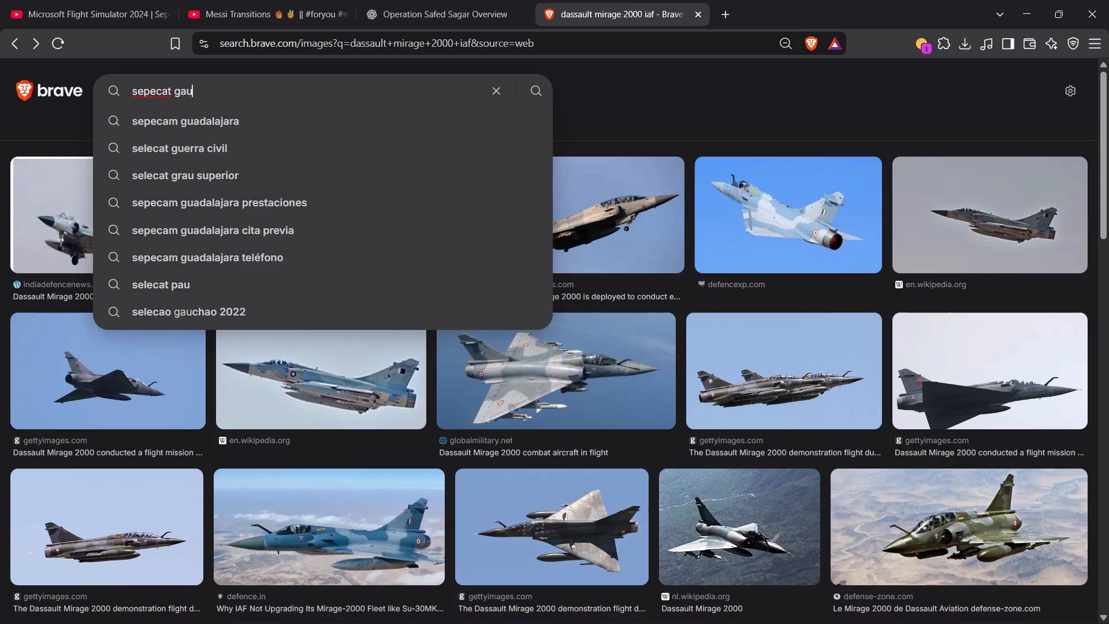
key("BackSpace")
key("BackSpace")
key("BackSpace")
type("ga")
key("BackSpace")
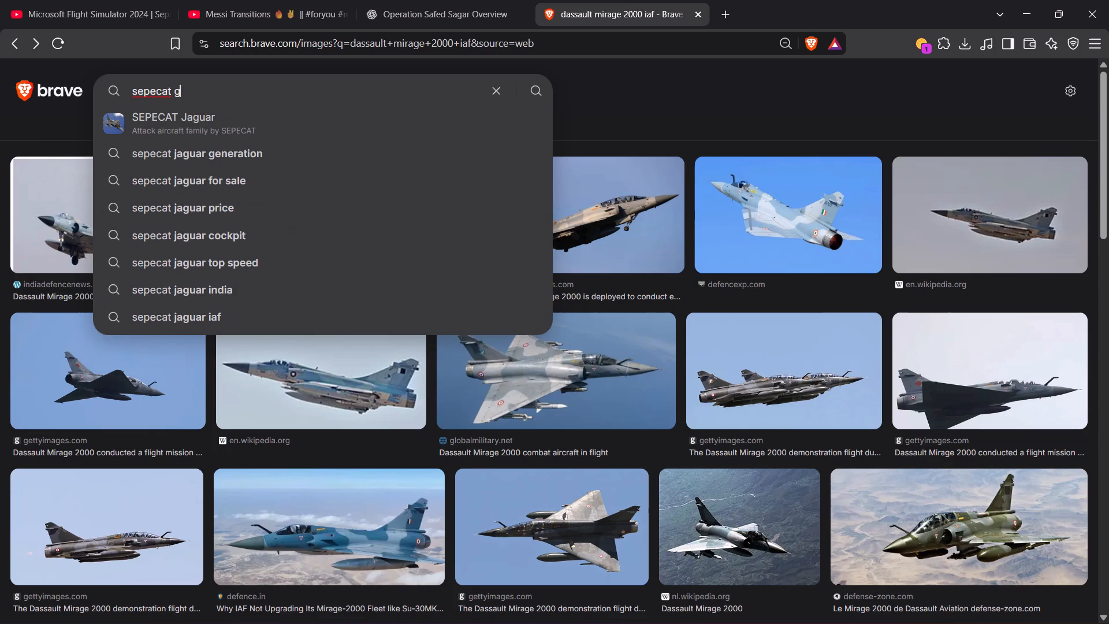
key("BackSpace")
key("BackSpace")
key("Down")
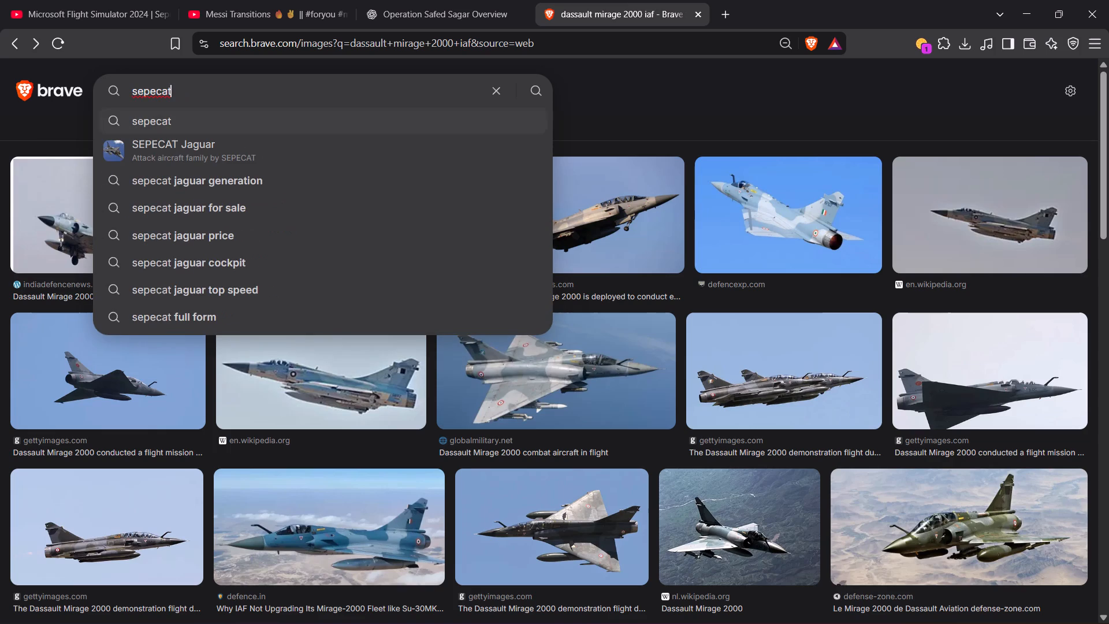
key("Down")
key("Down")
key("Up")
key("Return")
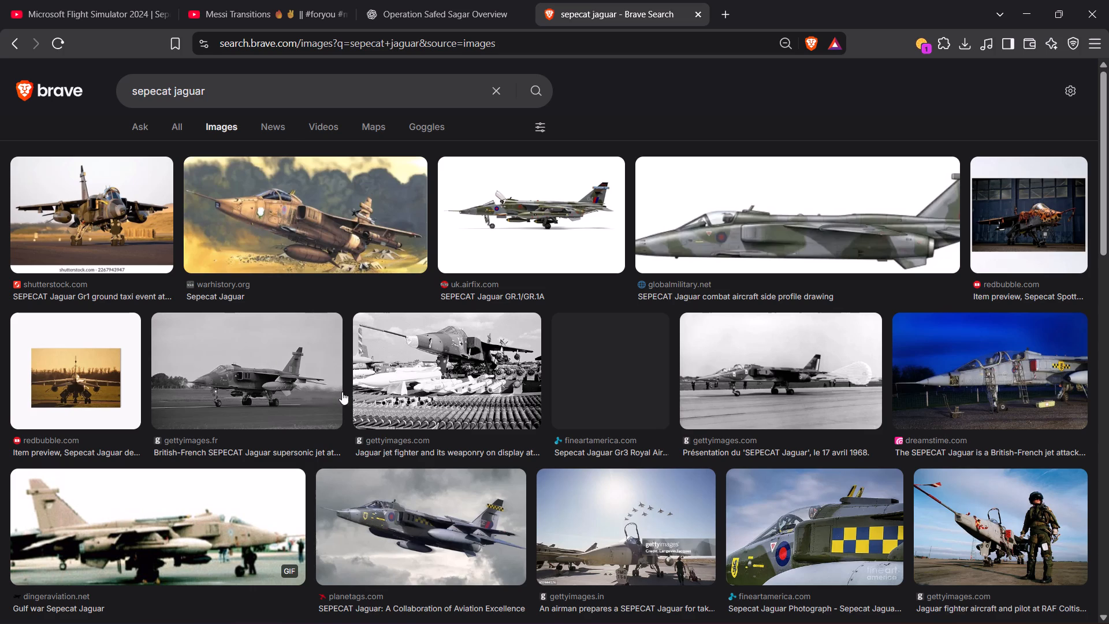
Browse the SEPECAT Jaguar image results for a usable picture, previewing the Airfix GR.1/GR.1A image.
scroll(773, 494, "down", 3)
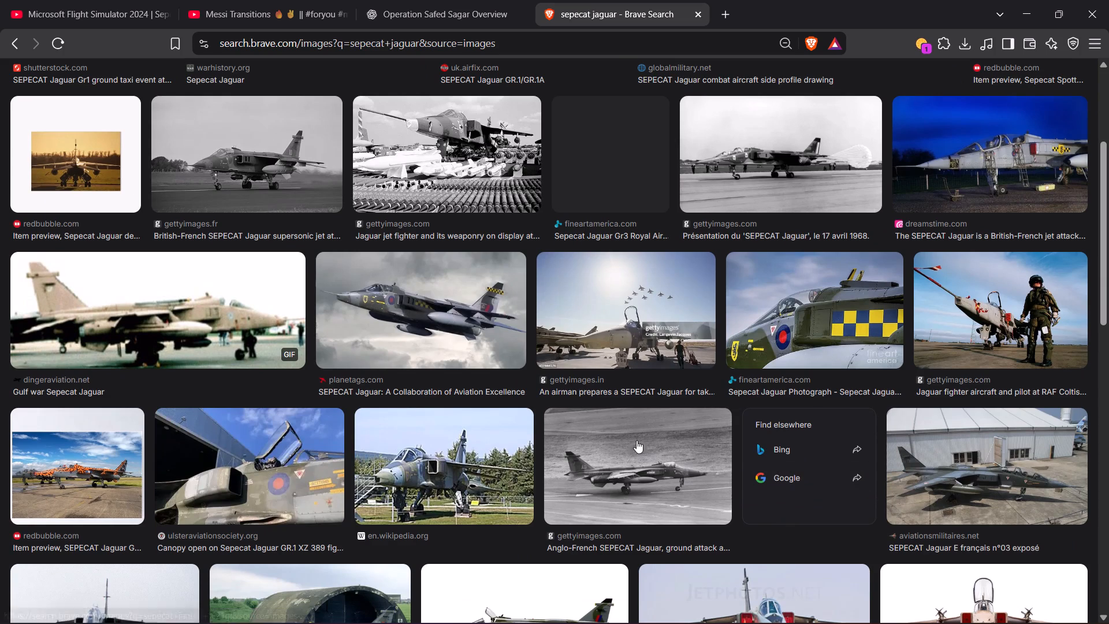
scroll(637, 440, "down", 3)
scroll(443, 396, "down", 1)
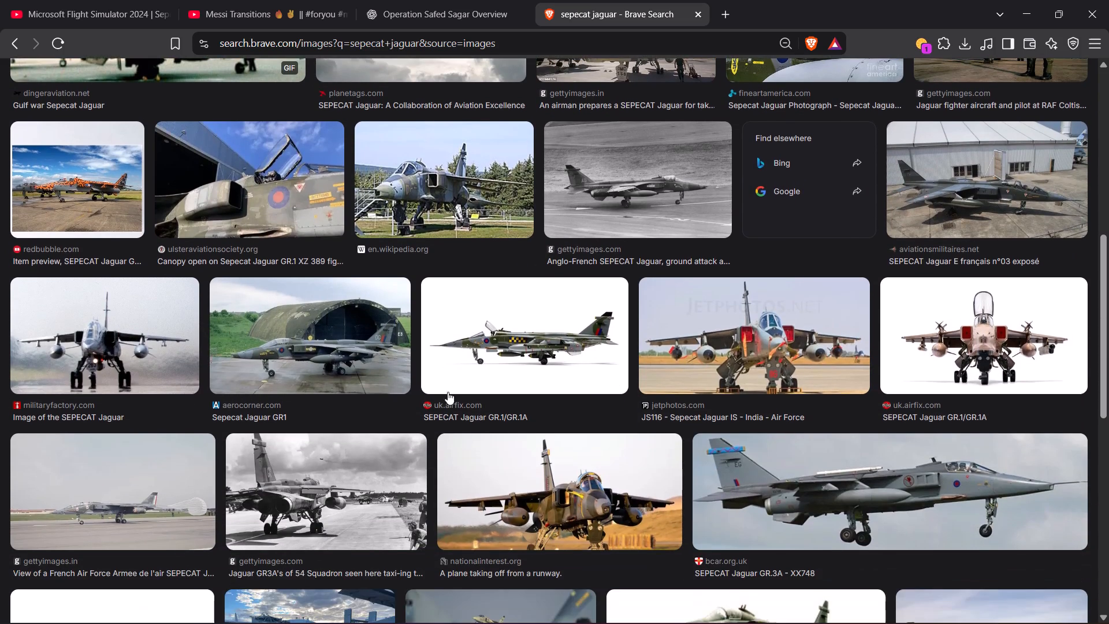
left_click(512, 318)
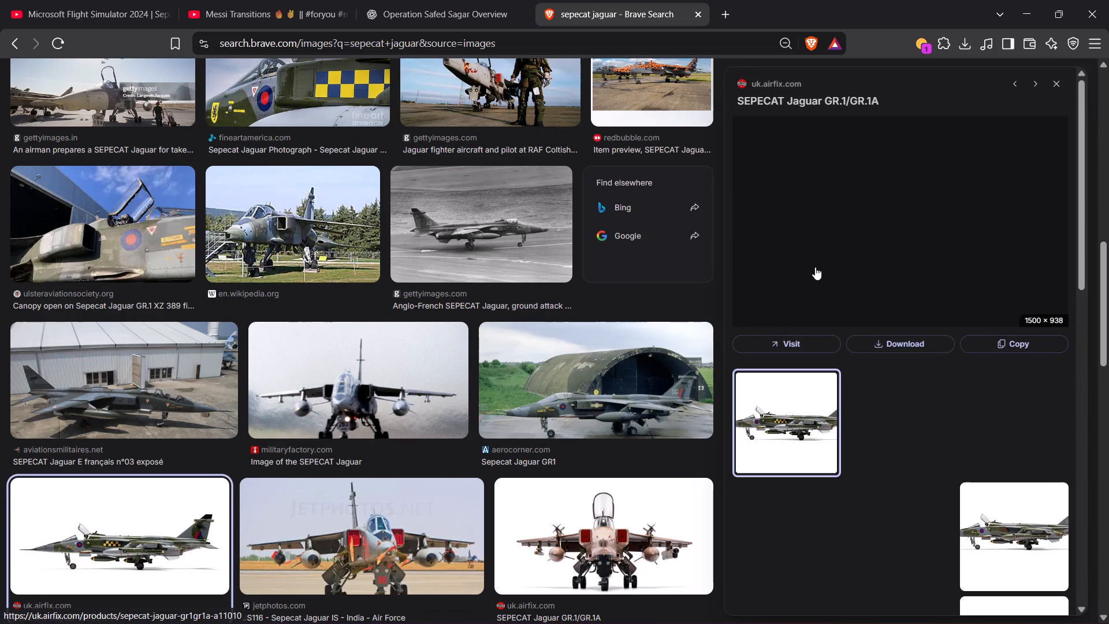
scroll(596, 313, "down", 5)
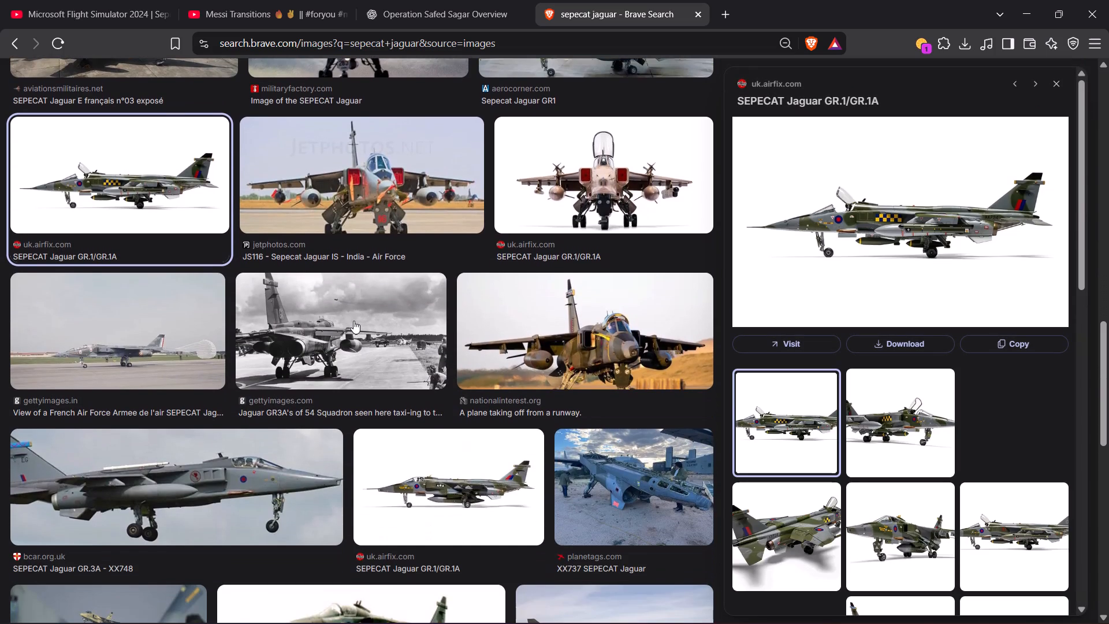
scroll(345, 320, "down", 3)
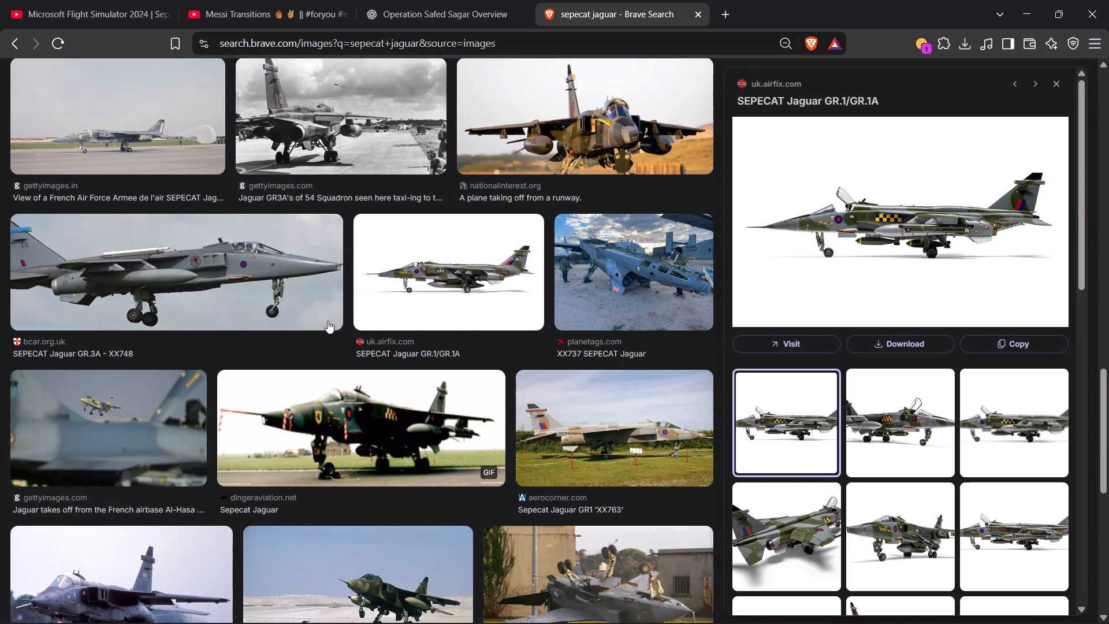
scroll(327, 321, "down", 1)
scroll(325, 320, "up", 4)
scroll(325, 316, "down", 5)
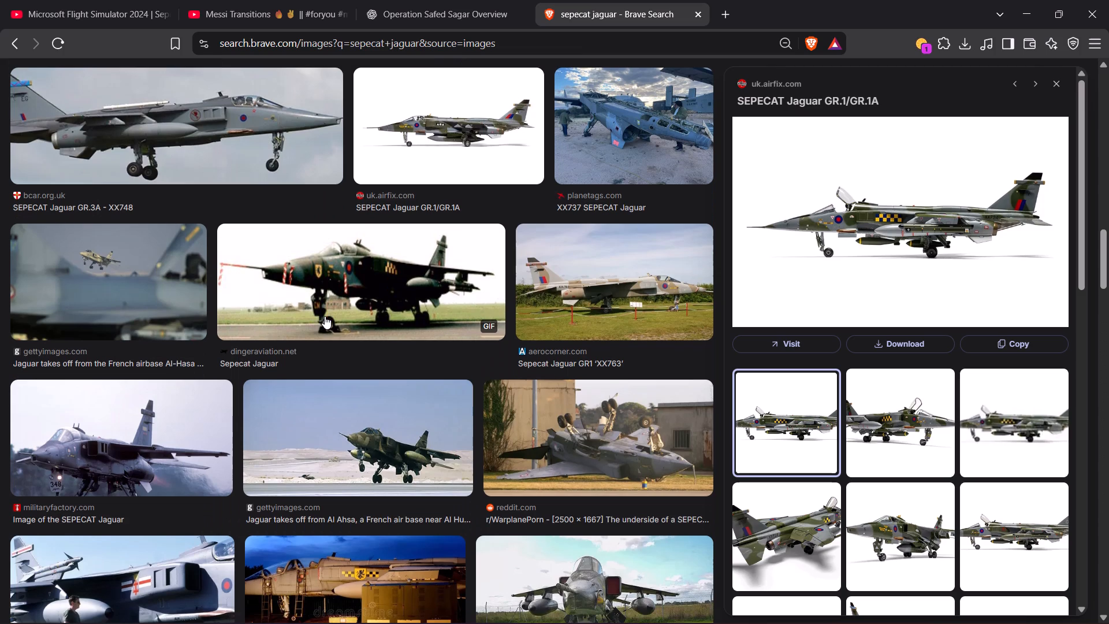
scroll(330, 295, "up", 20)
scroll(330, 295, "up", 2)
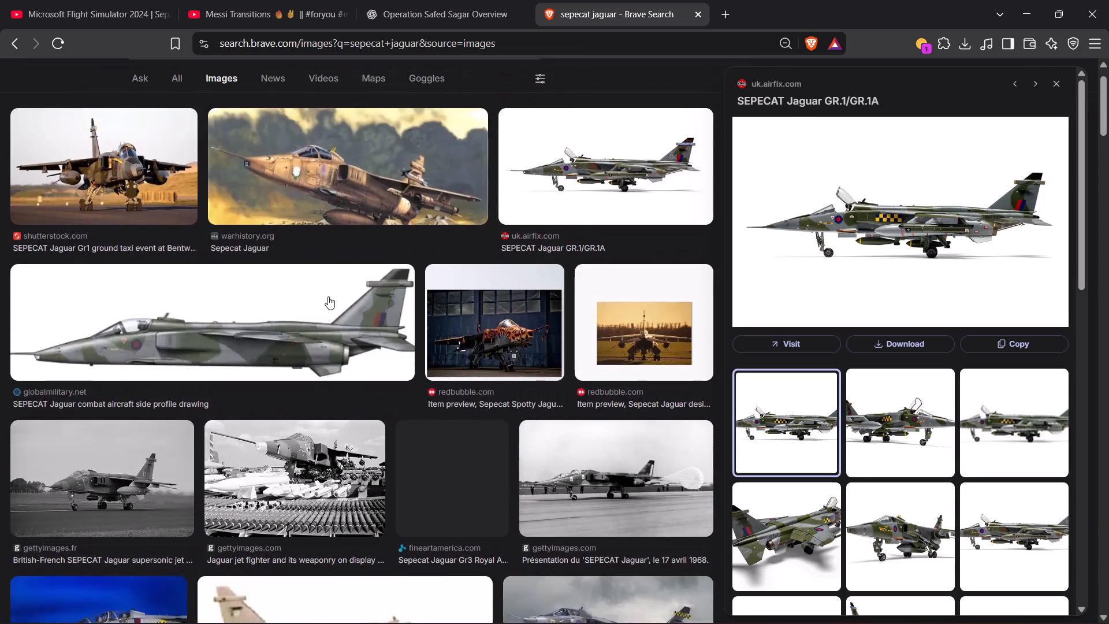
scroll(328, 296, "up", 8)
Refine the image search to "sepecat jaguar iaf".
left_click(252, 99)
key("space")
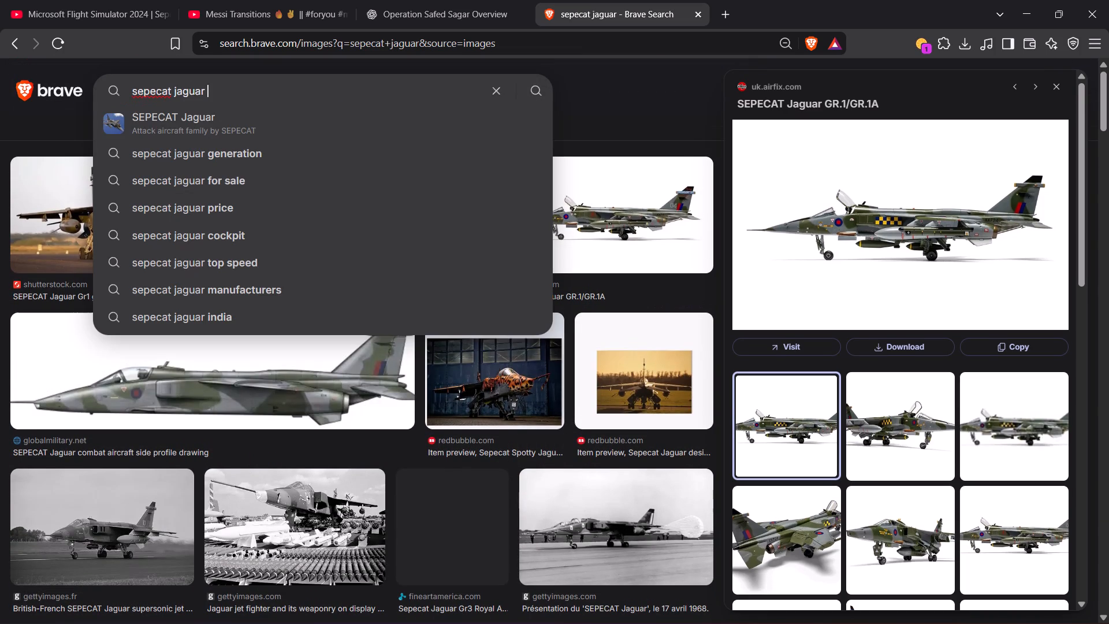
type("iaf")
key("Return")
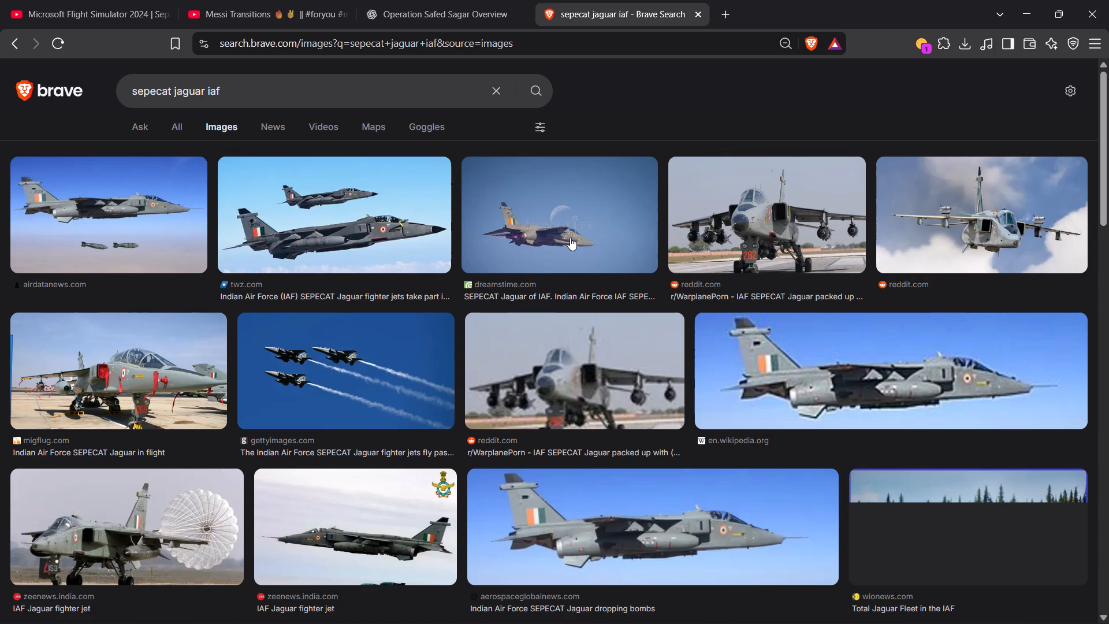
Examine the Indian Air Force Jaguar image results for a suitable in-flight picture.
scroll(795, 379, "down", 2)
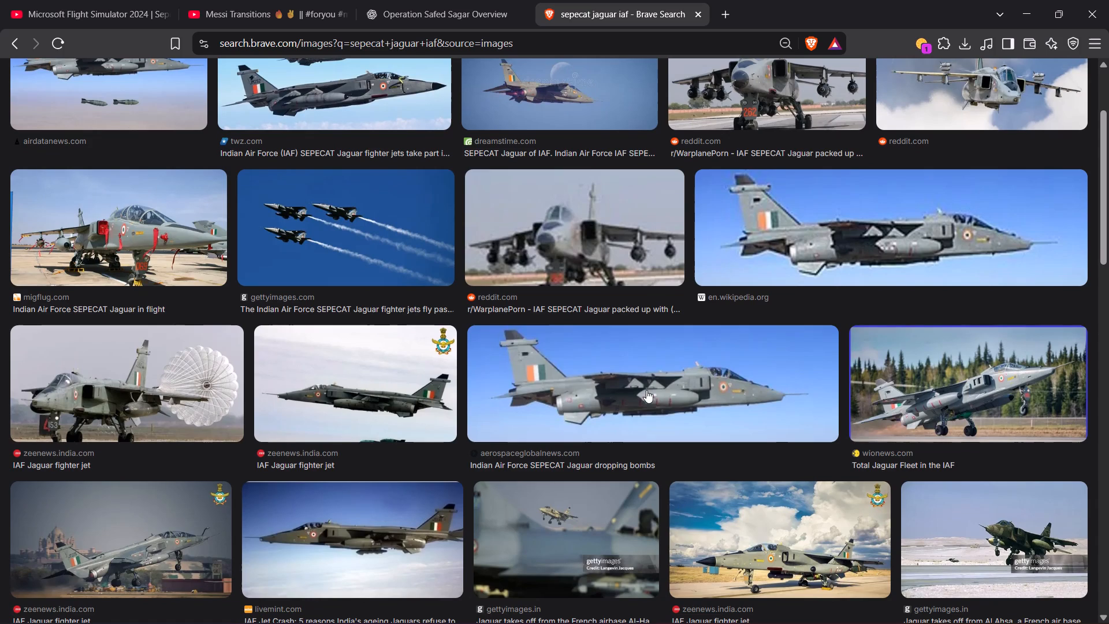
scroll(646, 390, "down", 1)
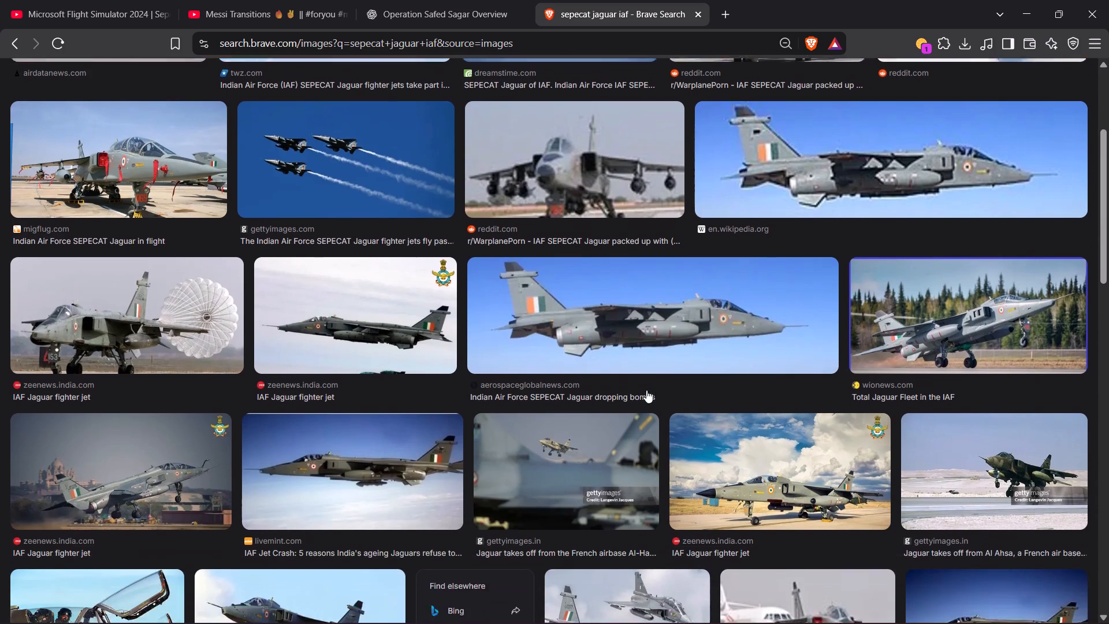
scroll(646, 390, "down", 2)
scroll(579, 403, "down", 5)
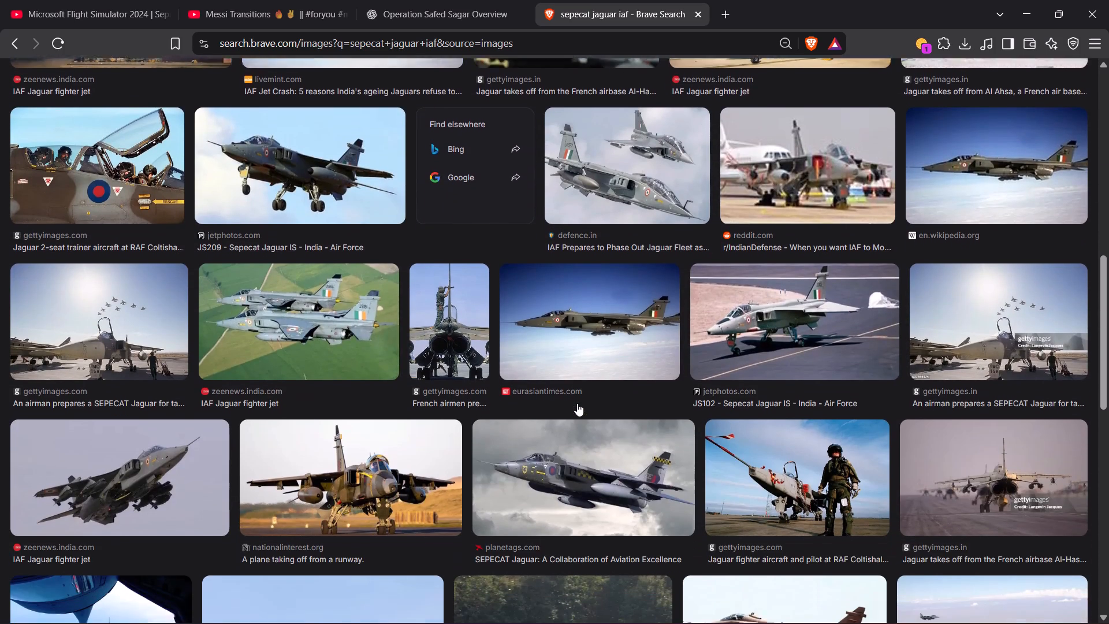
scroll(519, 379, "down", 1)
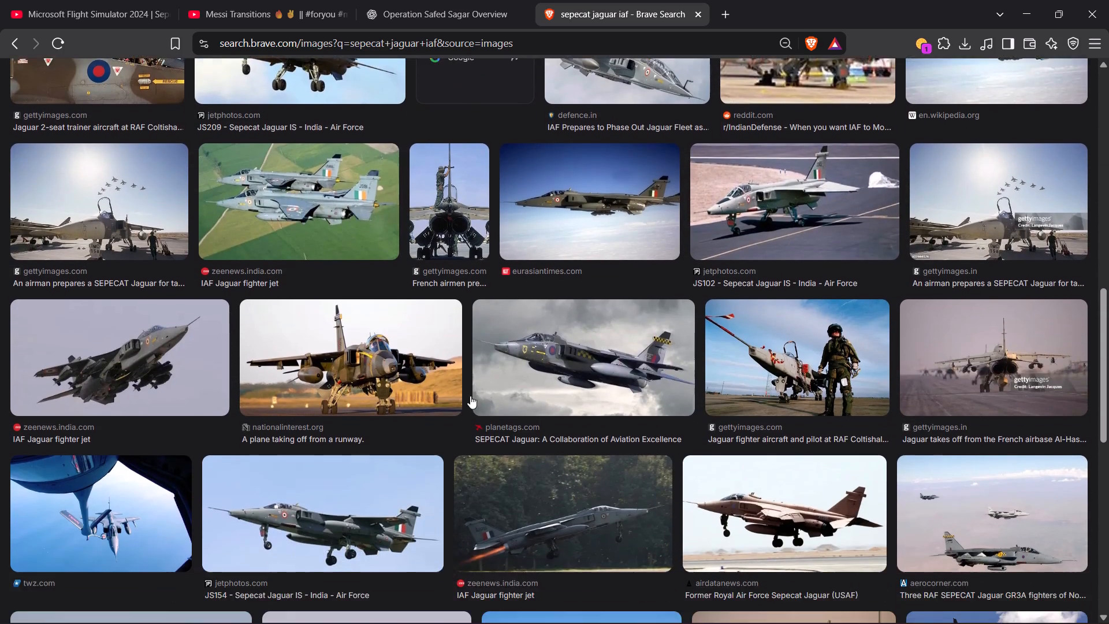
scroll(398, 419, "down", 2)
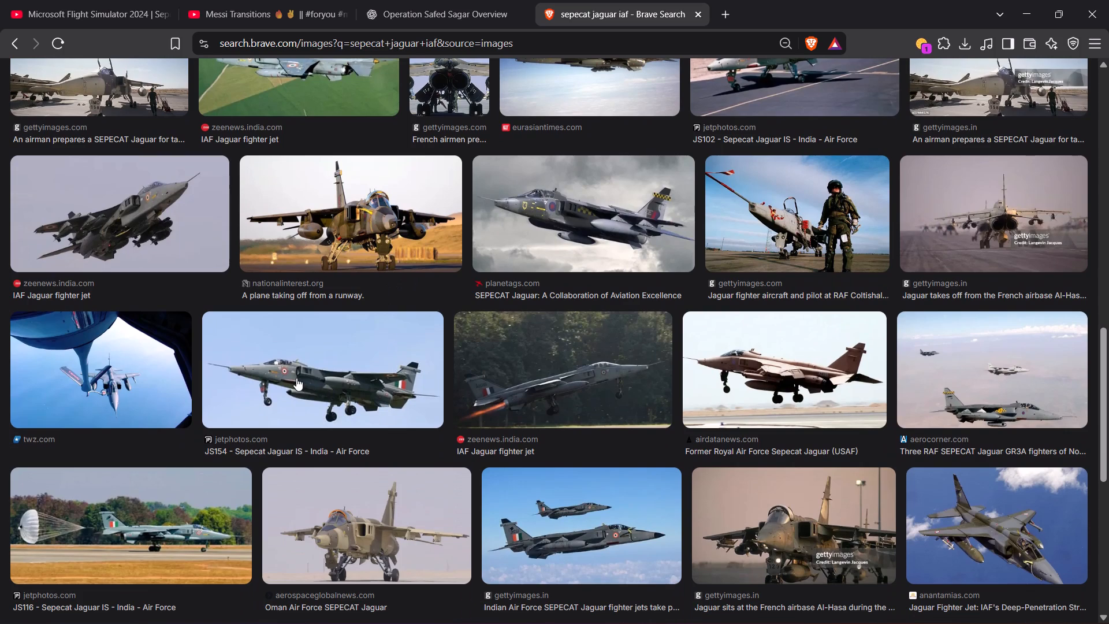
scroll(602, 410, "down", 1)
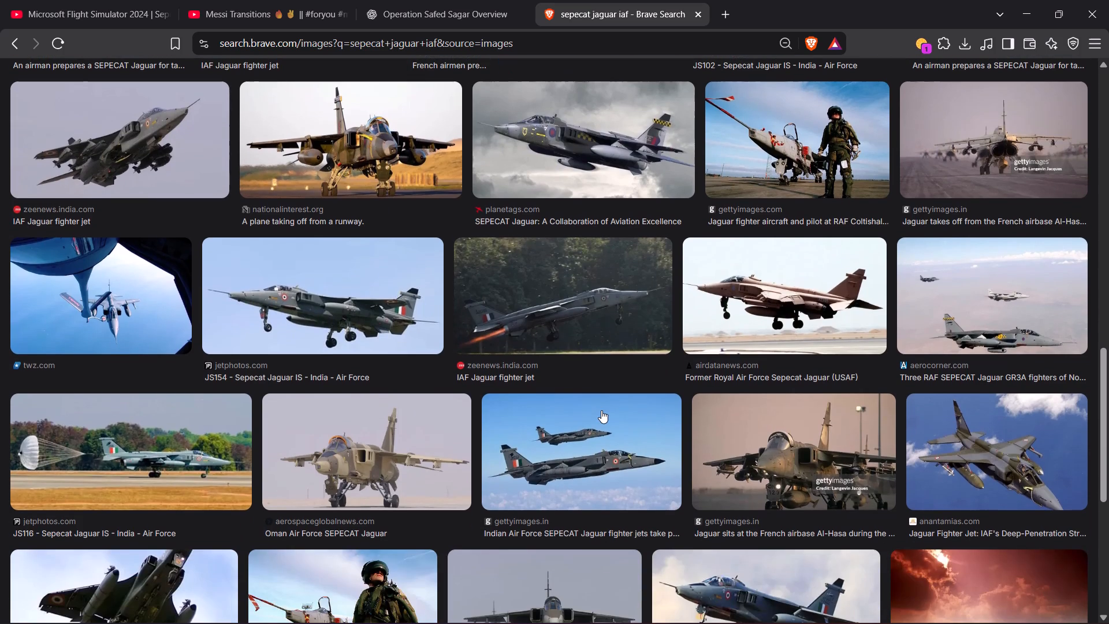
scroll(579, 406, "up", 3)
scroll(395, 366, "up", 2)
scroll(346, 356, "up", 1)
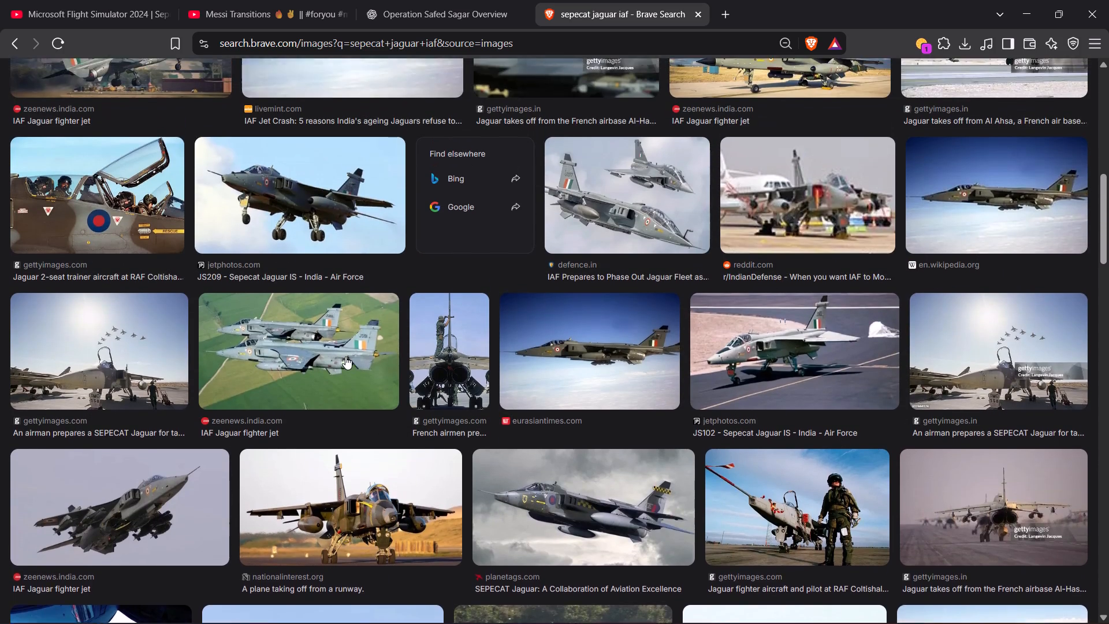
scroll(308, 400, "up", 5)
scroll(170, 354, "up", 1)
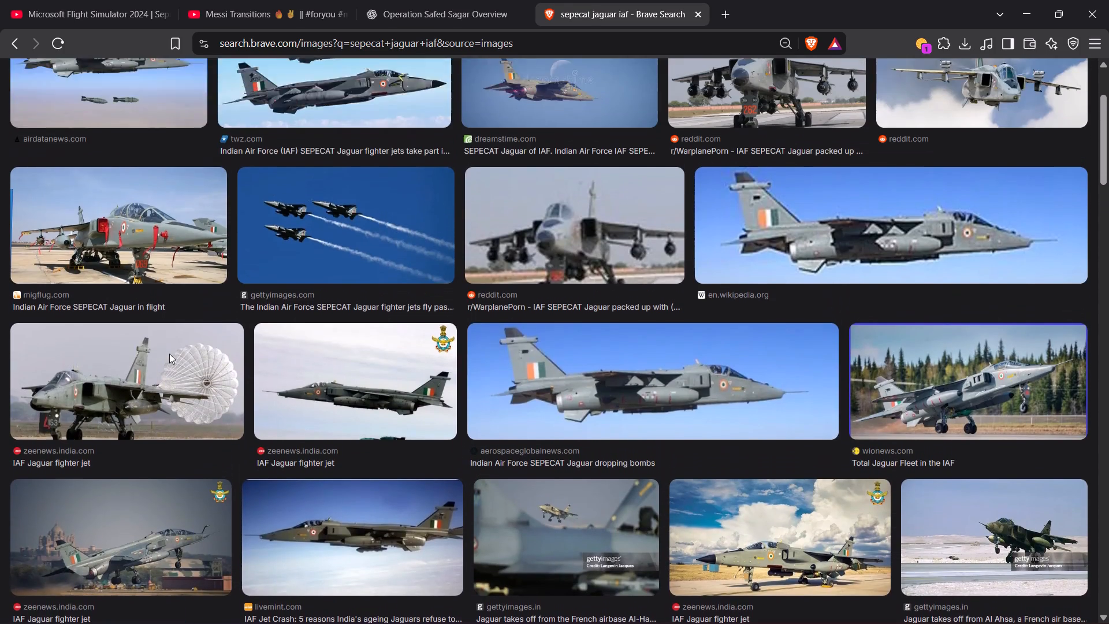
Save the Microsoft Flight Simulator 2024 Sepecat Jaguar video as an MP4 in the OP SS folder.
scroll(8, 115, "down", 2)
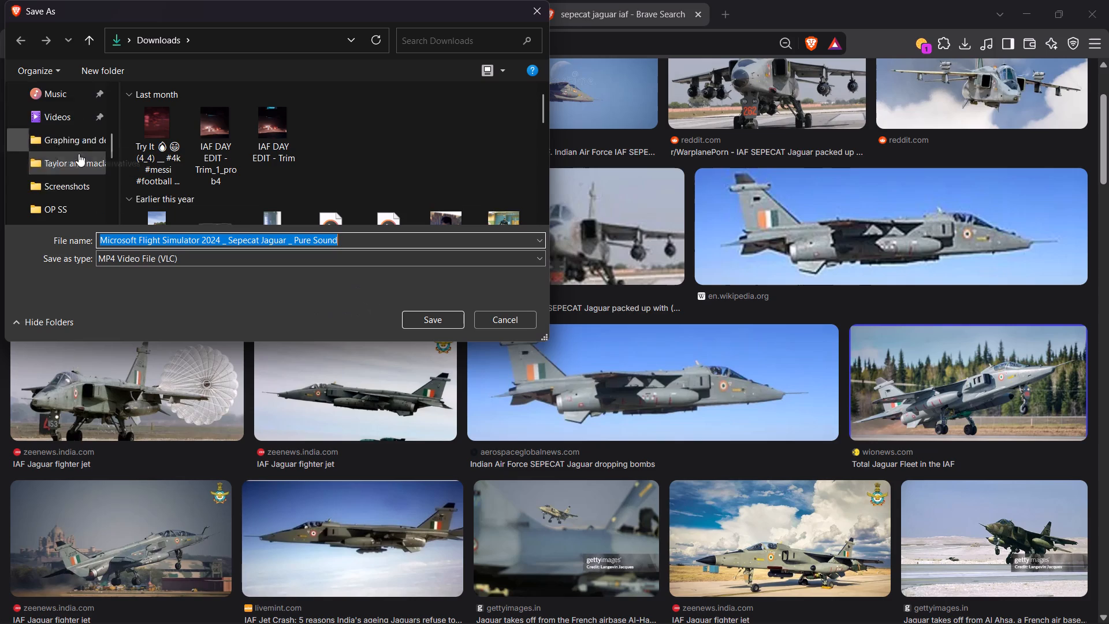
scroll(79, 154, "down", 1)
left_click(77, 146)
left_click(448, 330)
left_click(436, 325)
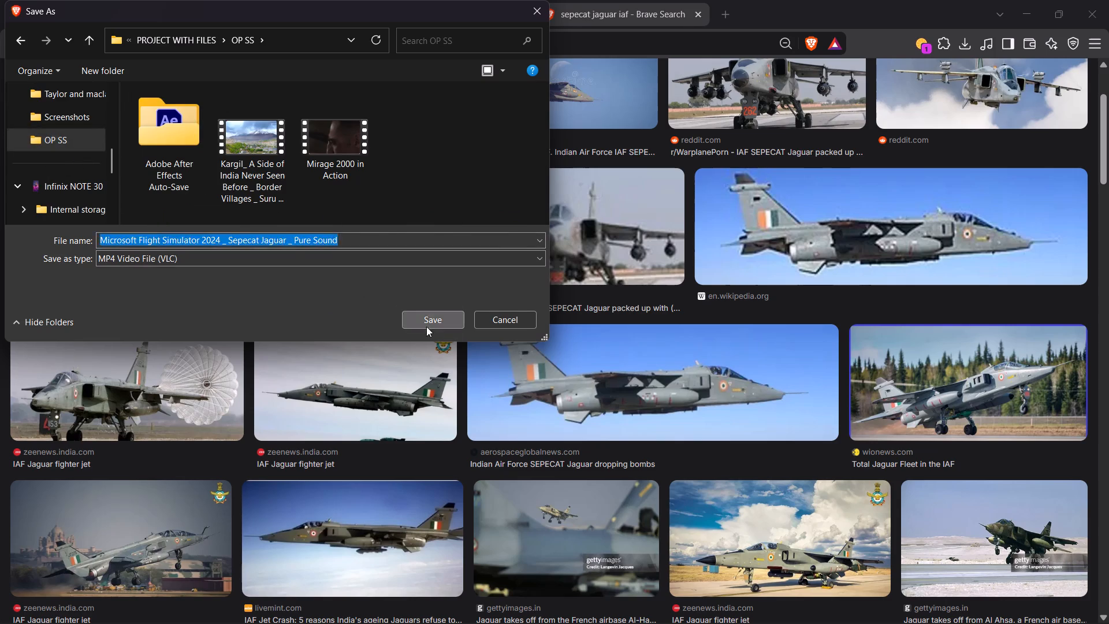
Save the twz.com image of two Indian Air Force Jaguars in flight to the OP SS folder.
scroll(769, 267, "up", 4)
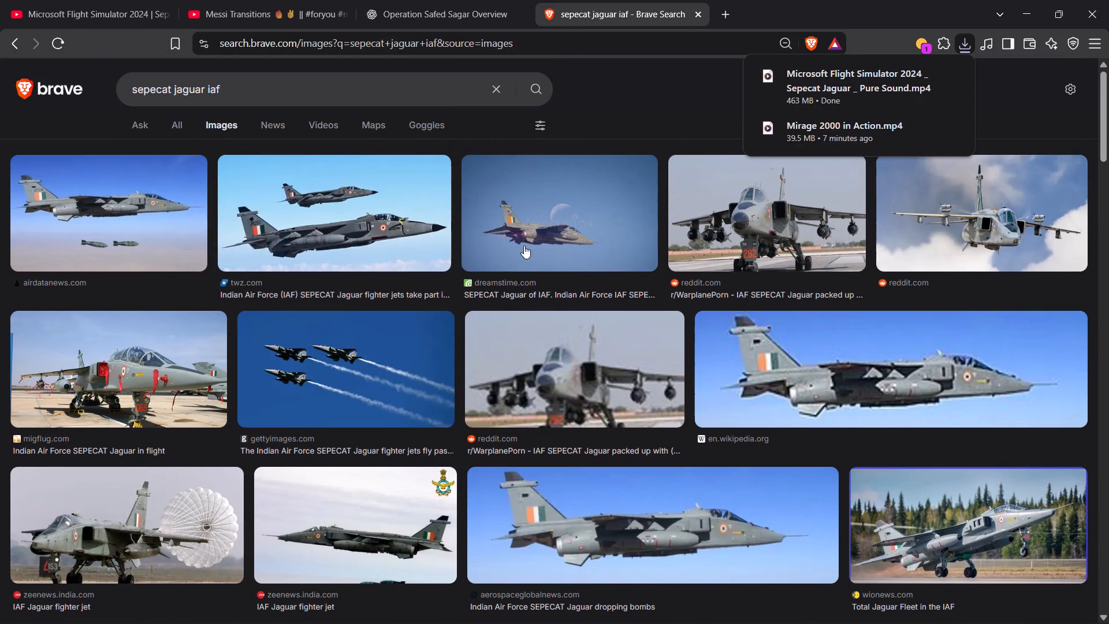
left_click(270, 240)
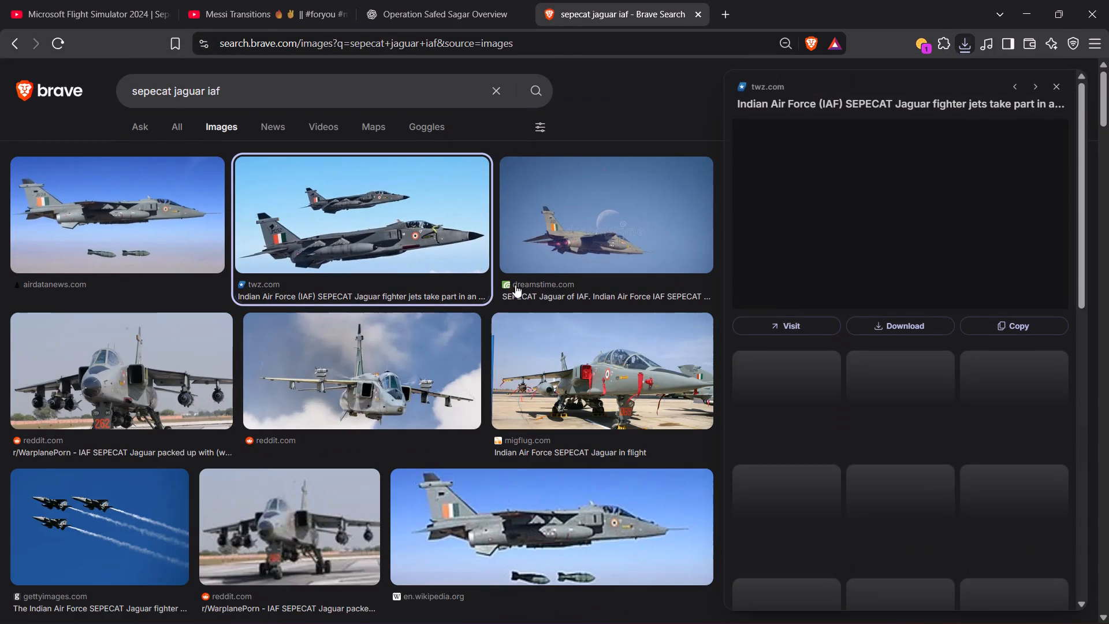
right_click(880, 220)
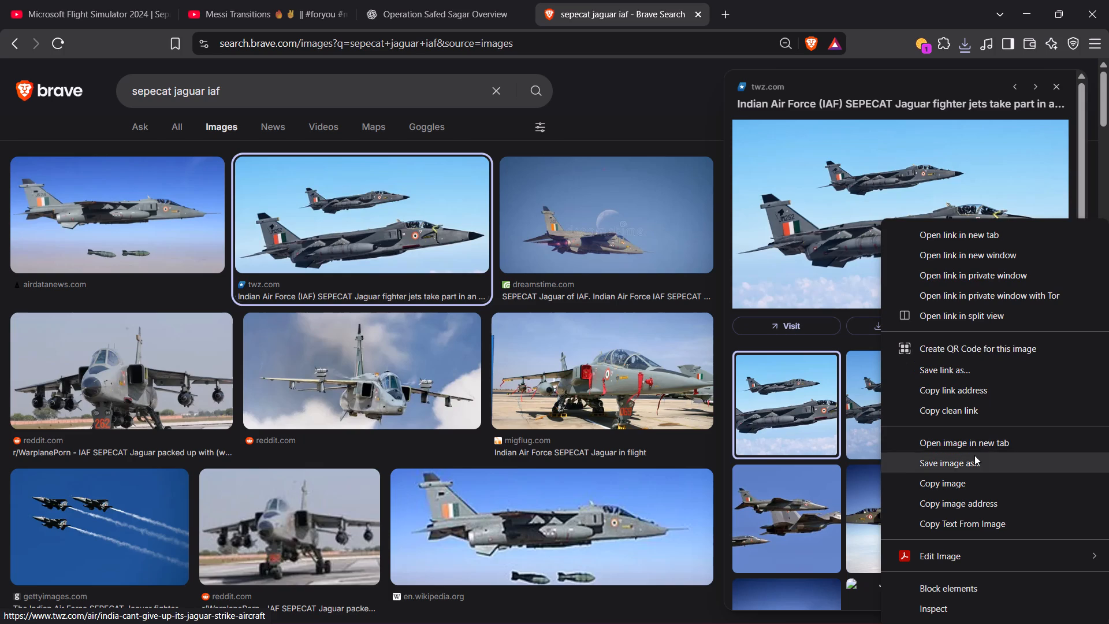
left_click(974, 457)
left_click(446, 315)
Switch to After Effects and import the INDIAN-JAGUARS image from the OP SS folder as footage.
key("alt+Tab")
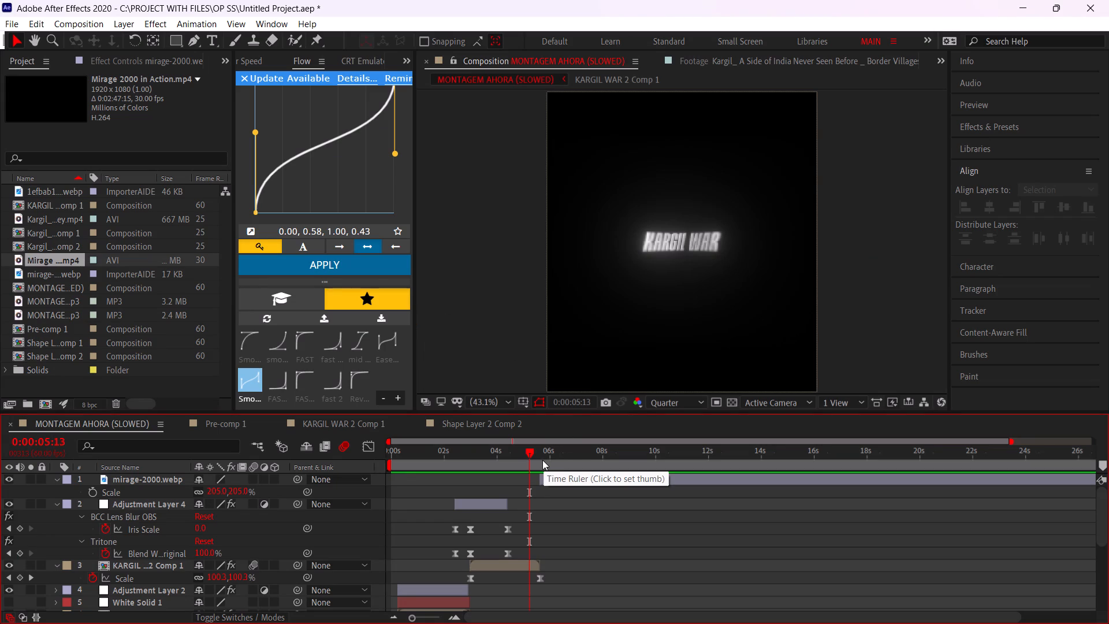
key("ctrl+i")
scroll(59, 232, "down", 2)
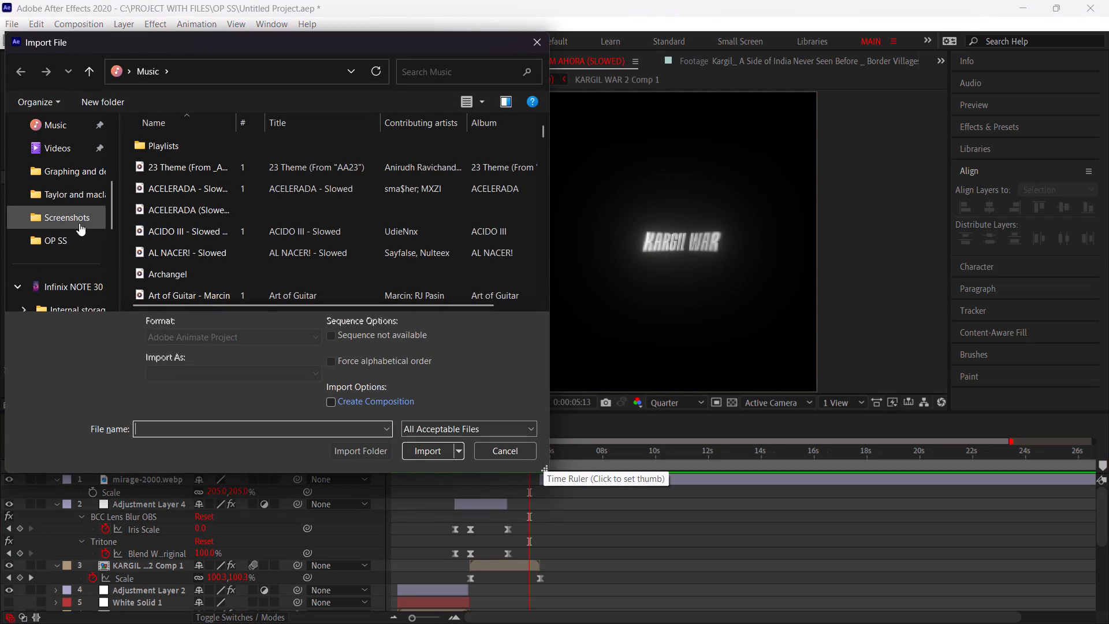
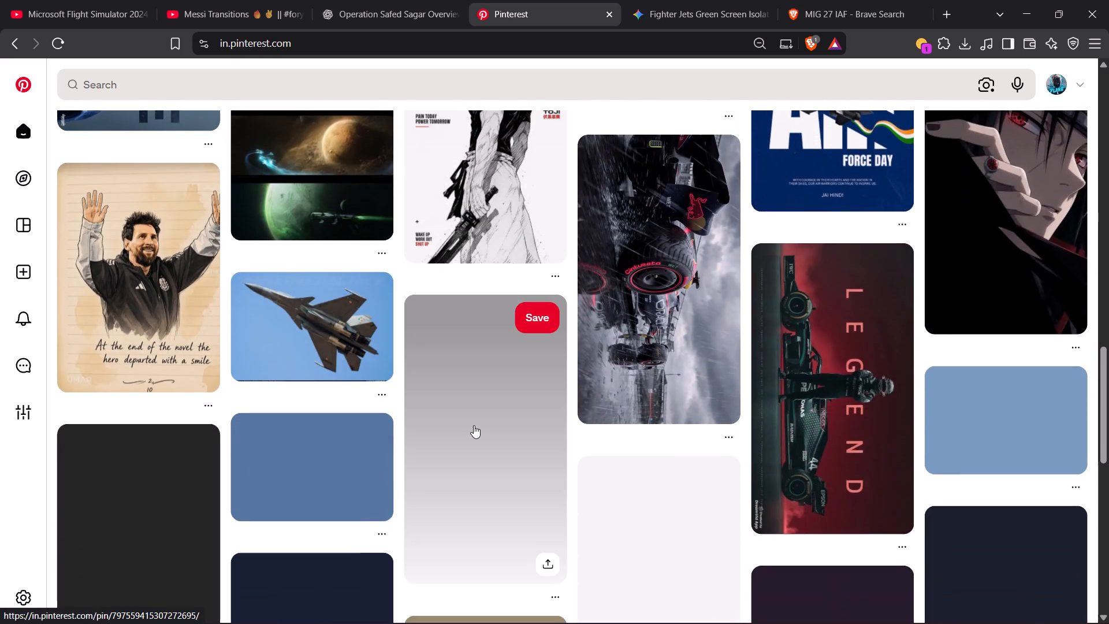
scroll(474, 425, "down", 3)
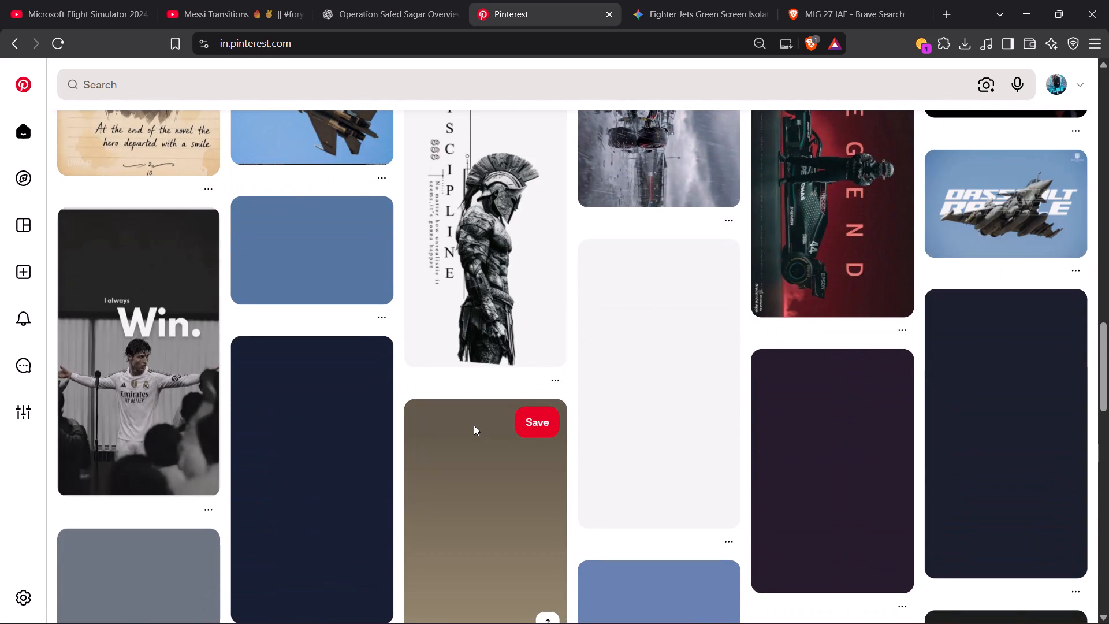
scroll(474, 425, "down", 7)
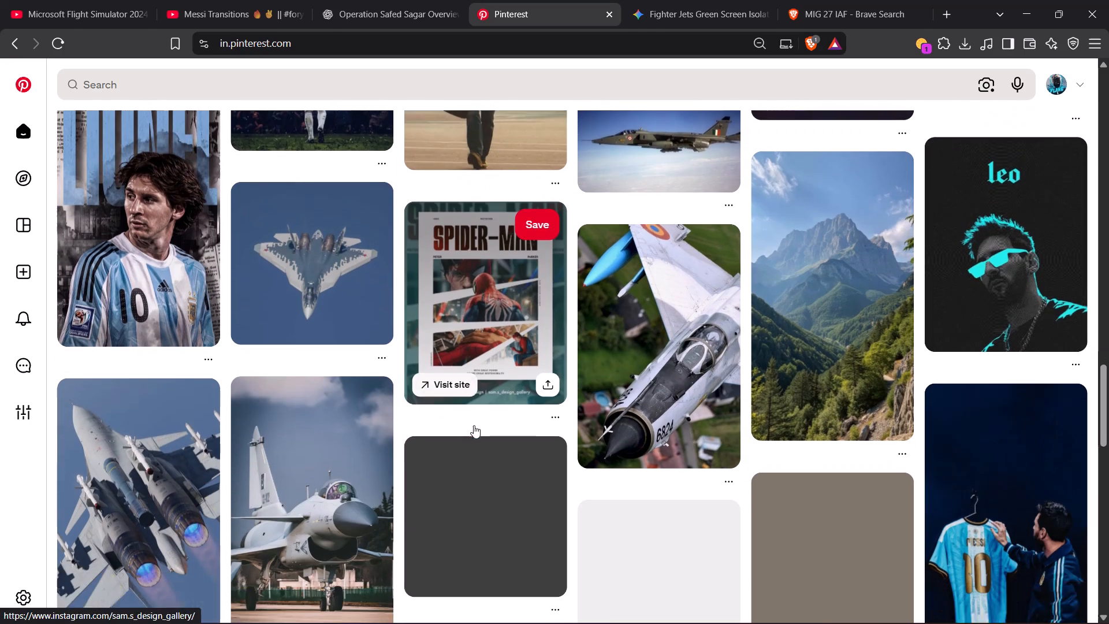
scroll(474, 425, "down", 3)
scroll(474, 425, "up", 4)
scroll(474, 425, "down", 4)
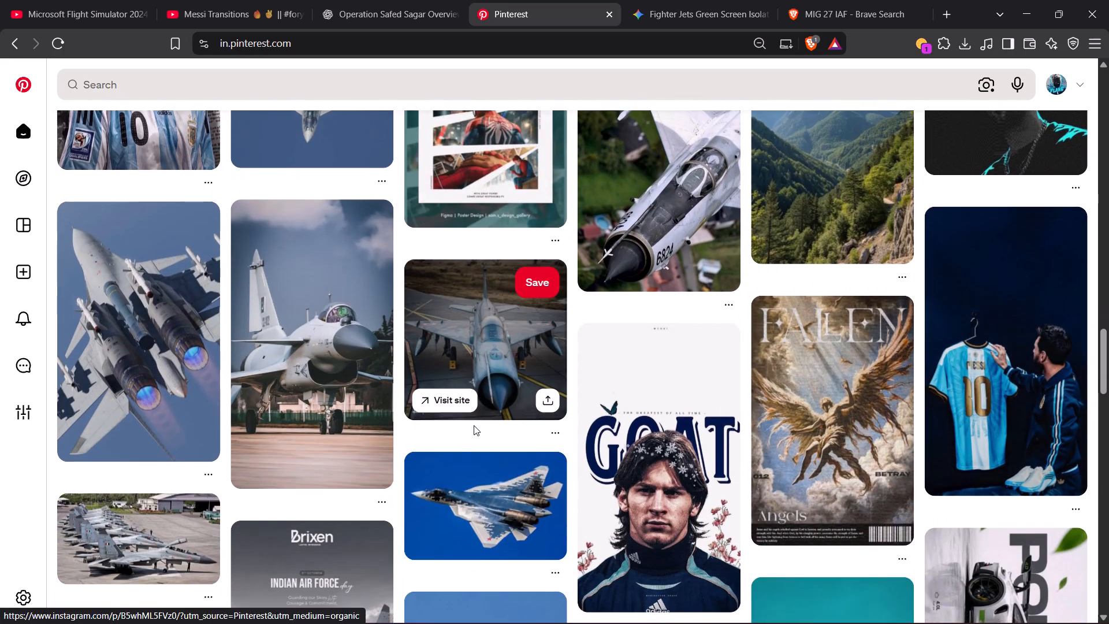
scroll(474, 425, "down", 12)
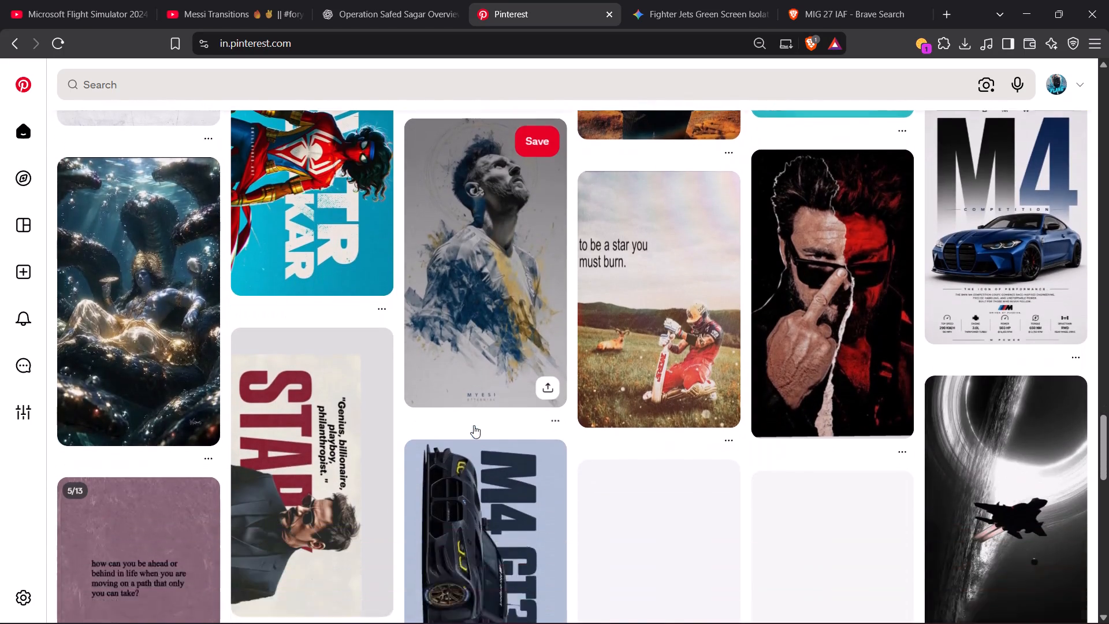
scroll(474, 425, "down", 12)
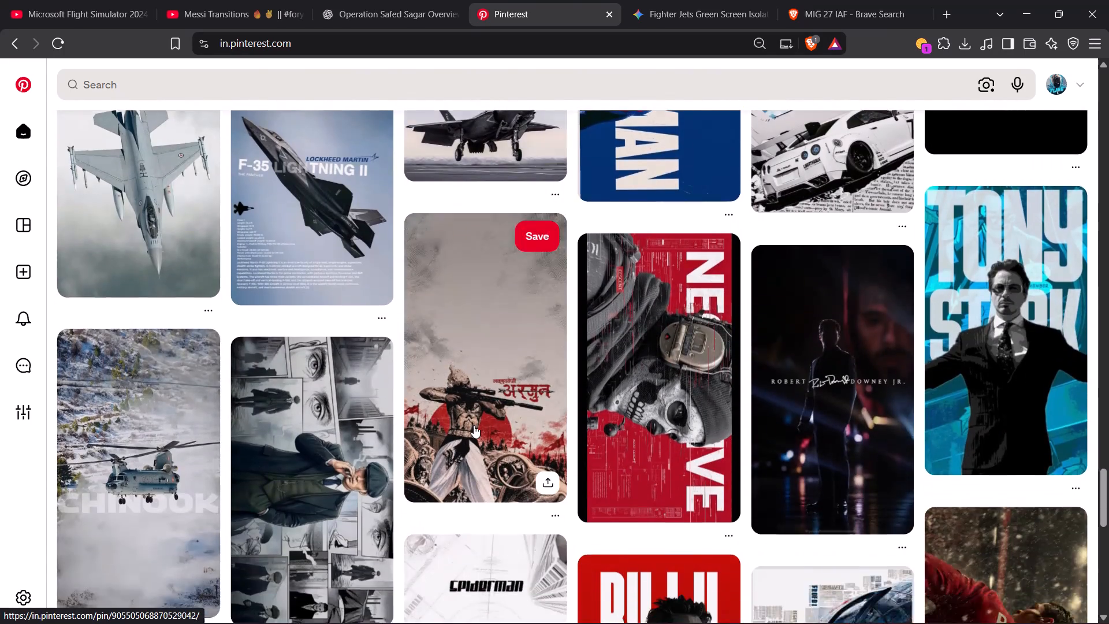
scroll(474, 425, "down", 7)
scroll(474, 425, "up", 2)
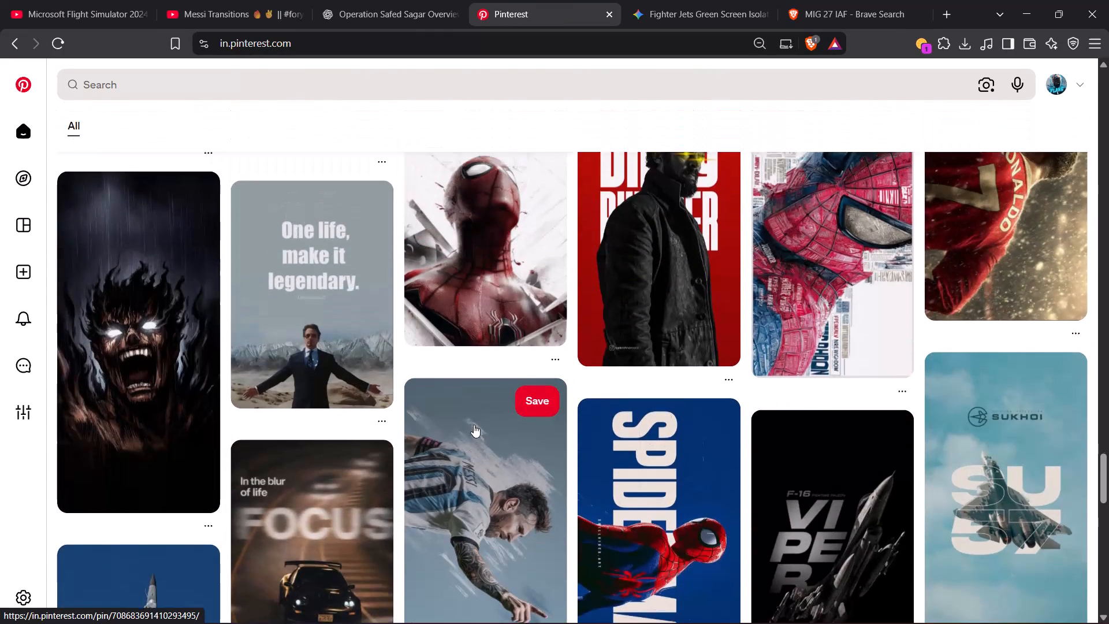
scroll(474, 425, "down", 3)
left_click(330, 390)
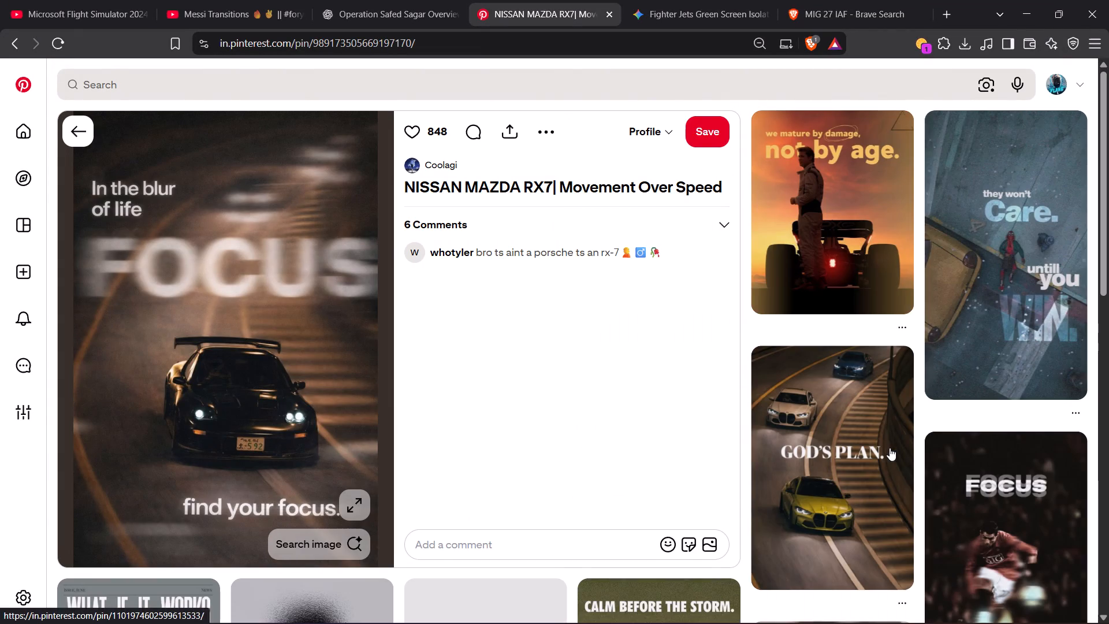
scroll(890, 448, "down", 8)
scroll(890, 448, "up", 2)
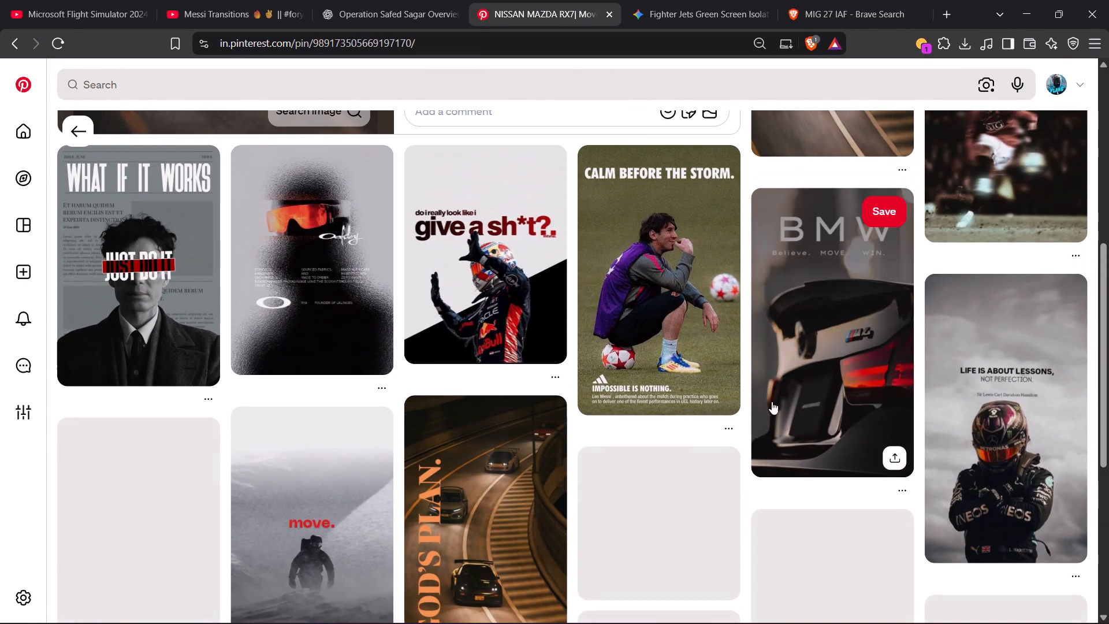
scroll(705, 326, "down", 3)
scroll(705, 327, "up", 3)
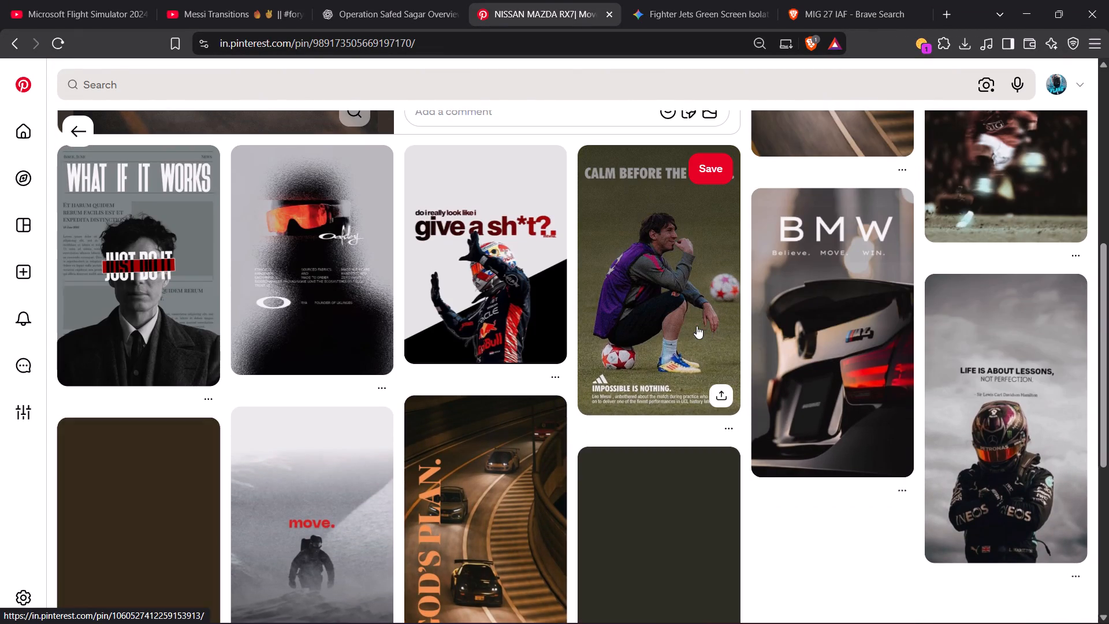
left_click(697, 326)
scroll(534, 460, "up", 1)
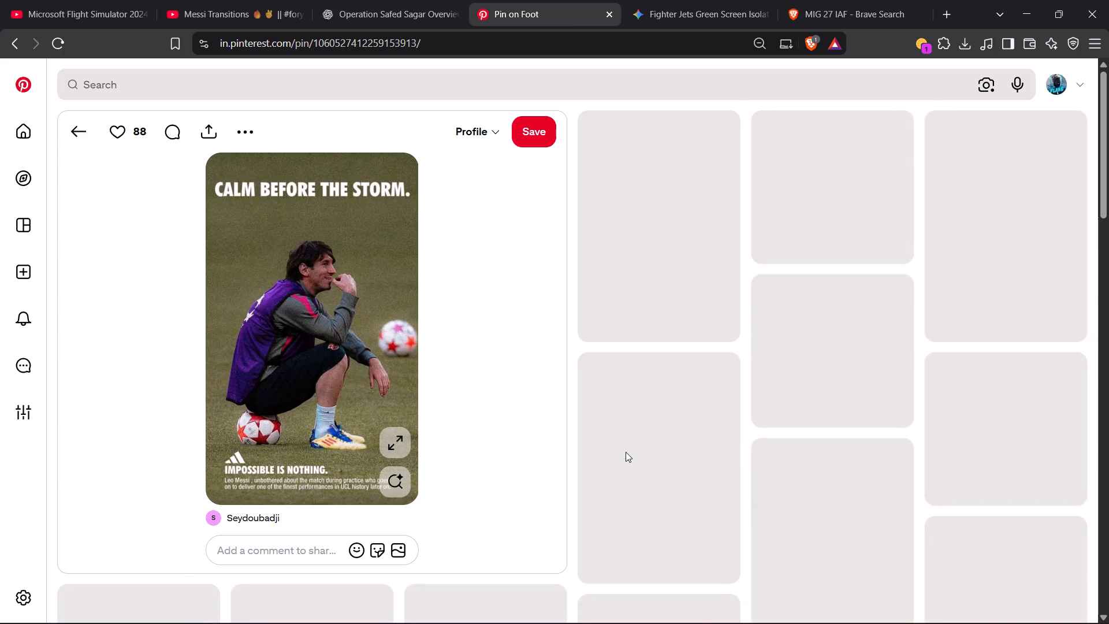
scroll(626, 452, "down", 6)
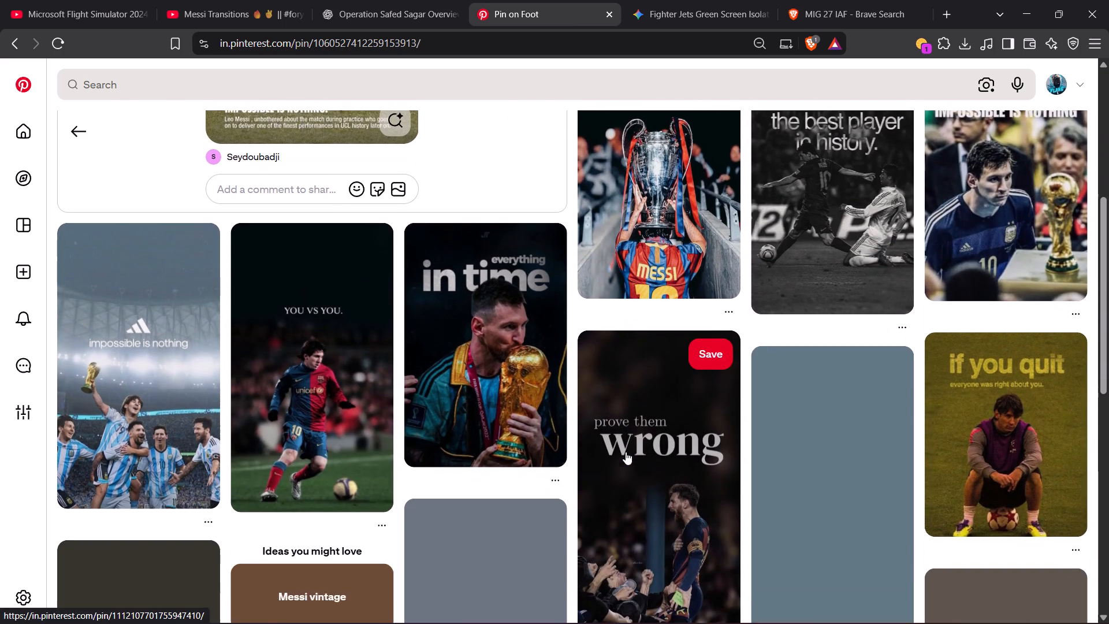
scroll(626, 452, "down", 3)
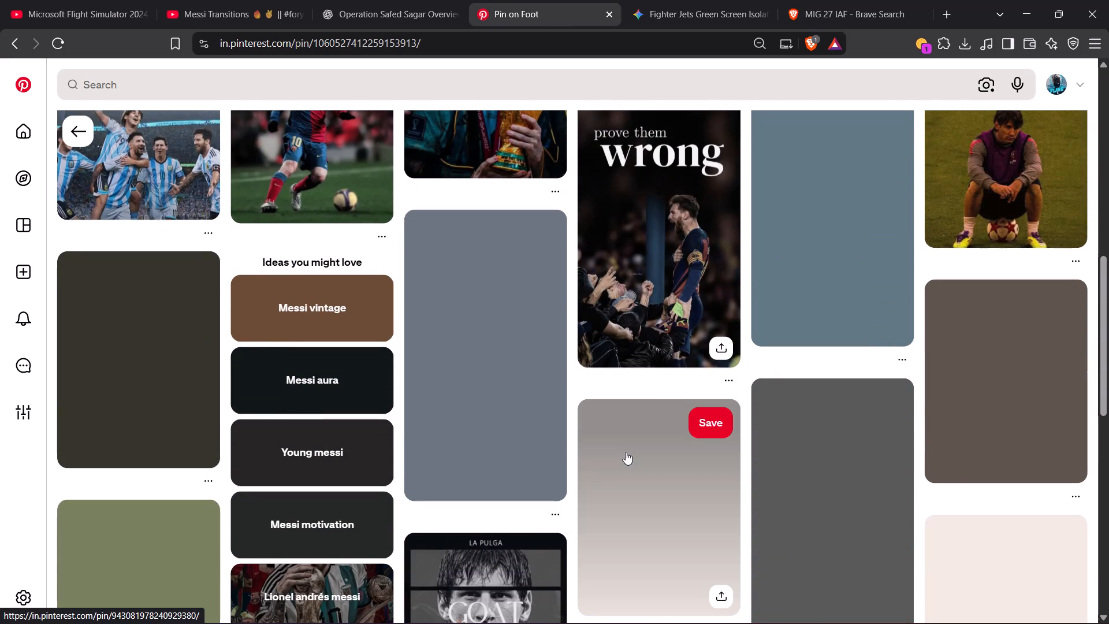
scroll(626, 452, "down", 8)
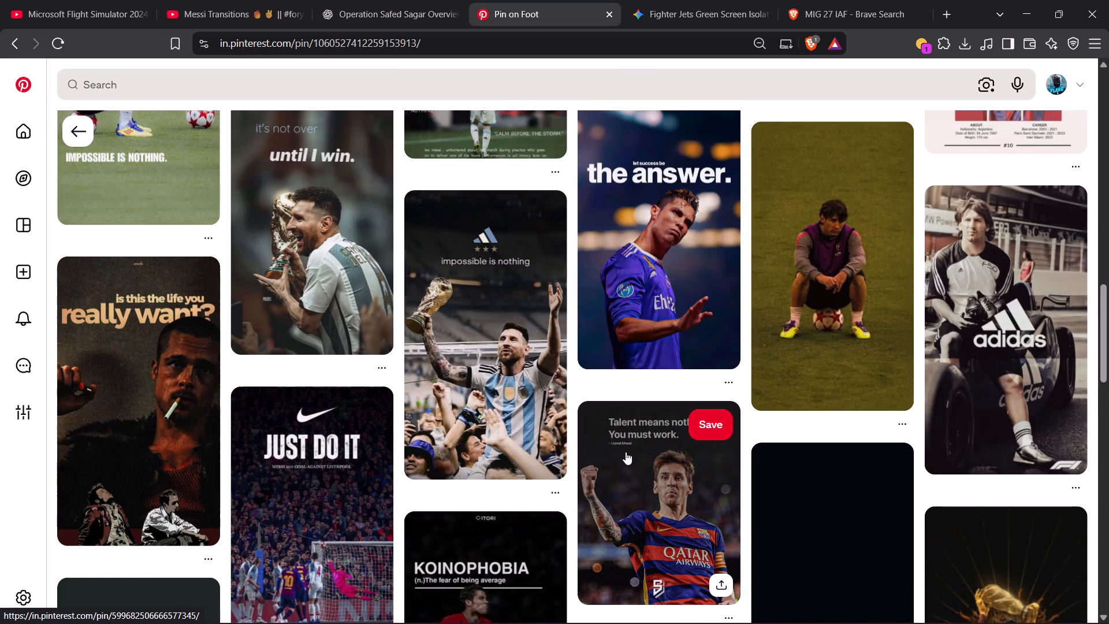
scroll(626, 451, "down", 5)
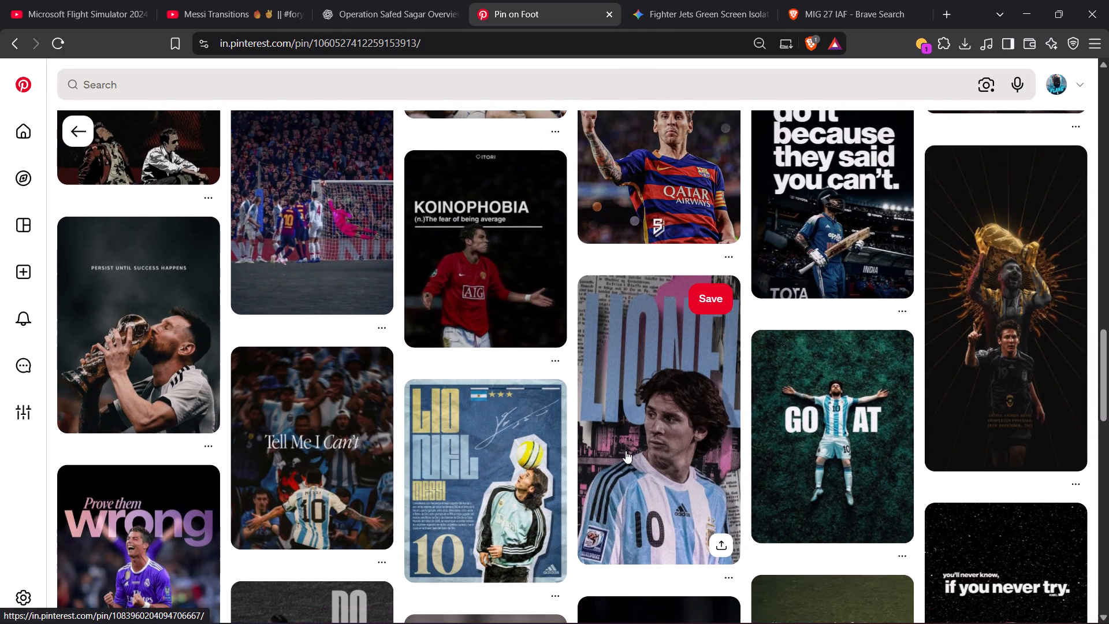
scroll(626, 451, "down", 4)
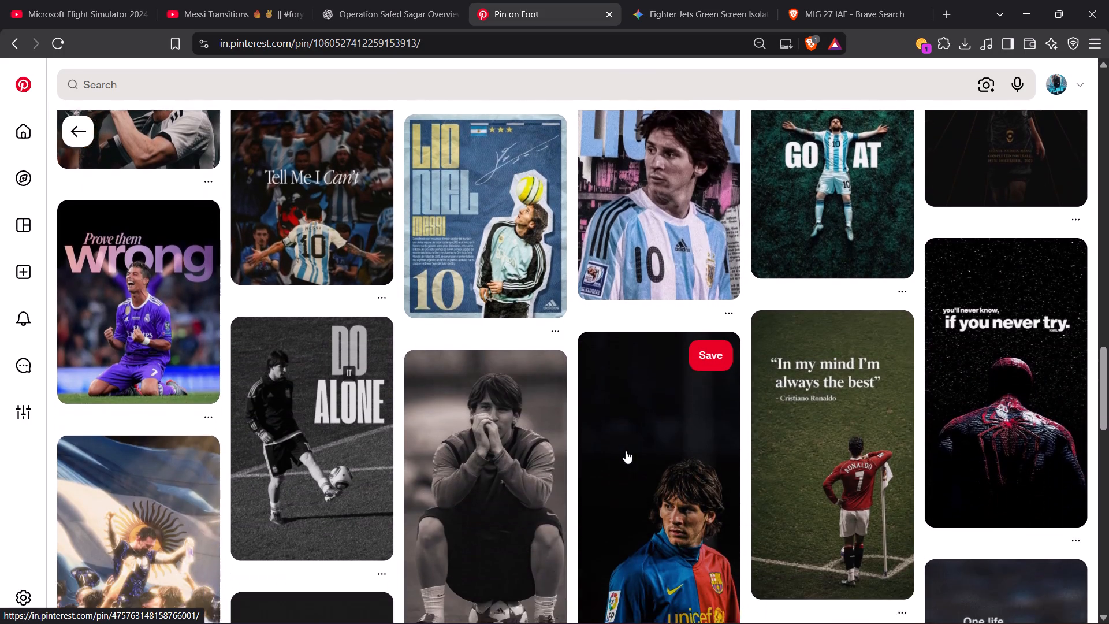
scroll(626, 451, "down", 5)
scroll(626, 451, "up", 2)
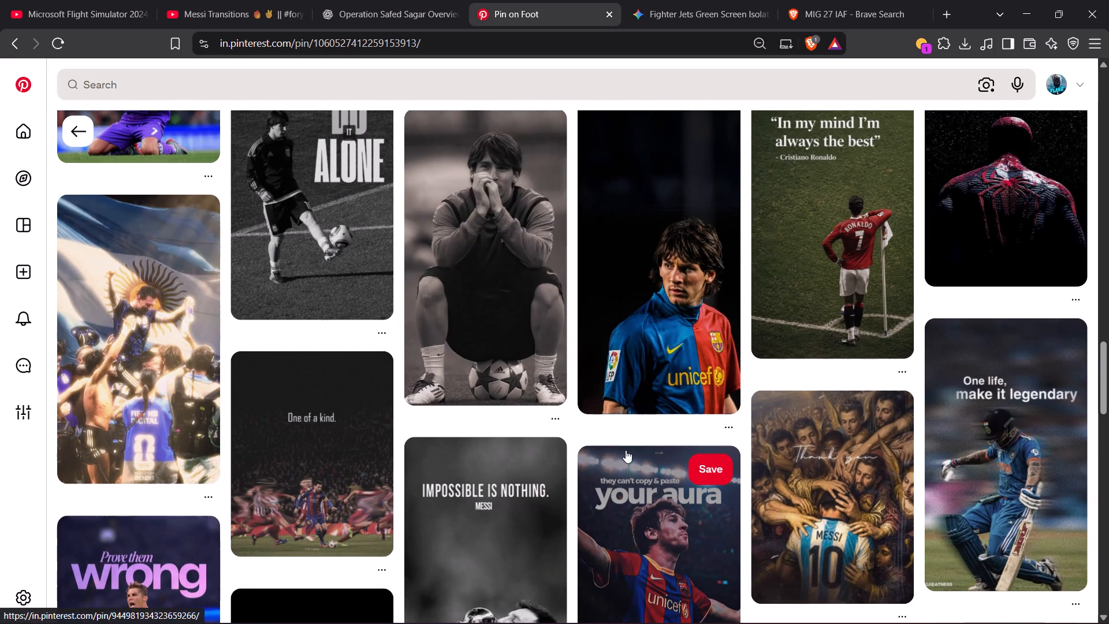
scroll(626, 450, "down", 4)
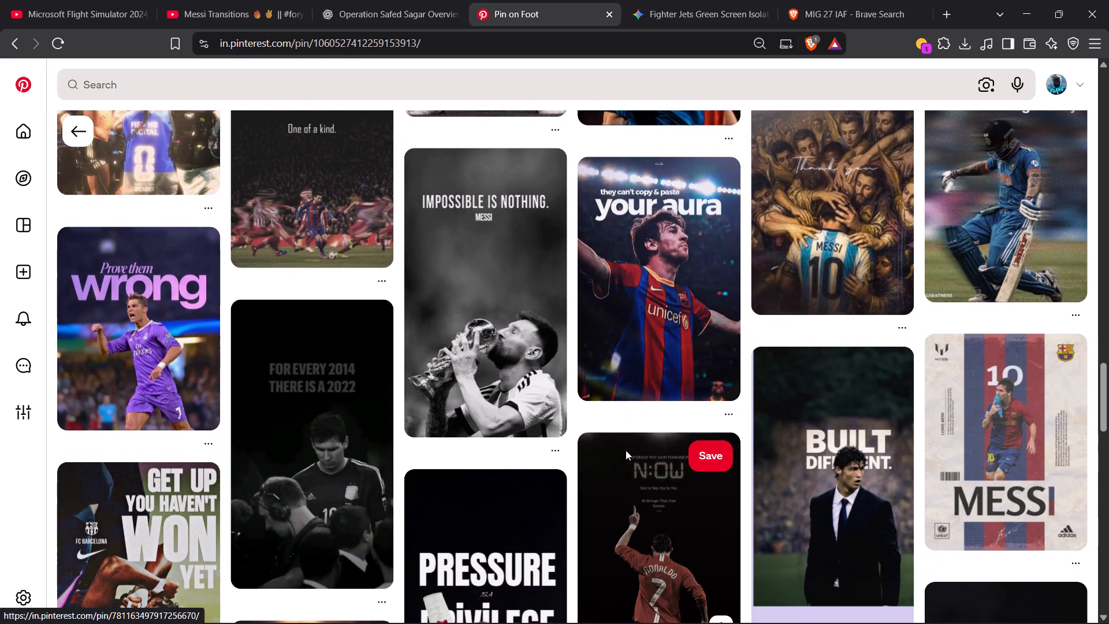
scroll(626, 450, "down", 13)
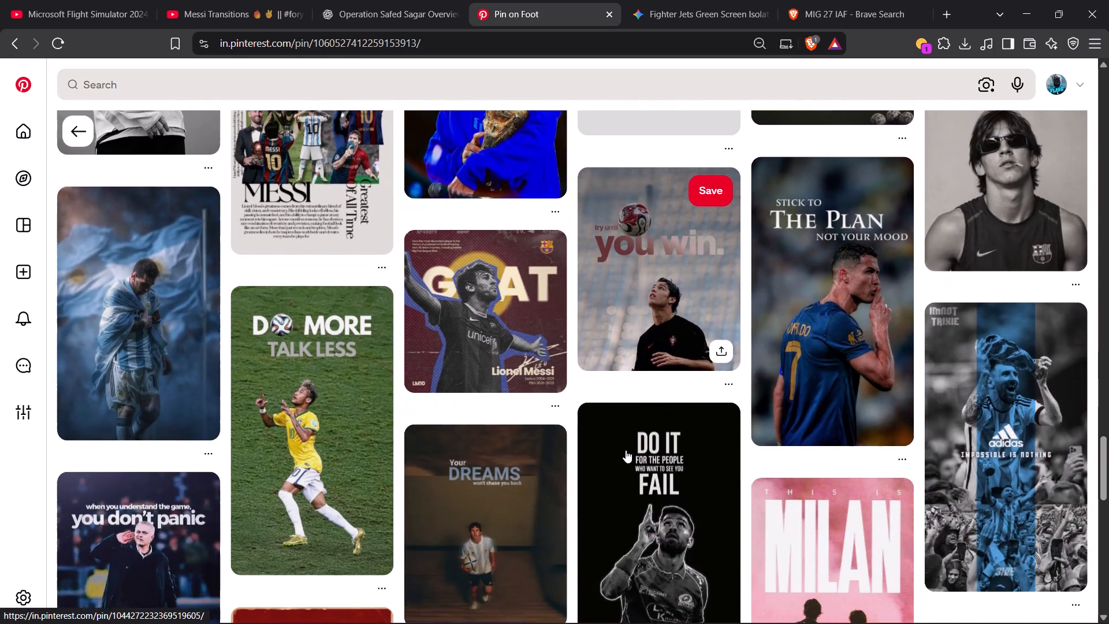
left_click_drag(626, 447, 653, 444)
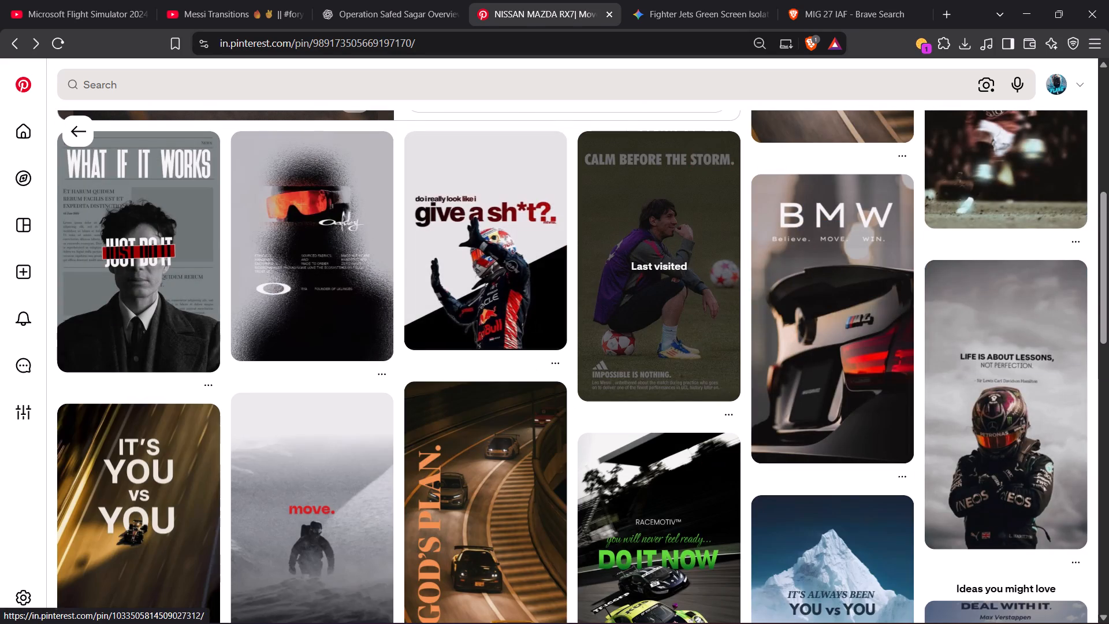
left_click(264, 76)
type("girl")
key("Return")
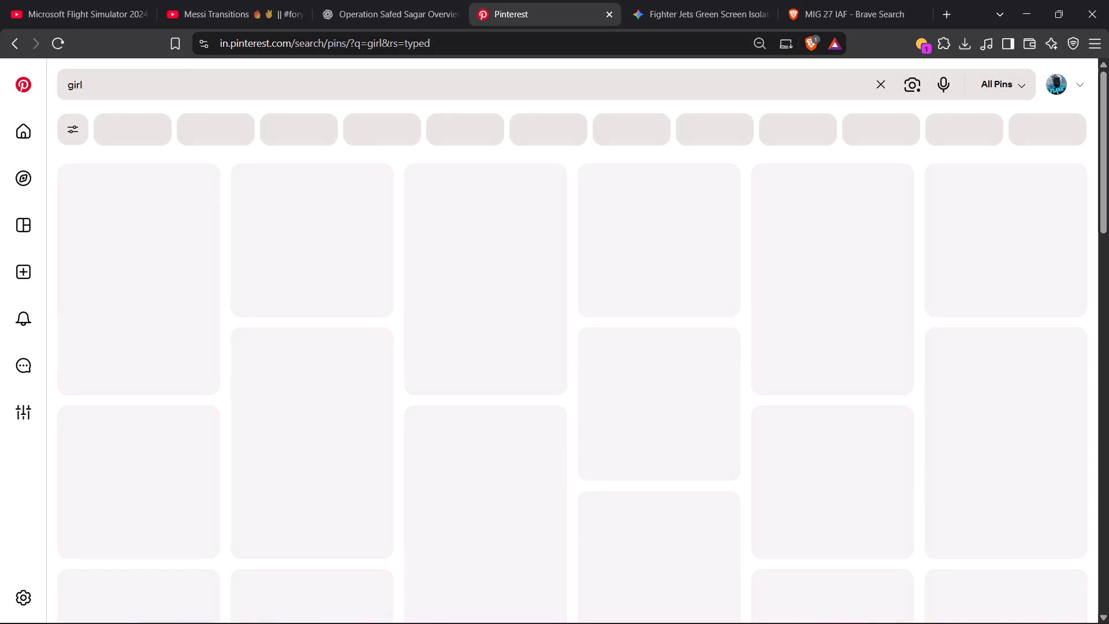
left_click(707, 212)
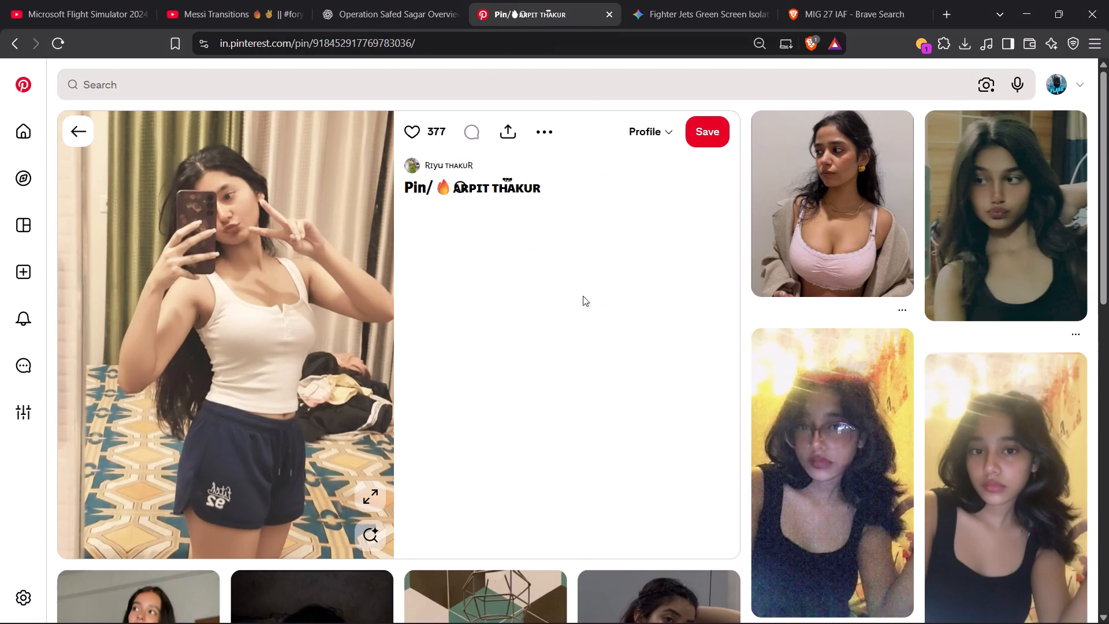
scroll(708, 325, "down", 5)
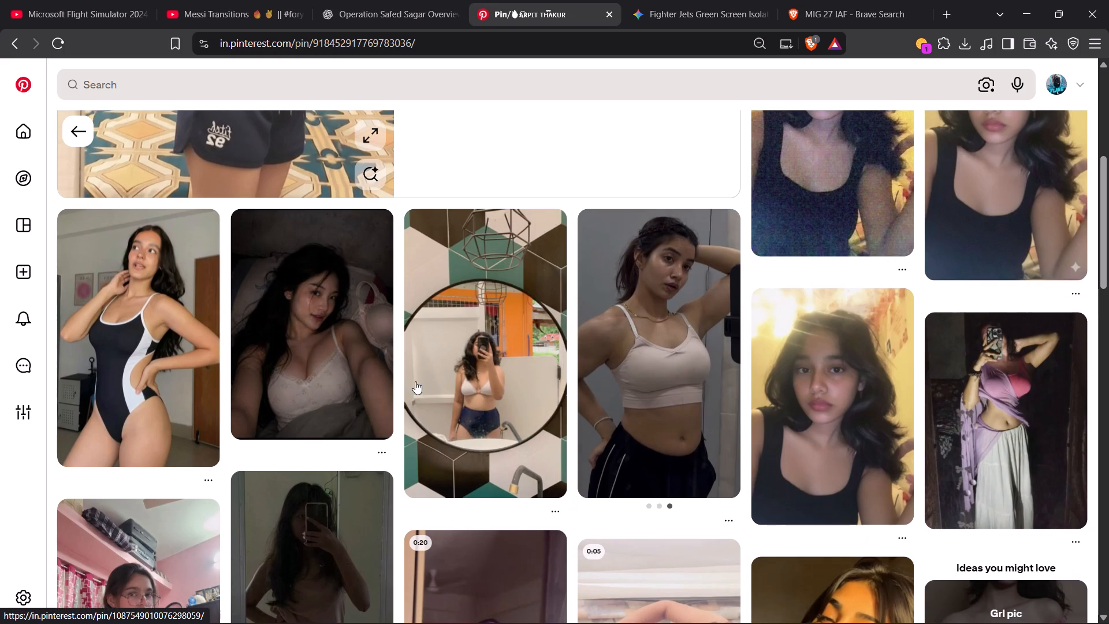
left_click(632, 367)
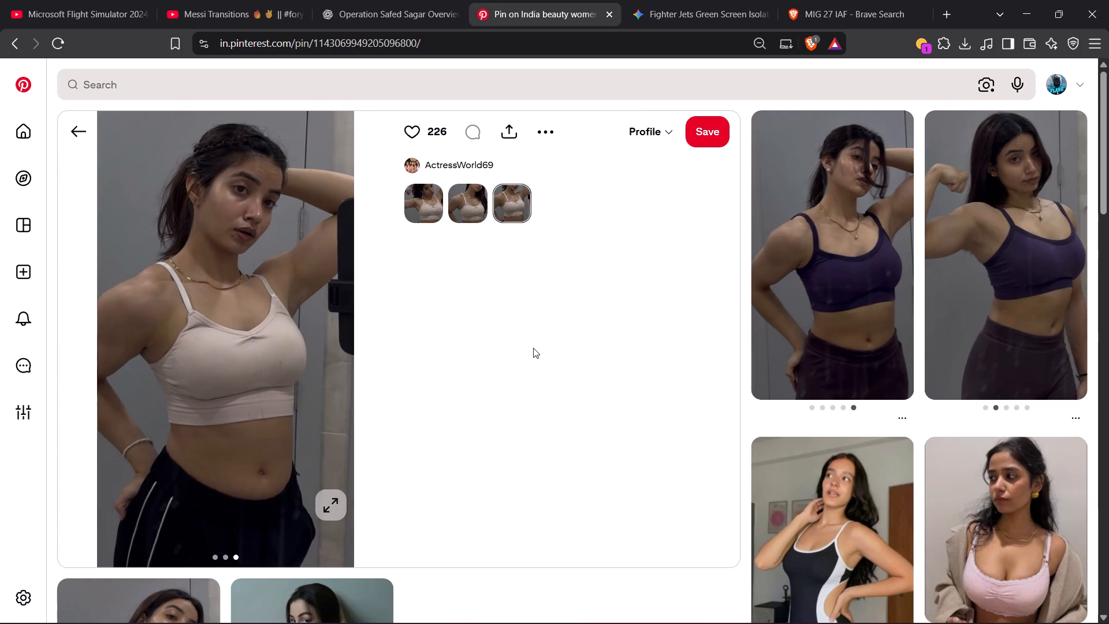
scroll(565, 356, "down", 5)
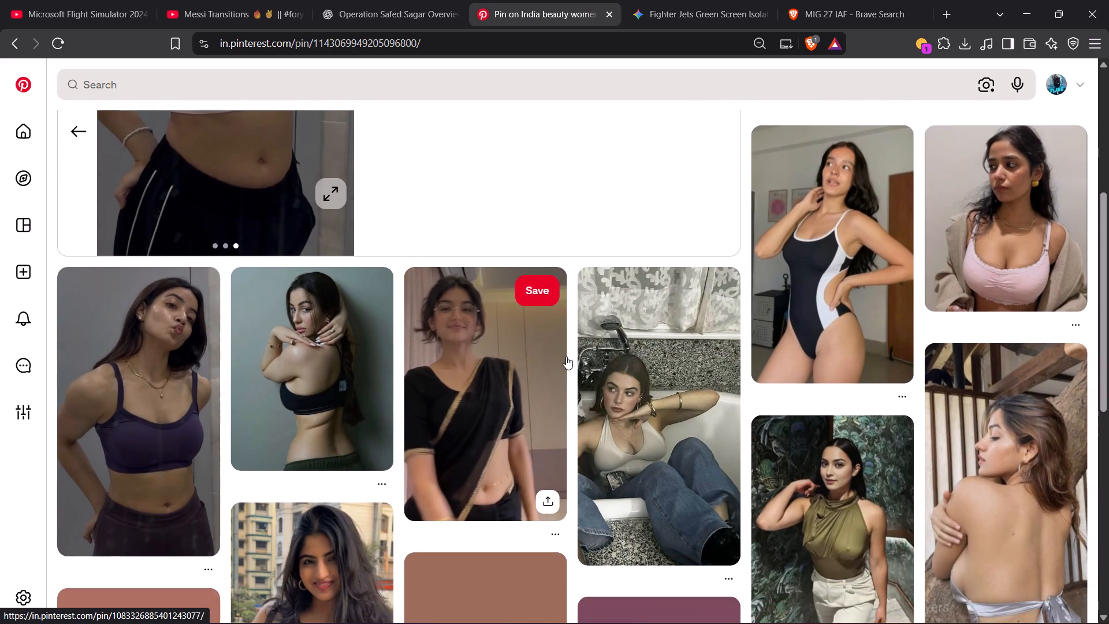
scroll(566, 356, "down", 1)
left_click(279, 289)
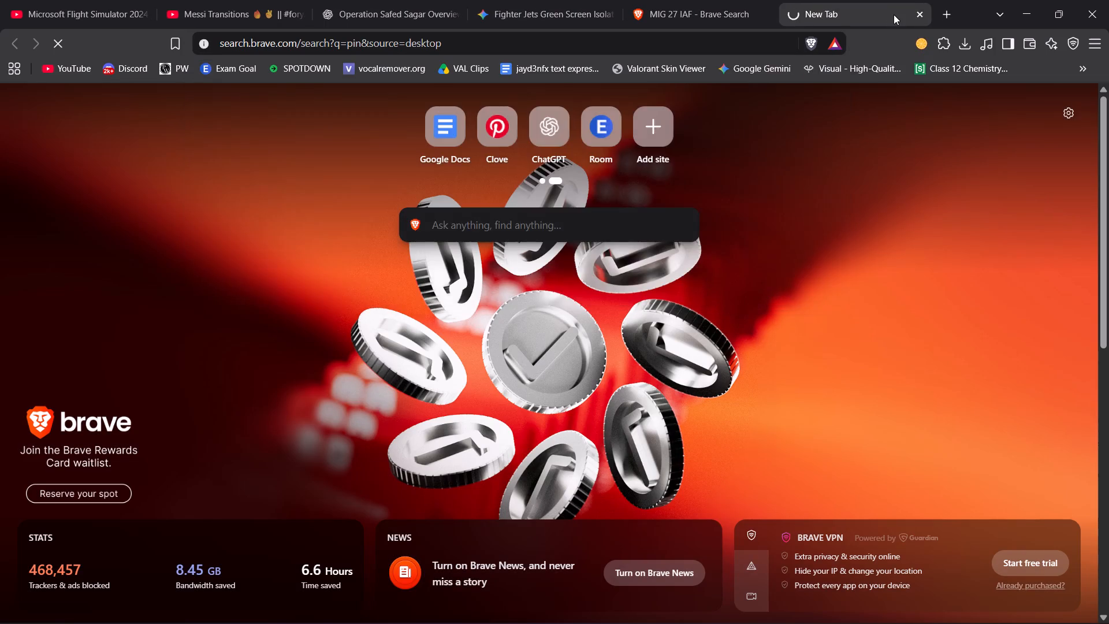
left_click(238, 81)
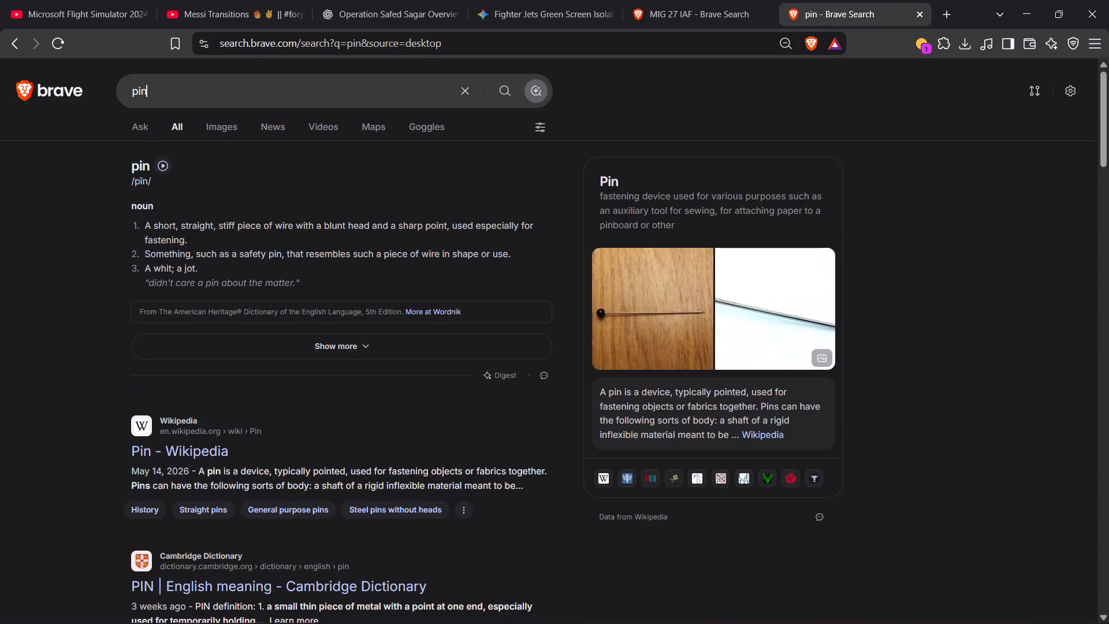
left_click(199, 164)
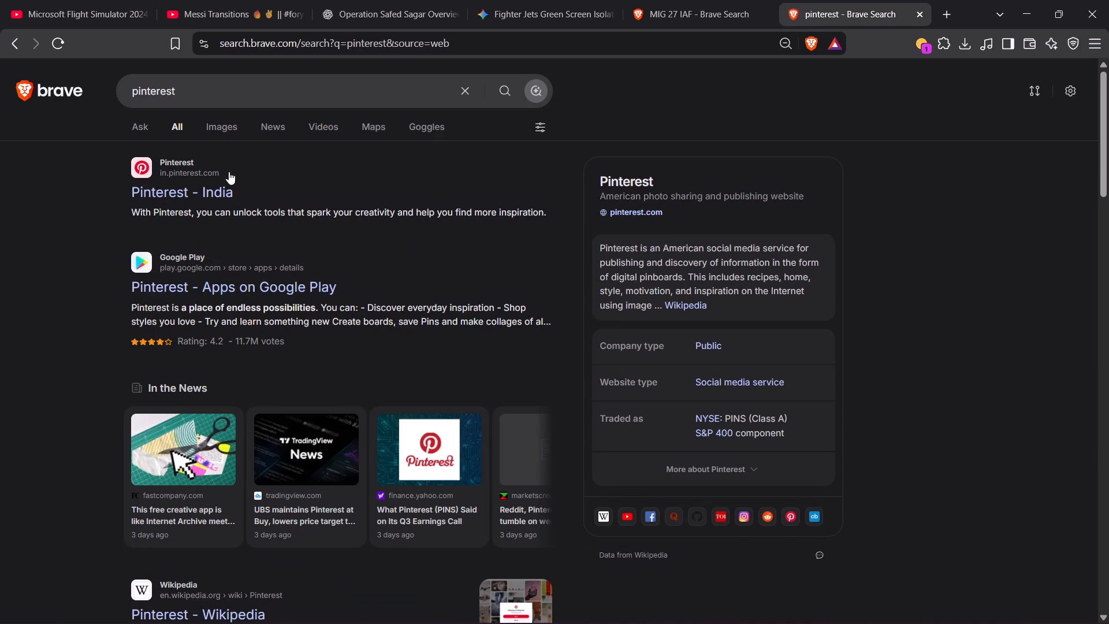
left_click(217, 181)
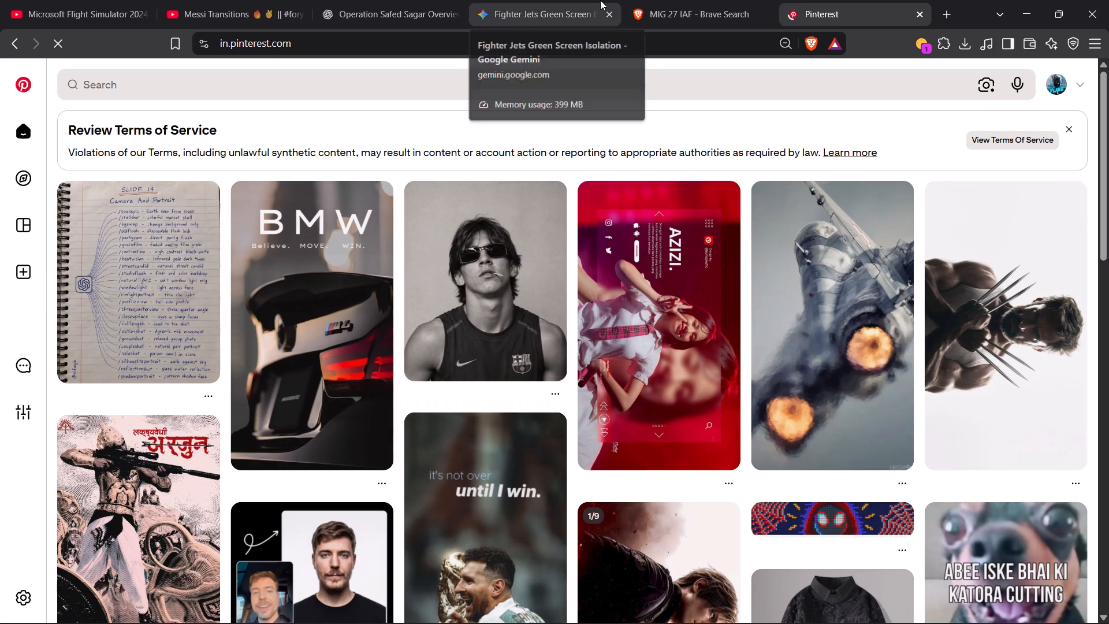
Browse the Pinterest home feed and the red AZIZI poster pin with its related designs.
scroll(693, 231, "down", 3)
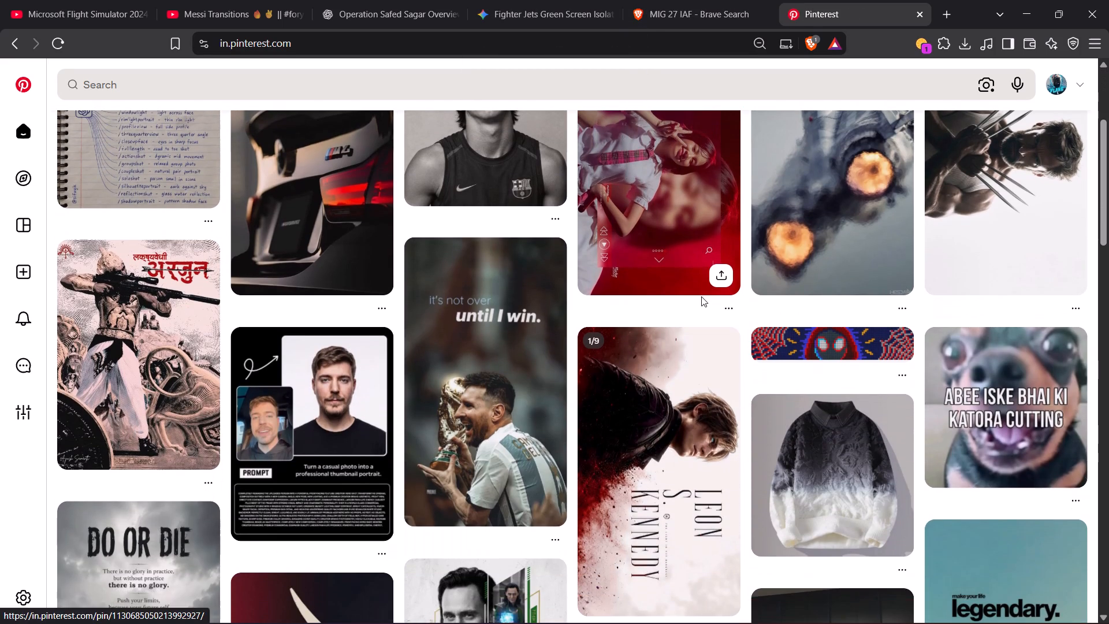
scroll(503, 396, "down", 4)
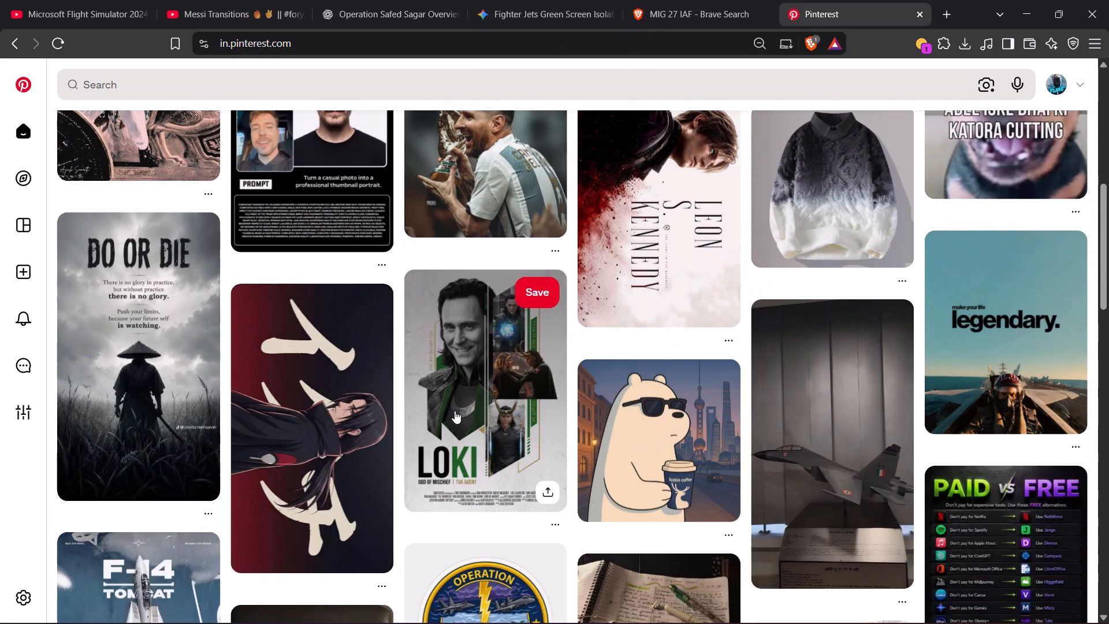
scroll(455, 411, "up", 1)
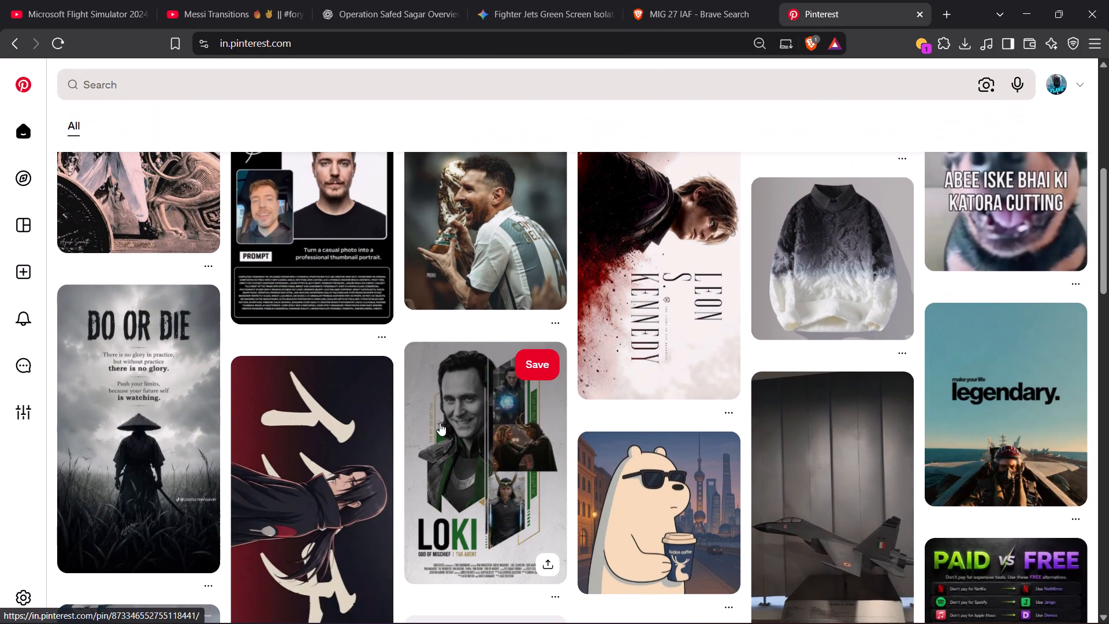
scroll(442, 391, "down", 8)
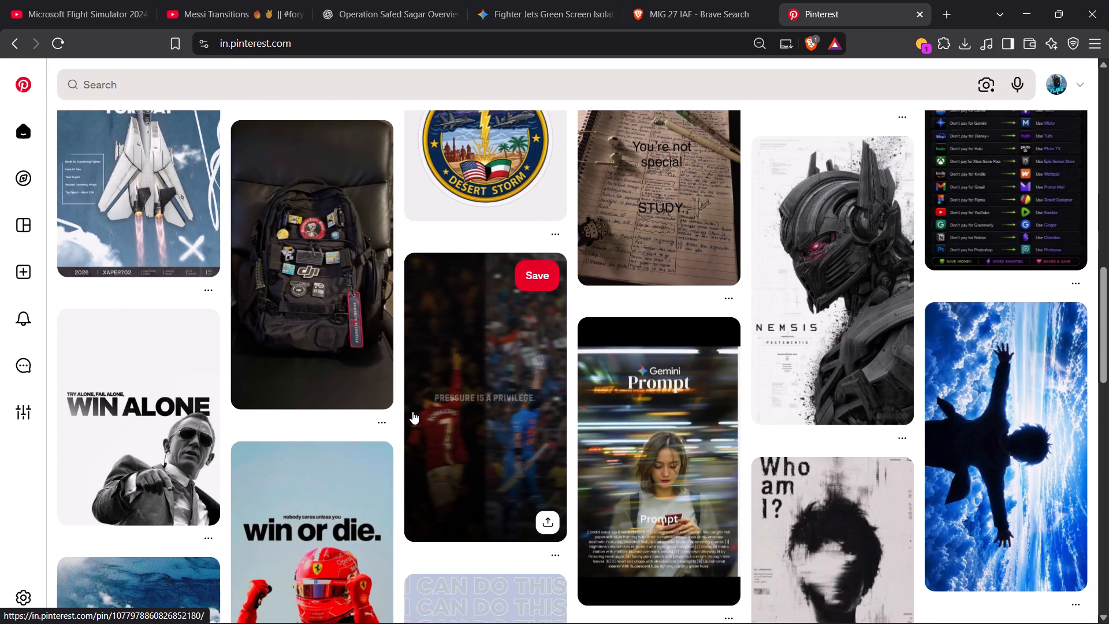
scroll(597, 378, "down", 3)
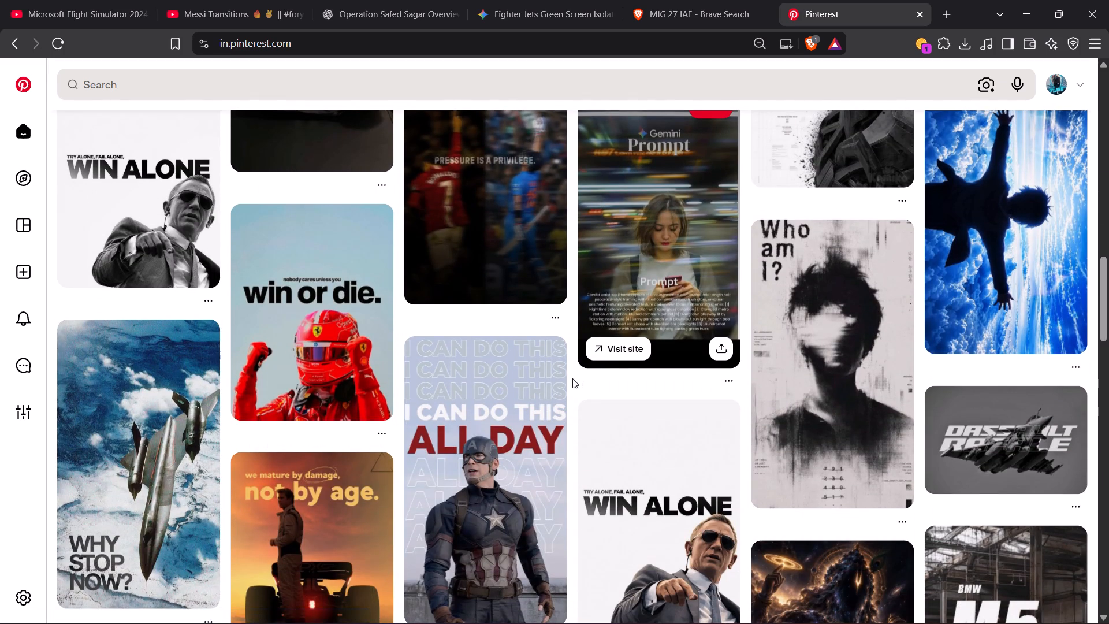
scroll(572, 378, "down", 8)
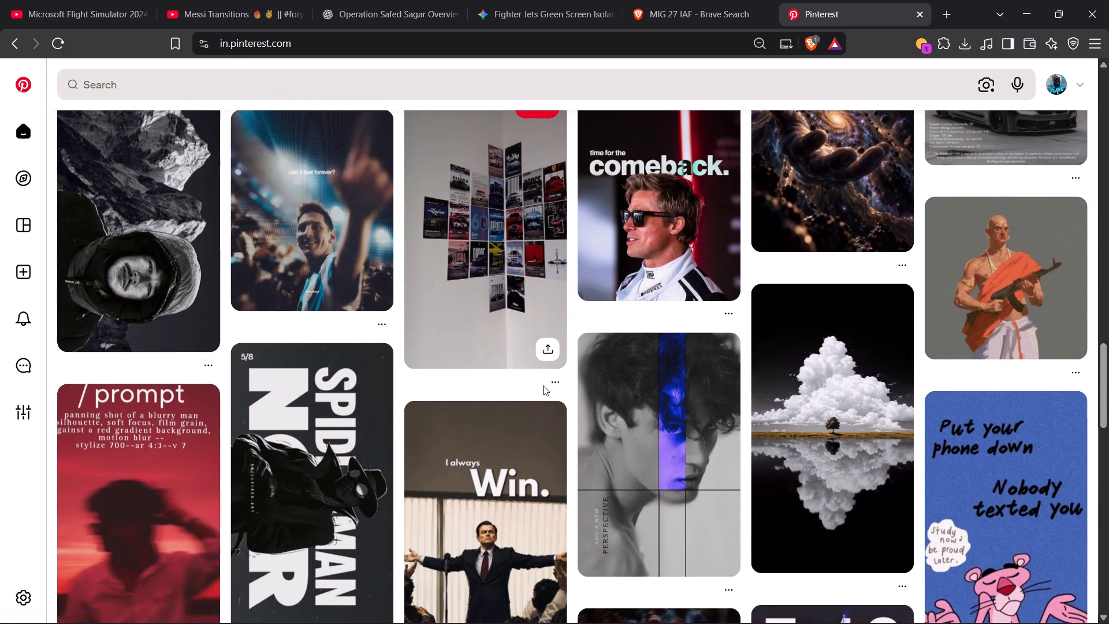
scroll(523, 394, "up", 20)
scroll(618, 363, "up", 2)
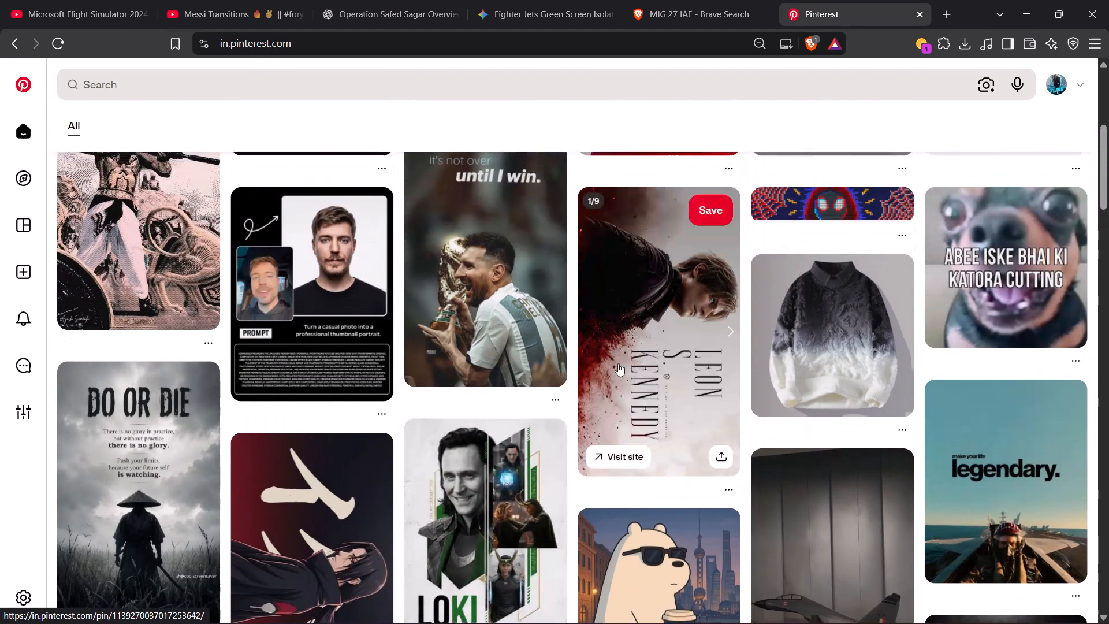
scroll(618, 363, "up", 3)
left_click(668, 347)
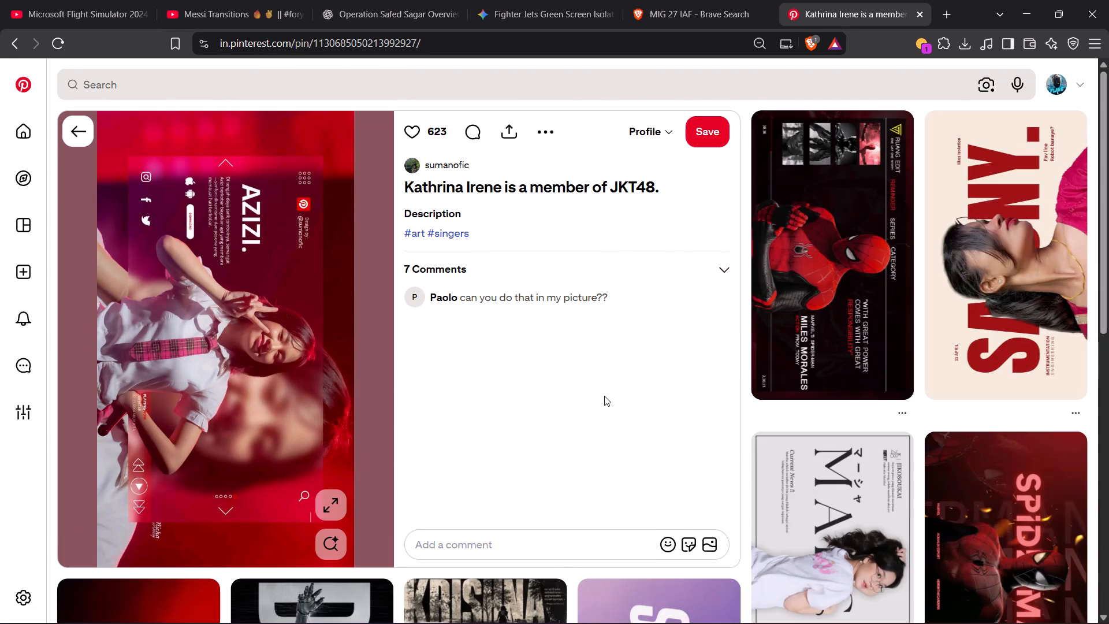
scroll(604, 396, "down", 9)
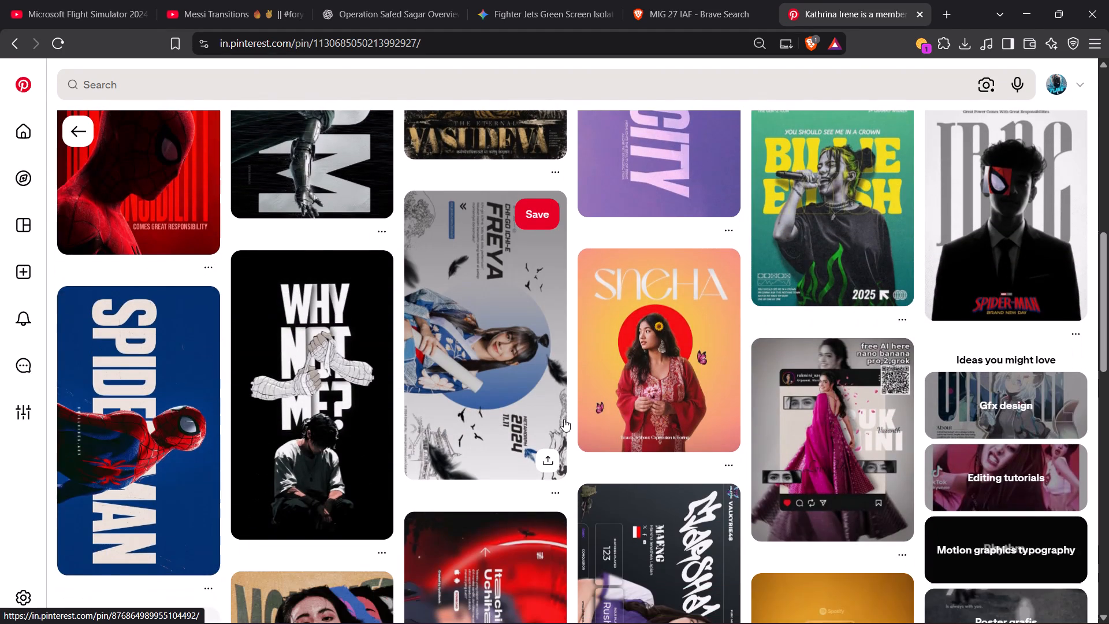
scroll(564, 419, "down", 4)
left_click_drag(561, 418, 574, 419)
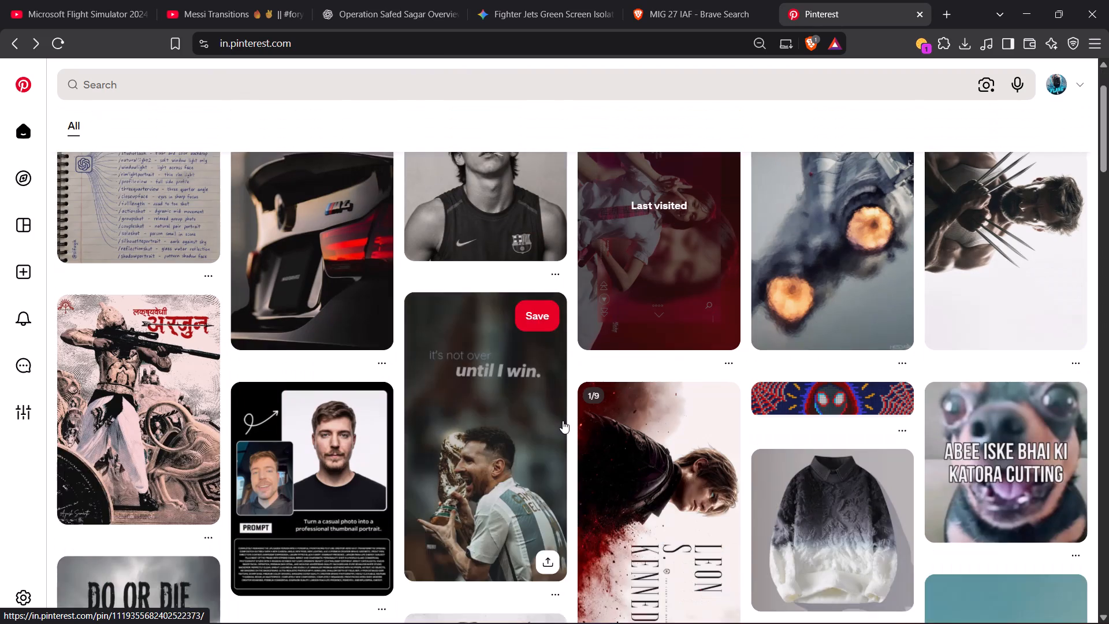
scroll(563, 421, "down", 20)
scroll(537, 428, "up", 2)
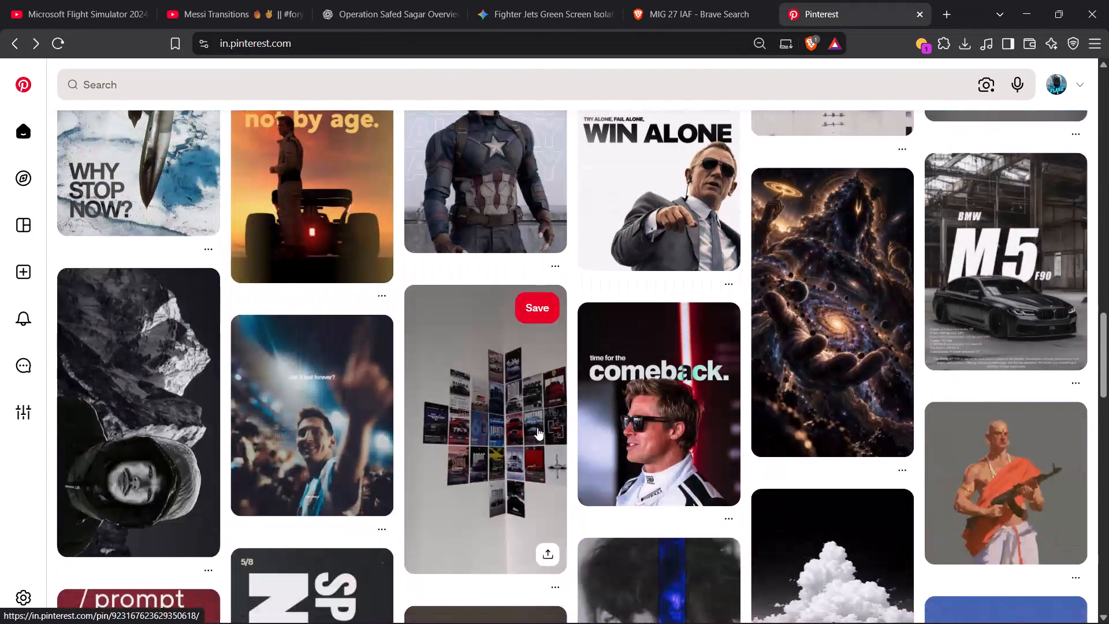
scroll(537, 428, "up", 6)
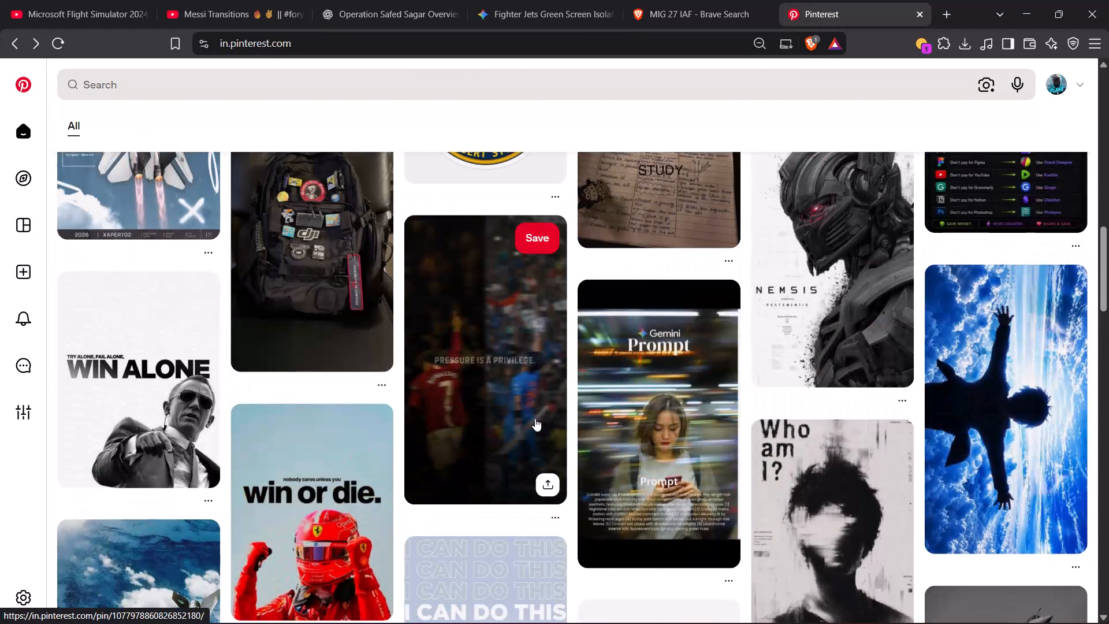
scroll(447, 307, "down", 5)
scroll(497, 456, "down", 10)
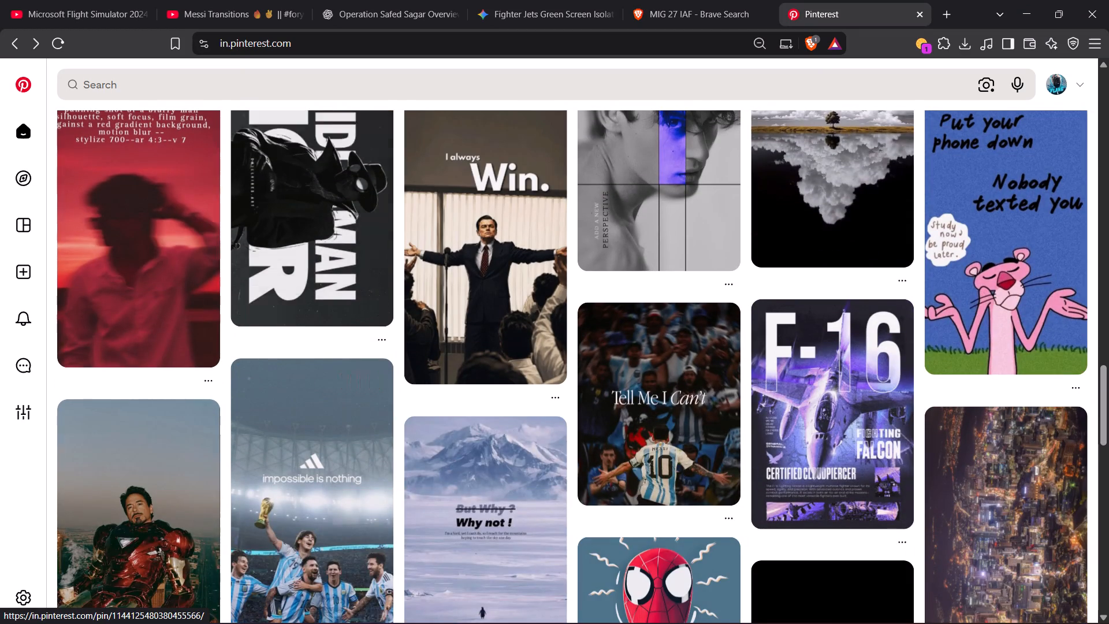
Search Pinterest for "narendra modi aesthetic".
left_click(234, 92)
type("narem")
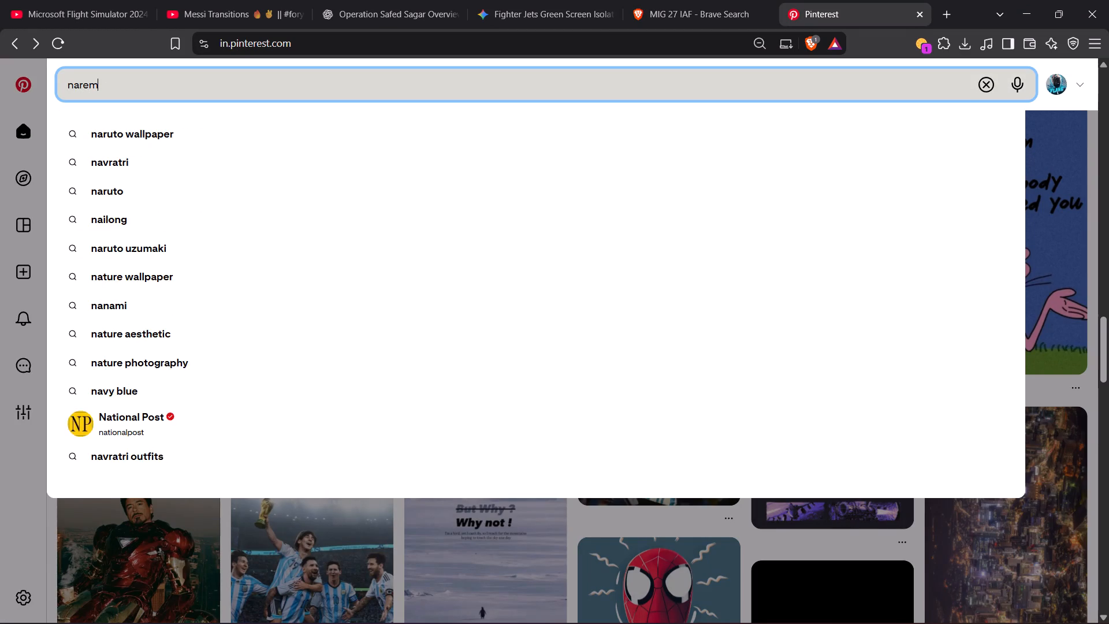
key("BackSpace")
type("ndra")
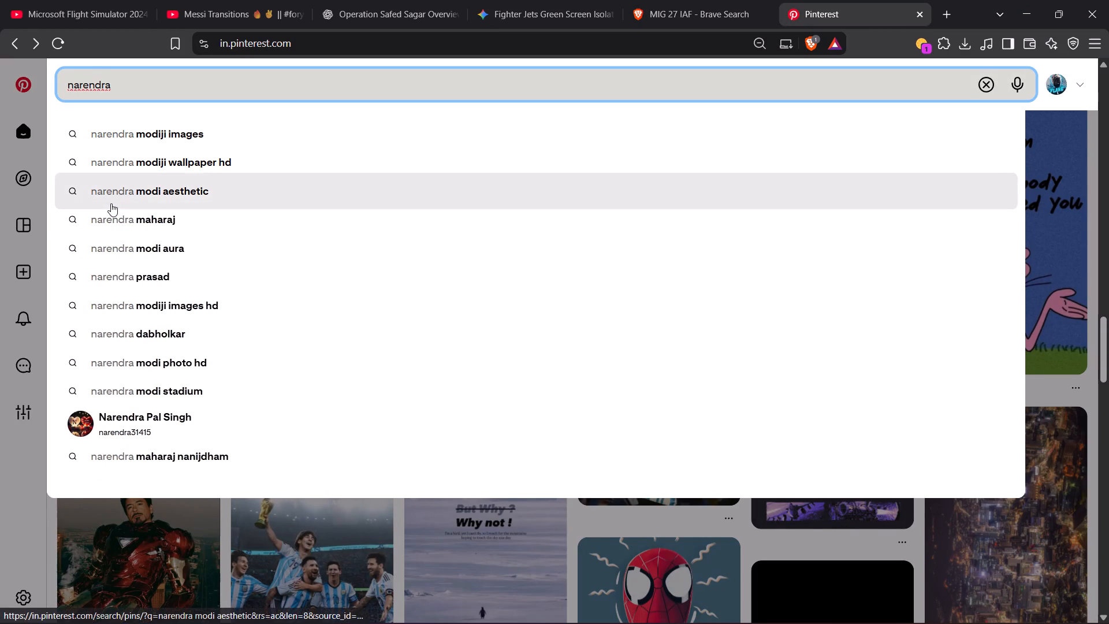
left_click(111, 203)
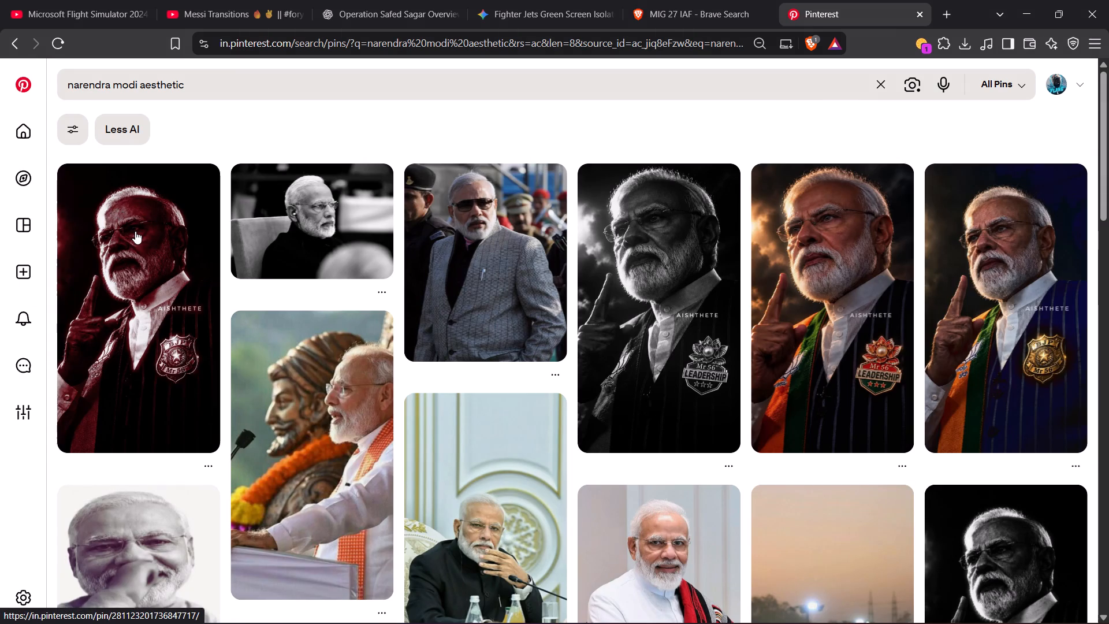
Look through the Narendra Modi pins, viewing the laughing portrait and the dark three-person wallpaper.
scroll(135, 231, "down", 3)
scroll(205, 247, "down", 2)
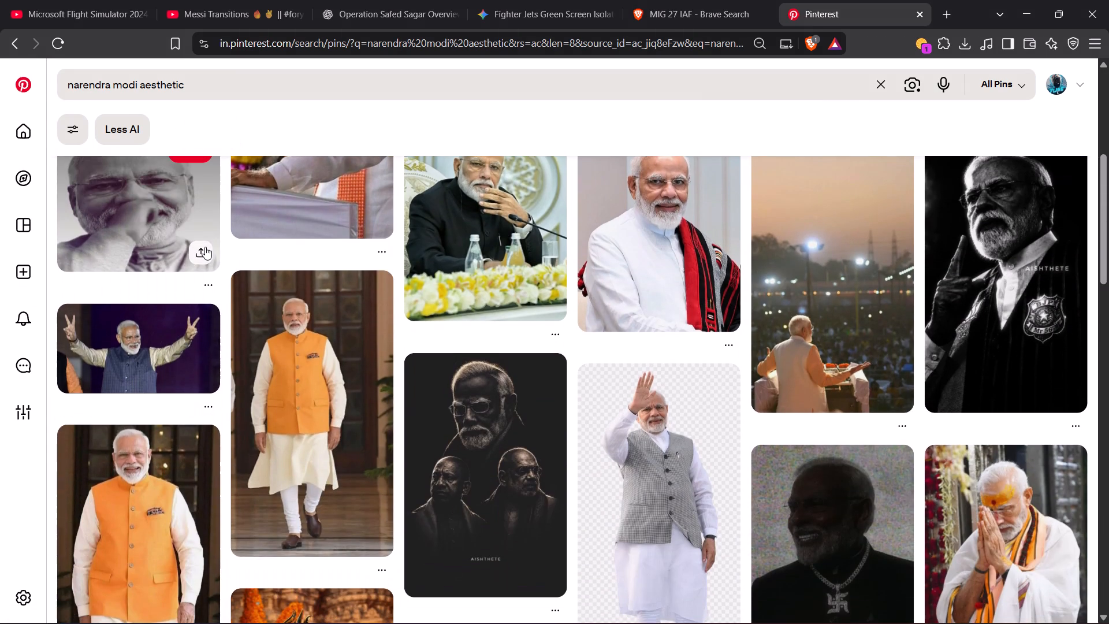
scroll(205, 247, "down", 1)
scroll(205, 247, "up", 2)
left_click(157, 274)
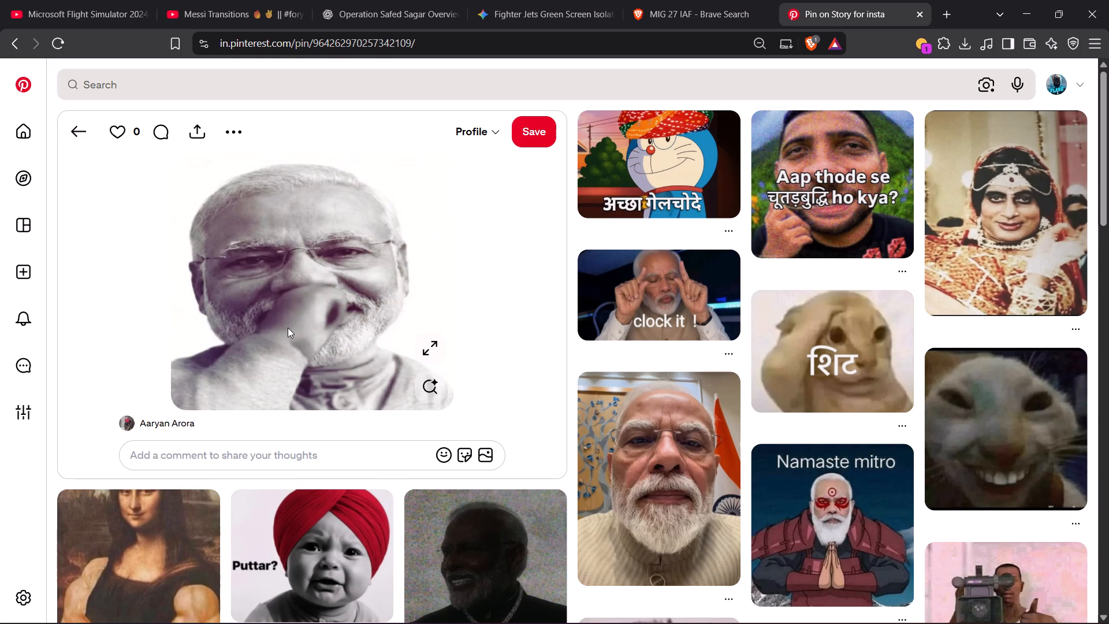
left_click(390, 375)
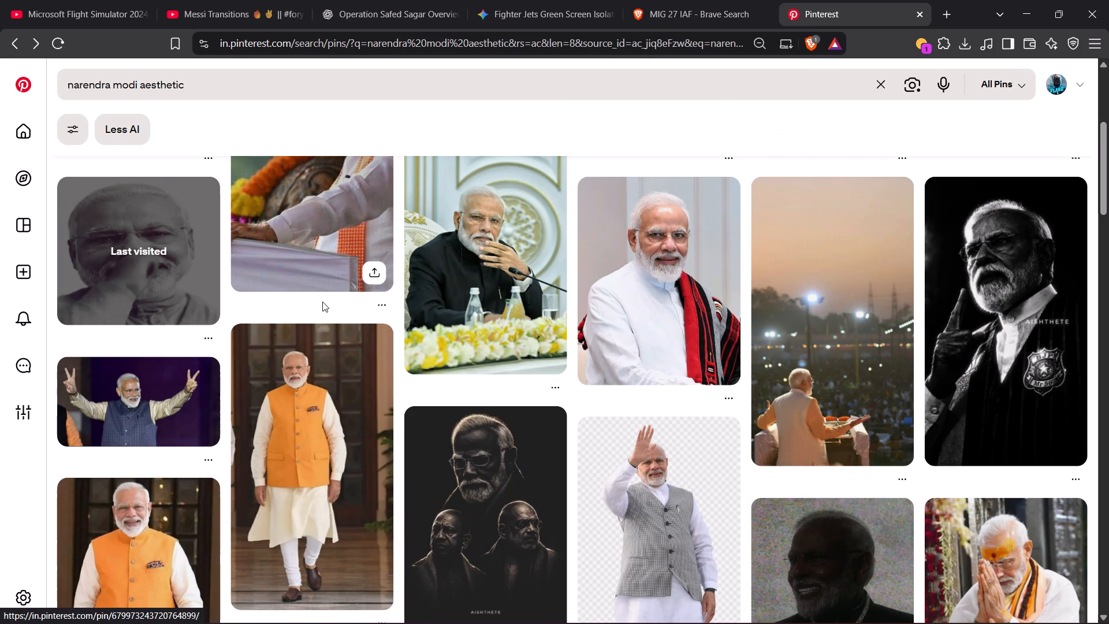
scroll(426, 257, "down", 2)
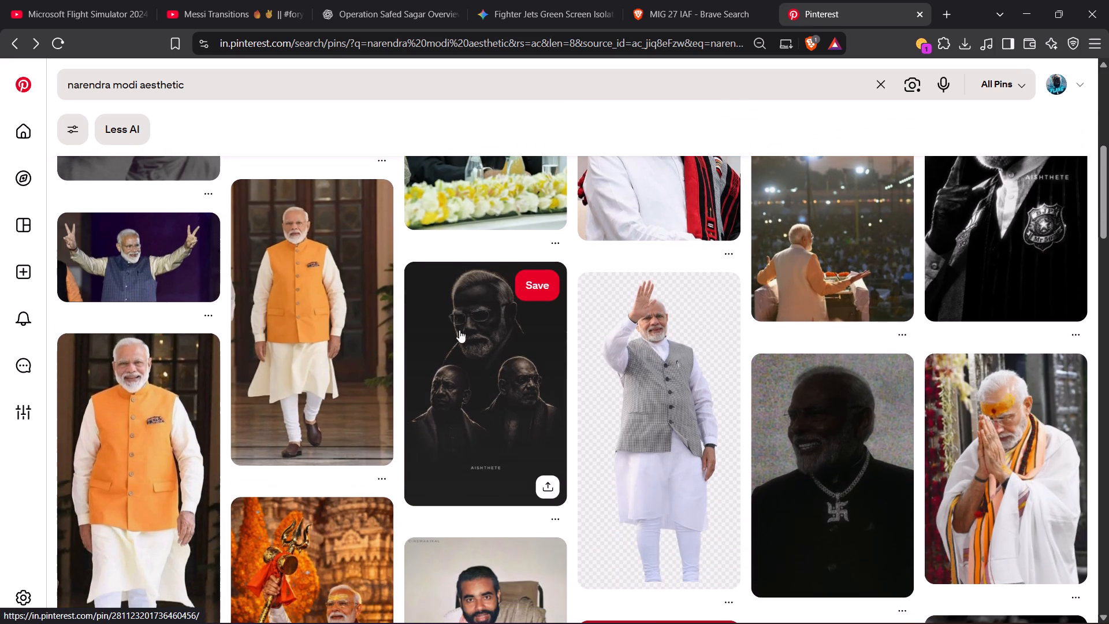
left_click(479, 400)
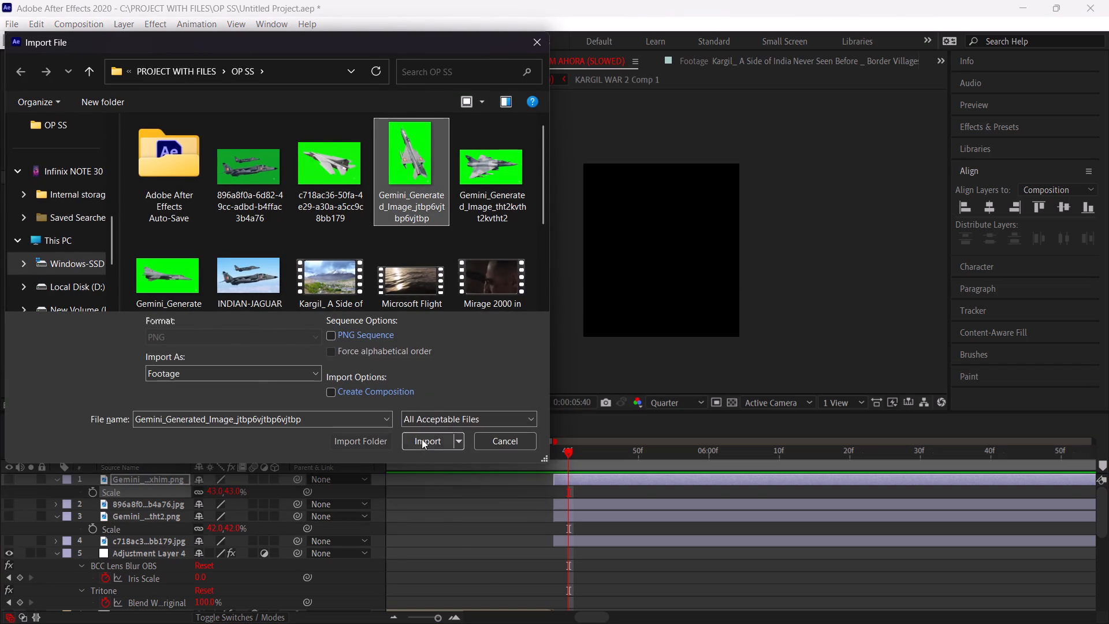
left_click(422, 439)
left_click_drag(44, 247, 653, 512)
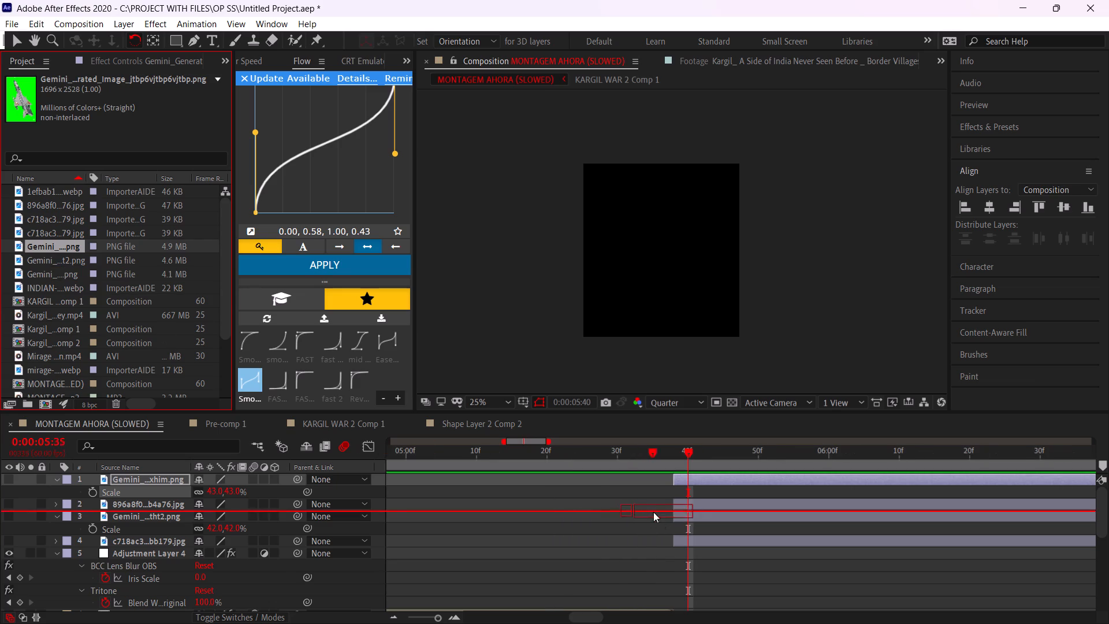
left_click_drag(653, 512, 679, 474)
left_click_drag(727, 480, 720, 481)
Scale the MiG-21 layer down to 36%.
key("s")
left_click_drag(221, 494, 185, 486)
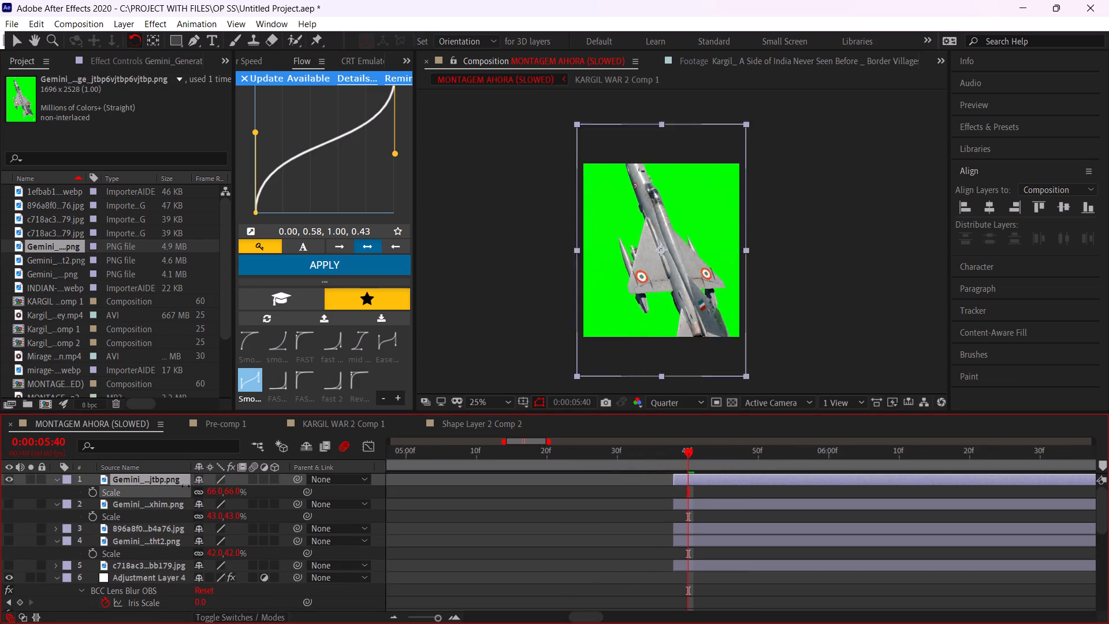
left_click_drag(185, 486, 164, 483)
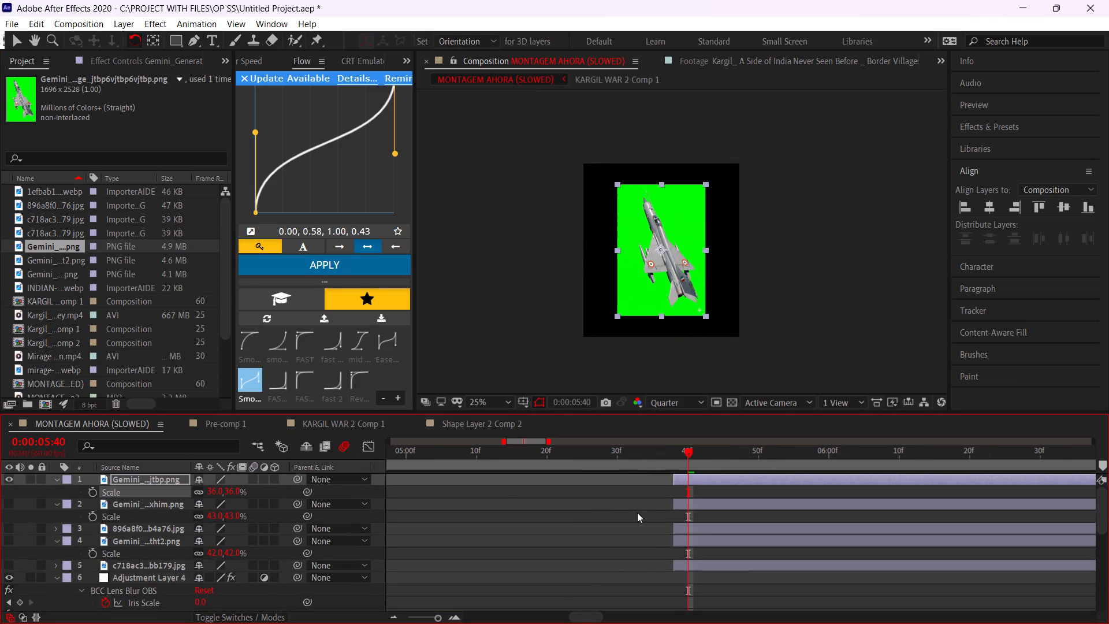
Apply Keylight (1.2) to the MiG-21 layer and sample its green background as the Screen Colour.
key("ctrl+space")
type("line")
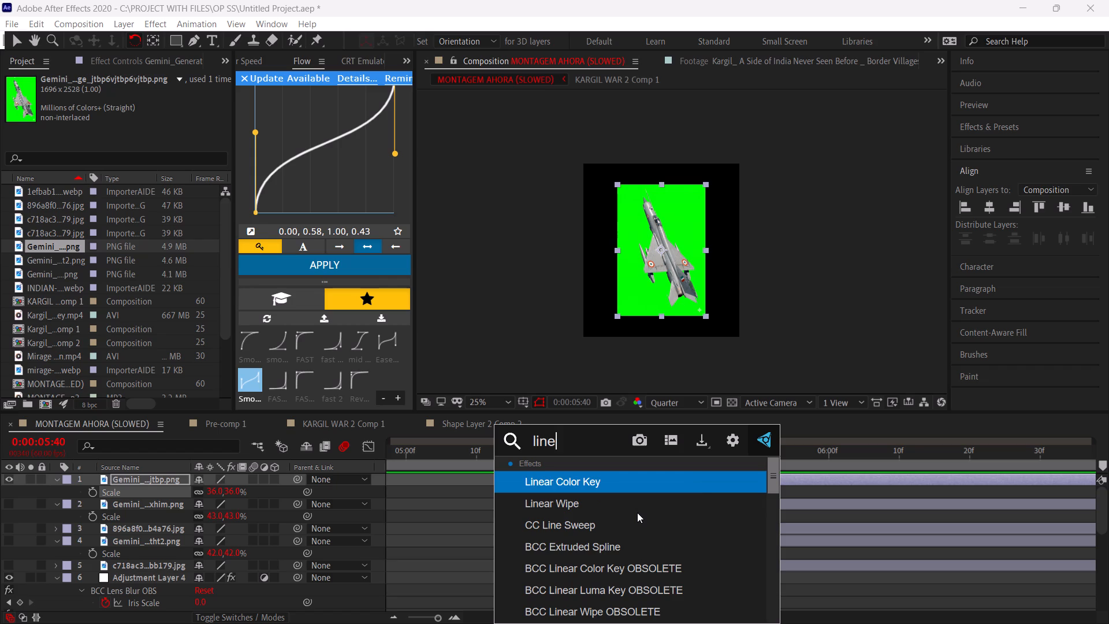
key("BackSpace")
key("BackSpace")
key("BackSpace")
key("BackSpace")
key("BackSpace")
key("BackSpace")
key("BackSpace")
key("BackSpace")
key("BackSpace")
key("BackSpace")
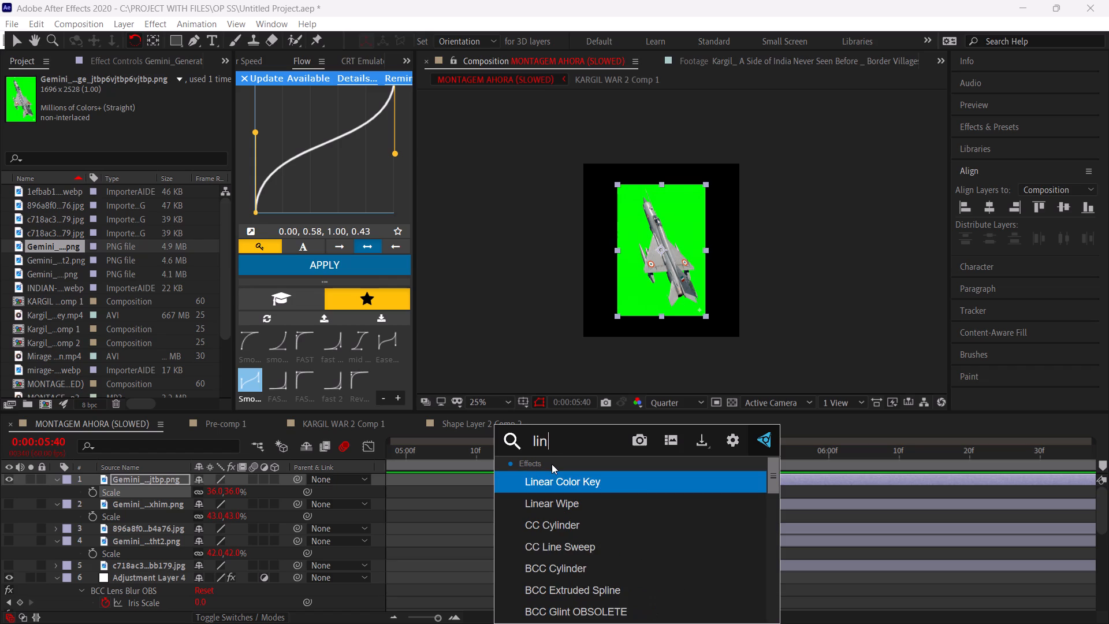
type("key")
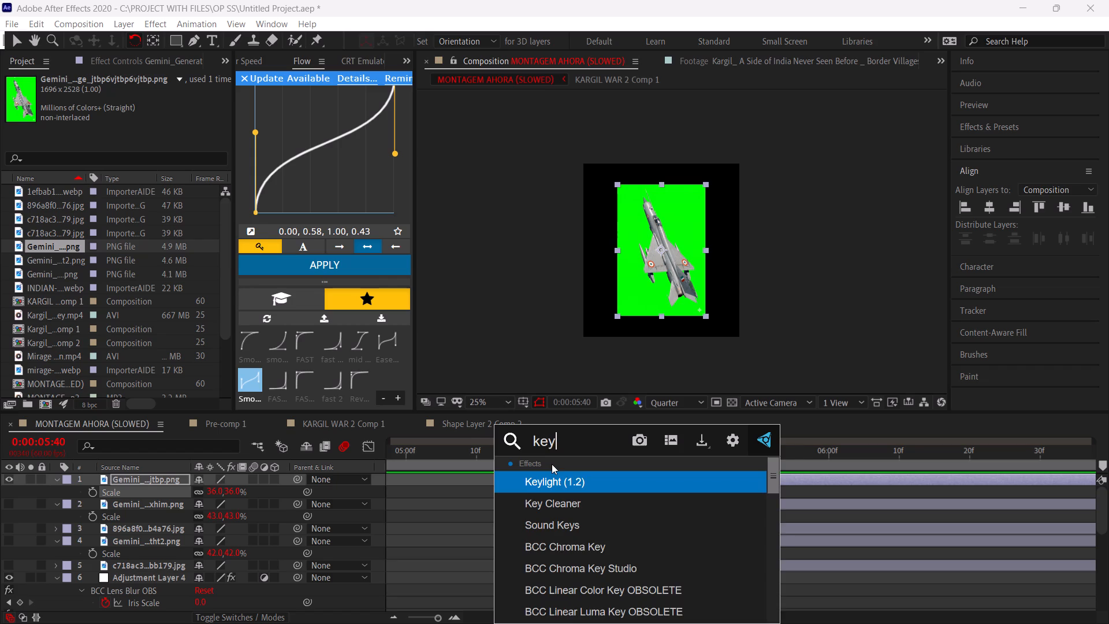
key("Return")
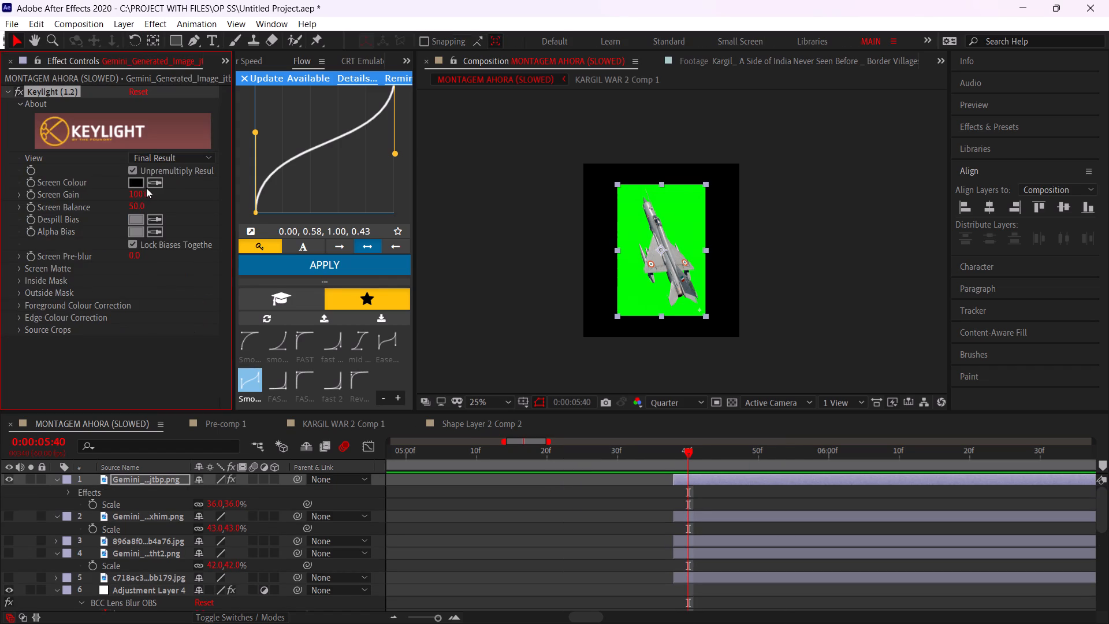
left_click(151, 182)
left_click(674, 202)
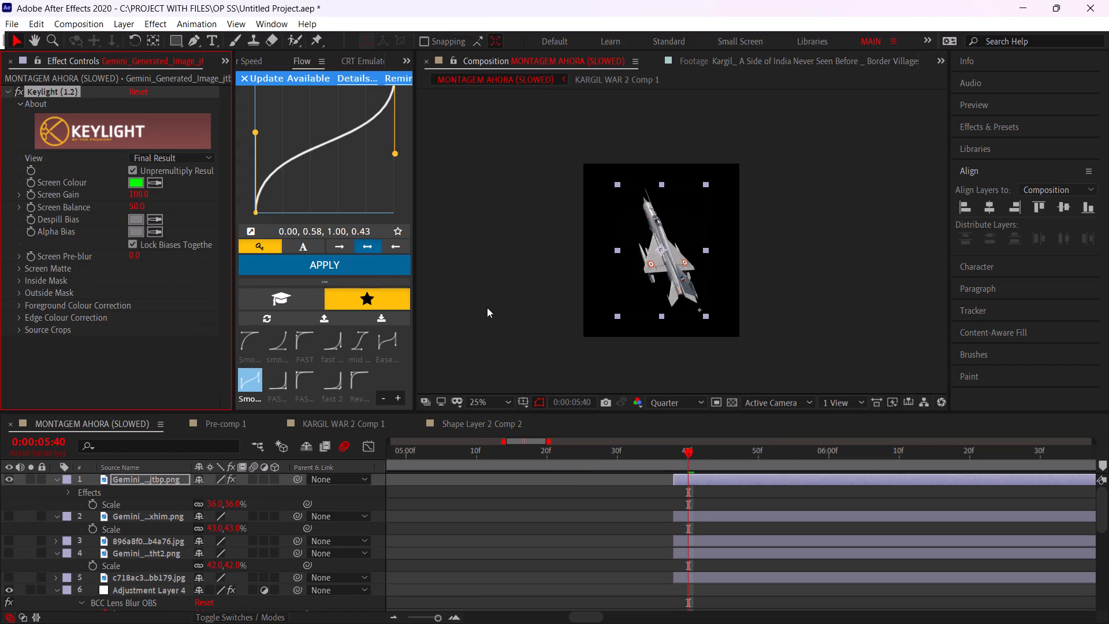
Copy the MiG-21 layer's Keylight effect to the MiG-27 layer (layer 2), hiding the MiG-21 and showing the MiG-27.
left_click(59, 88)
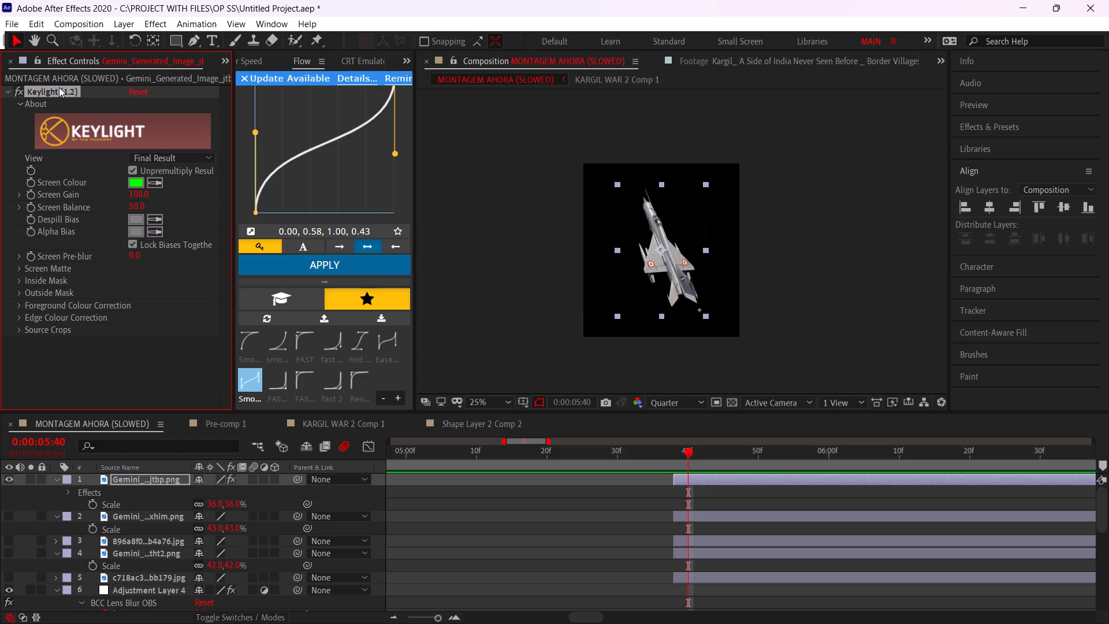
key("ctrl+c")
left_click(715, 517)
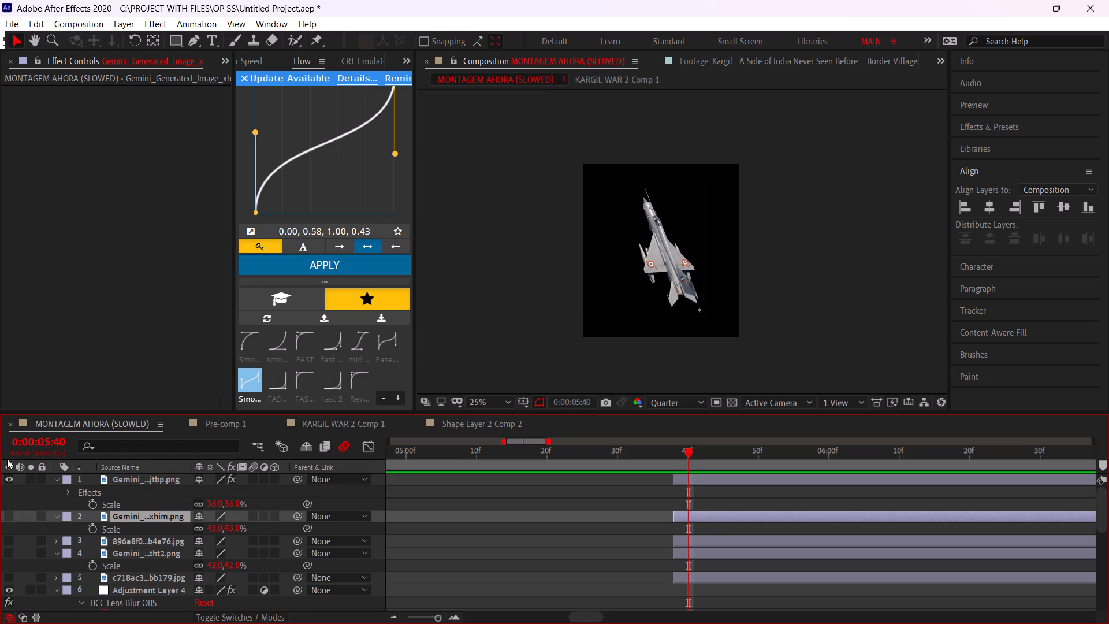
left_click(11, 477)
left_click(5, 515)
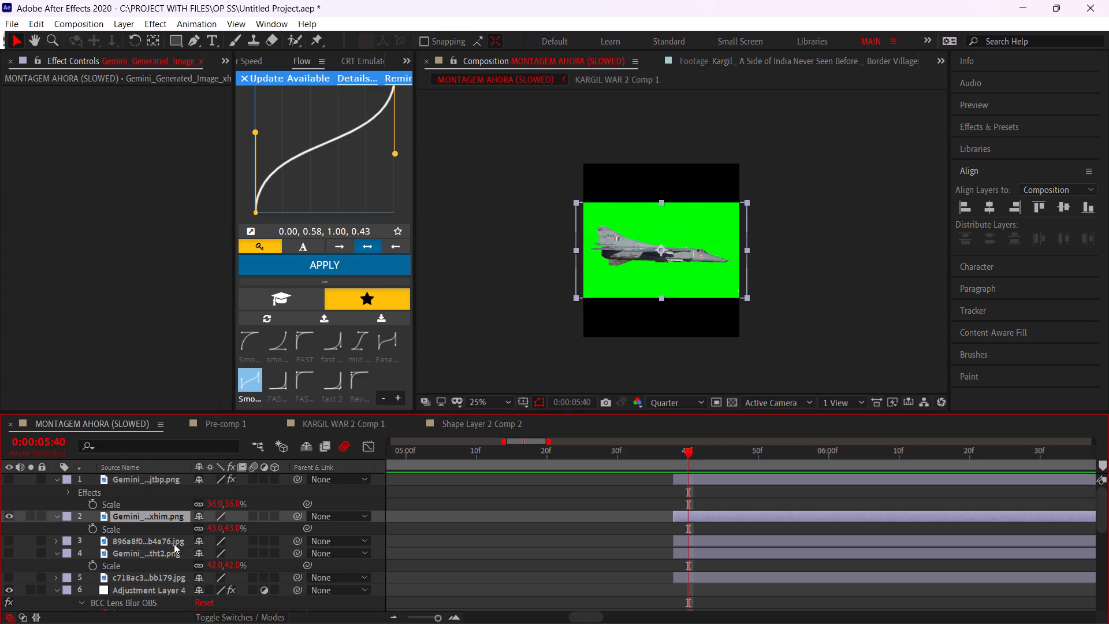
key("ctrl+v")
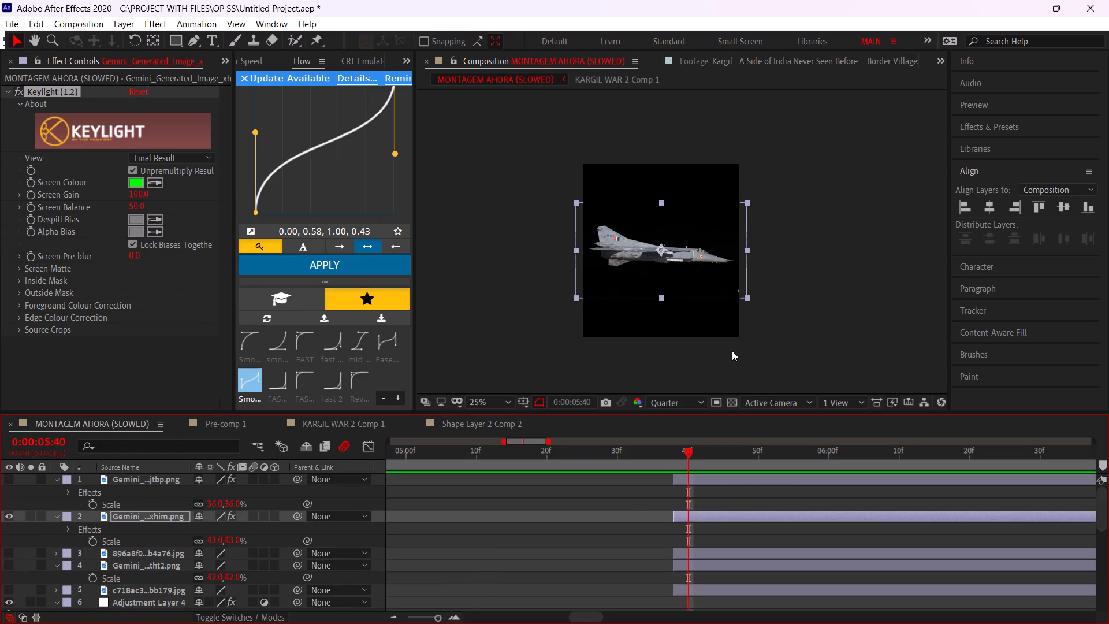
scroll(721, 209, "up", 2, "alt")
scroll(719, 248, "down", 1, "alt")
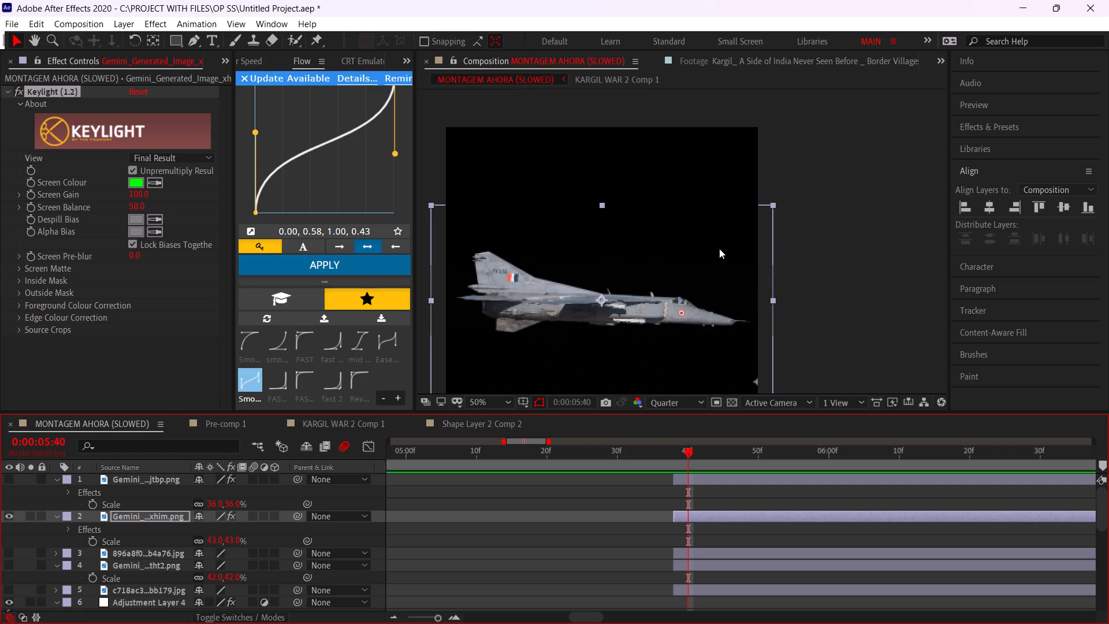
scroll(724, 308, "down", 1, "alt")
Show only the Jaguar layer (layer 3), paste the Keylight effect onto it and resample the Screen Colour from its darker green background.
left_click(697, 552)
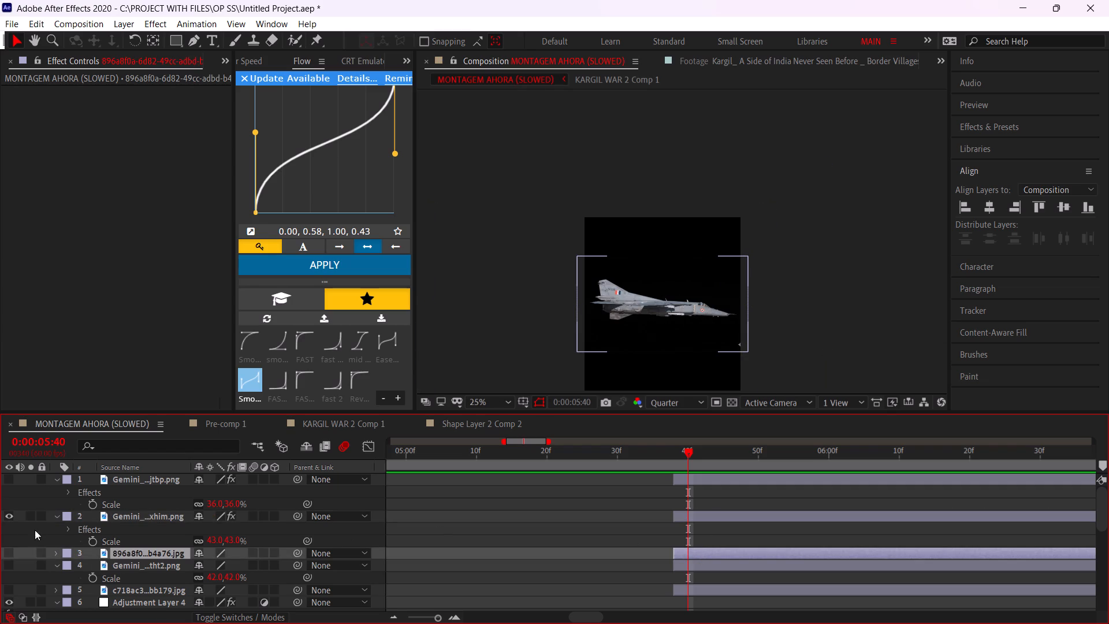
left_click(9, 518)
left_click(12, 549)
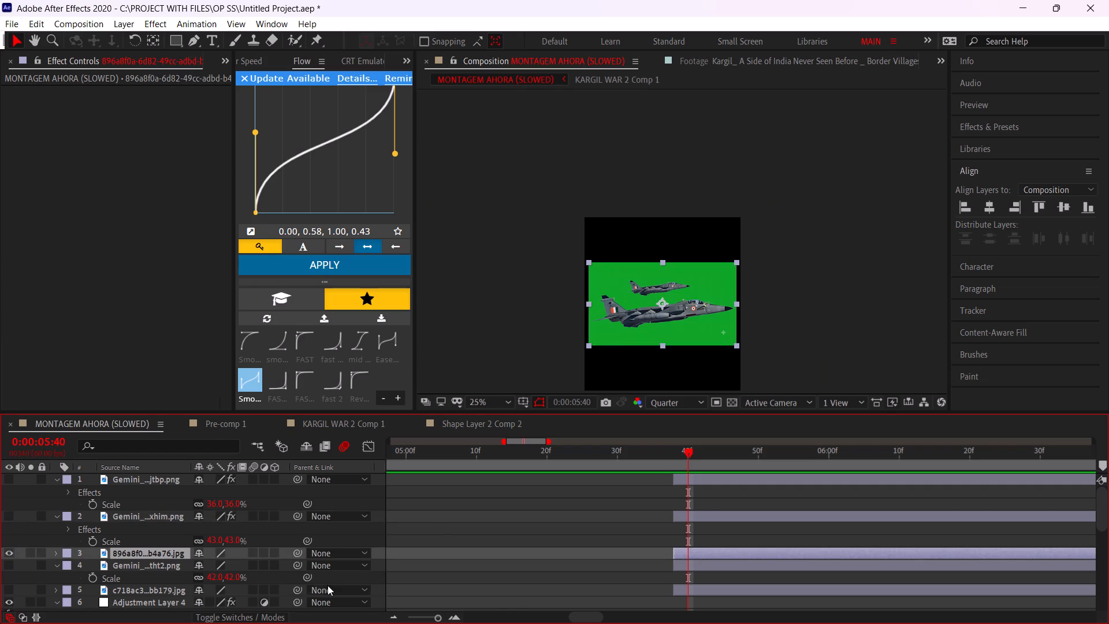
key("ctrl+v")
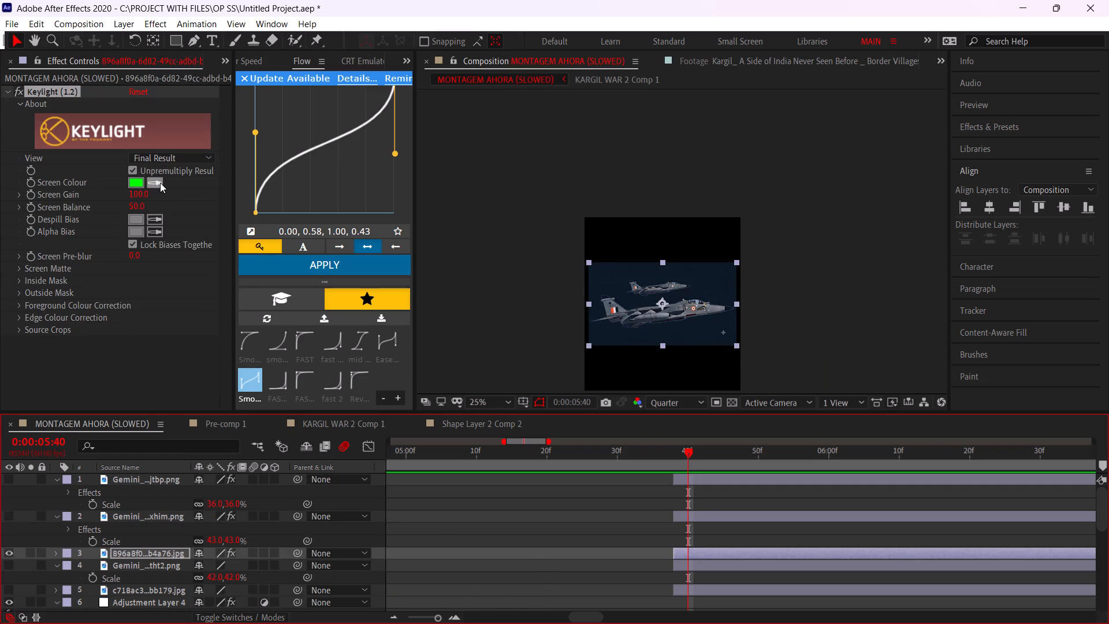
left_click(158, 182)
left_click(716, 285)
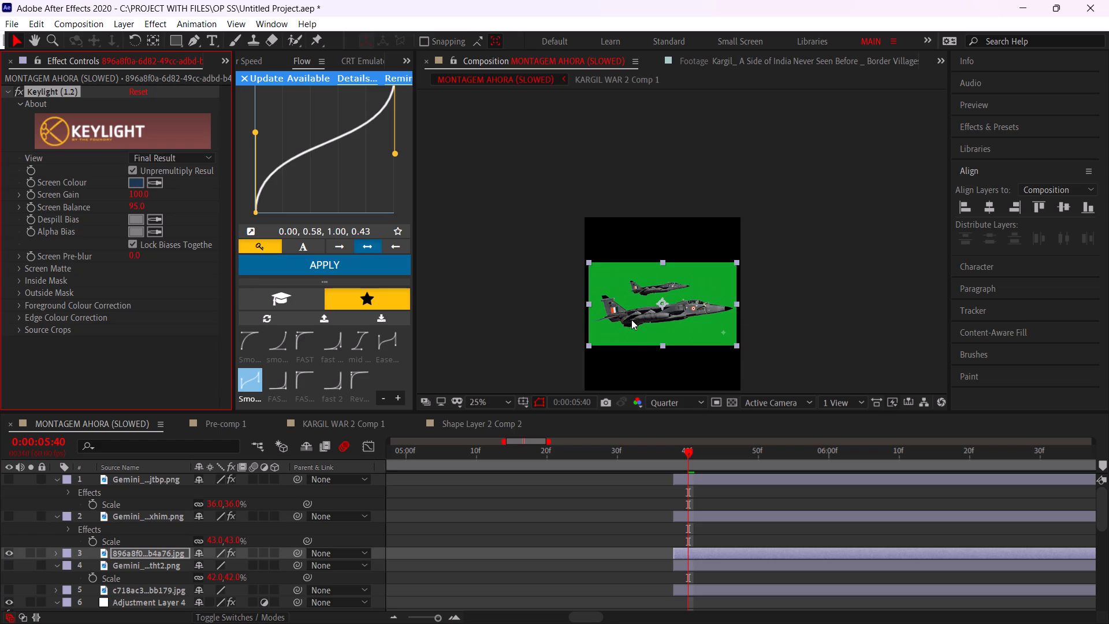
left_click(157, 180)
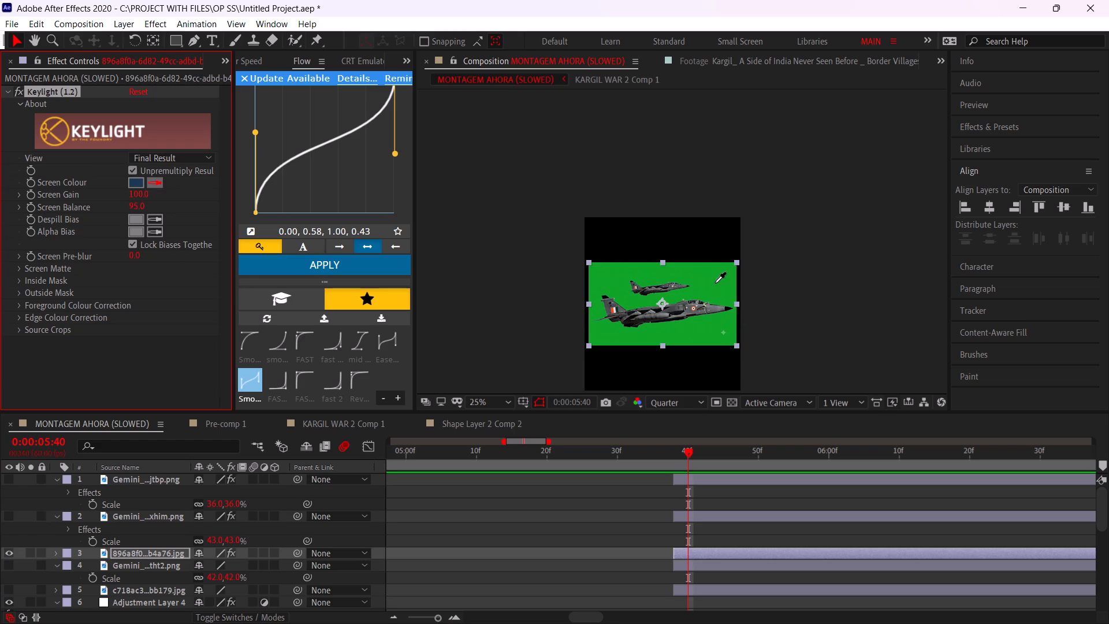
left_click(715, 283)
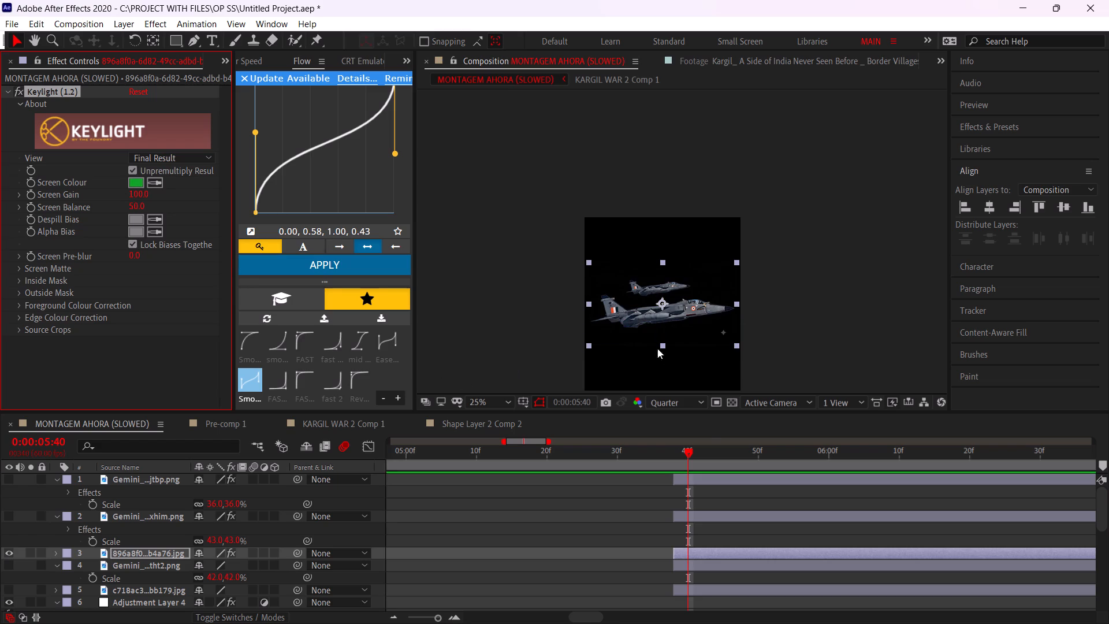
Paste Keylight onto the Mirage 2000 layer (layer 4), show it instead of the Jaguar and resample its green background as Screen Colour.
scroll(609, 523, "down", 1)
left_click(677, 528)
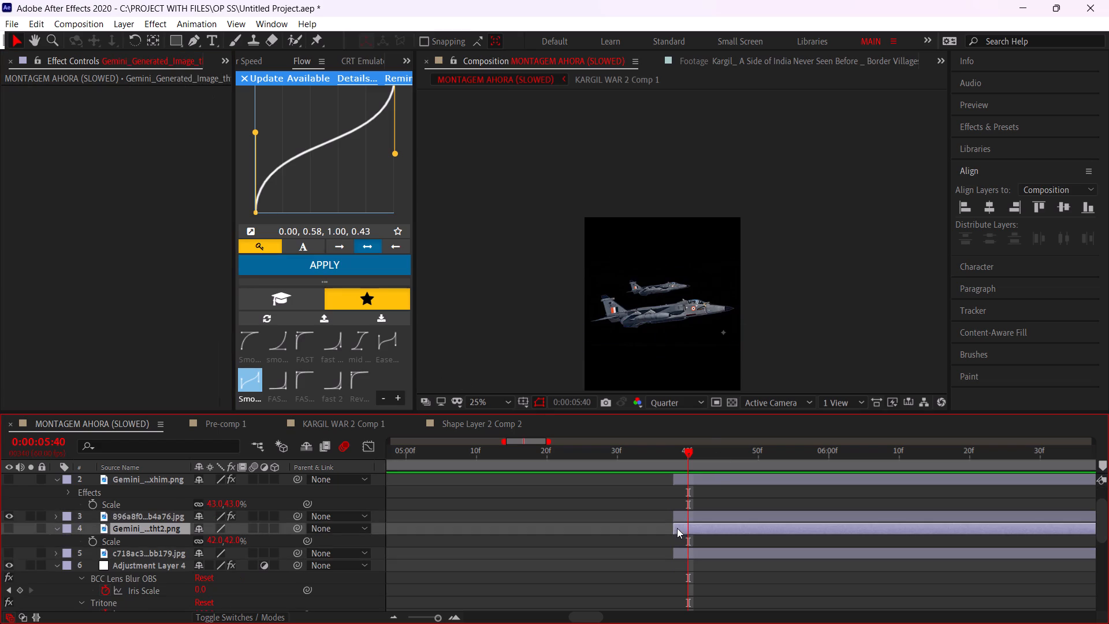
key("ctrl+v")
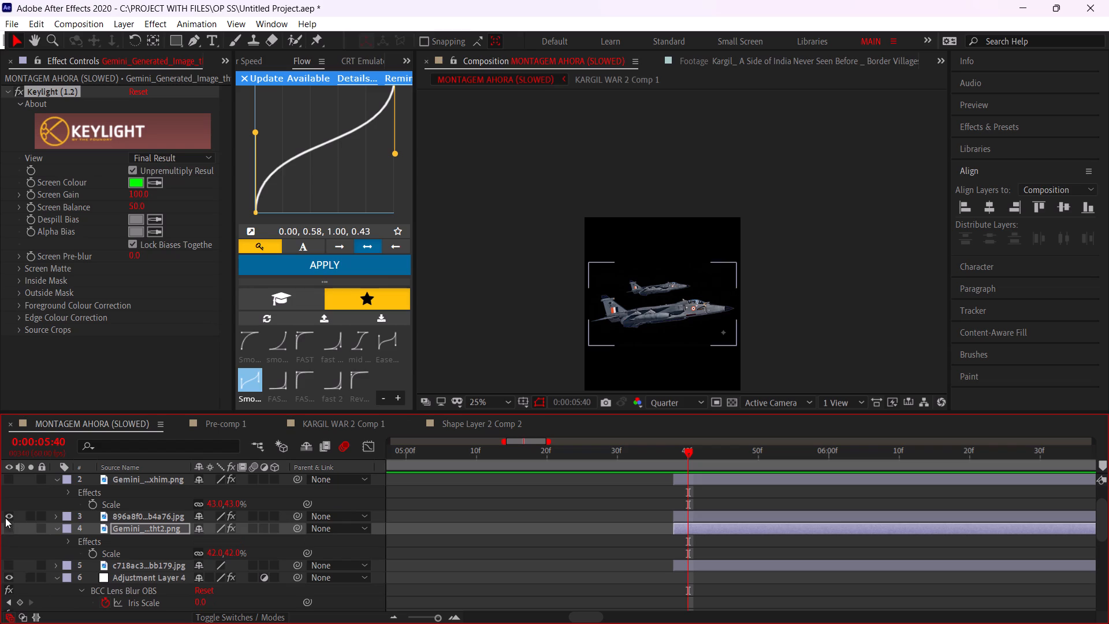
left_click(11, 513)
left_click(11, 528)
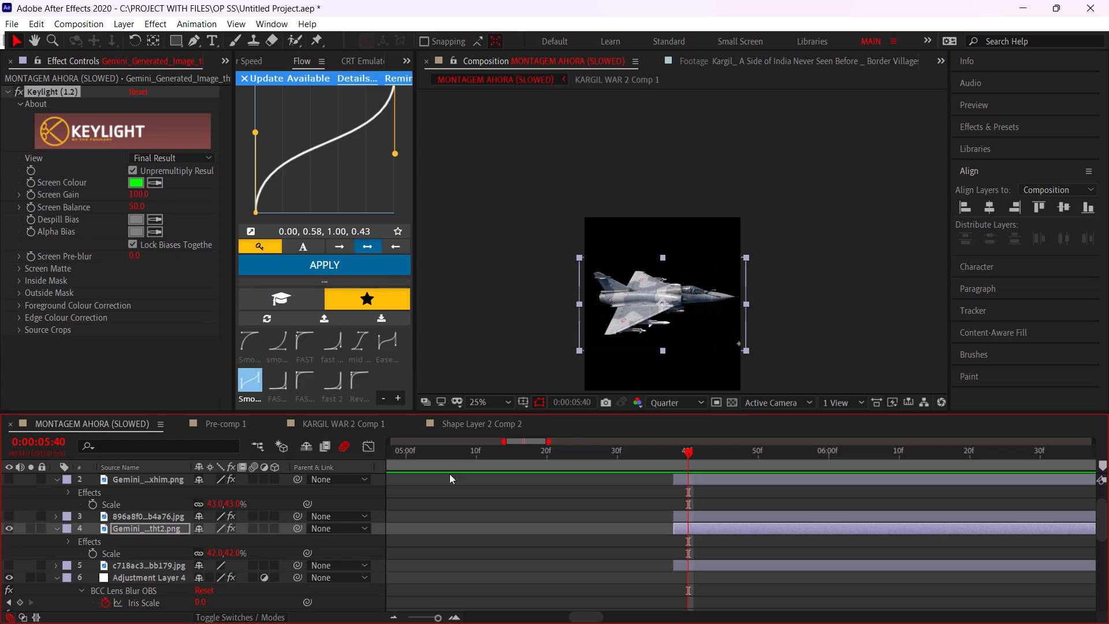
left_click(158, 186)
left_click(707, 325)
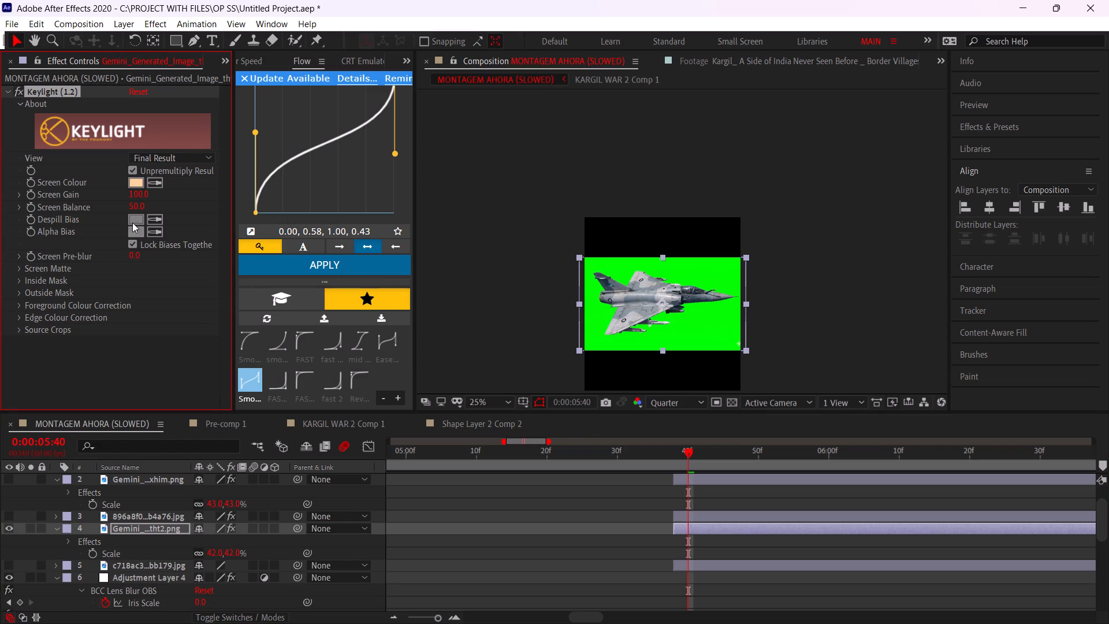
left_click(151, 183)
left_click(725, 321)
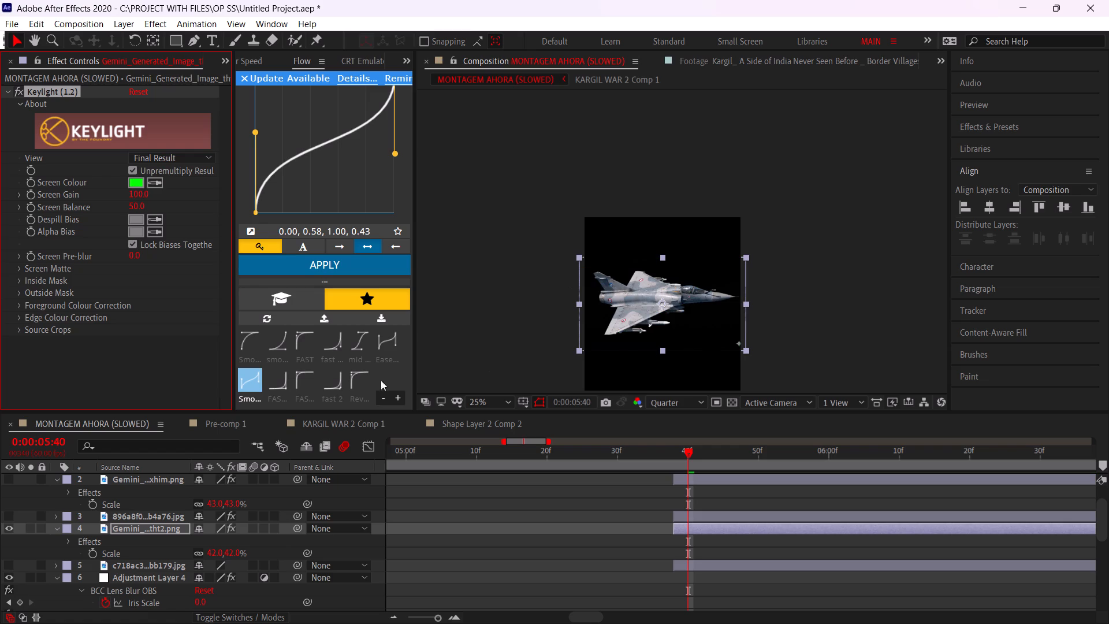
Hide the Mirage 2000 layer, show the MiG-23 BN layer (layer 5) and paste the Keylight effect onto it.
left_click(686, 569)
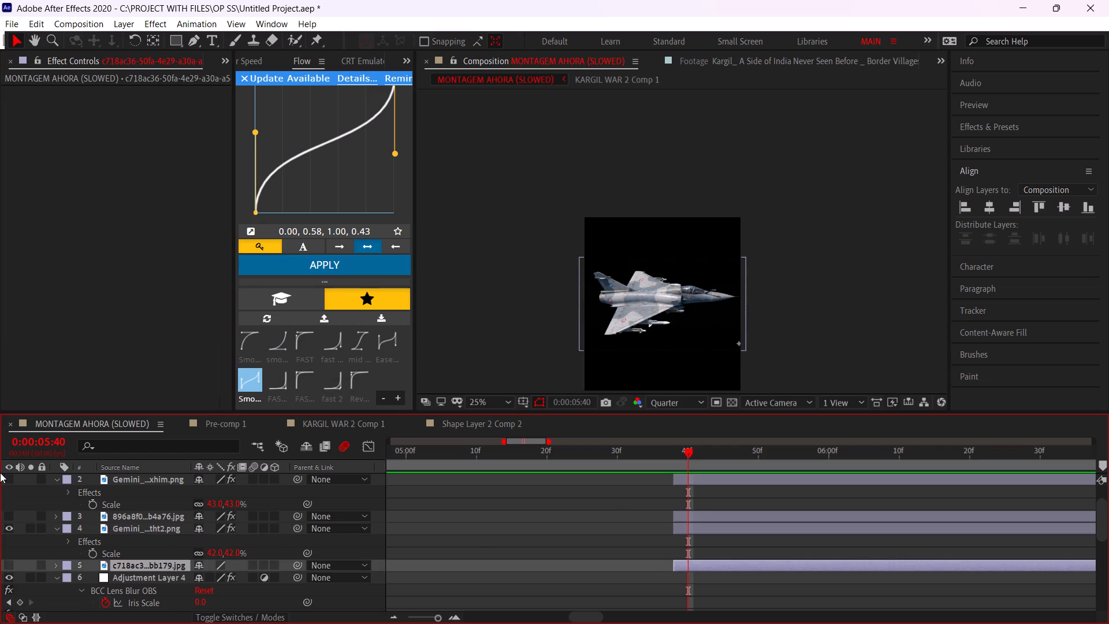
left_click(8, 530)
left_click(6, 564)
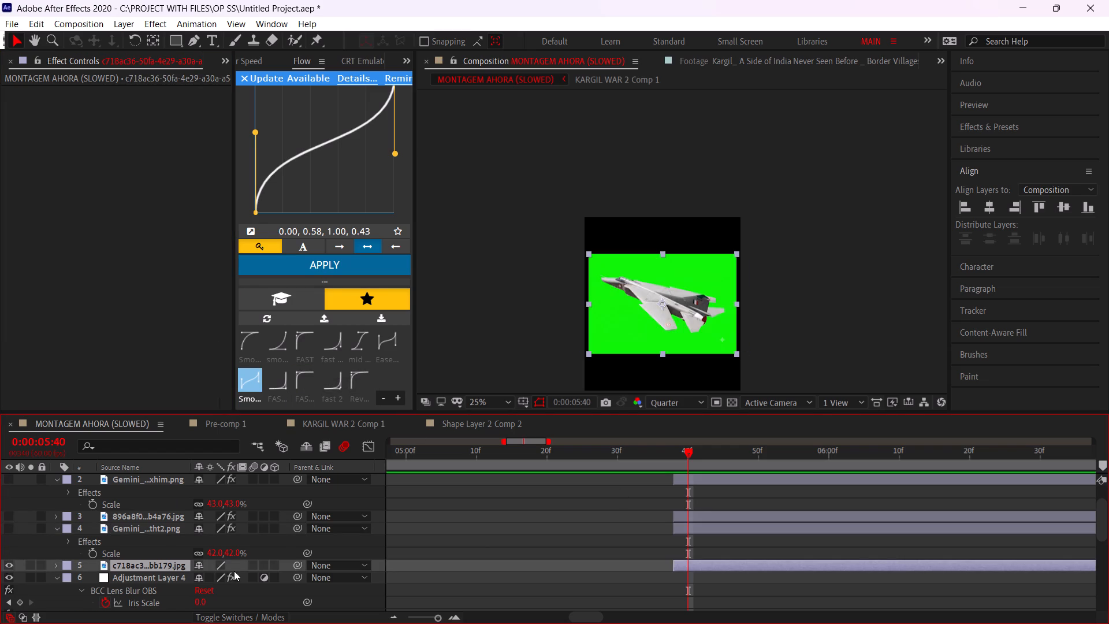
key("ctrl+v")
scroll(705, 311, "up", 2, "alt")
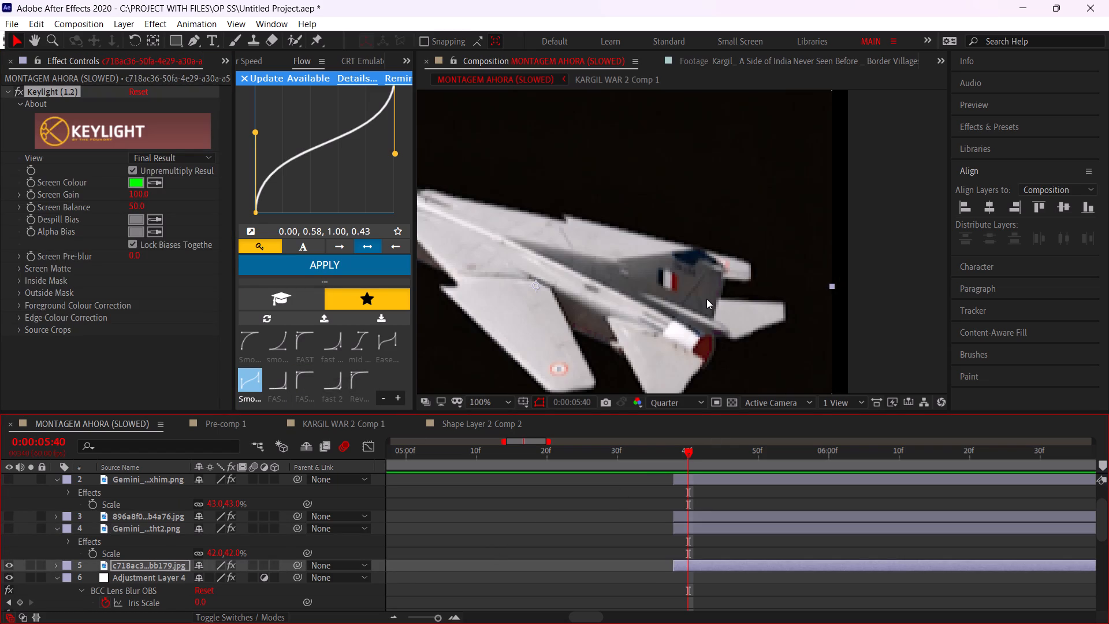
scroll(707, 295, "down", 2, "alt")
left_click(606, 525)
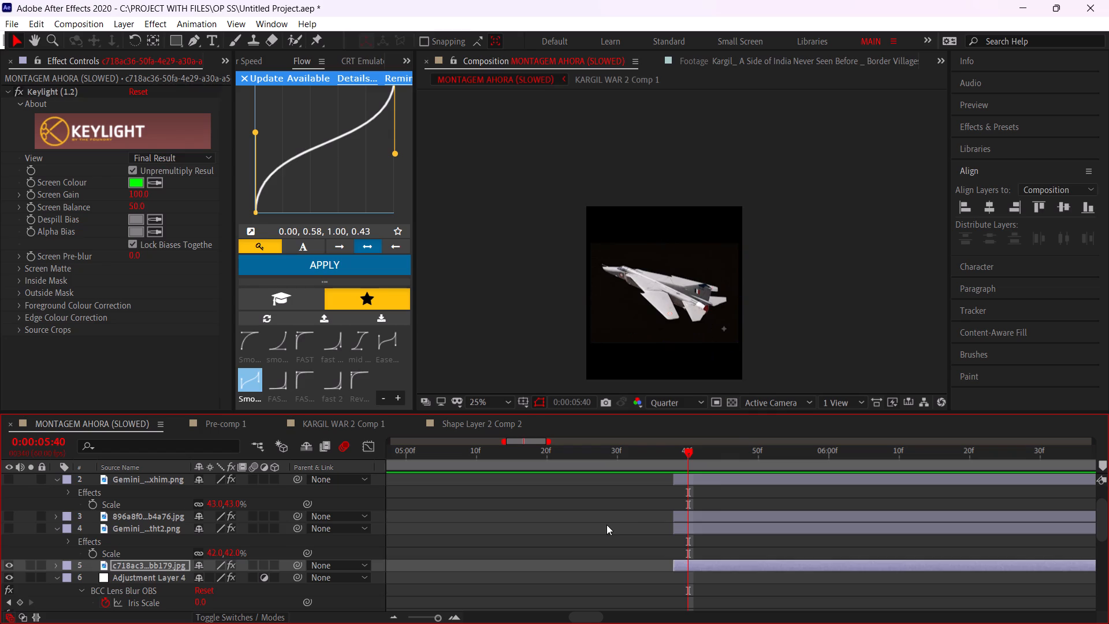
Resample the MiG-23 BN layer's Keylight Screen Colour from its own green background and check the keyed edges.
scroll(673, 518, "up", 6)
scroll(703, 346, "up", 1, "alt")
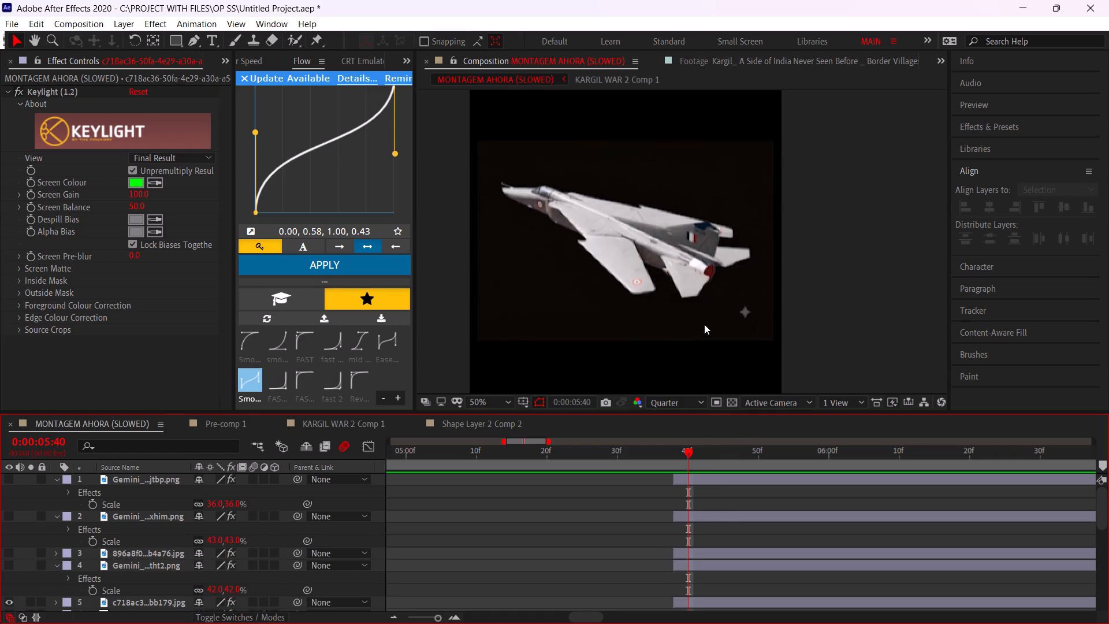
left_click(154, 183)
left_click_drag(555, 277, 562, 273)
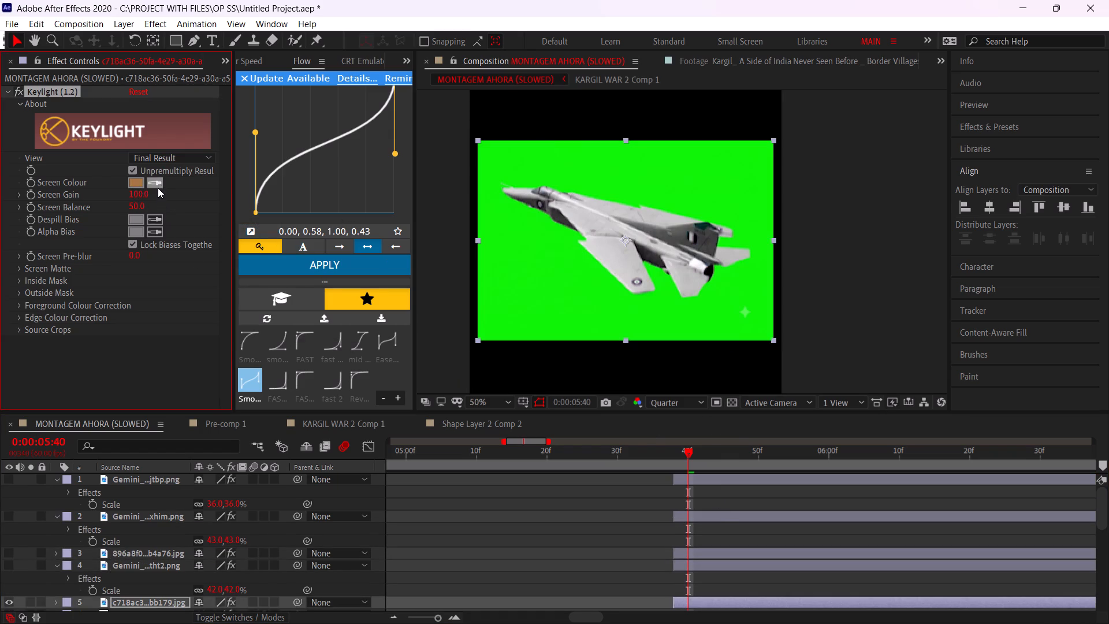
left_click(158, 187)
left_click(552, 273)
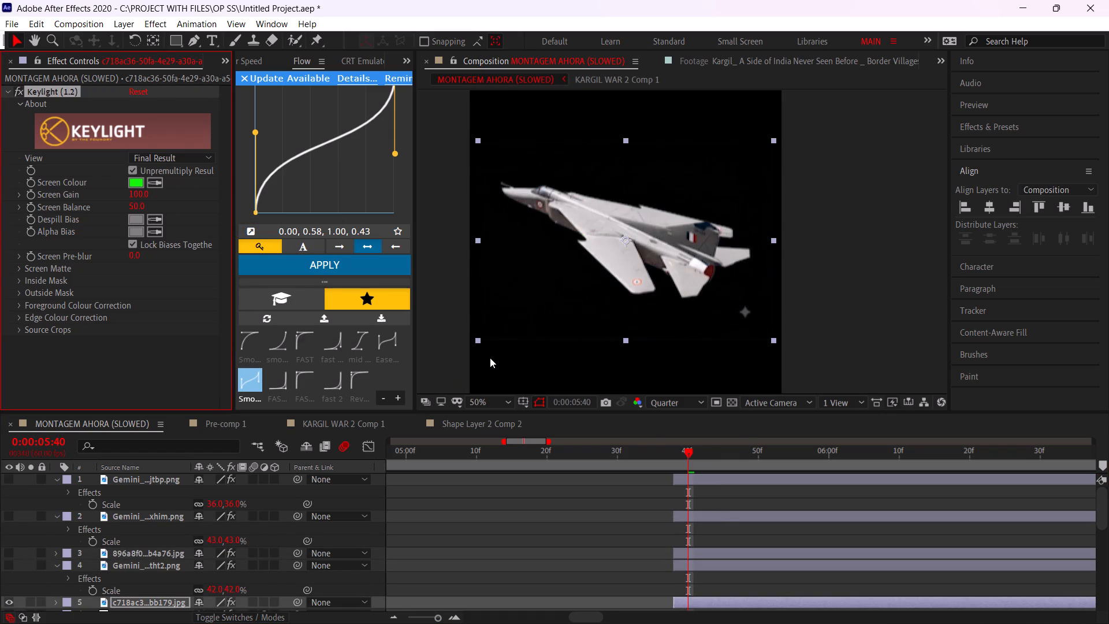
scroll(647, 272, "up", 2, "alt")
scroll(647, 273, "down", 2, "alt")
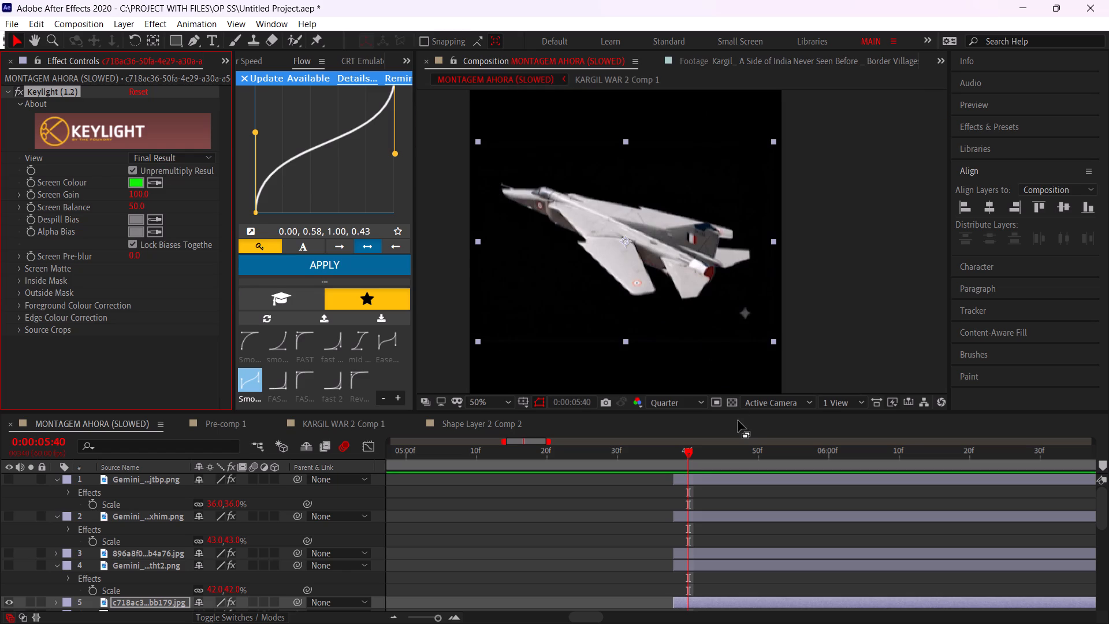
Show the other keyed jet layers together over the MiG-23 BN to check them, and hide them again.
left_click(12, 477)
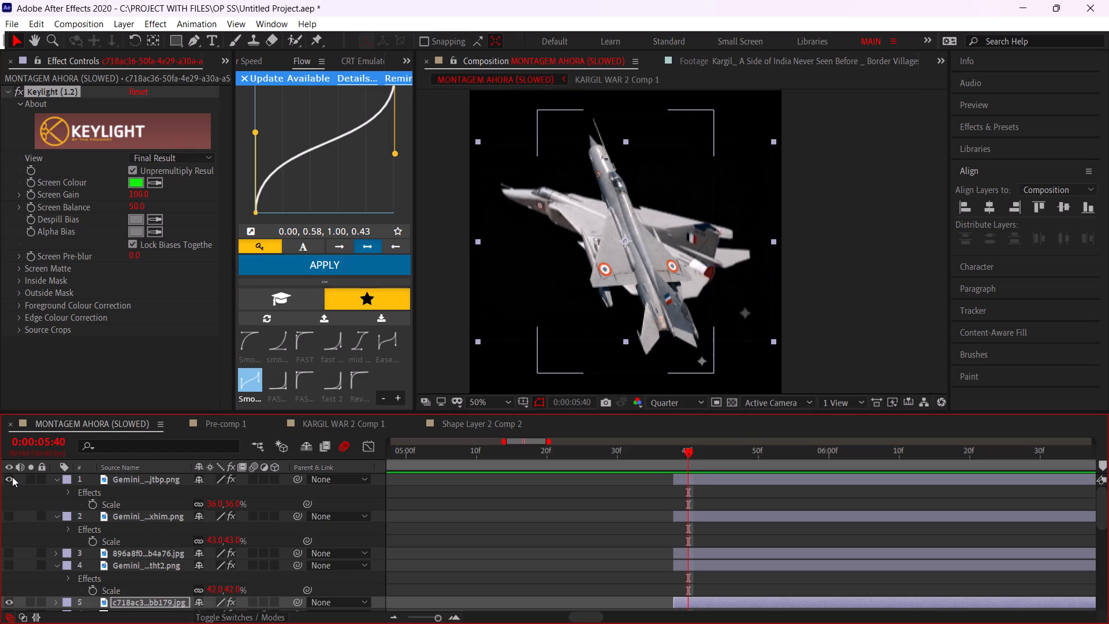
left_click(9, 516)
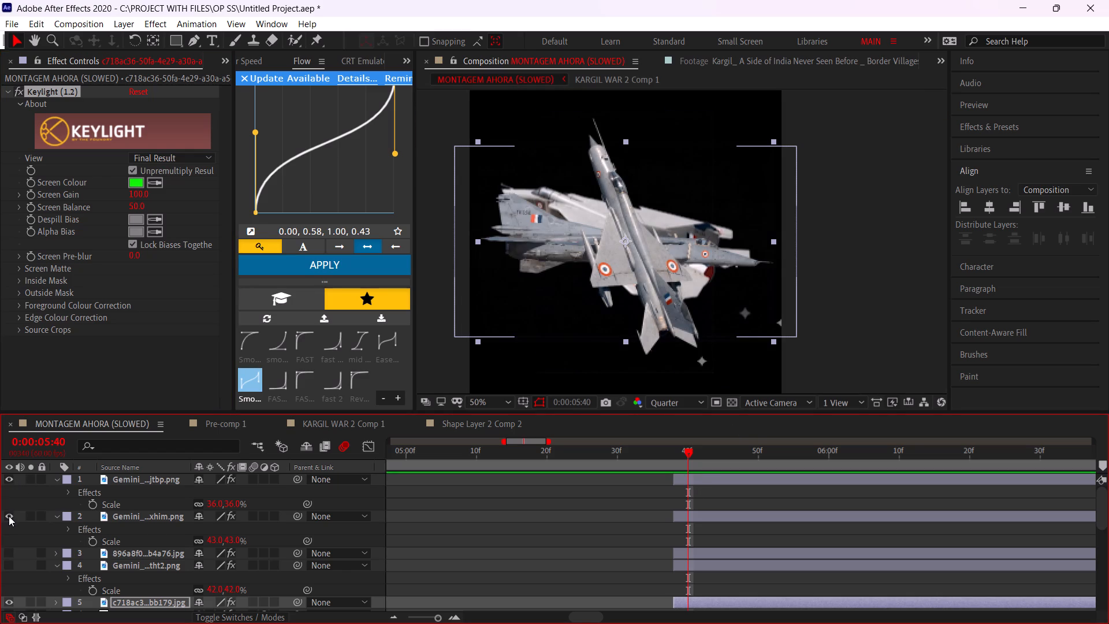
left_click(10, 548)
left_click(9, 552)
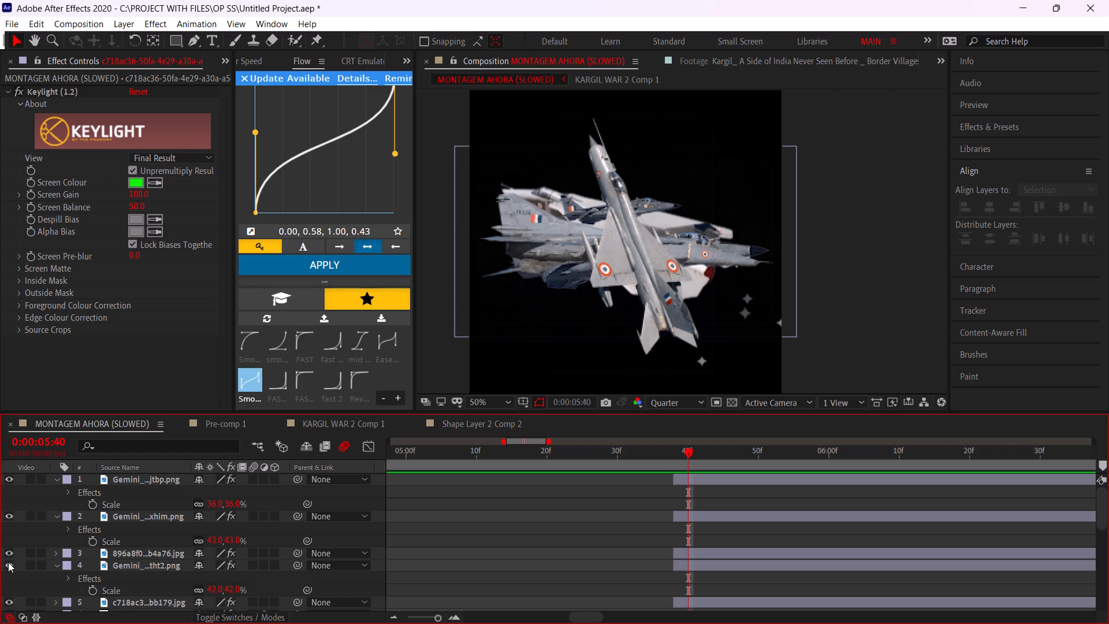
left_click(8, 562)
left_click(8, 564)
left_click(0, 480)
left_click(6, 478)
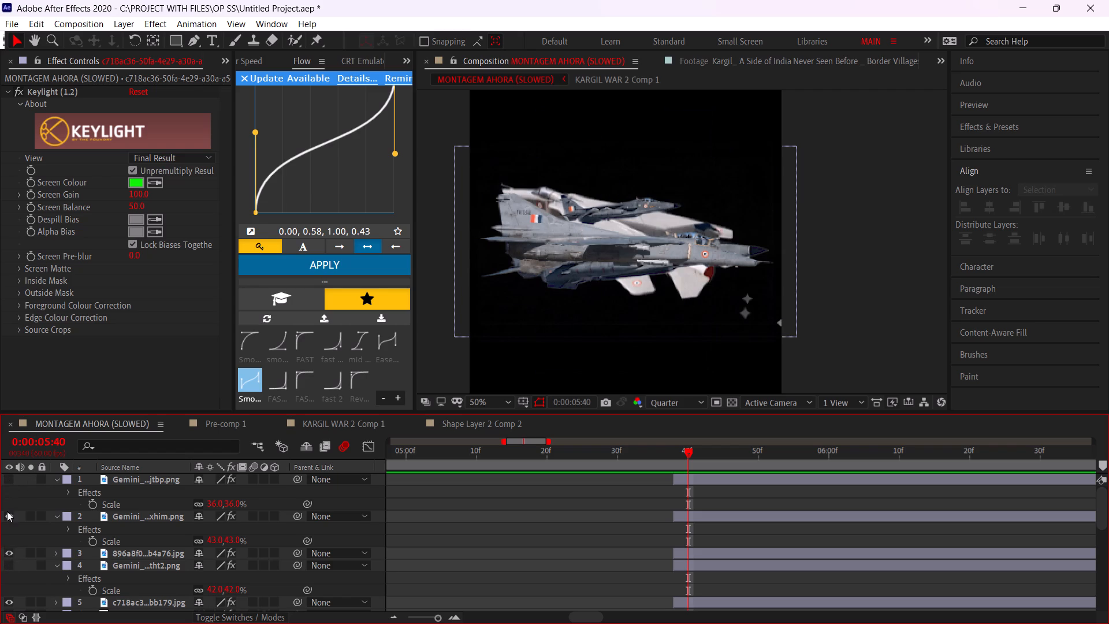
left_click(5, 520)
left_click(11, 560)
left_click(6, 554)
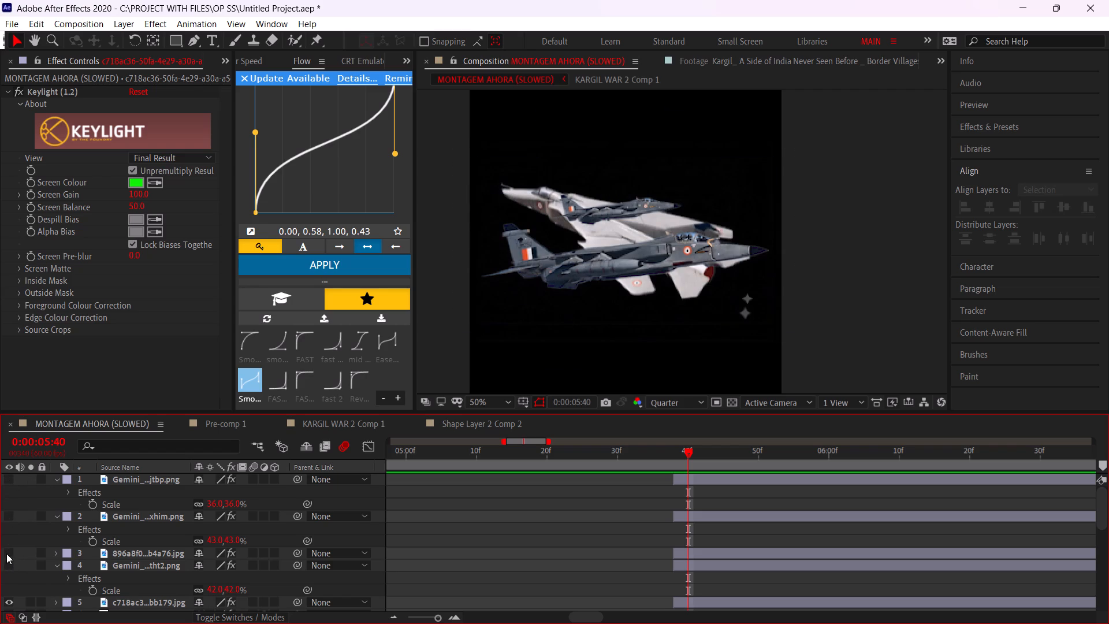
Show only the MiG-21 layer (layer 1) instead of the MiG-23 BN and pre-compose it, moving all attributes into the new composition.
scroll(59, 575, "down", 1)
left_click(7, 566)
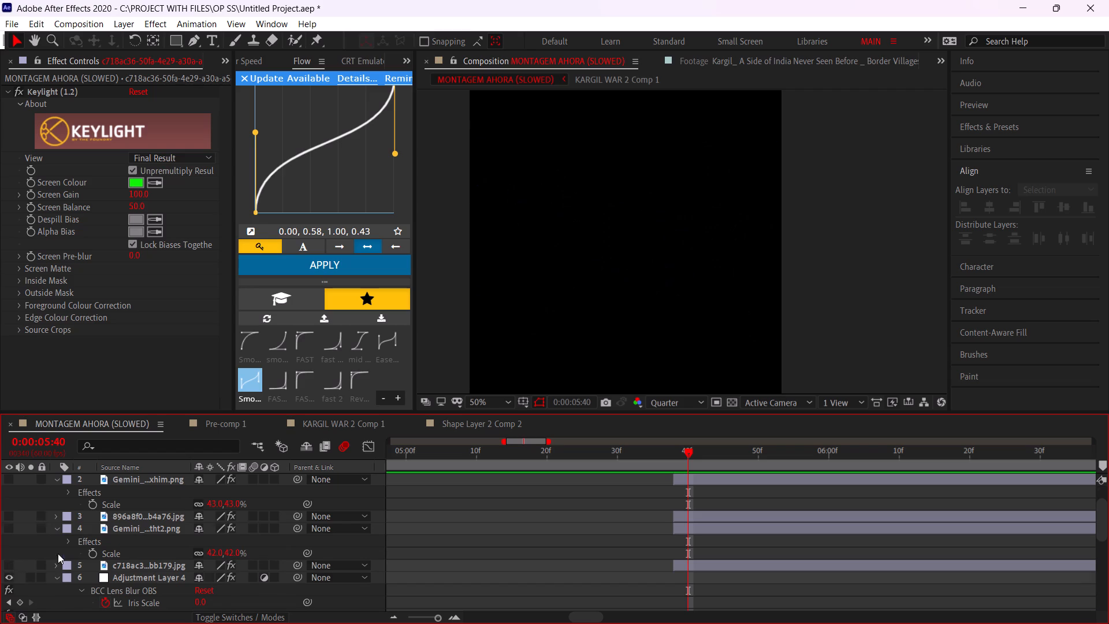
scroll(58, 554, "up", 6)
left_click(5, 480)
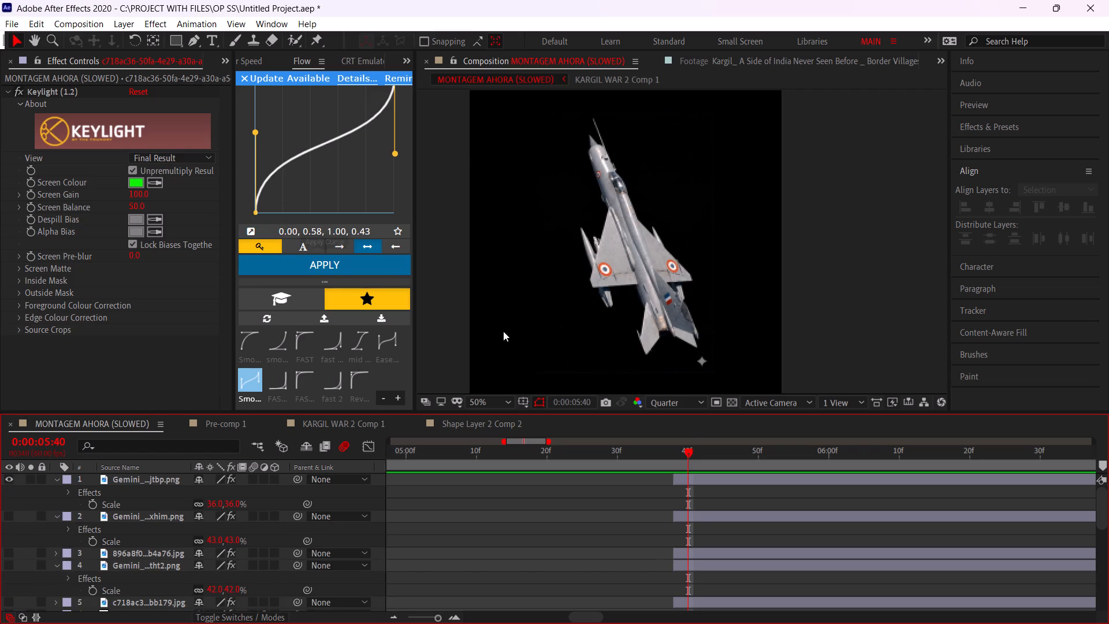
left_click(702, 483)
key("ctrl+shift+c")
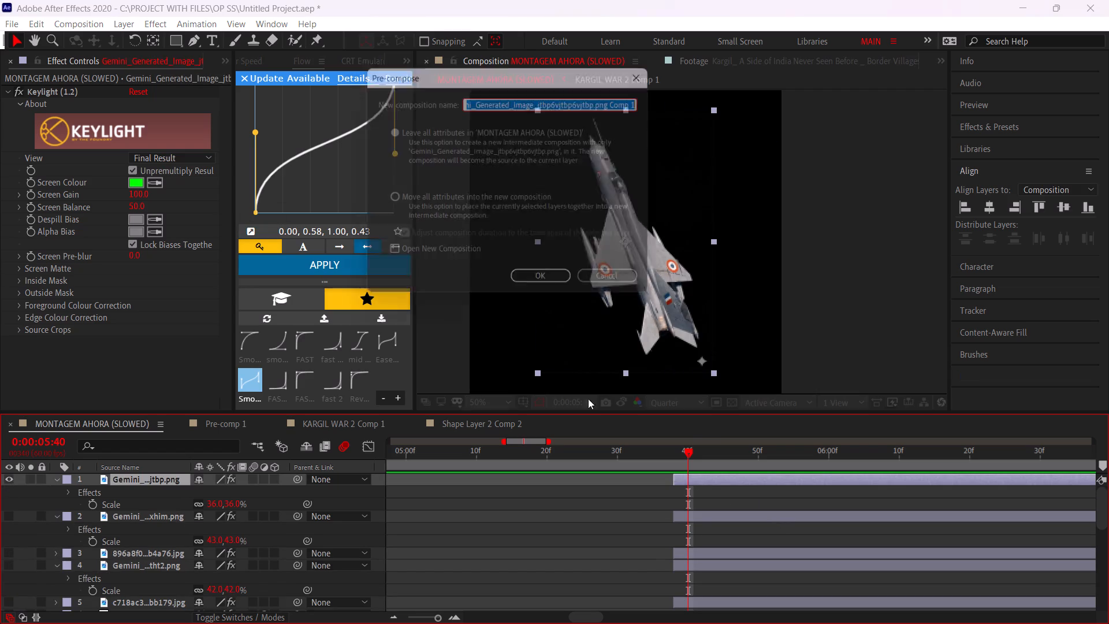
left_click(522, 194)
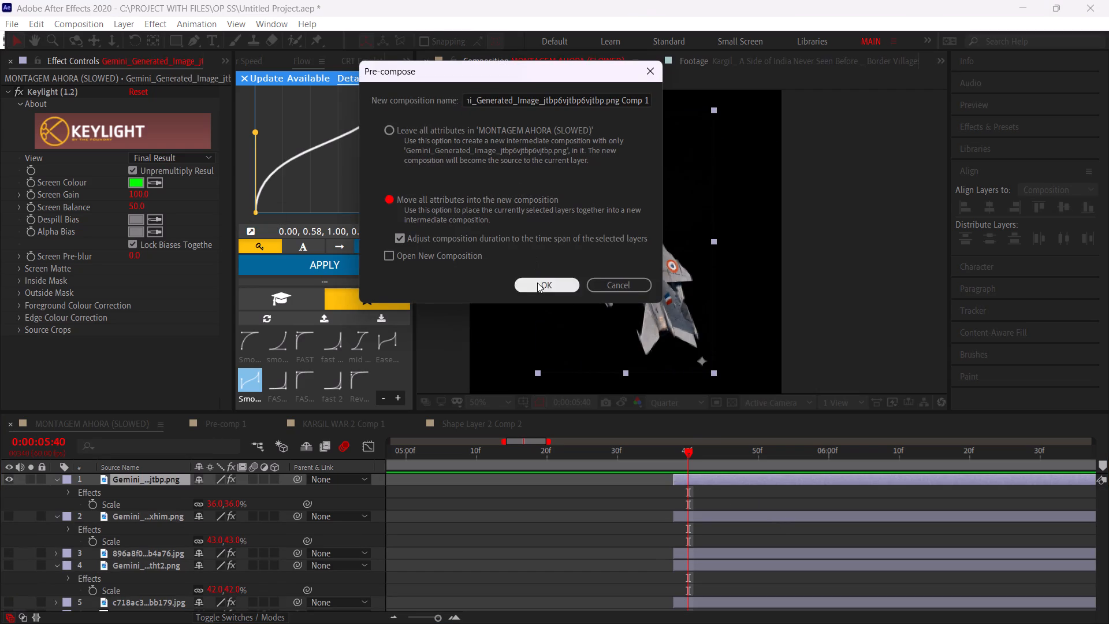
left_click(537, 283)
Draw a small triangular Pen mask around the sparkle watermark near the MiG-21's tail and invert the mask to remove the sparkle.
left_click(194, 43)
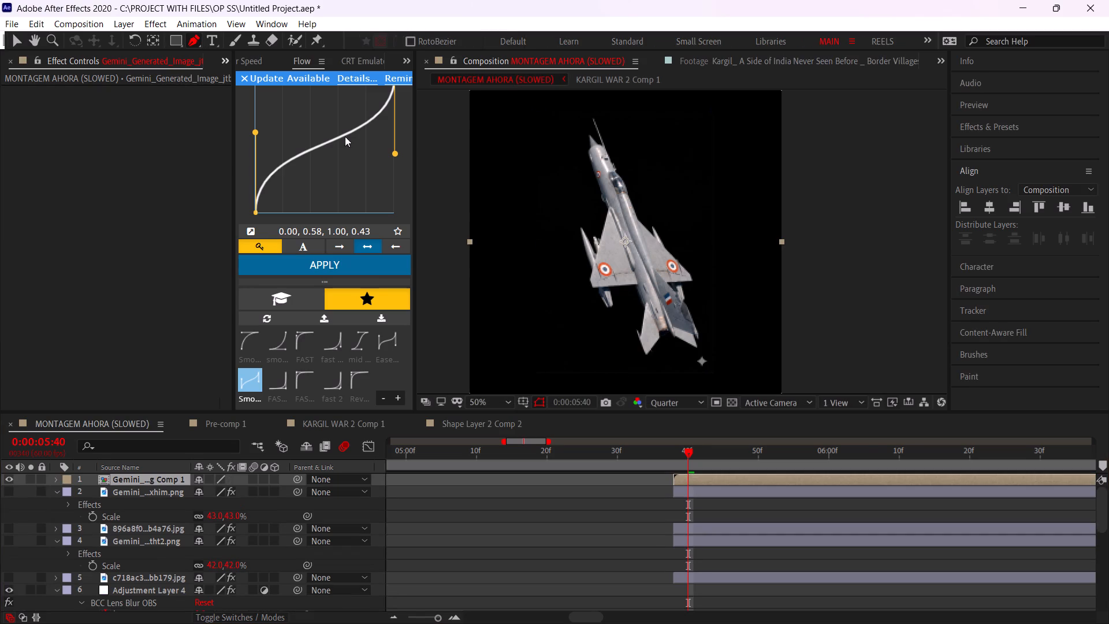
left_click(682, 360)
left_click(709, 345)
left_click(719, 373)
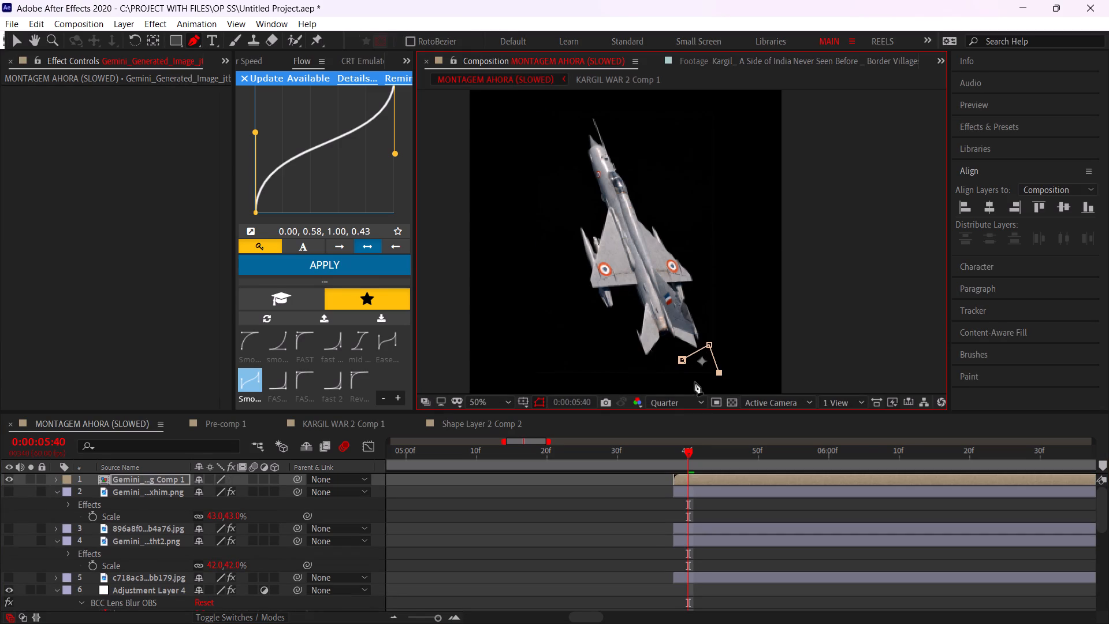
left_click(683, 363)
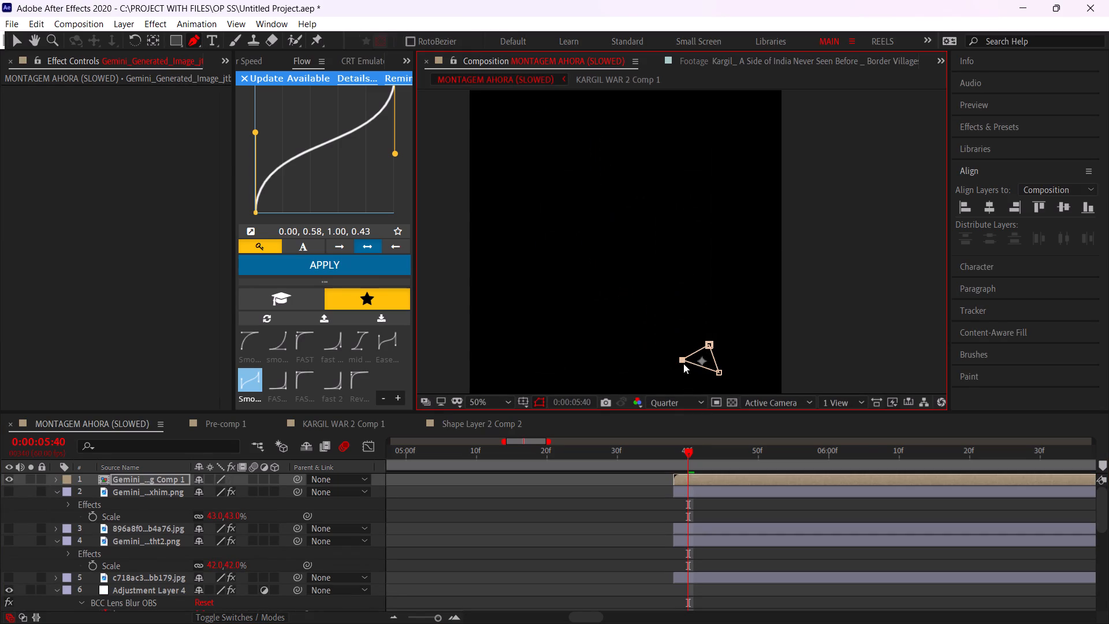
key("m")
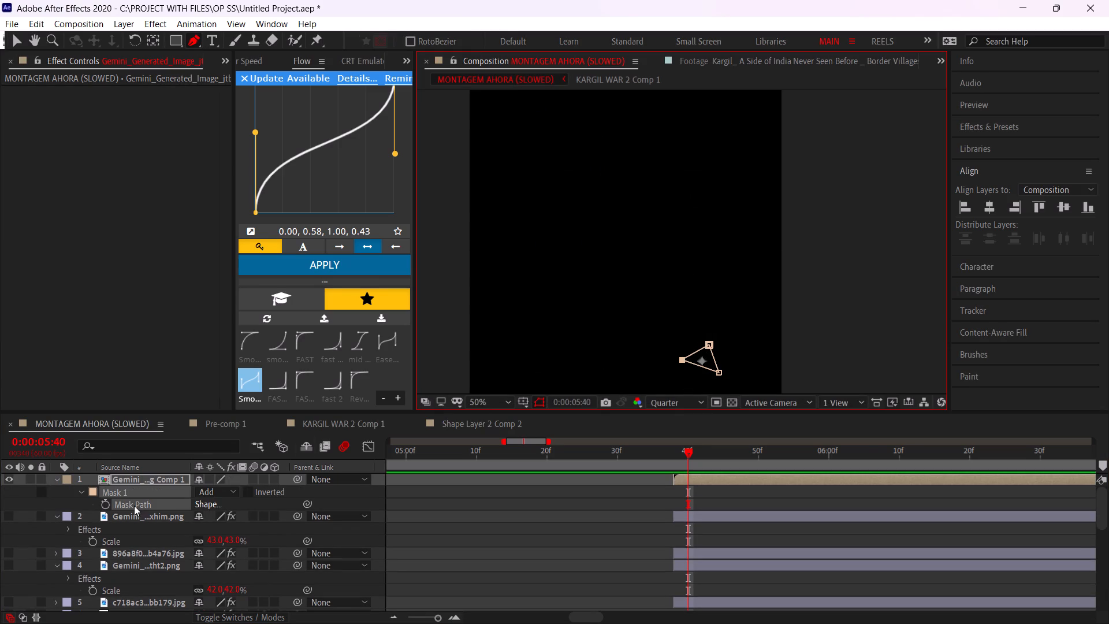
left_click(245, 489)
left_click(314, 498)
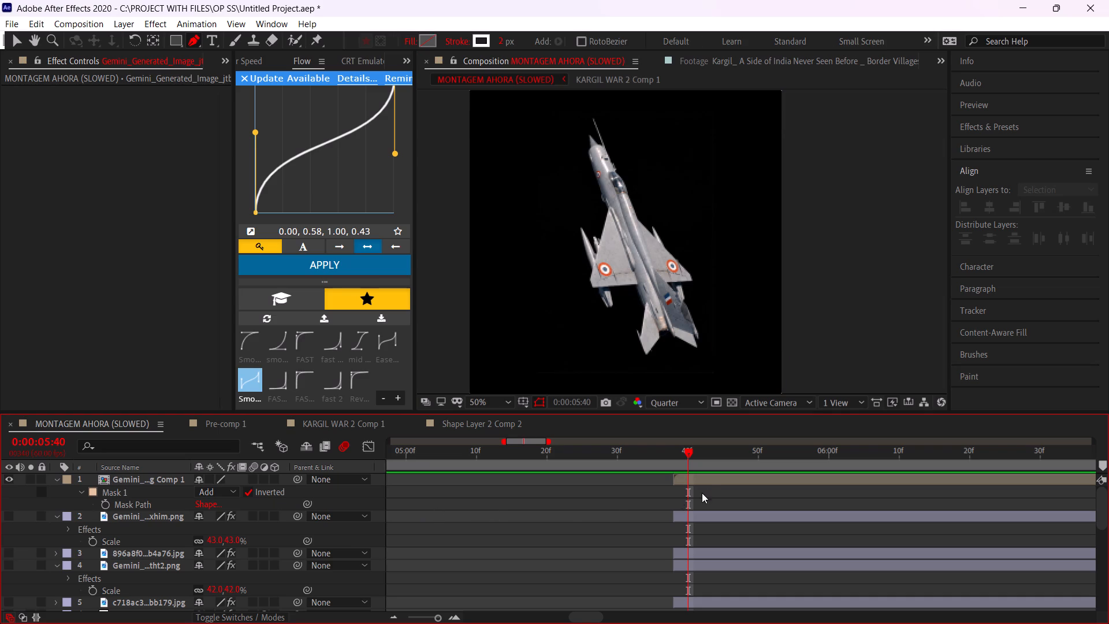
left_click(709, 487)
Pre-compose the MiG-27 layer (layer 2) with all attributes moved, and show it instead of the MiG-21.
left_click(707, 515)
key("ctrl+shift+c")
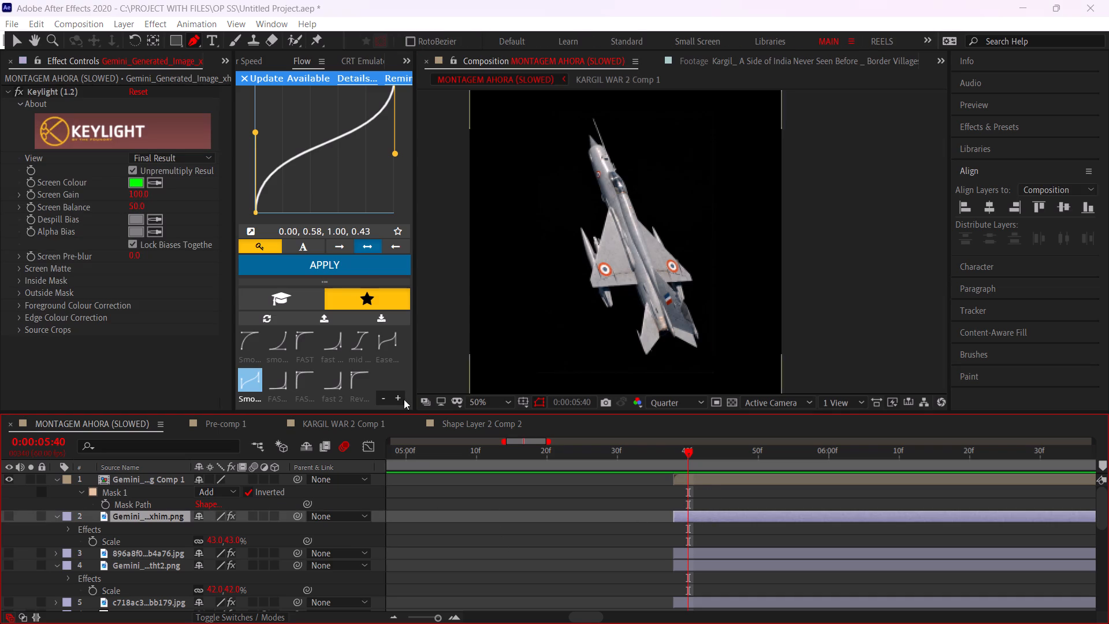
left_click(568, 288)
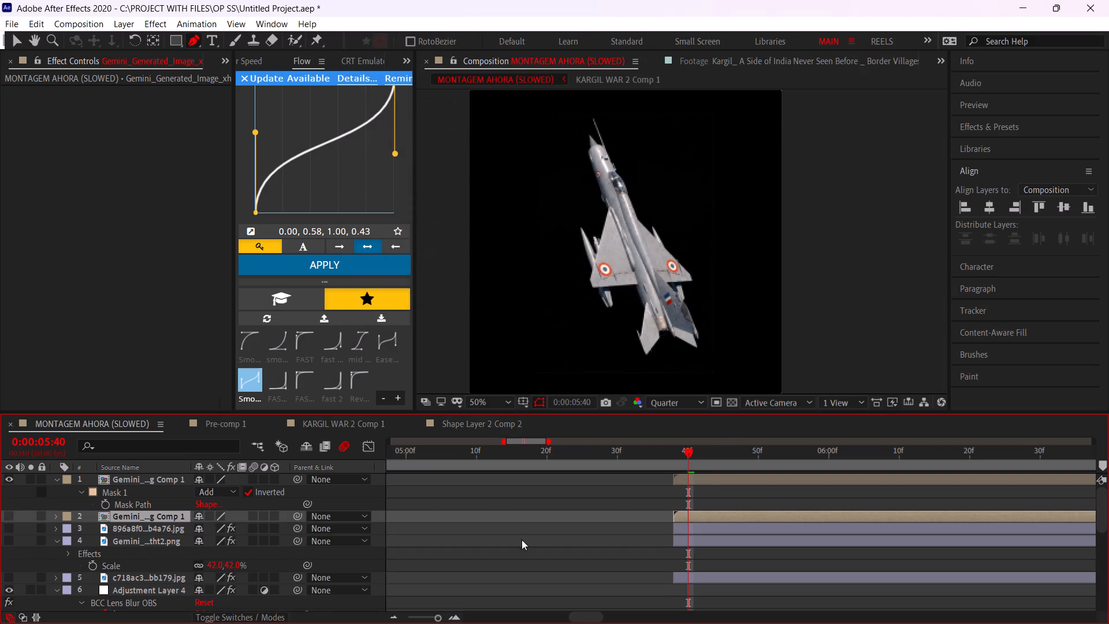
left_click(11, 518)
left_click(10, 480)
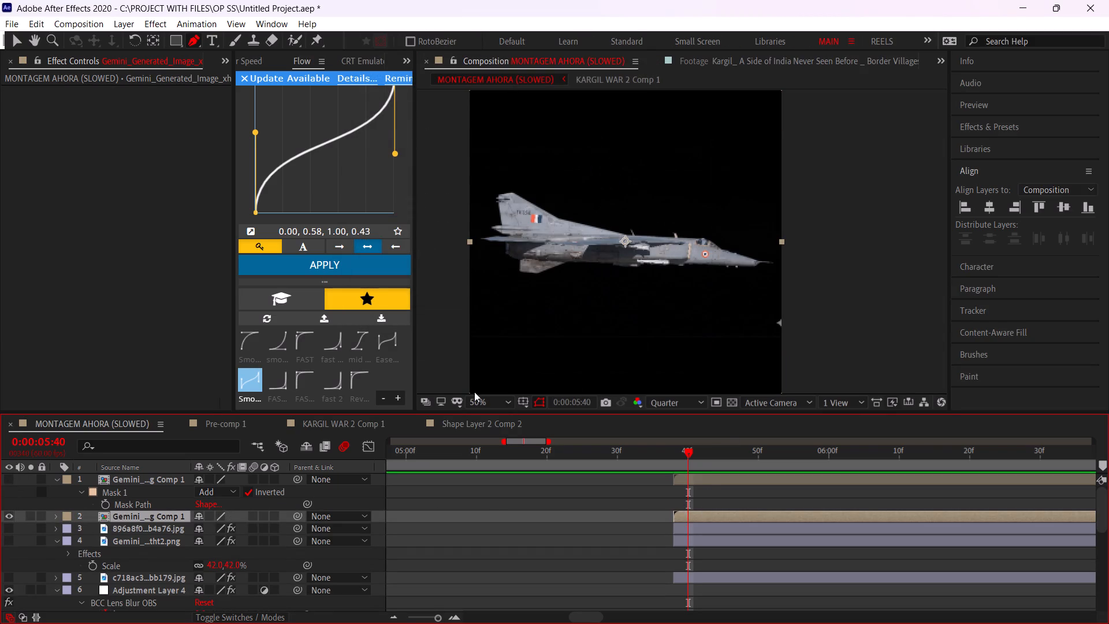
Draw a four-point Pen mask around the sparkle watermark below the MiG-27's nose and invert the mask.
left_click(764, 312)
left_click(810, 314)
left_click_drag(813, 341, 802, 343)
left_click(748, 347)
left_click(763, 314)
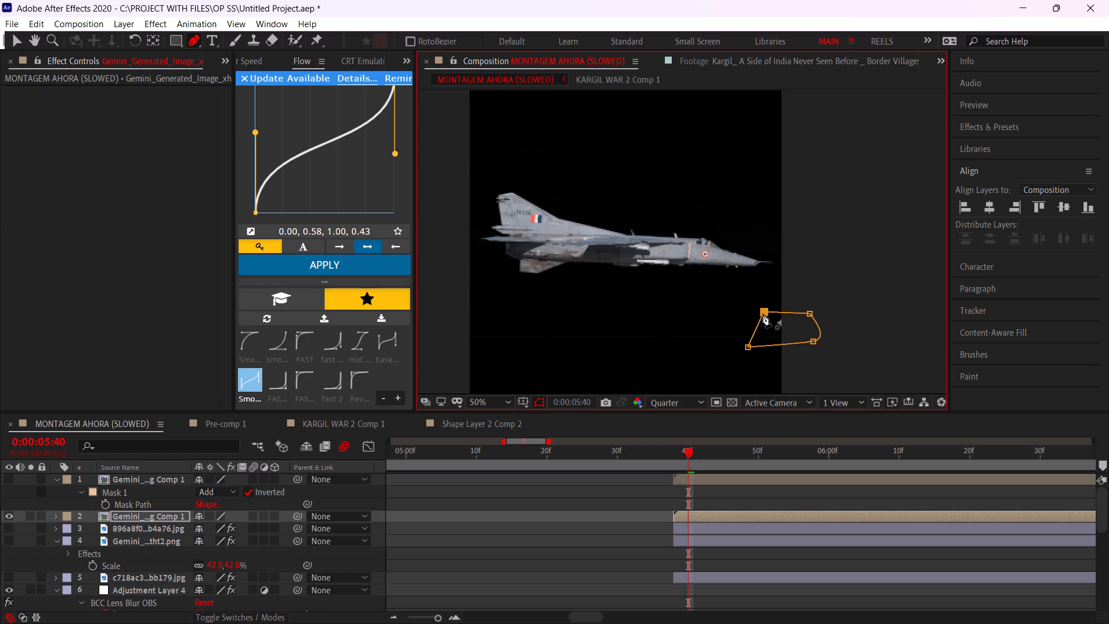
key("m")
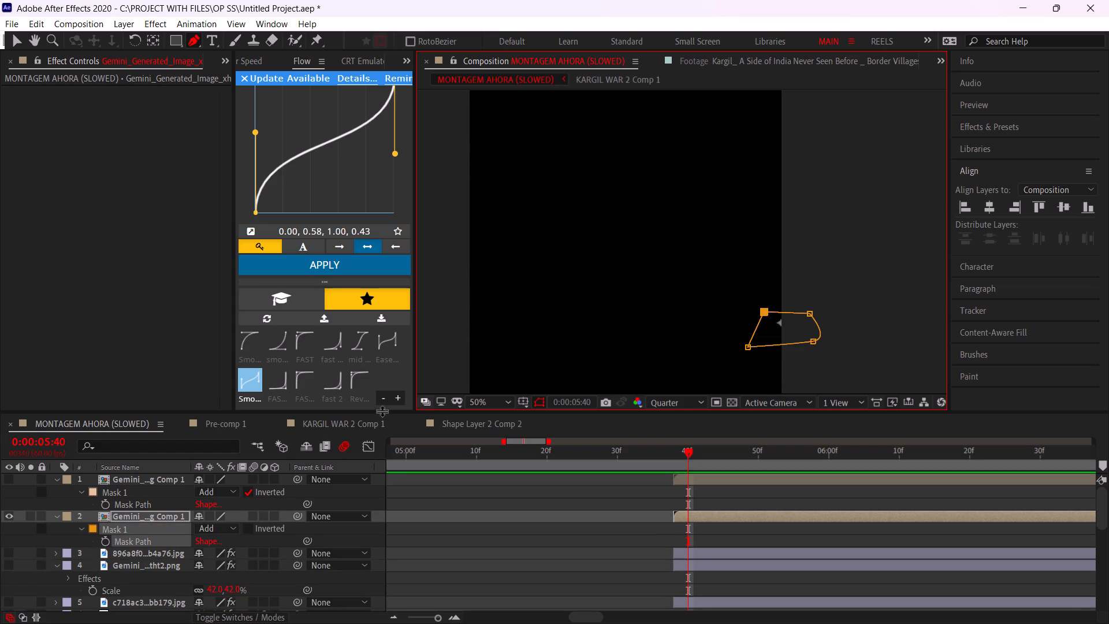
left_click(247, 529)
Show the Jaguar layer (layer 3) instead of the MiG-27 and pre-compose it with all attributes moved into the new composition.
left_click(738, 555)
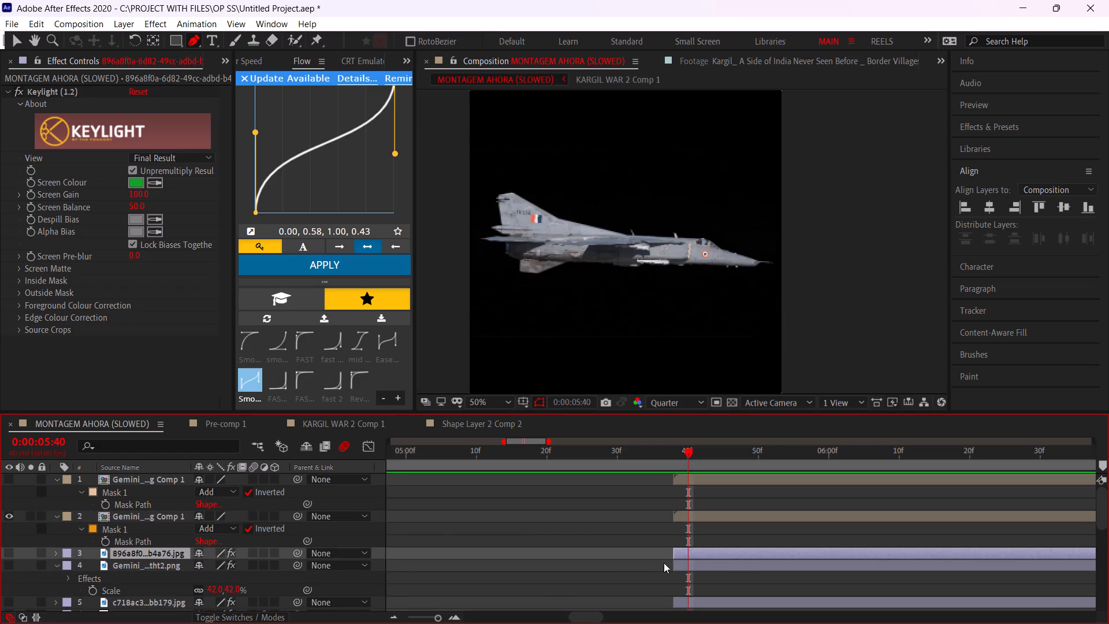
key("ctrl+shift+c")
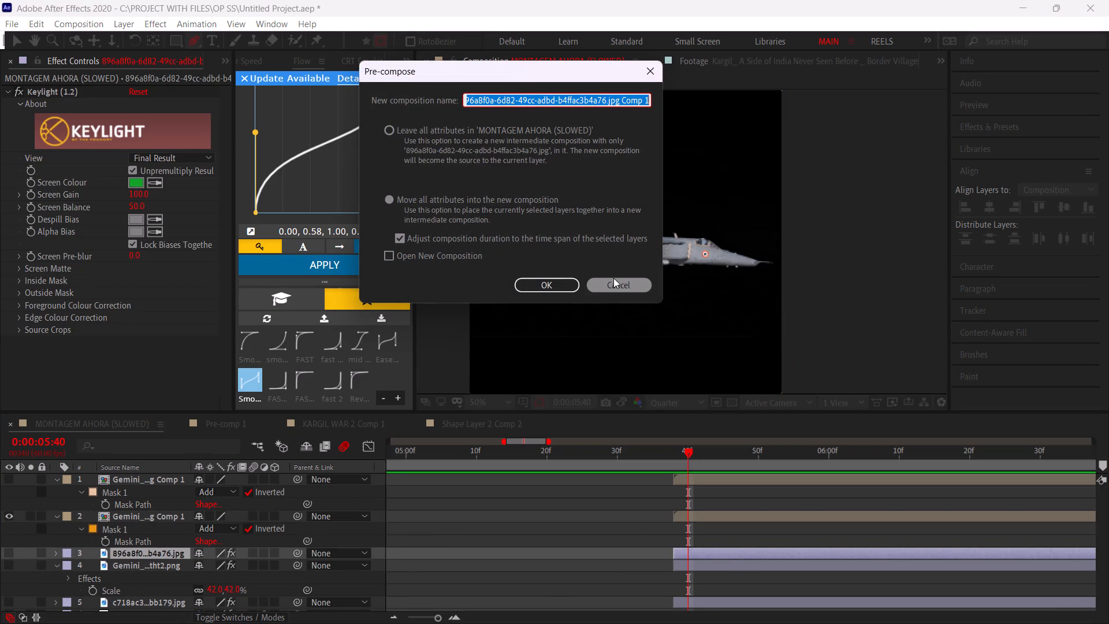
left_click(613, 280)
left_click(9, 549)
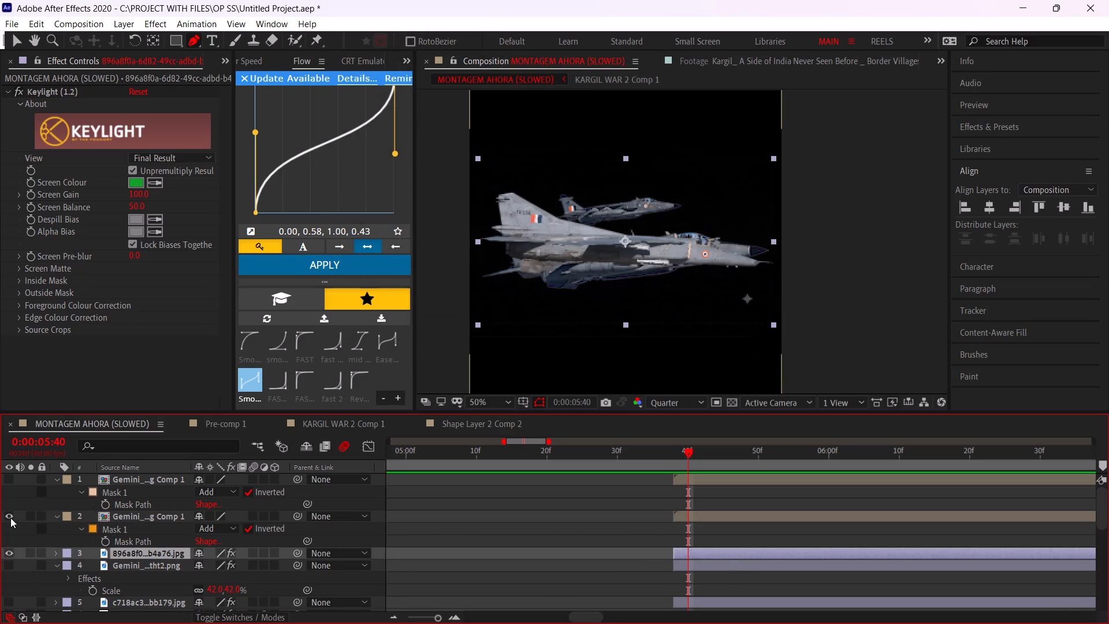
left_click(10, 518)
key("ctrl+shift+c")
left_click(565, 283)
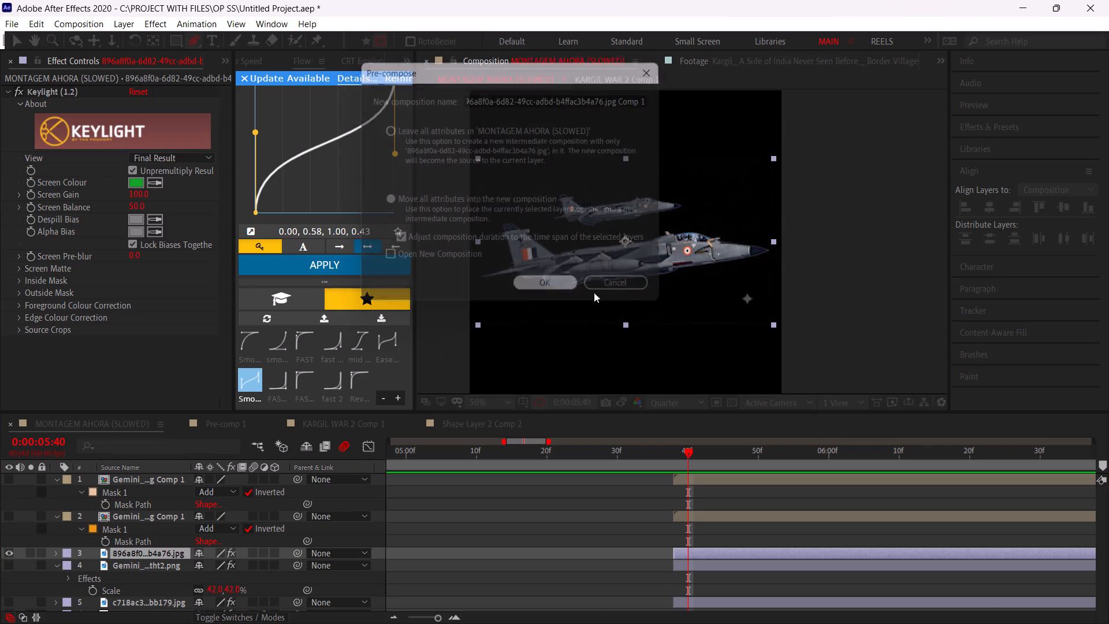
Draw a four-point Pen mask around the sparkle watermark below the Jaguar's nose and invert the mask.
left_click(723, 292)
left_click(758, 283)
left_click(764, 314)
left_click(736, 318)
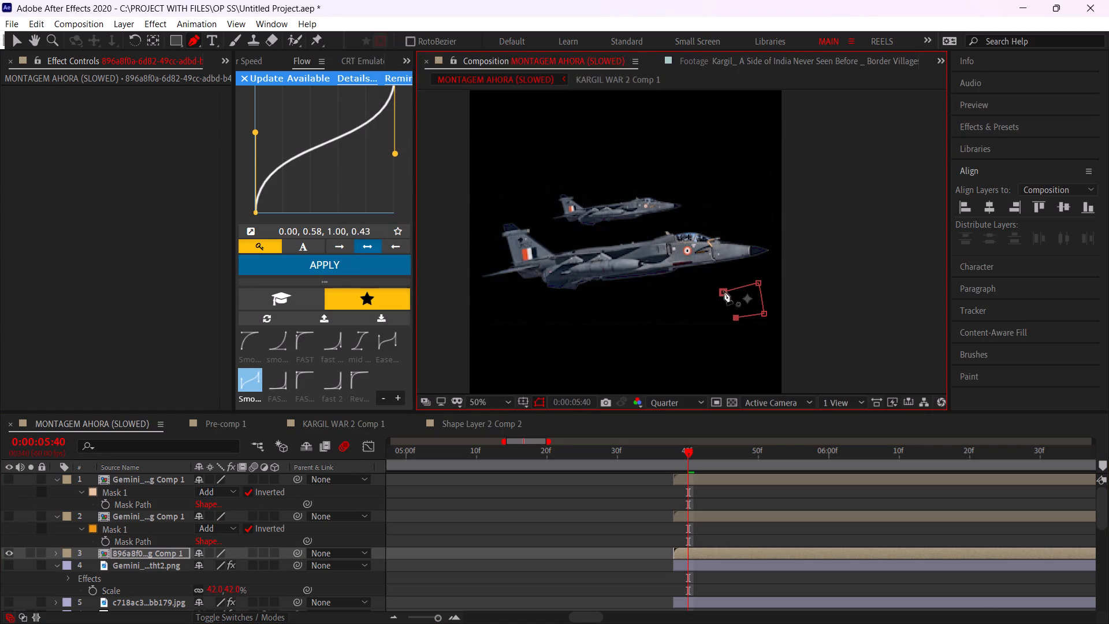
left_click(724, 291)
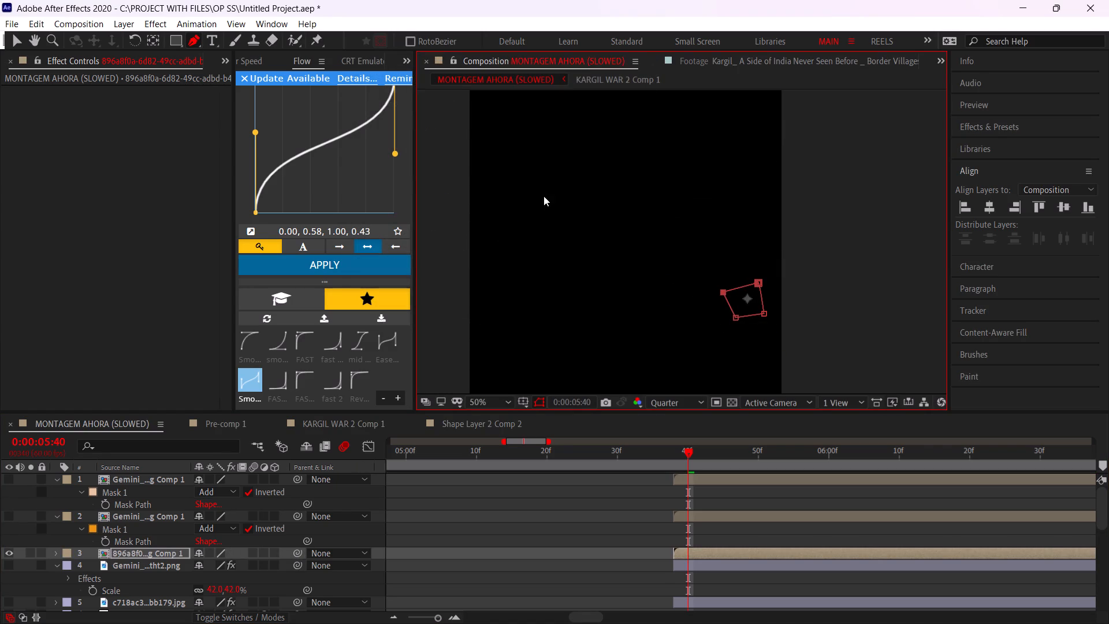
key("m")
left_click(249, 566)
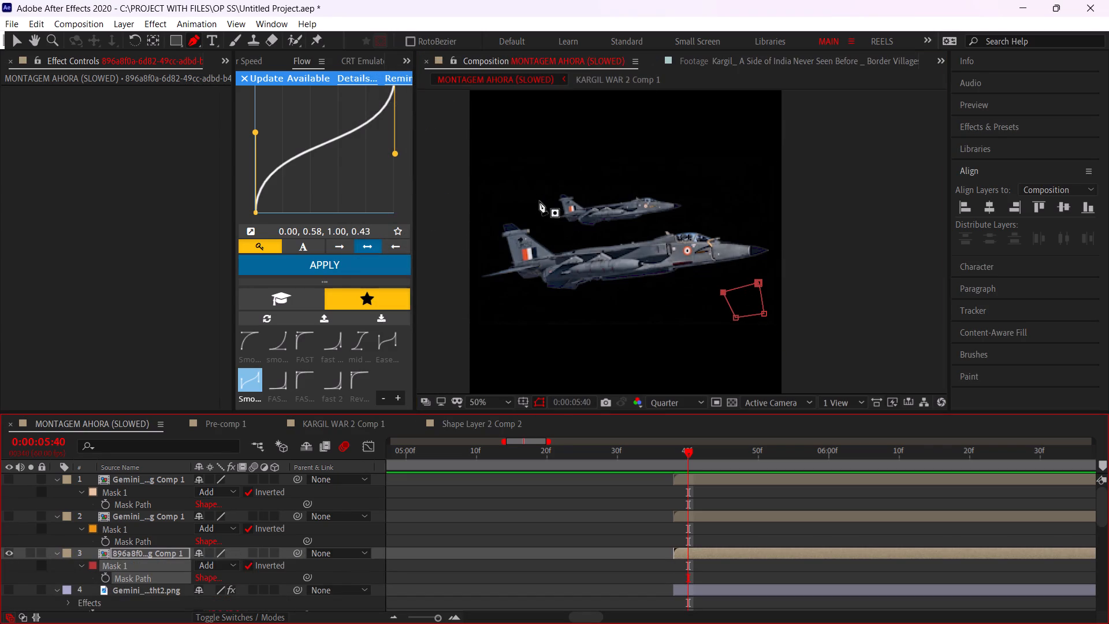
Draw a second Pen mask around the smaller Jaguar in the background and set its mask mode to Subtract.
left_click(538, 200)
left_click_drag(558, 232, 564, 233)
left_click(604, 232)
left_click(677, 223)
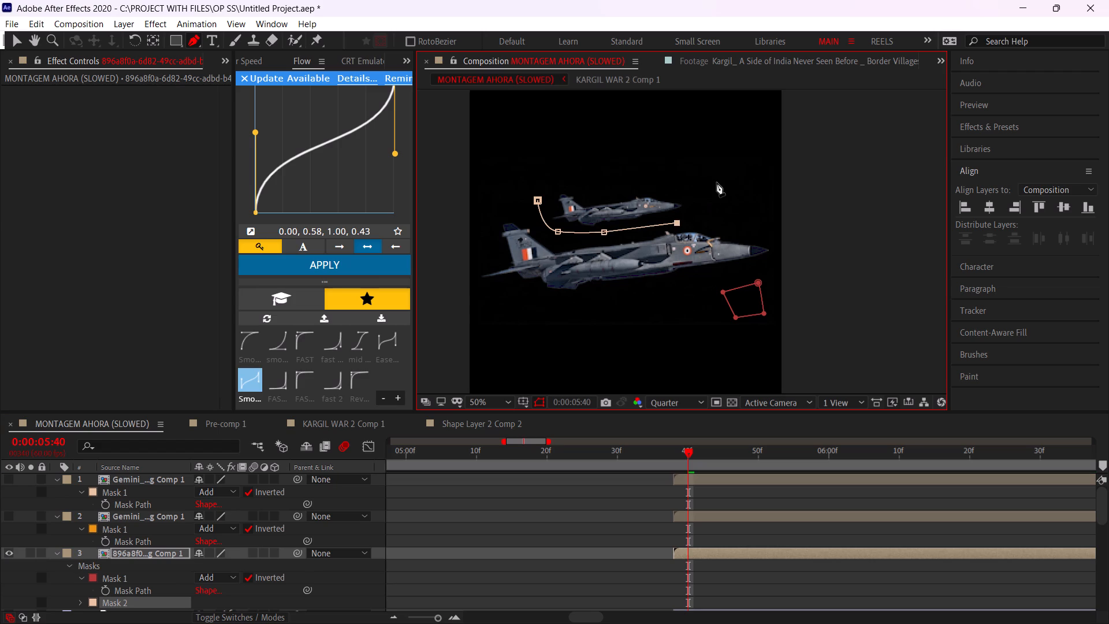
left_click(717, 183)
left_click(671, 178)
left_click(548, 193)
left_click(541, 202)
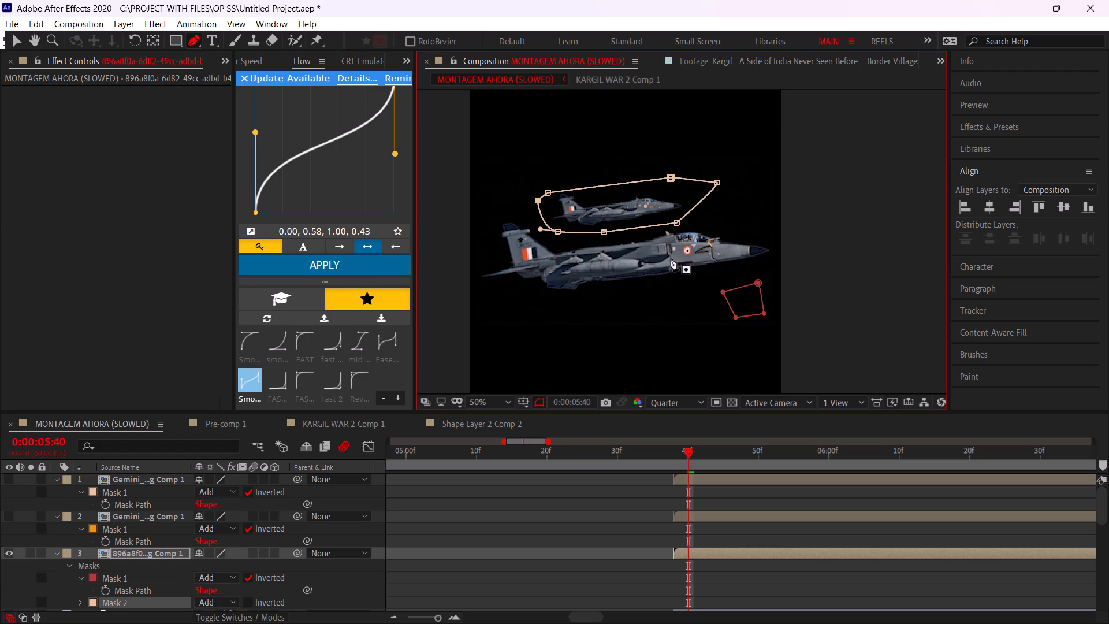
key("m")
key("m")
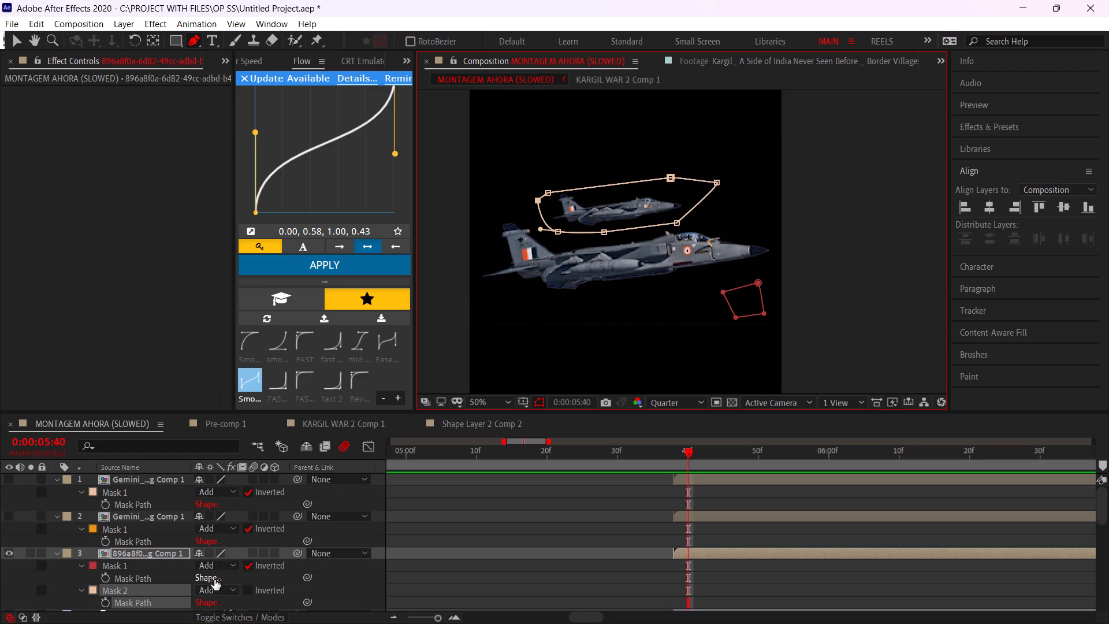
left_click(251, 588)
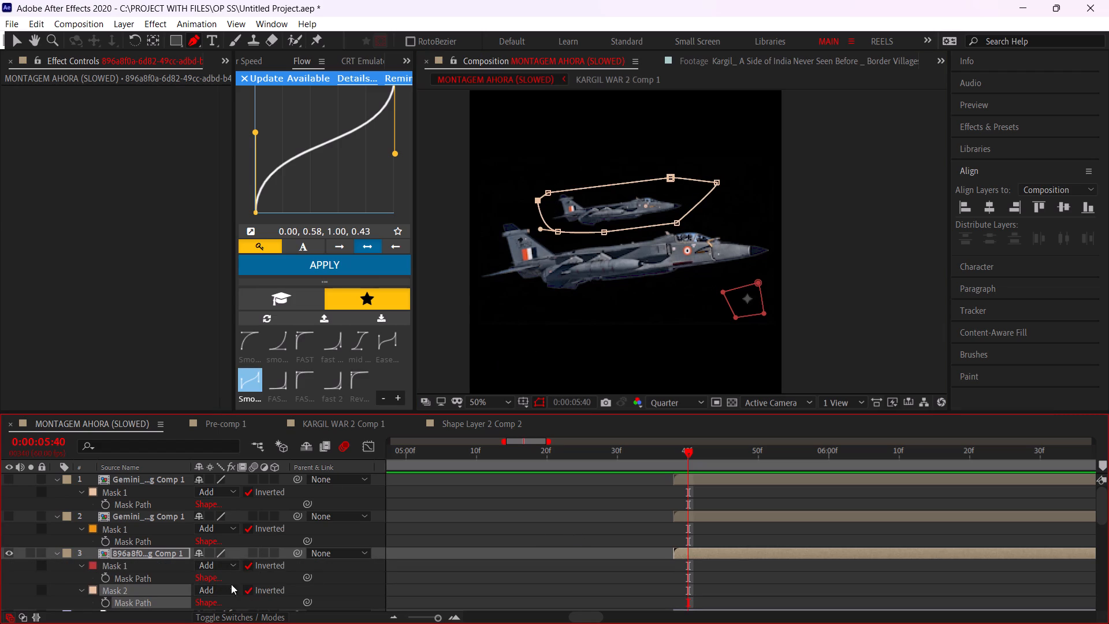
left_click(247, 590)
left_click(214, 591)
left_click(244, 517)
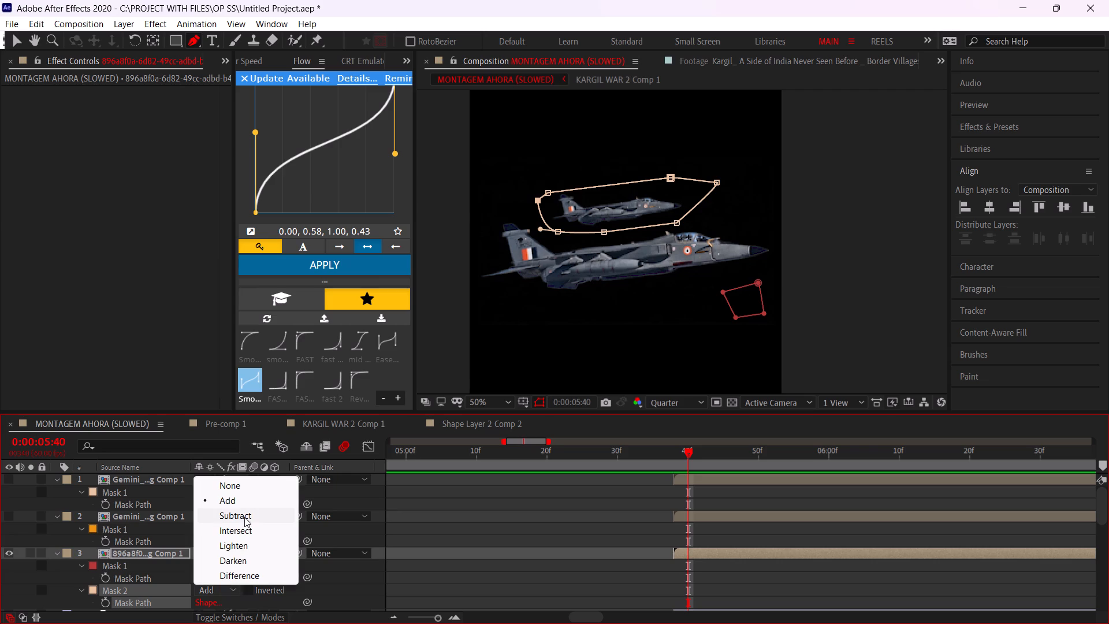
Pre-compose the masked Jaguar layer again, moving all attributes, including both masks, into the new composition.
key("ctrl+shift+c")
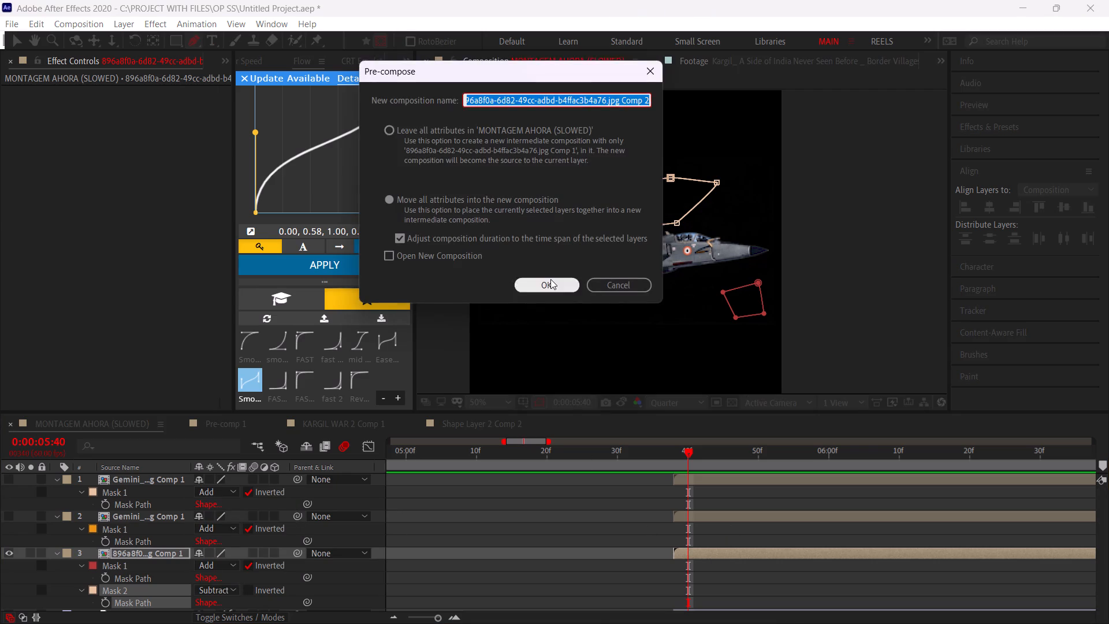
left_click(550, 279)
Select the Mirage 2000 layer (layer 4) and show it in place of the Jaguar.
scroll(693, 533, "down", 1)
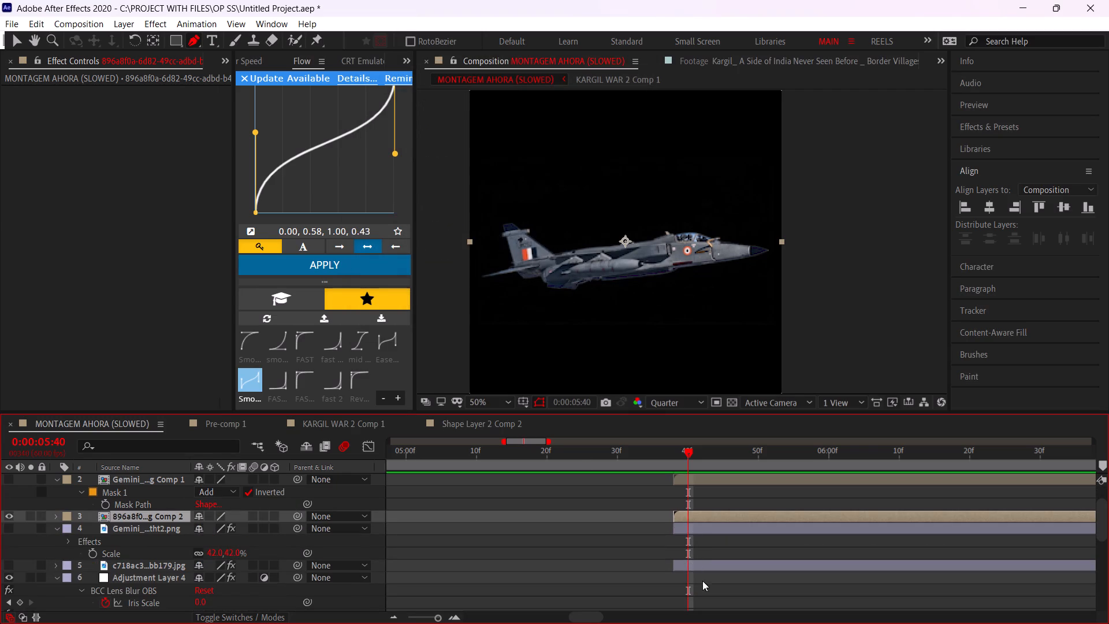
left_click(695, 524)
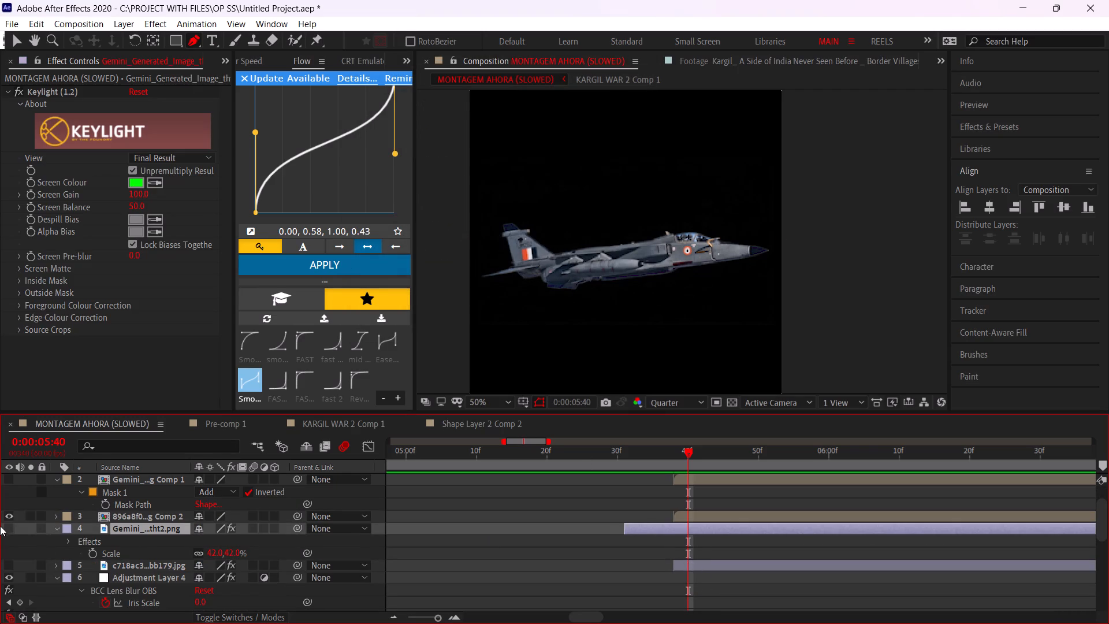
left_click(7, 526)
left_click(6, 513)
Undo hiding the Jaguar and slide the Mirage 2000 layer so its start lines up with the other jet layers.
key("ctrl+shift+c")
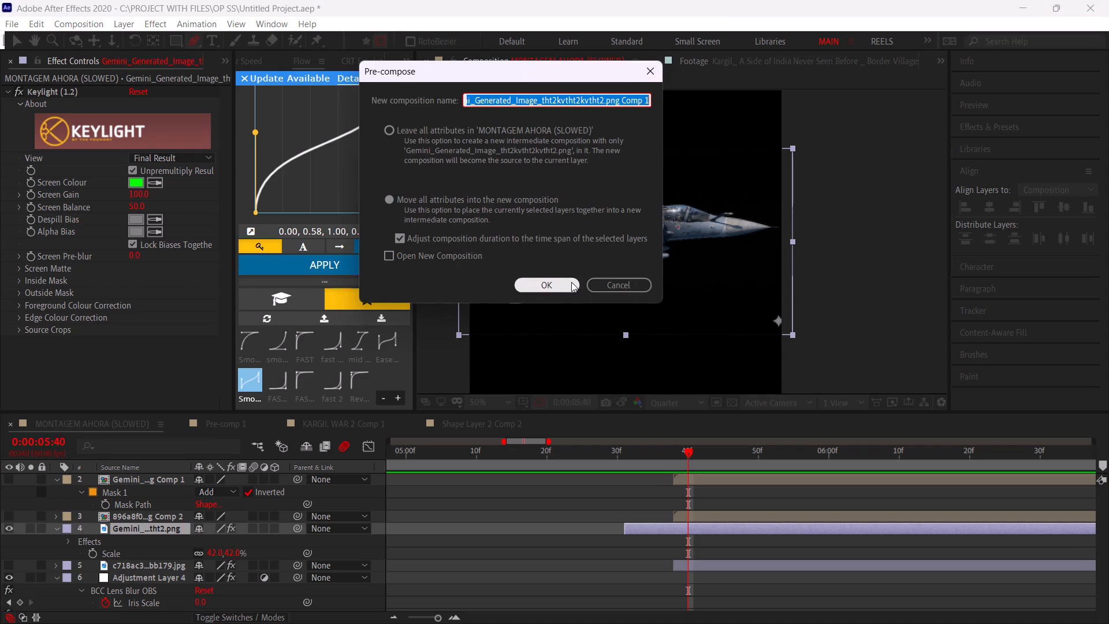
left_click(631, 287)
key("ctrl+z")
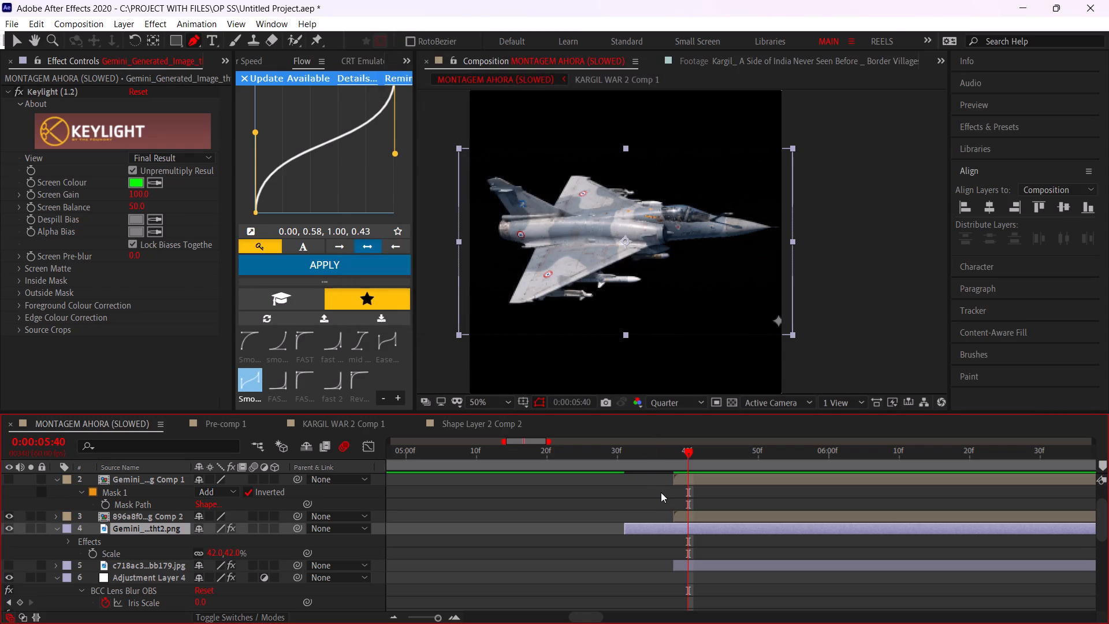
key("ctrl+z")
key("ctrl+shift+z")
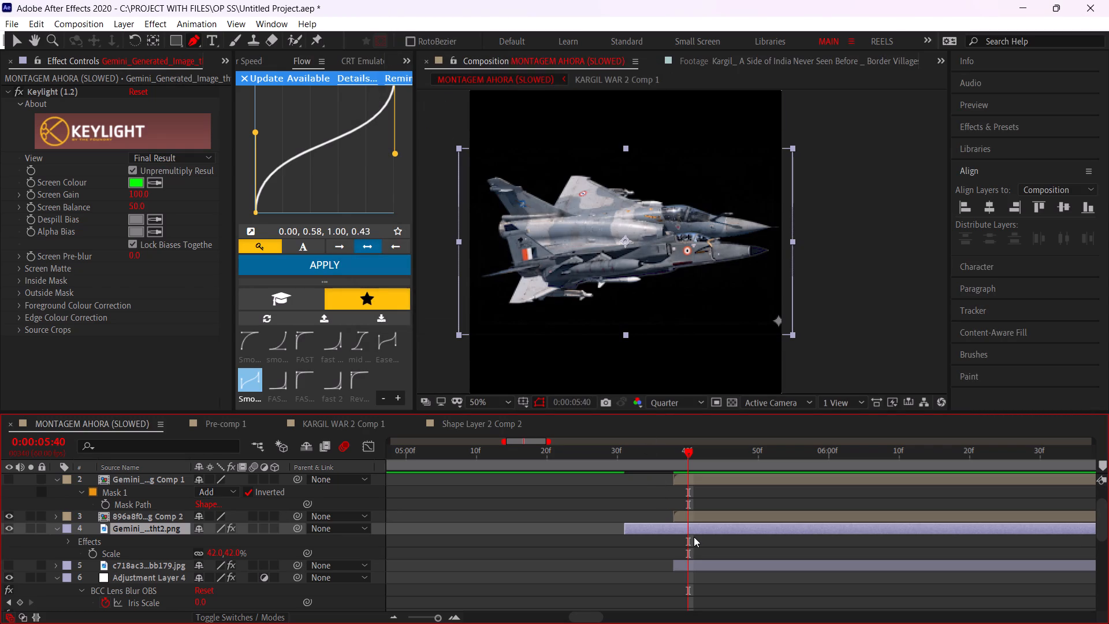
left_click_drag(693, 532, 739, 515)
Pre-compose the Mirage 2000 layer, moving all attributes into the new composition.
key("ctrl+shift+c")
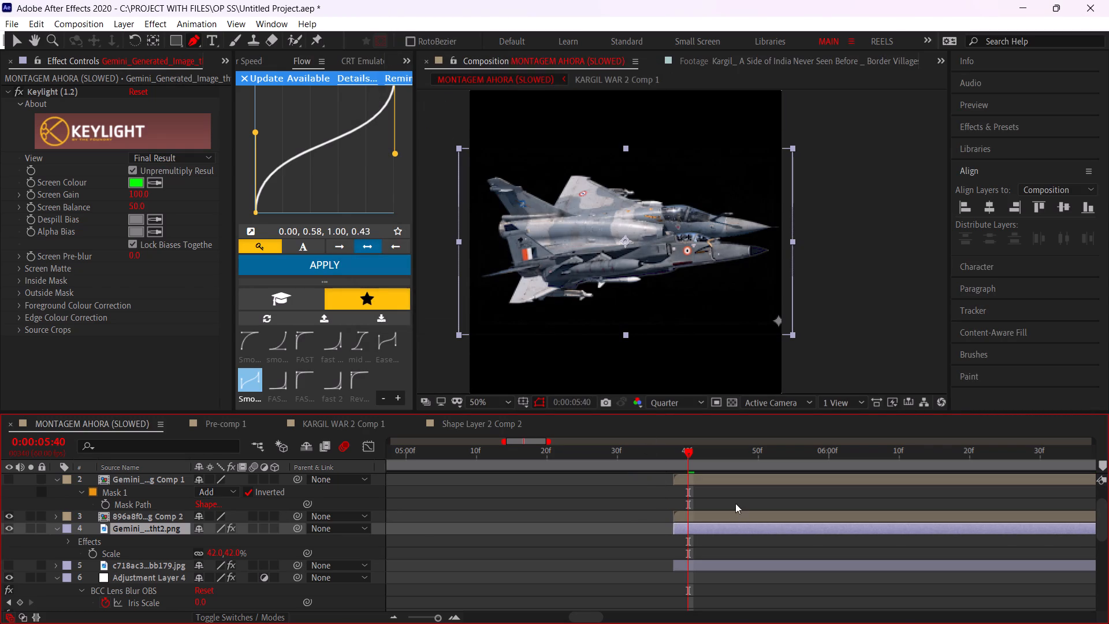
left_click(626, 289)
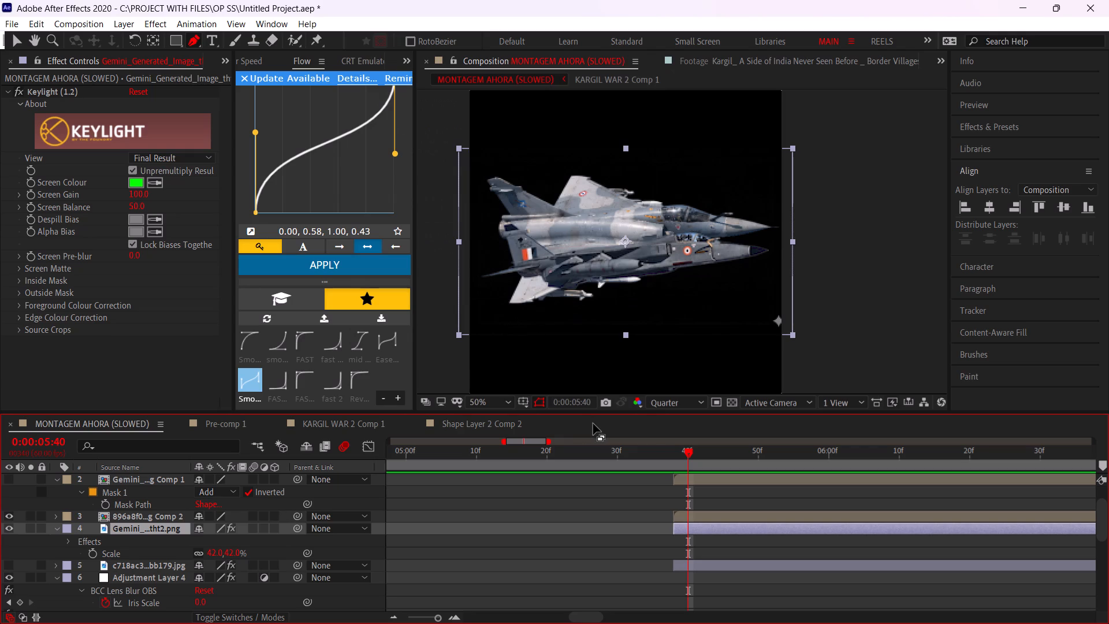
key("ctrl+shift+c")
left_click(549, 296)
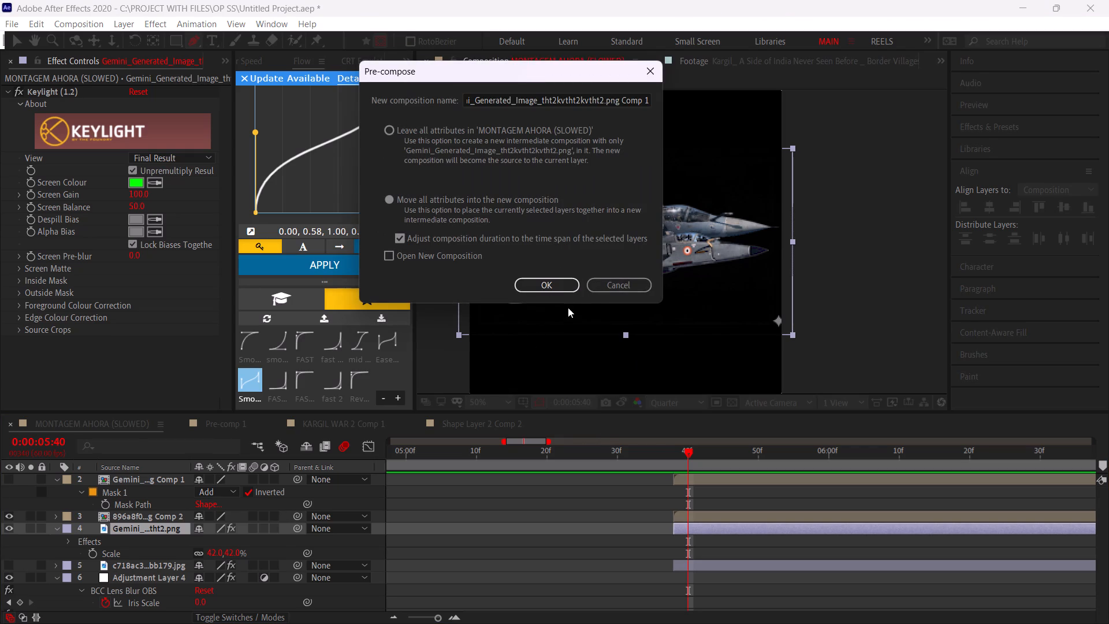
left_click_drag(563, 291, 554, 292)
Hide the Jaguar layer, draw a closed Pen mask around the sparkle near the Mirage 2000, and invert the mask.
left_click(8, 517)
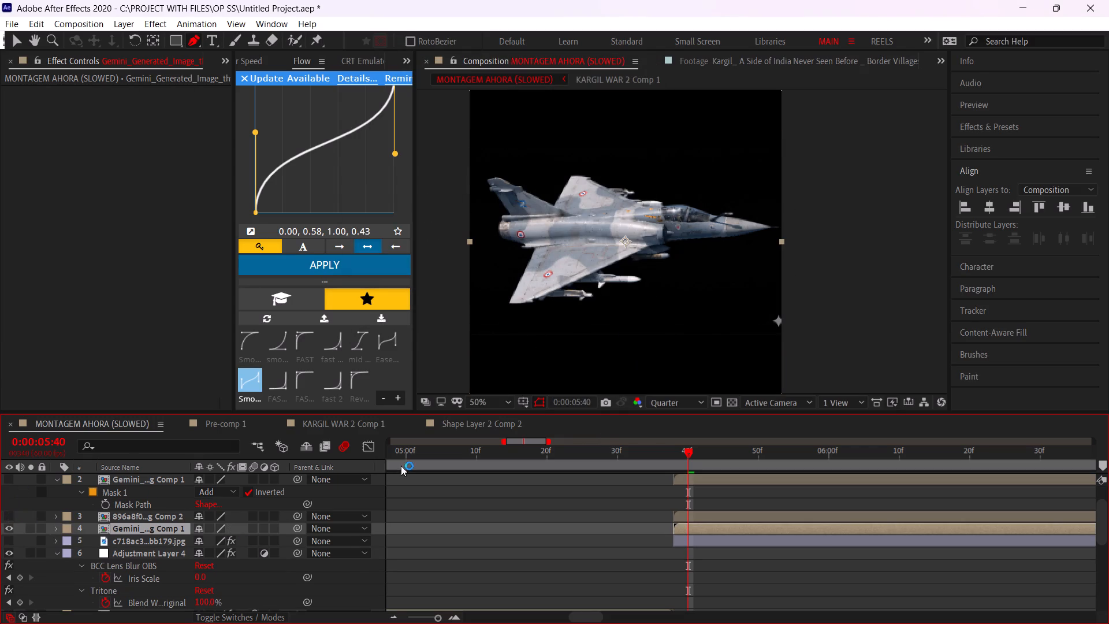
left_click_drag(760, 312, 765, 312)
left_click_drag(810, 314, 812, 324)
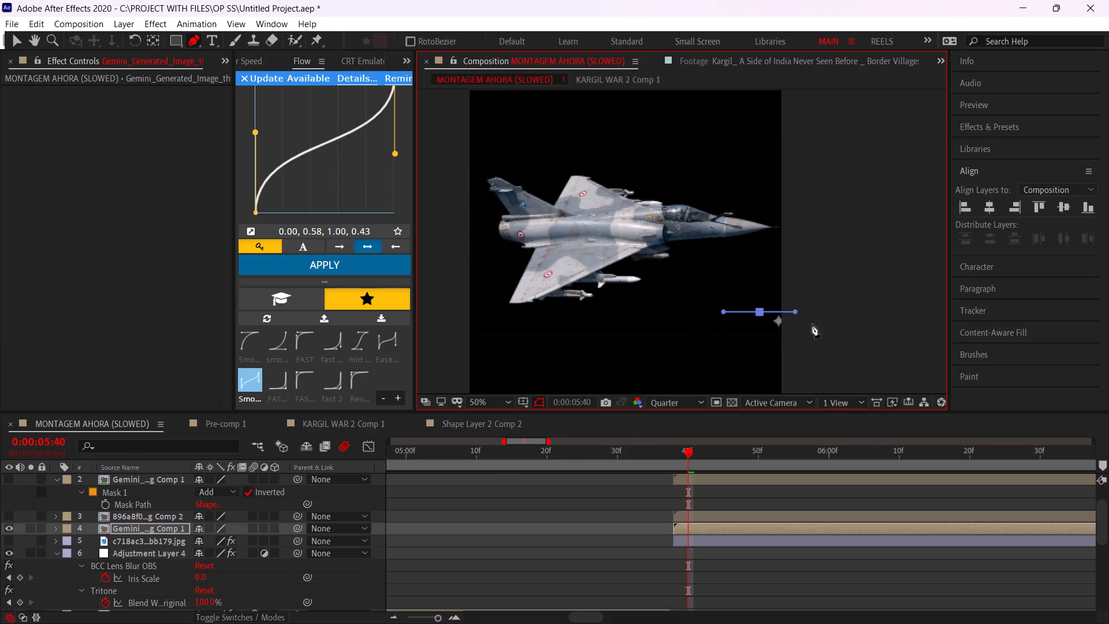
left_click_drag(812, 324, 812, 324)
left_click_drag(790, 346, 773, 347)
left_click(742, 337)
left_click(760, 309)
key("m")
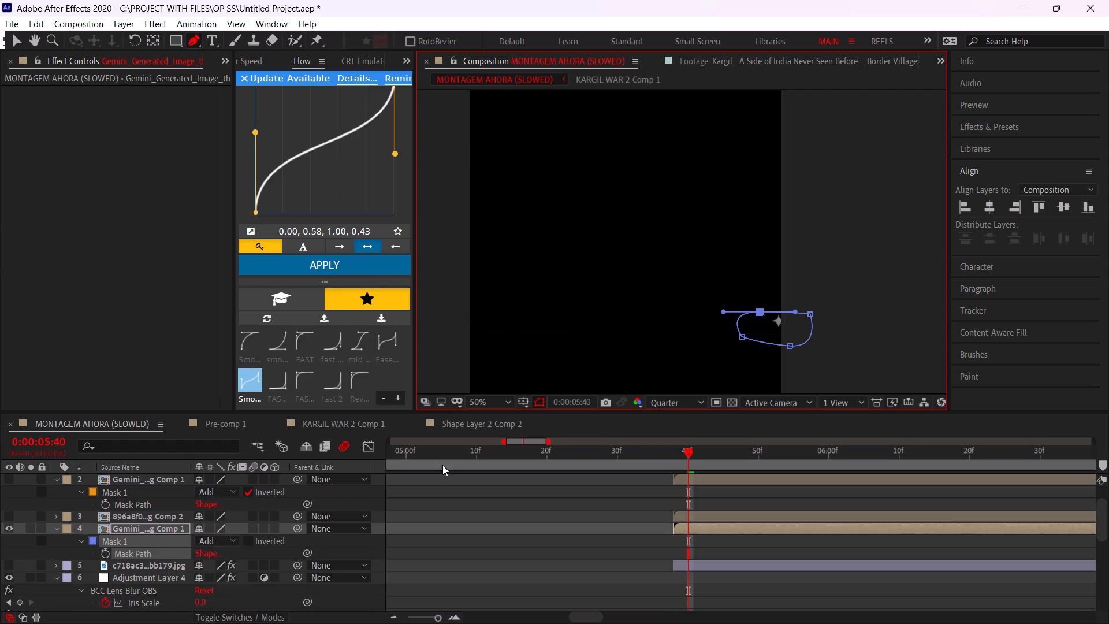
left_click(251, 541)
Pre-compose the masked Mirage 2000 layer again, moving all attributes, including the mask, into the new composition.
key("ctrl+shift+c")
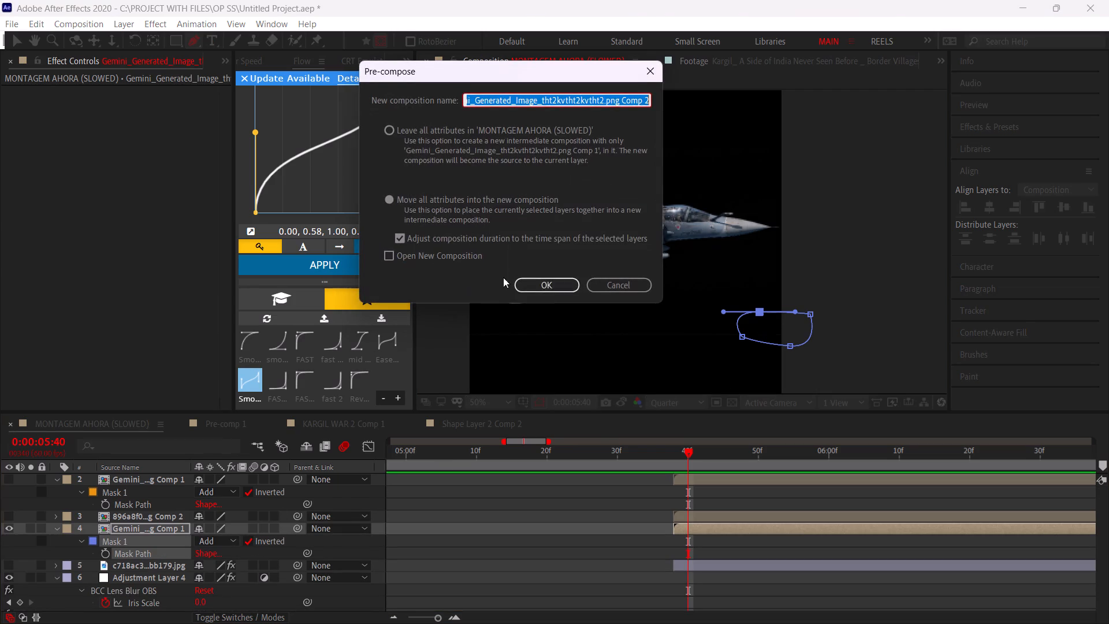
left_click(550, 287)
Select the MiG layer (layer 5) and show it in place of the Mirage 2000.
left_click(701, 544)
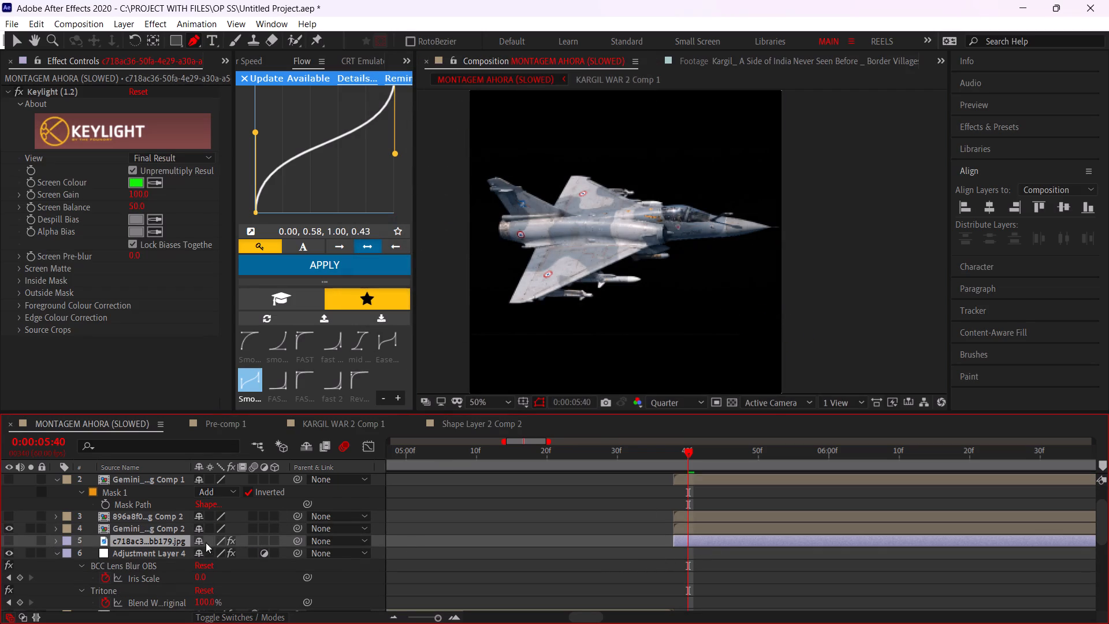
left_click(6, 542)
left_click(8, 529)
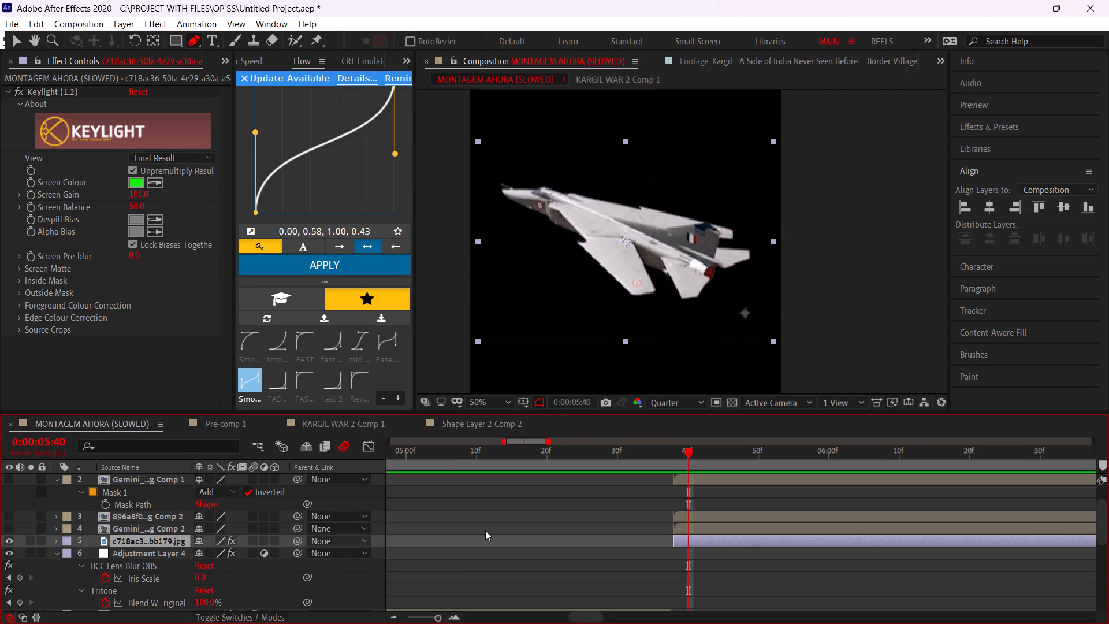
key("ctrl+shift+c")
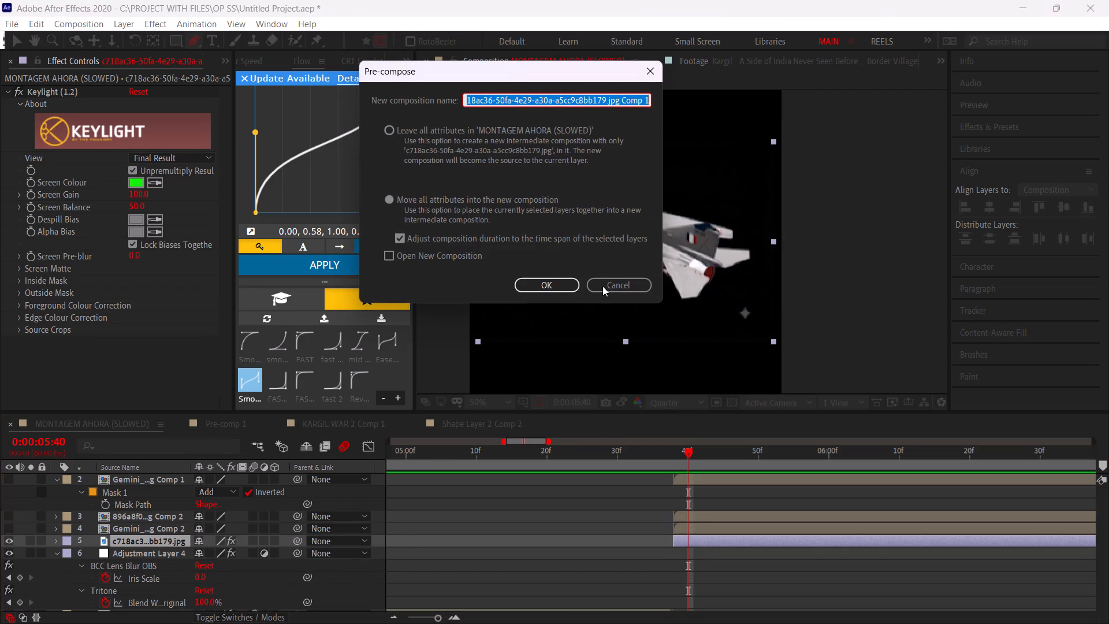
left_click(608, 288)
Draw a four-point Pen mask around the sparkle below the MiG's tail and invert the mask.
left_click(709, 311)
left_click(754, 295)
left_click(763, 321)
left_click(720, 337)
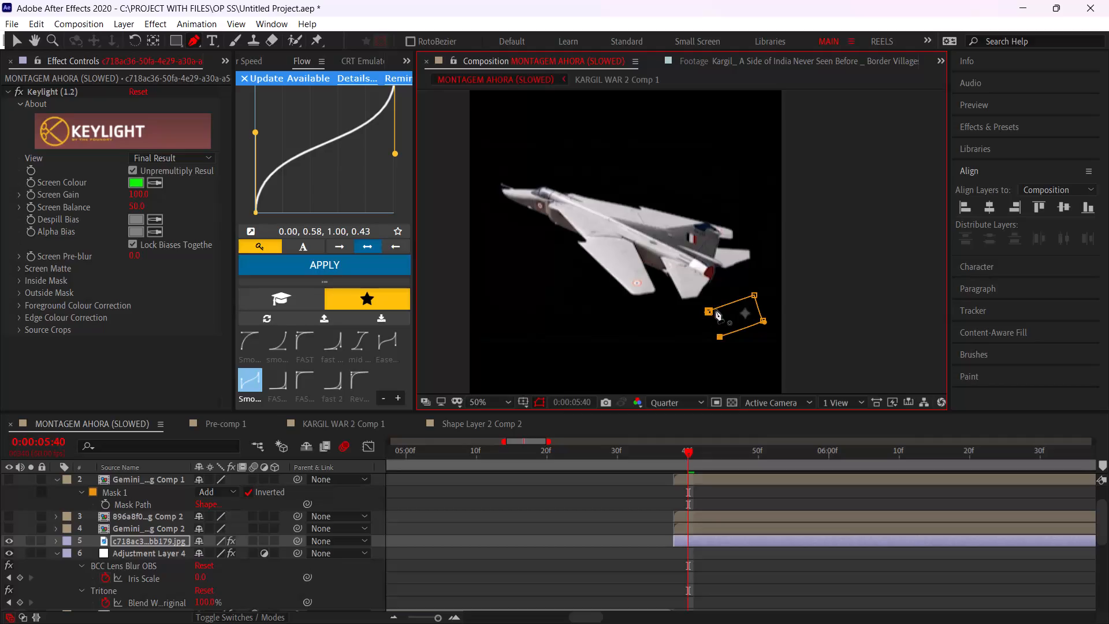
left_click(716, 309)
key("m")
left_click(244, 554)
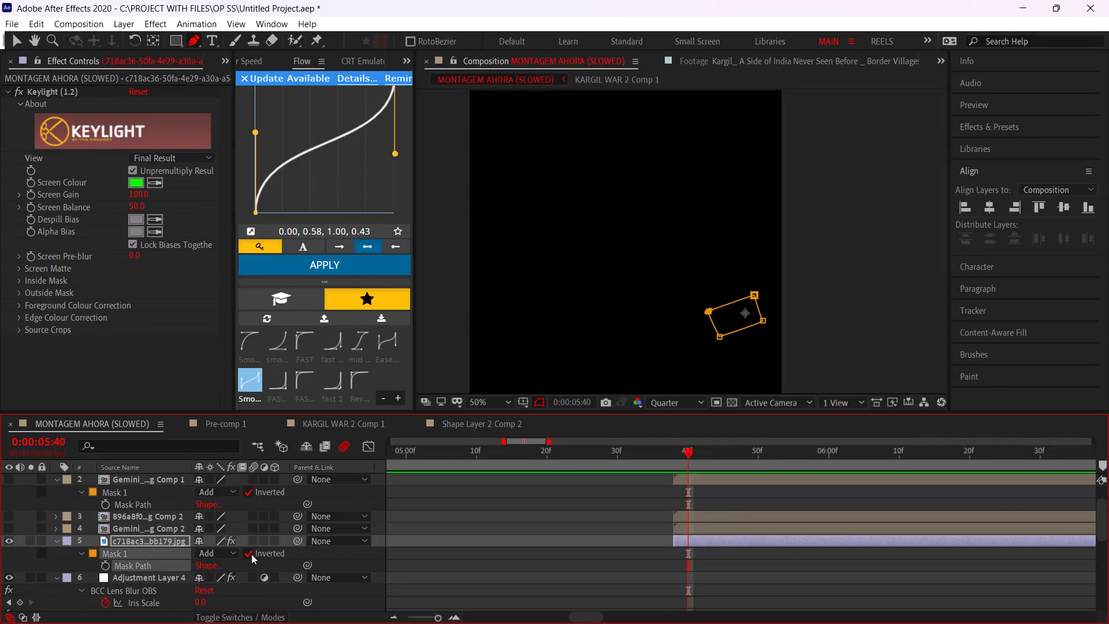
Pre-compose the masked MiG layer, moving all attributes into the new composition.
key("ctrl+shift+c")
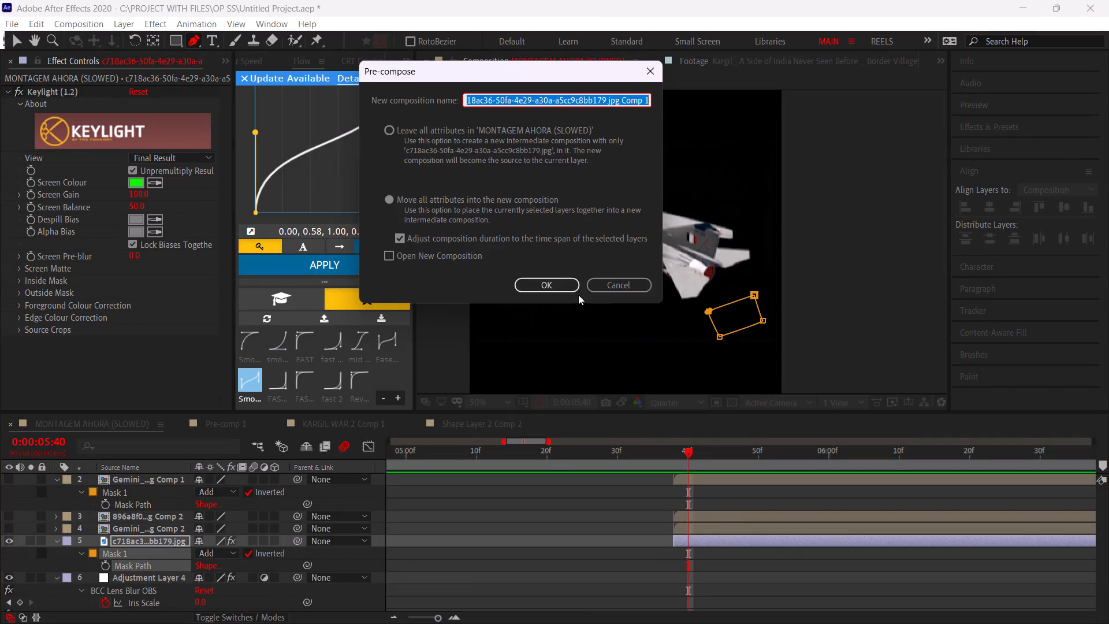
left_click(559, 285)
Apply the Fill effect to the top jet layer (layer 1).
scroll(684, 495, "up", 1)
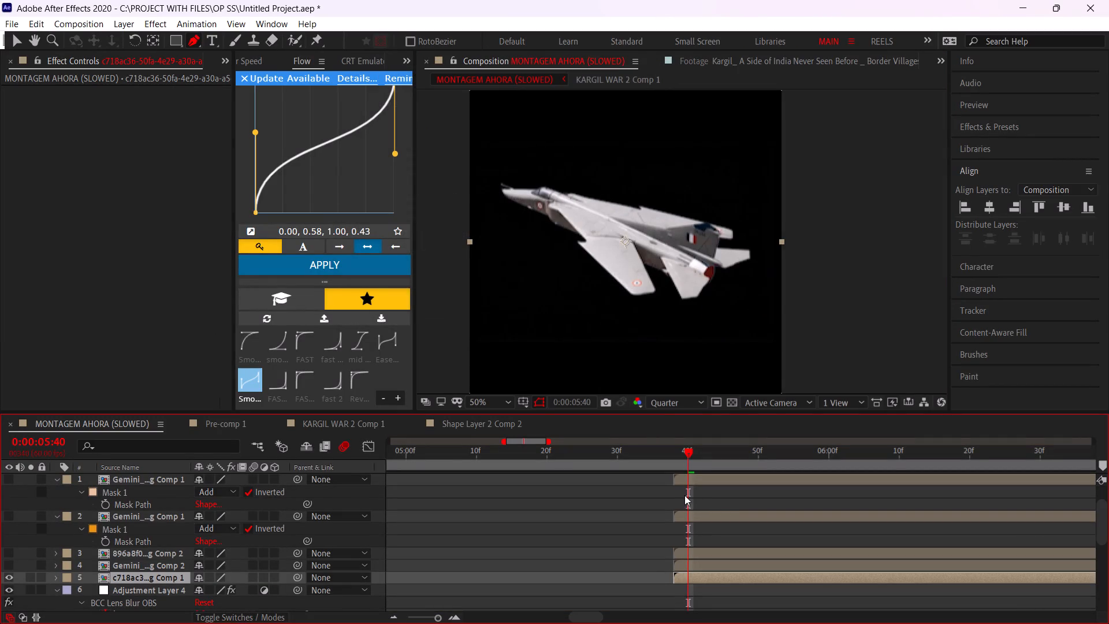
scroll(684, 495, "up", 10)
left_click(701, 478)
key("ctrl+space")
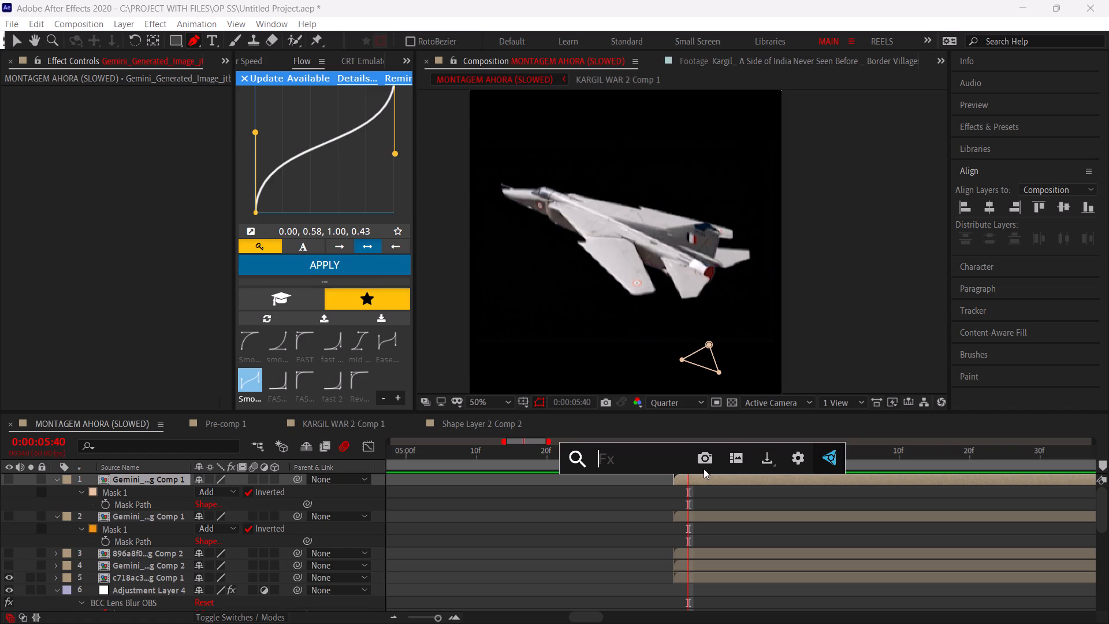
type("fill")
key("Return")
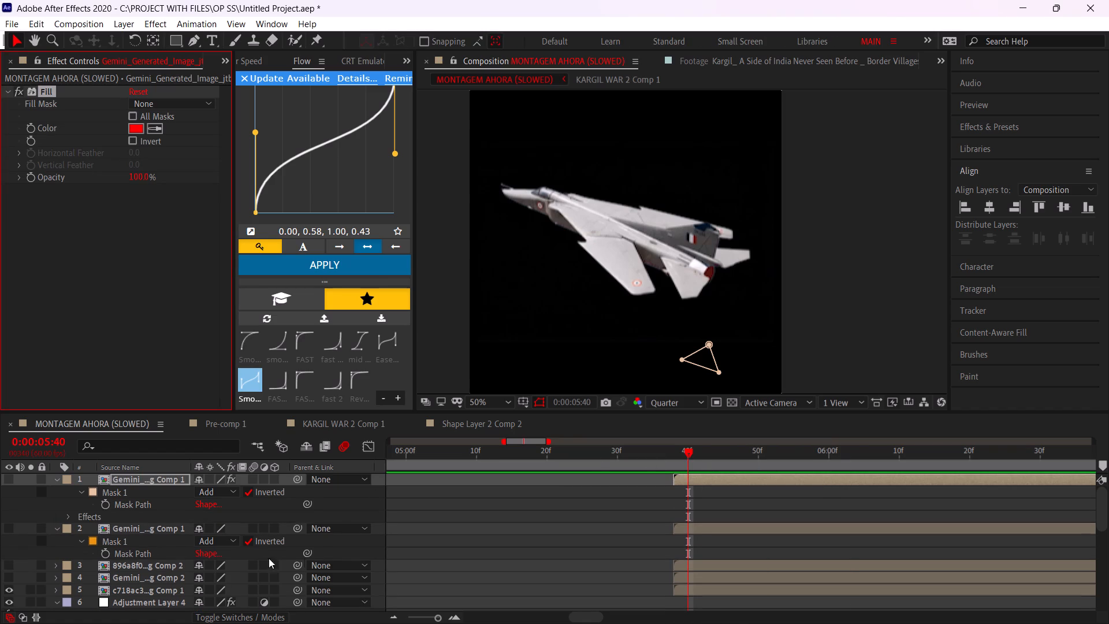
Pre-compose the masked jet on layer 2 again, moving all attributes into the new composition.
left_click(152, 530)
key("ctrl+c")
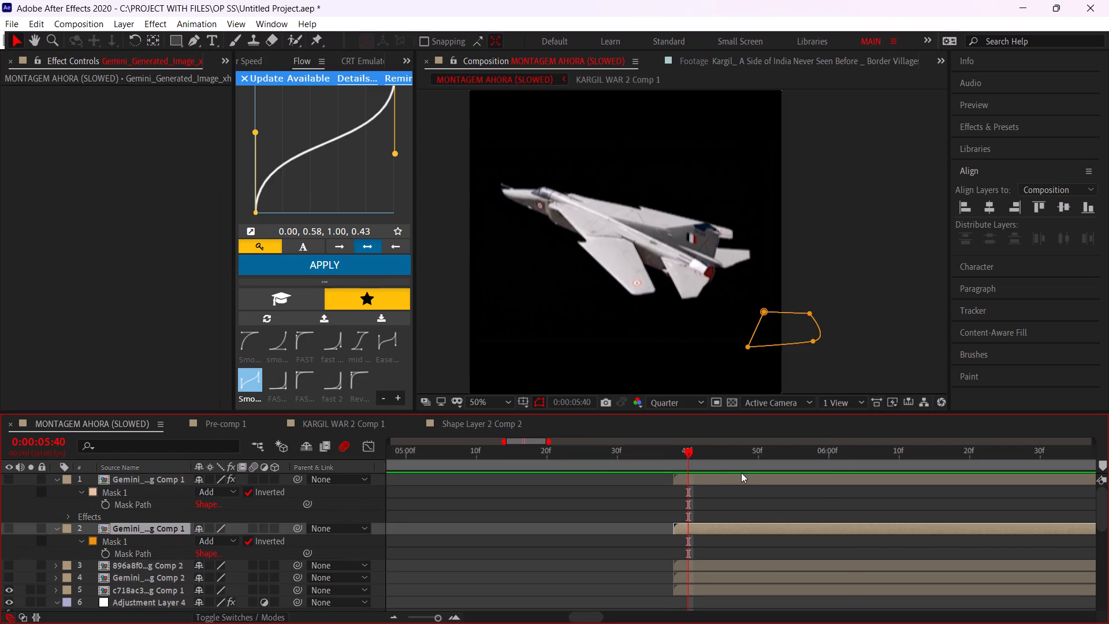
key("ctrl+c")
key("ctrl+shift+c")
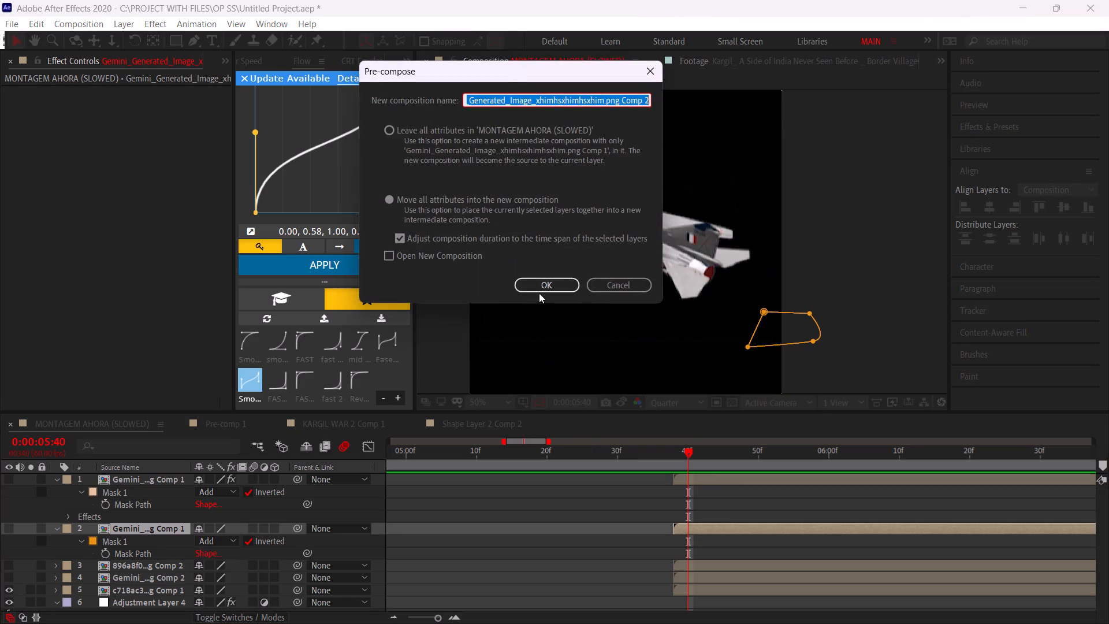
left_click(540, 284)
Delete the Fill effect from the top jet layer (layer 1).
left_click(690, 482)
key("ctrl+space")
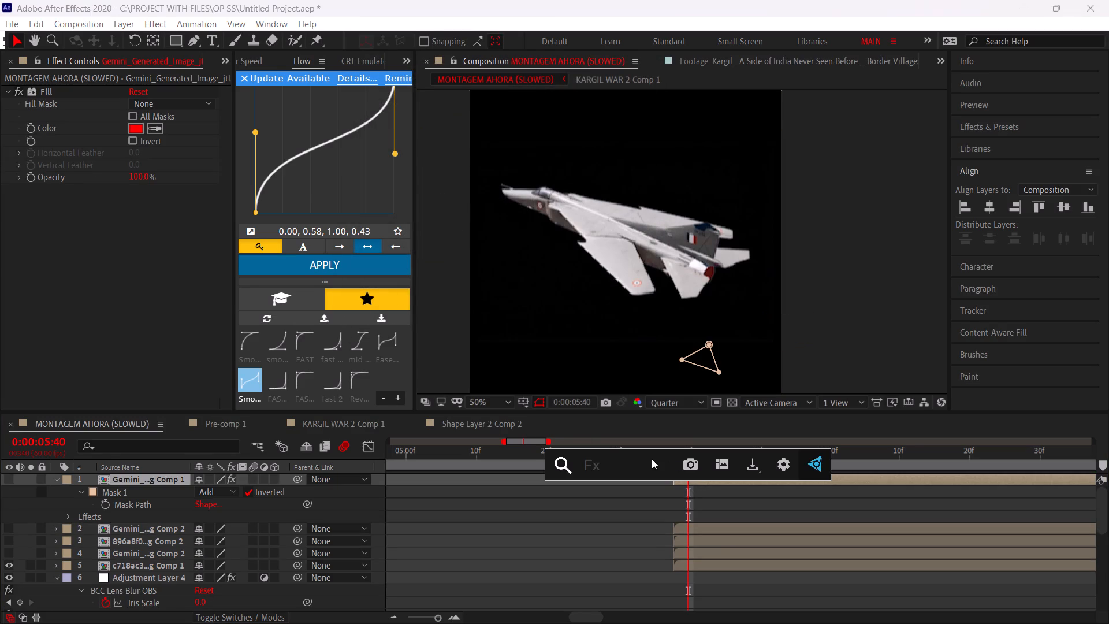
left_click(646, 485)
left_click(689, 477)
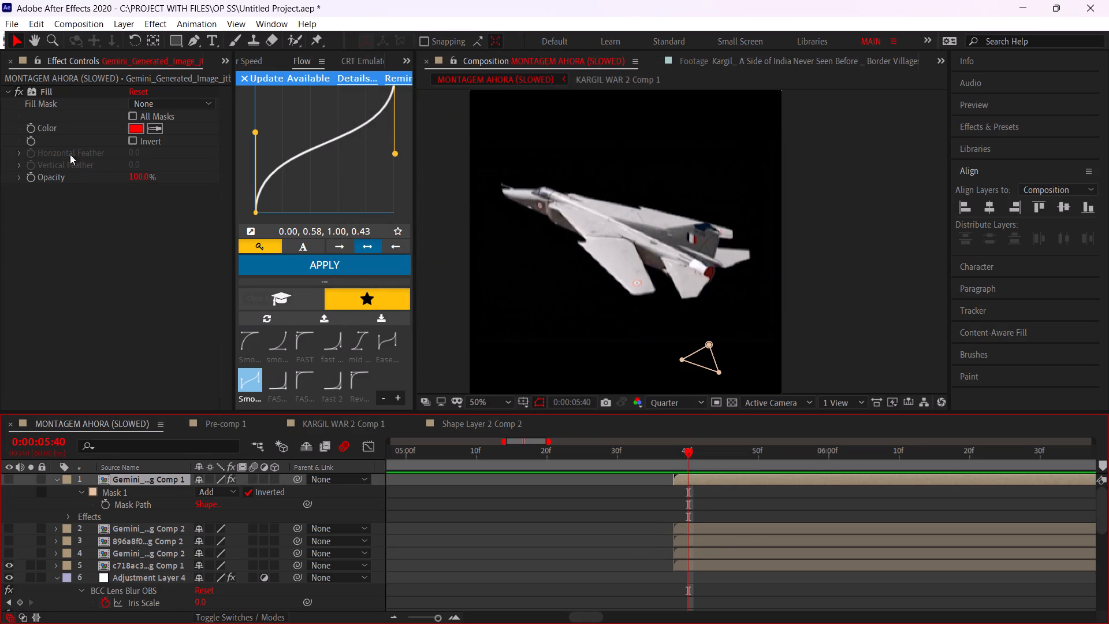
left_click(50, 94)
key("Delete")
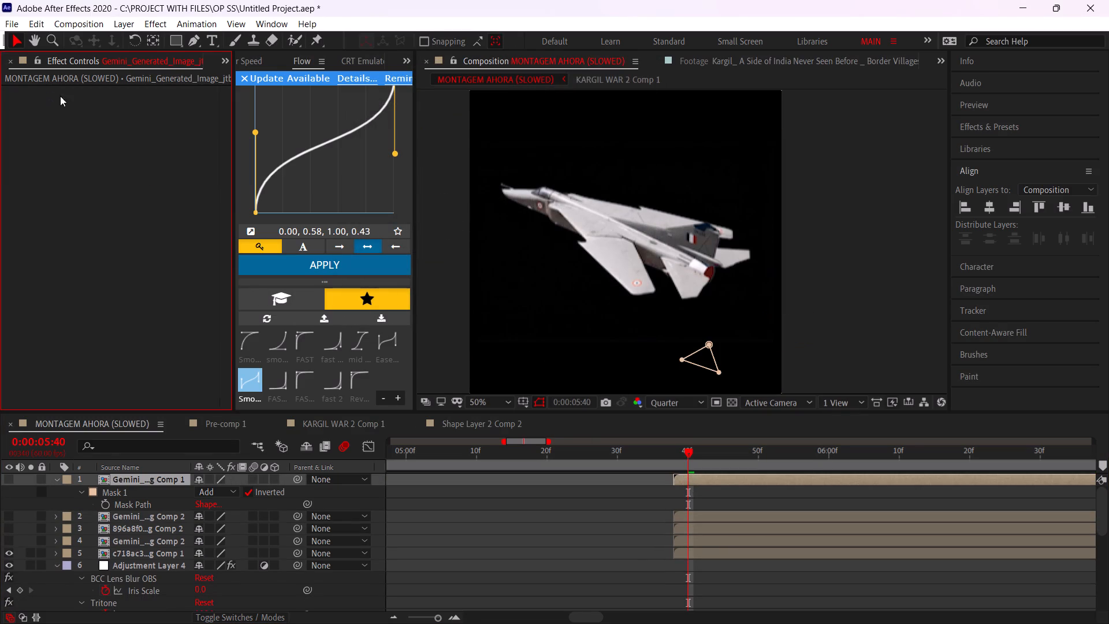
Pre-compose the masked top jet layer (layer 1) again, moving all attributes into the new composition.
key("ctrl+shift+c")
left_click(549, 285)
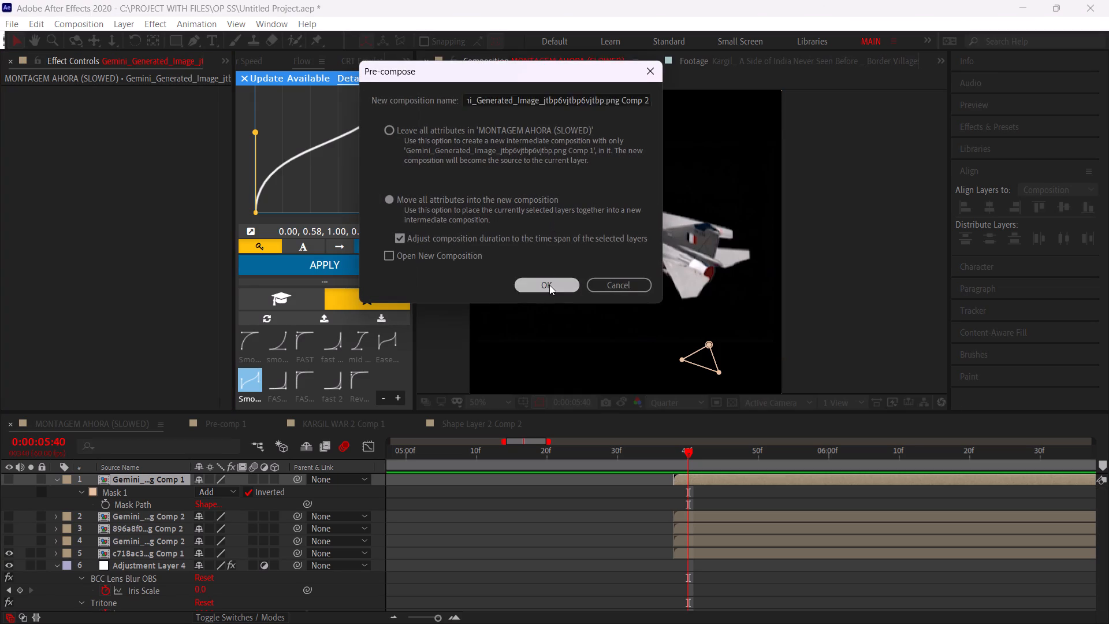
Apply the Fill effect to the pre-composed jet on layer 1 and set its colour to white.
key("ctrl+space")
type("fi")
left_click(614, 341)
left_click(137, 129)
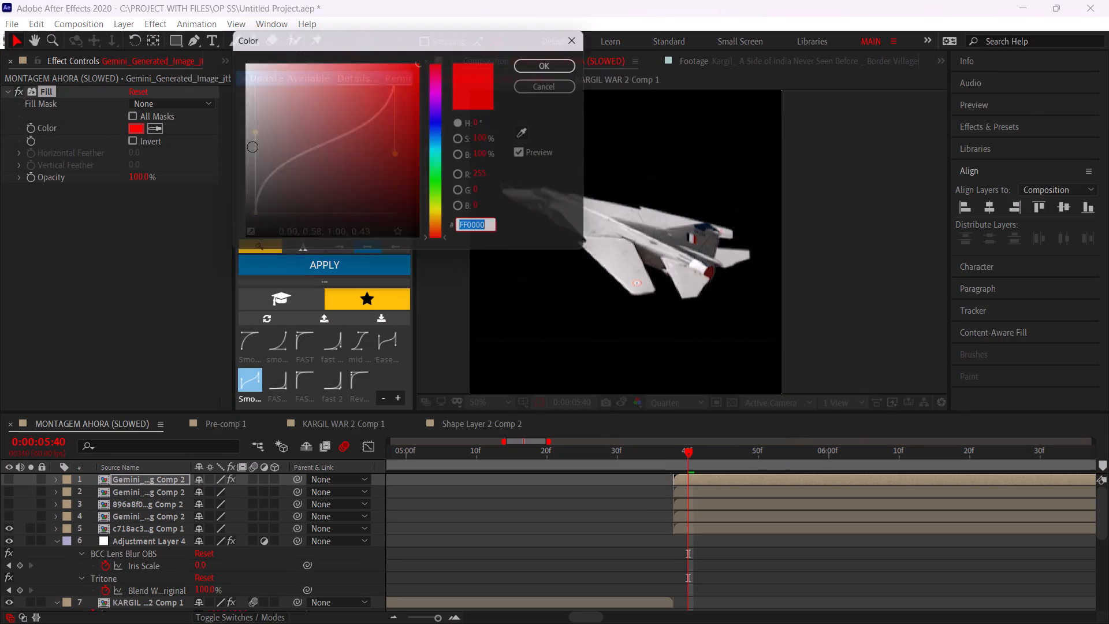
left_click_drag(341, 142, 84, 0)
left_click(543, 70)
left_click(546, 58)
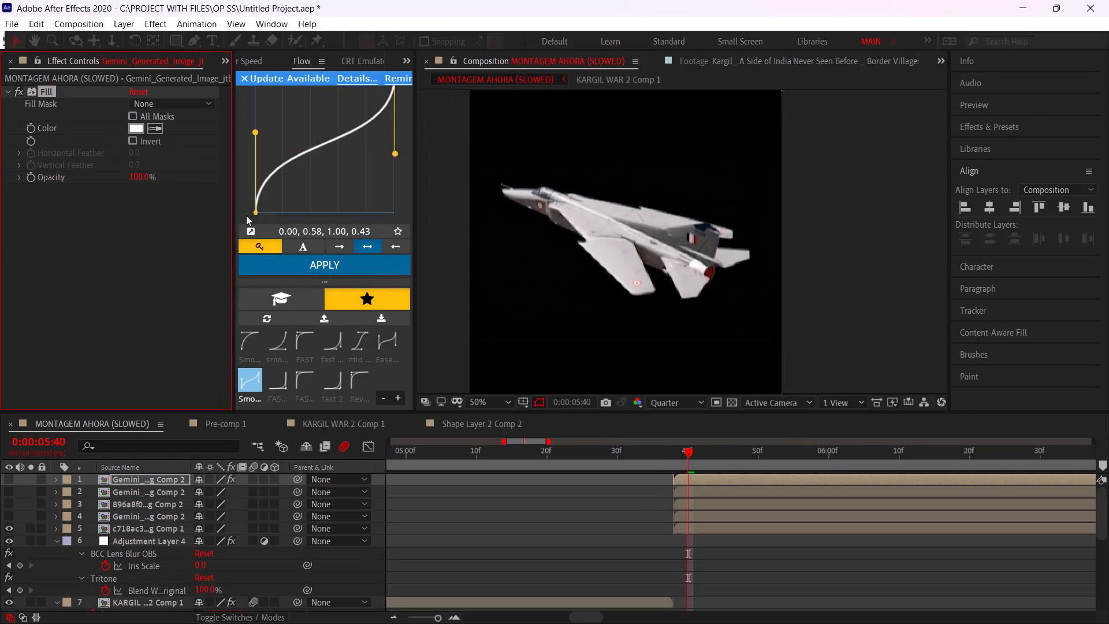
Copy the white Fill effect from layer 1 onto the other four jet layers, layers 2 to 5.
key("ctrl+c")
left_click(695, 493)
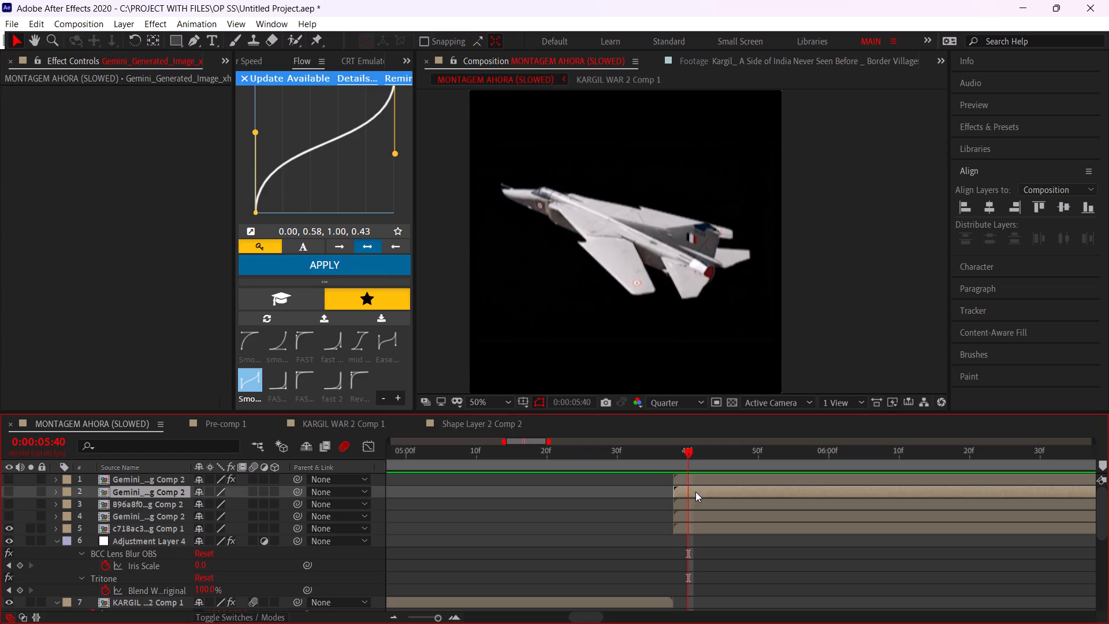
key("ctrl+v")
left_click(701, 504)
key("ctrl+v")
left_click(698, 512)
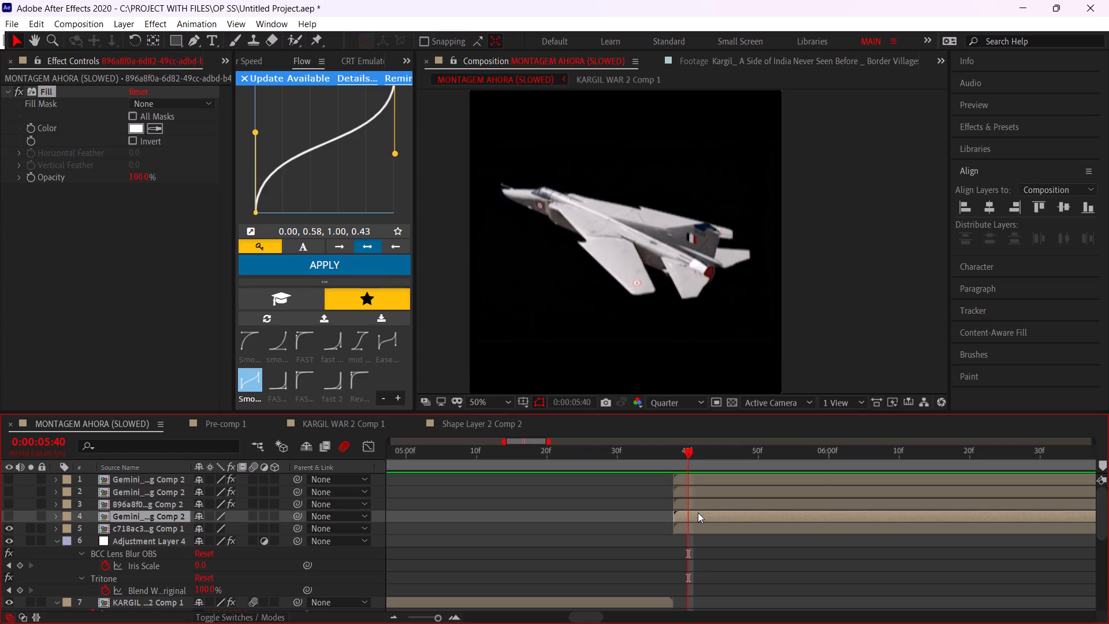
key("ctrl+v")
left_click(690, 525)
key("ctrl+v")
left_click(546, 496)
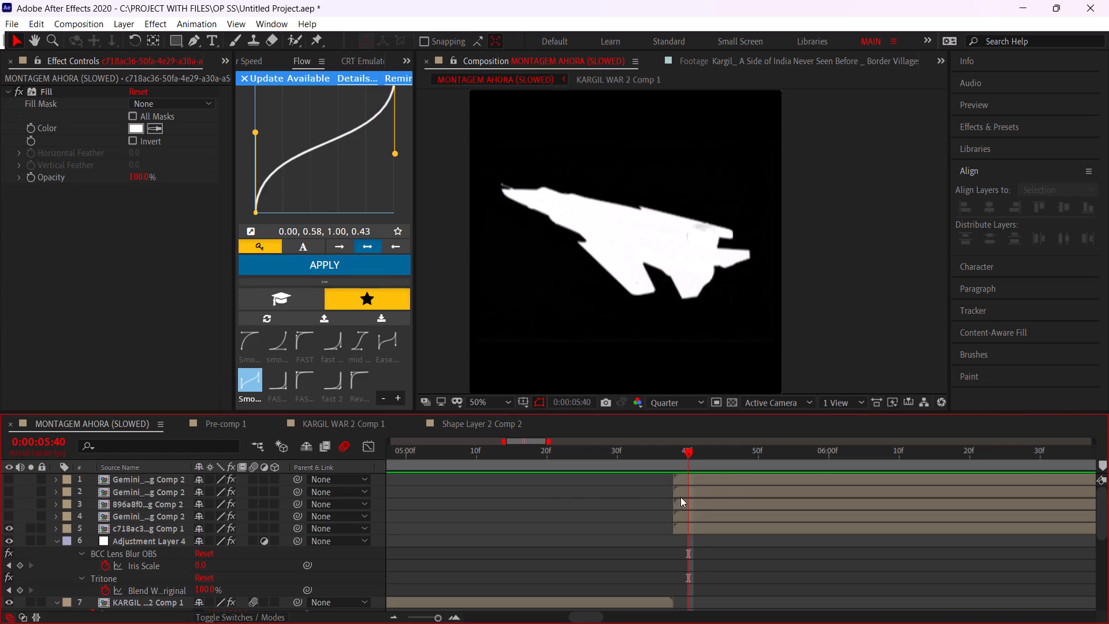
Apply Bevel Alpha to the jet on layer 1, with Light Intensity 1.00 and Edge Thickness 116.70.
left_click(720, 479)
key("ctrl+space")
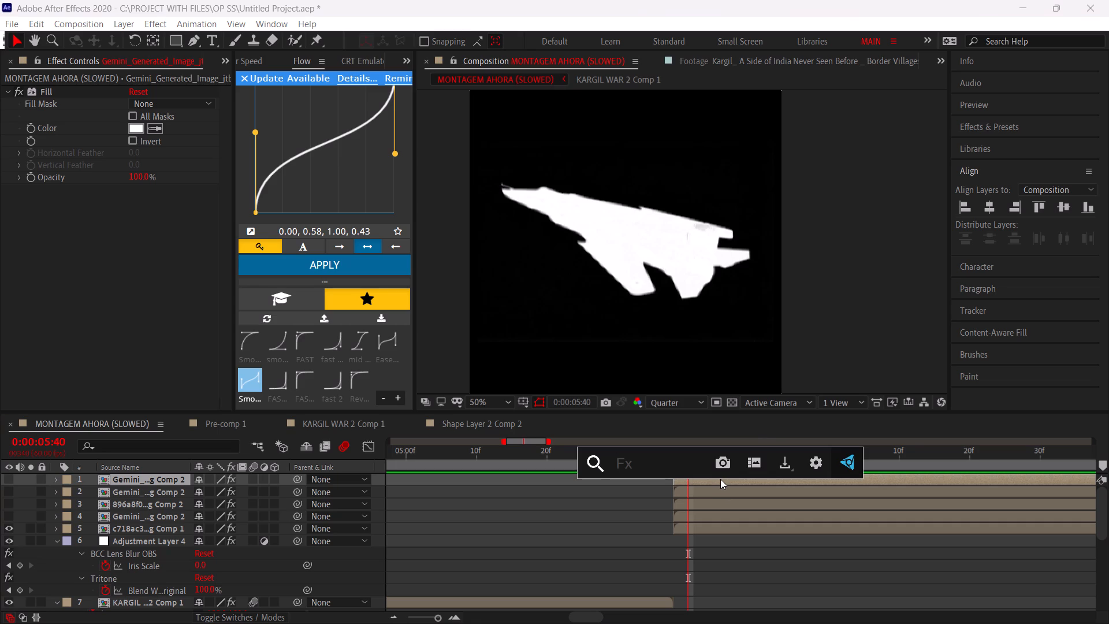
type("beve")
key("Return")
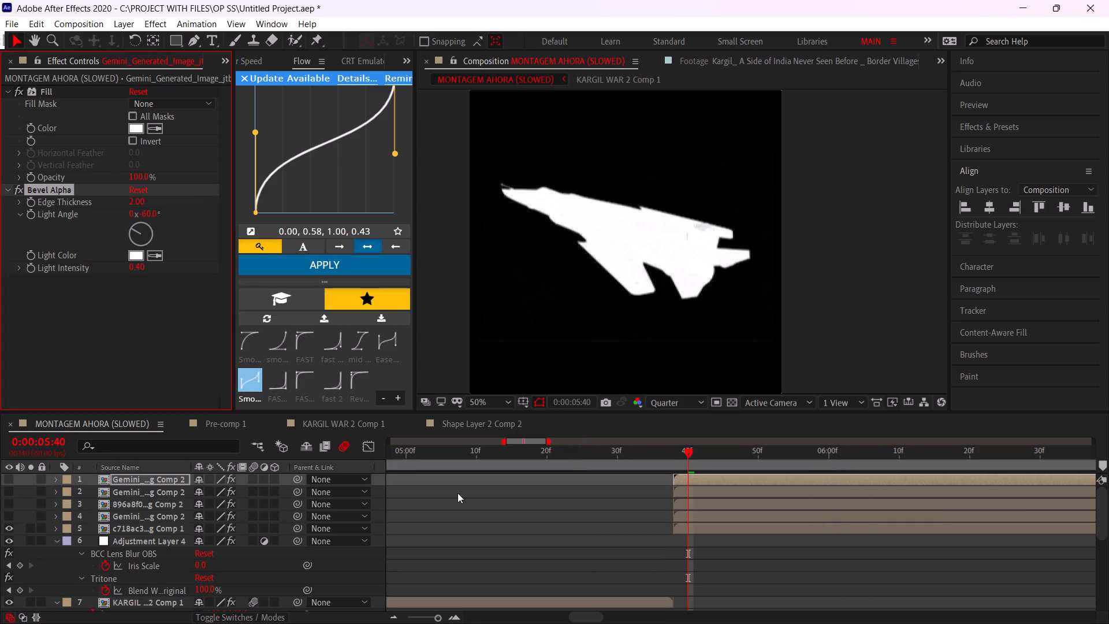
left_click(136, 201)
left_click_drag(139, 265, 268, 276)
left_click_drag(268, 276, 470, 289)
left_click_drag(136, 204, 1108, 361)
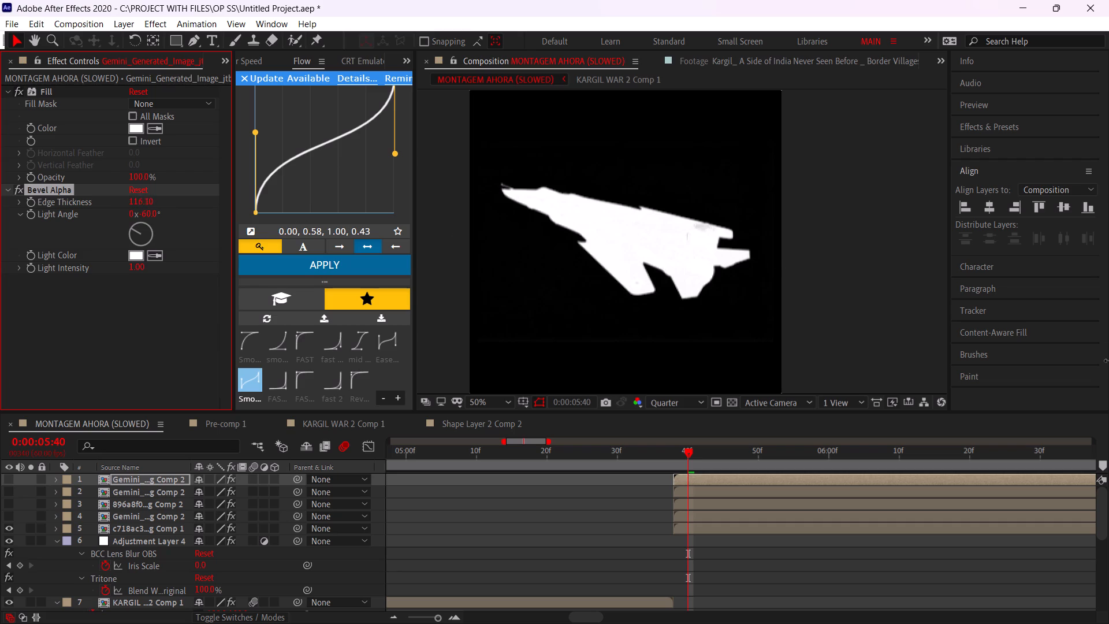
left_click_drag(1108, 361, 1062, 330)
Show the jet on layer 1 and hide the MiG on layer 5.
left_click(9, 480)
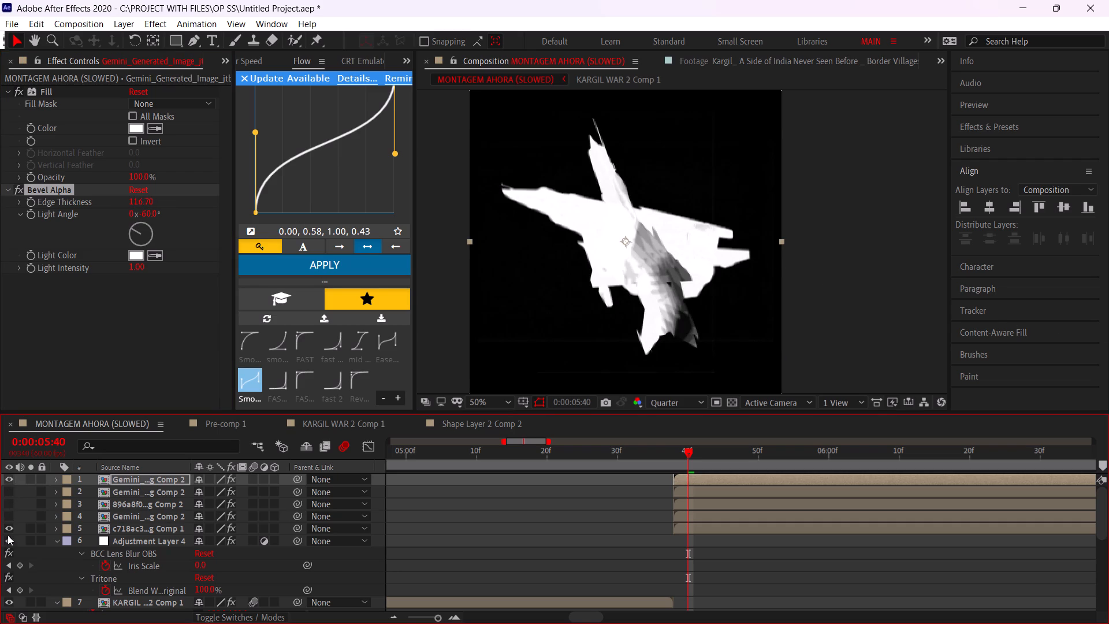
left_click(9, 529)
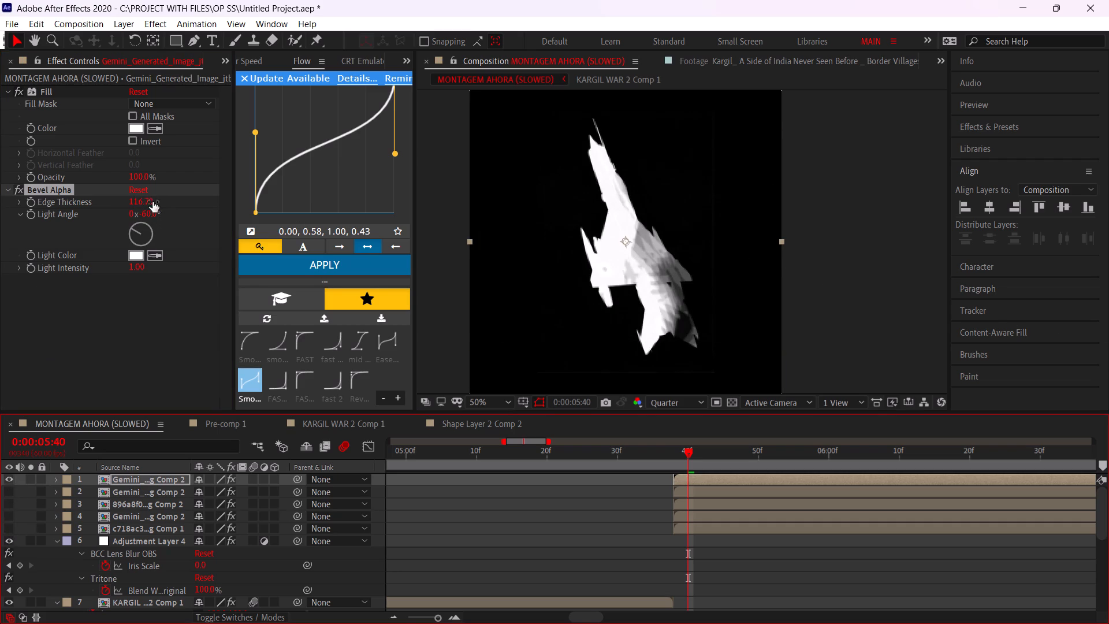
Reduce Bevel Alpha's Edge Thickness on the layer 1 jet to 8.10.
left_click_drag(146, 202, 0, 221)
left_click_drag(143, 204, 0, 191)
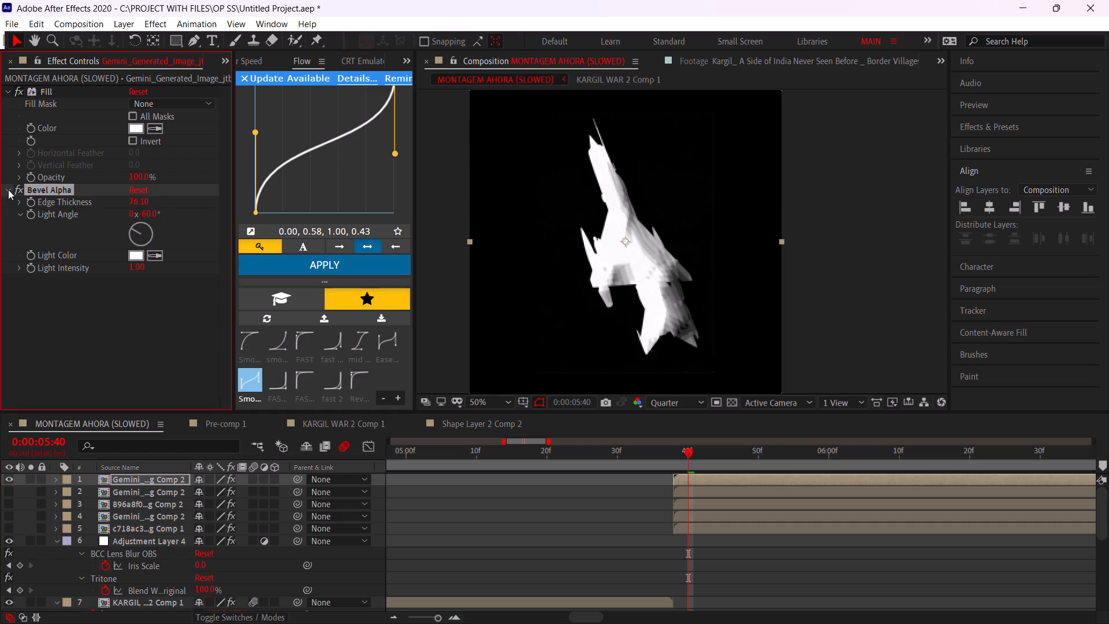
left_click_drag(142, 202, 14, 206)
left_click_drag(138, 205, 0, 201)
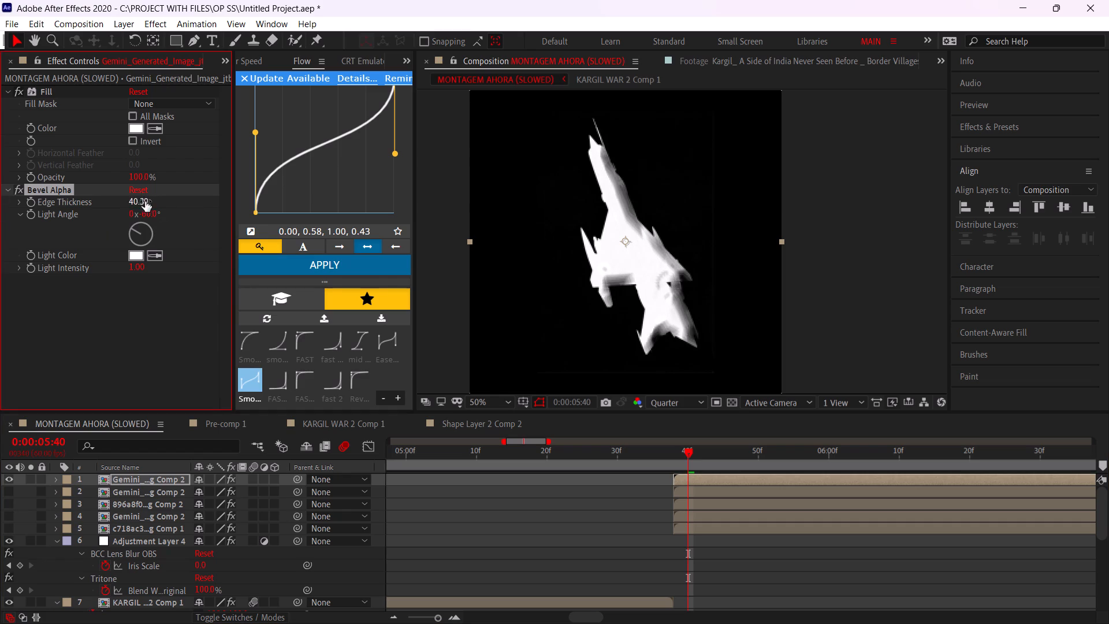
left_click_drag(141, 204, 0, 226)
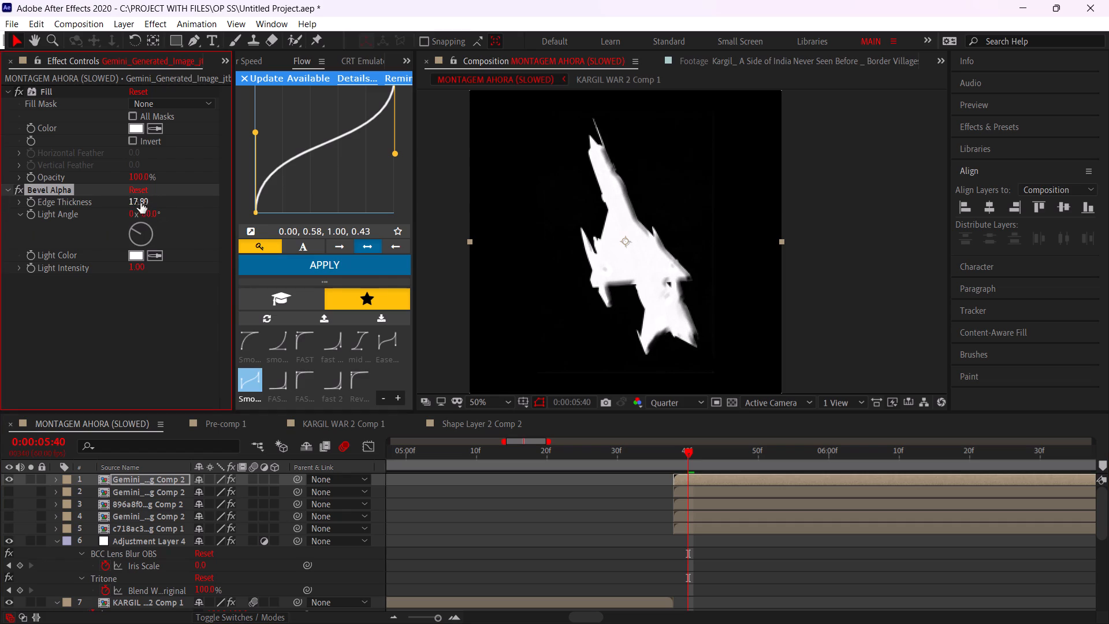
left_click_drag(139, 203, 66, 204)
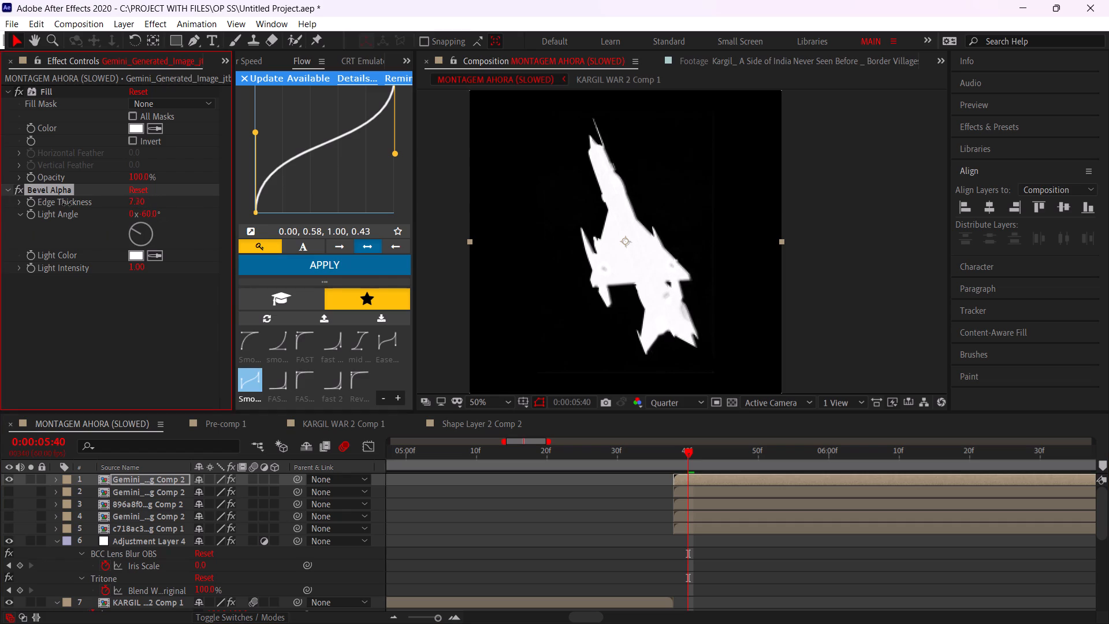
left_click_drag(66, 204, 69, 205)
Adjust Bevel Alpha's Light Angle on the layer 1 jet to -64°.
left_click_drag(150, 219, 202, 222)
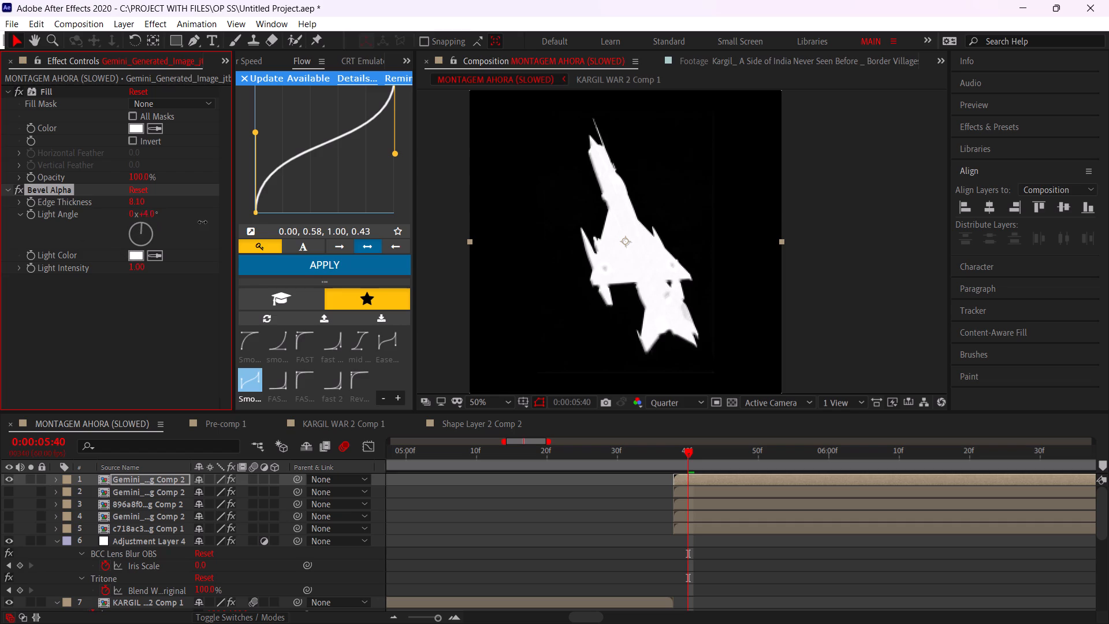
left_click_drag(202, 222, 135, 232)
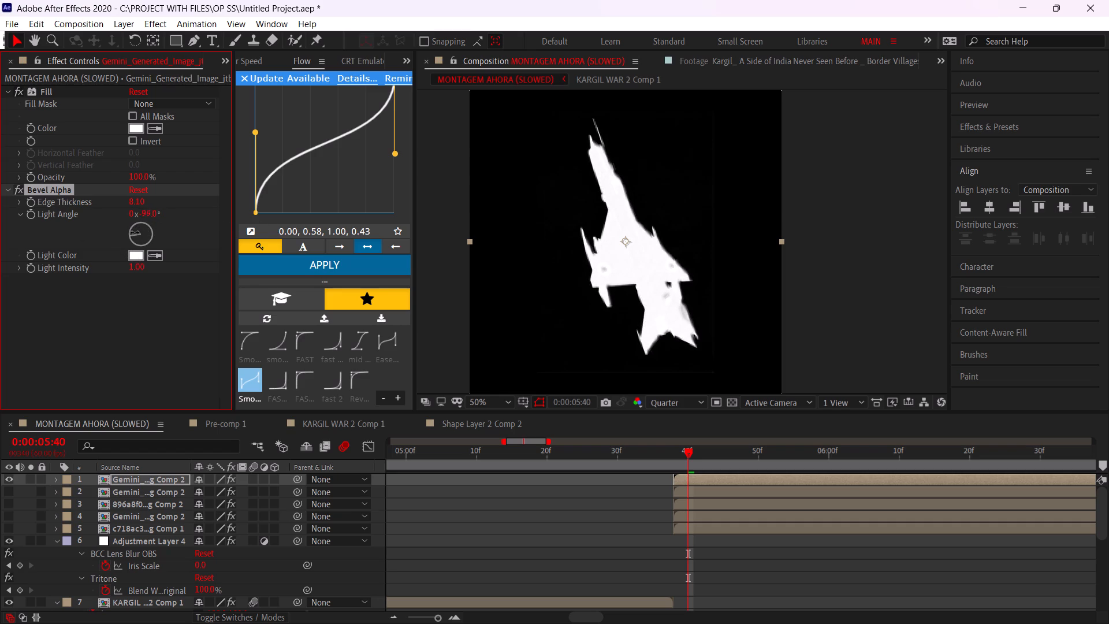
left_click_drag(135, 232, 121, 253)
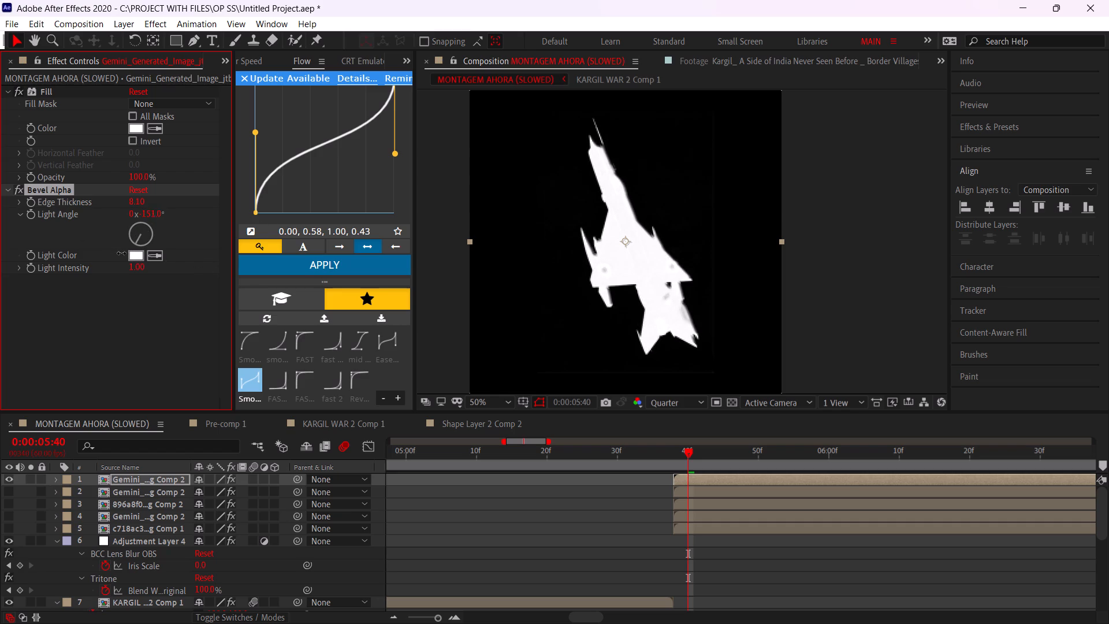
left_click_drag(121, 253, 178, 250)
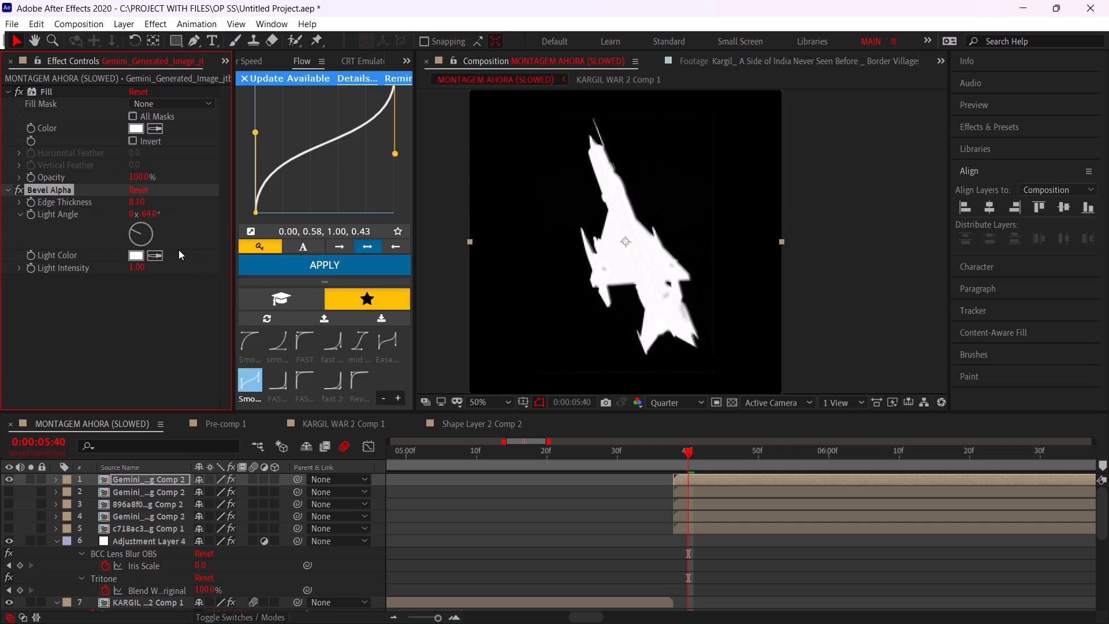
Copy the Bevel Alpha effect from the layer 1 jet onto the jet layers 2 to 5.
left_click(57, 185)
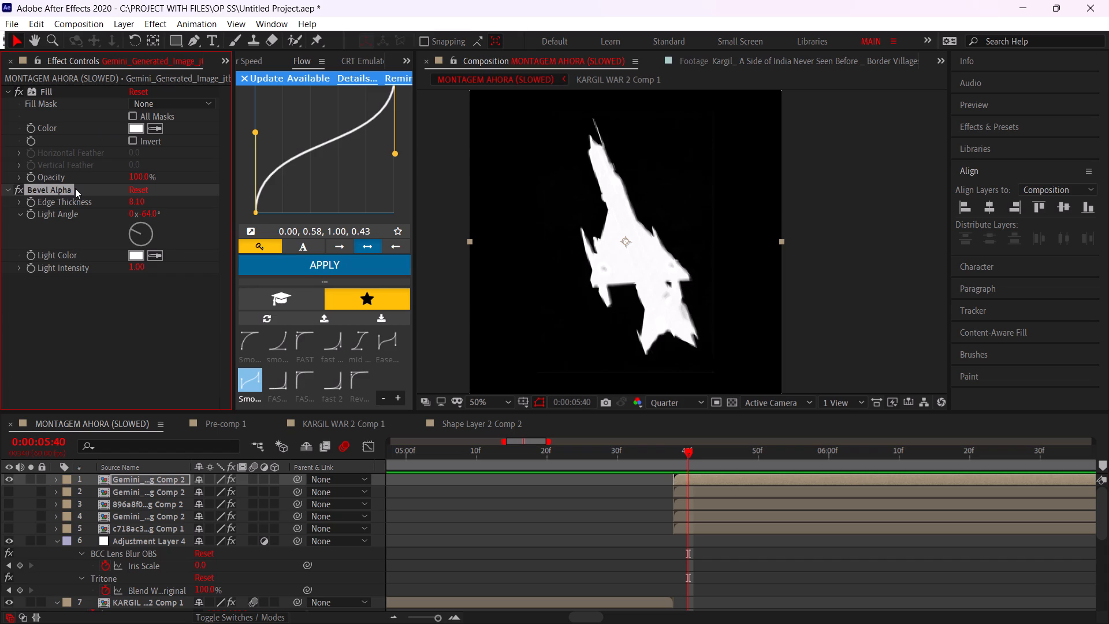
key("ctrl+c")
left_click(699, 487)
key("ctrl+v")
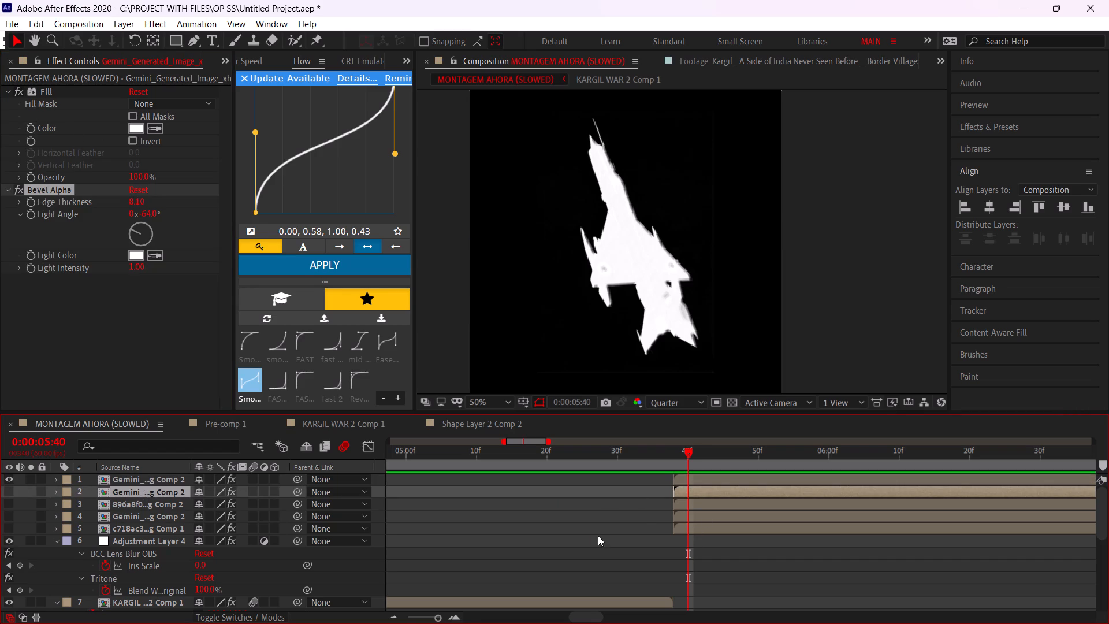
left_click(688, 505)
key("ctrl+v")
left_click(684, 517)
key("ctrl+v")
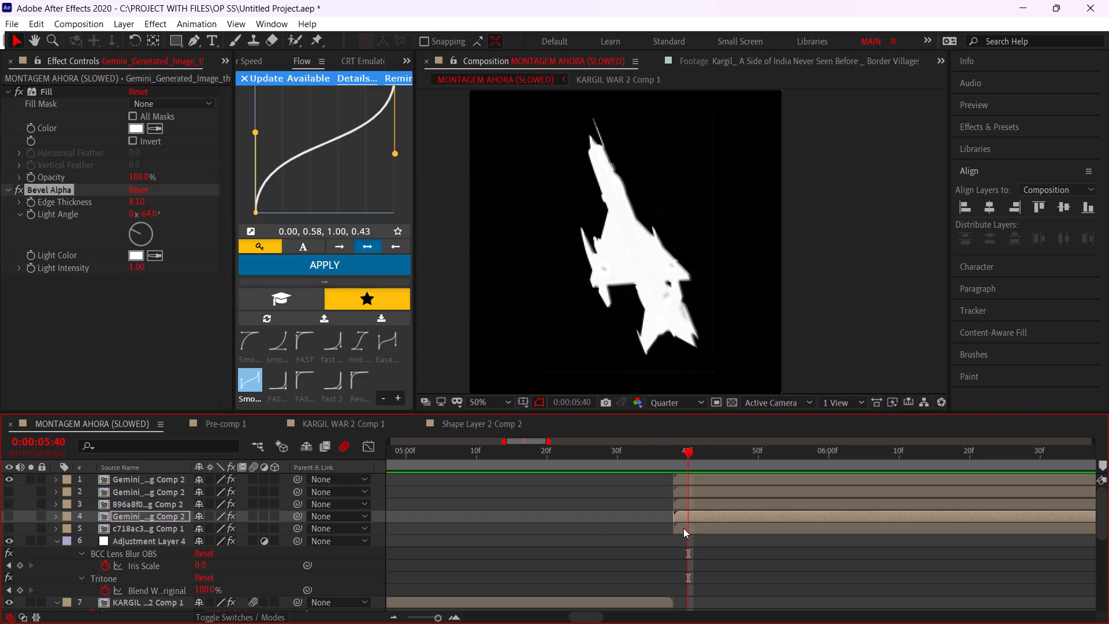
left_click(683, 528)
key("ctrl+v")
left_click(581, 528)
Make the hidden jet layers 2 to 5 visible.
left_click_drag(9, 489, 12, 510)
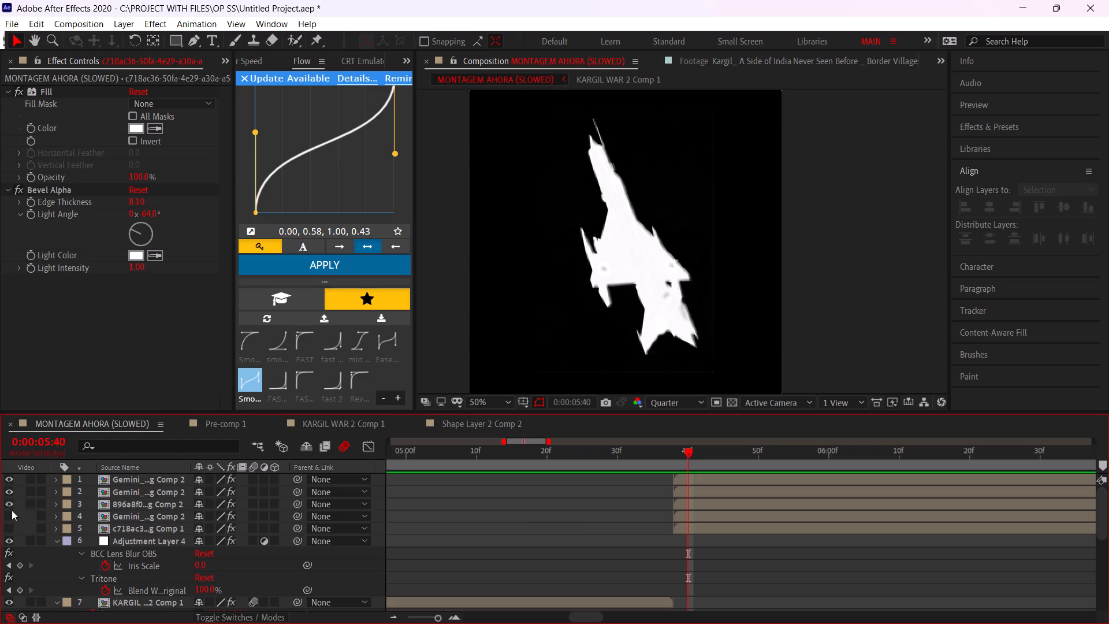
left_click_drag(12, 510, 8, 535)
Preview from the KARGIL WAR title and add a composition marker at 0:00:05:38, where the jet layers start.
left_click_drag(611, 447, 385, 463)
key("space")
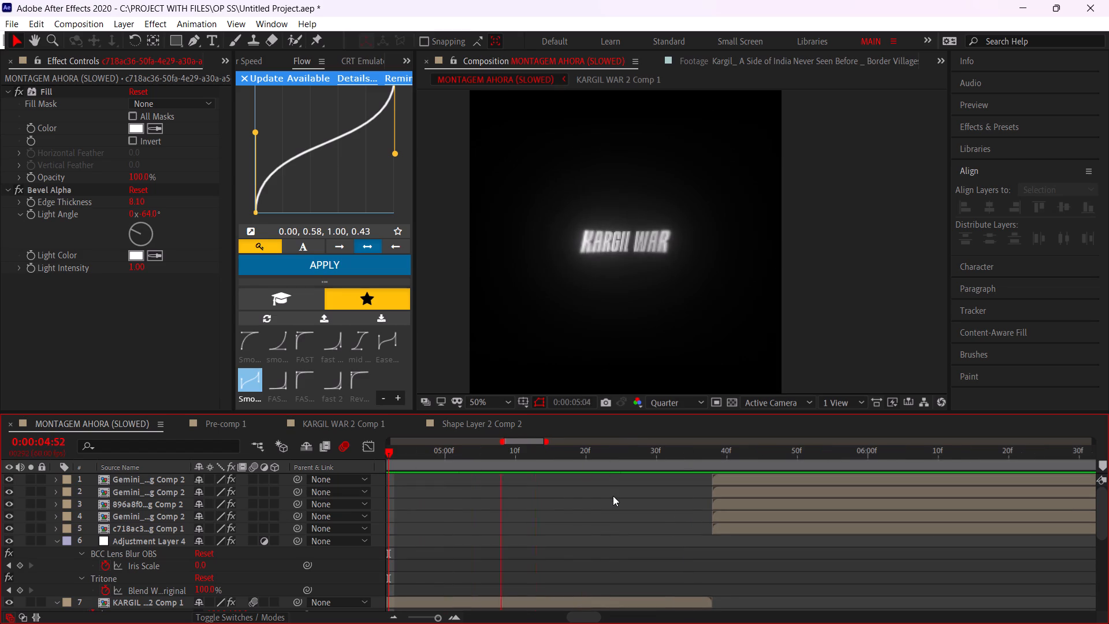
scroll(667, 508, "down", 2, "alt")
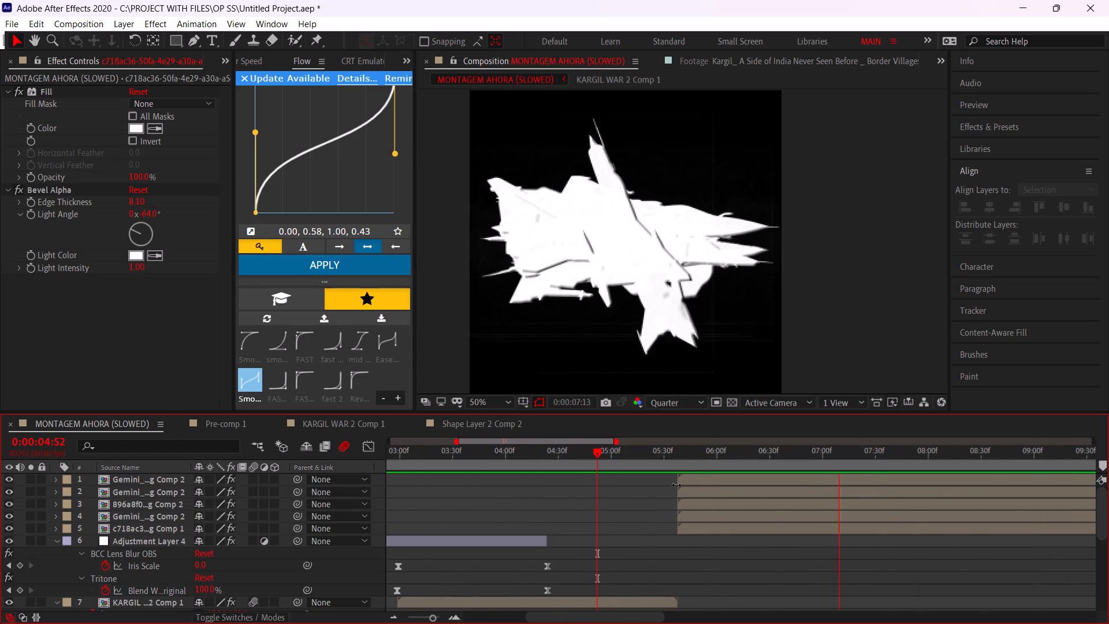
left_click(674, 459)
key("space")
scroll(673, 472, "up", 2, "alt")
key("space")
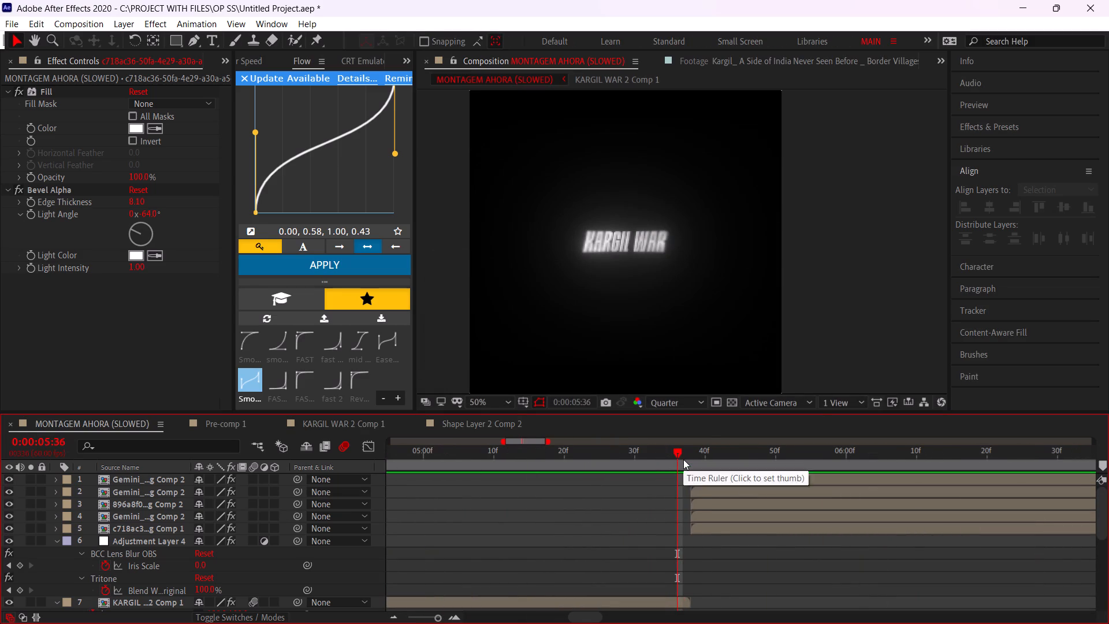
left_click_drag(683, 459, 692, 460)
left_click(1103, 463)
Play on from the first marker and add a second composition marker at 0:00:06:19.
middle_click_drag(786, 548, 747, 548)
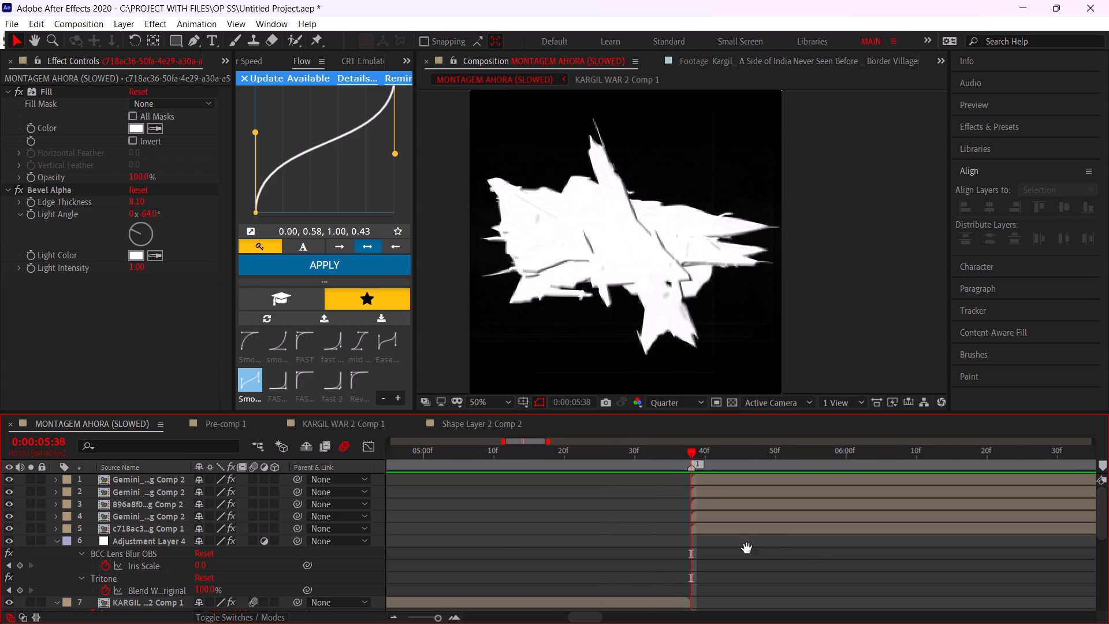
middle_click_drag(747, 548, 552, 543)
key("space")
left_click_drag(549, 452, 682, 479)
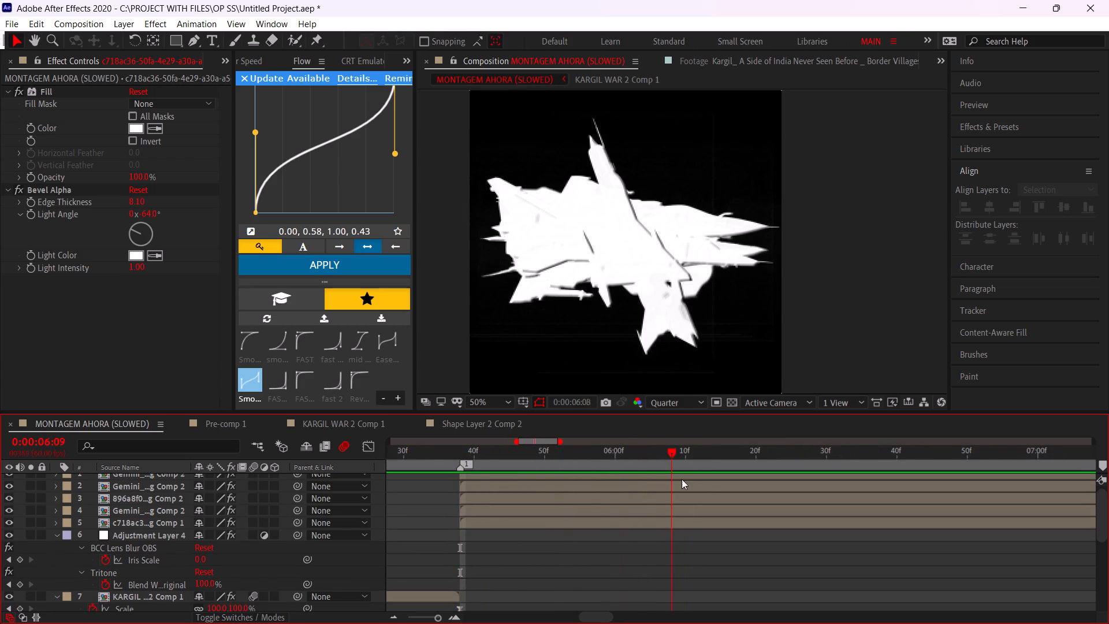
left_click_drag(682, 479, 713, 486)
key("space")
left_click_drag(732, 454, 759, 467)
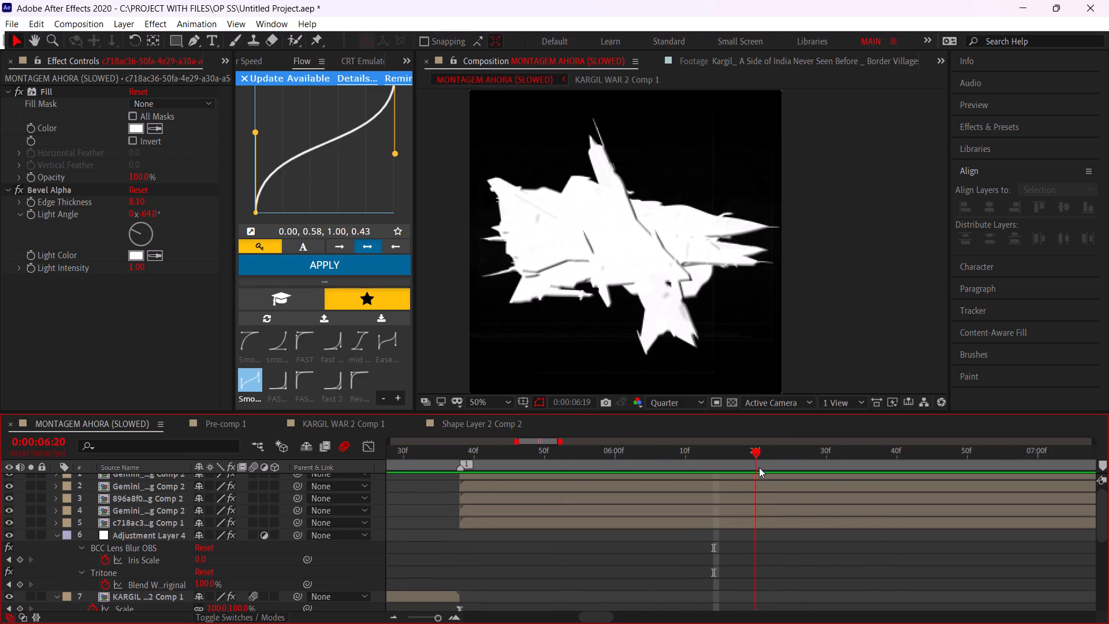
left_click_drag(759, 467, 739, 478)
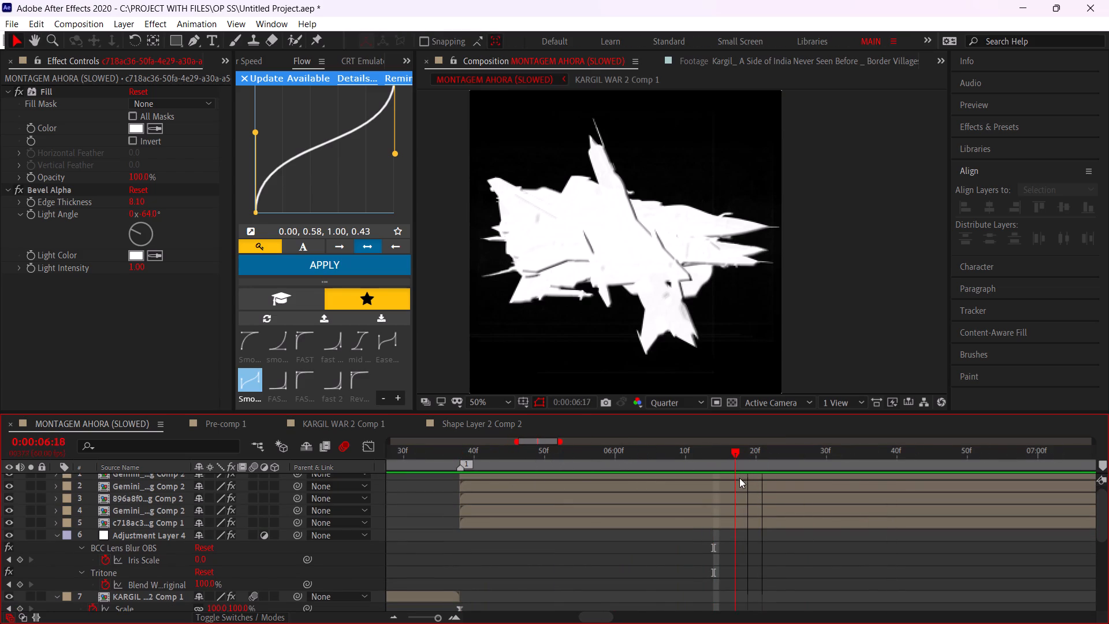
left_click_drag(739, 478, 751, 482)
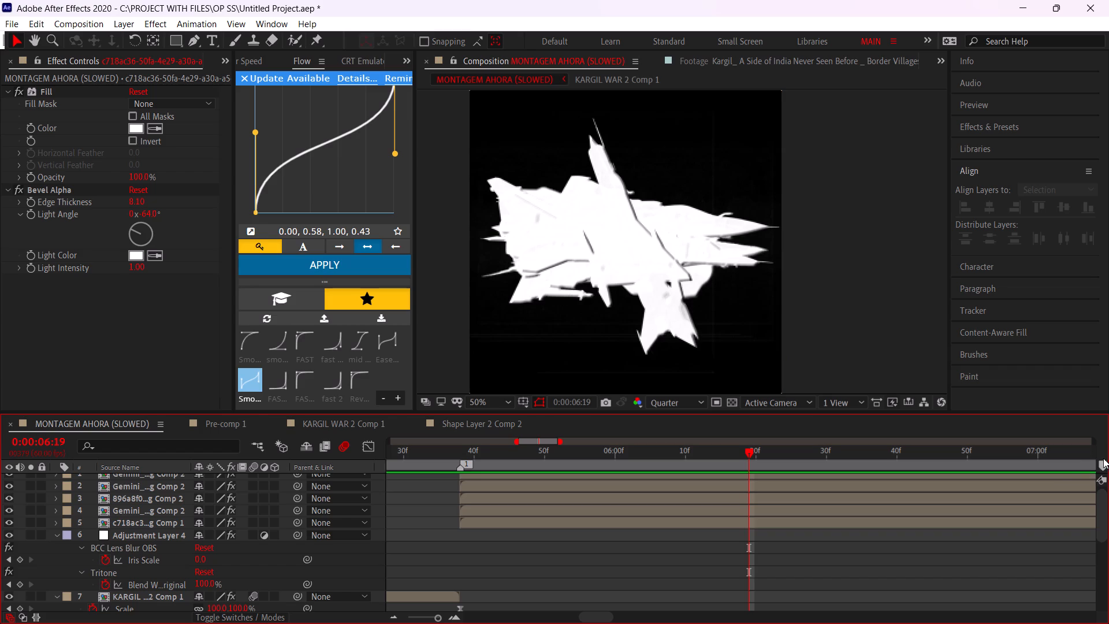
left_click(1104, 466)
Play on from the second marker and add a third composition marker at 0:00:06:58.
middle_click_drag(887, 542, 665, 532)
key("space")
left_click(689, 457)
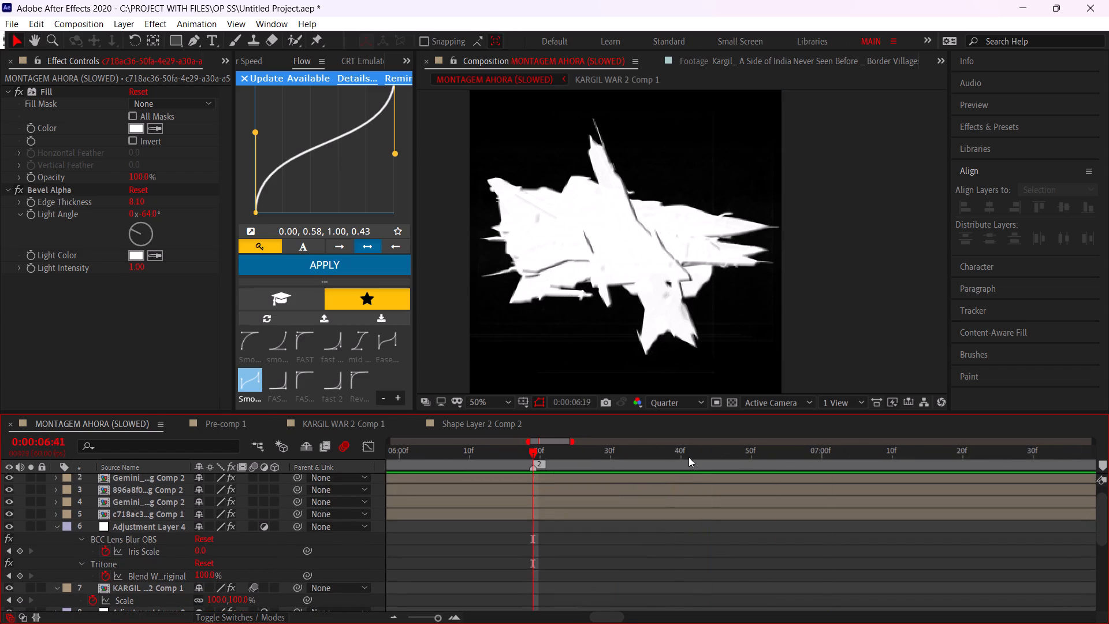
key("space")
left_click_drag(689, 457, 768, 493)
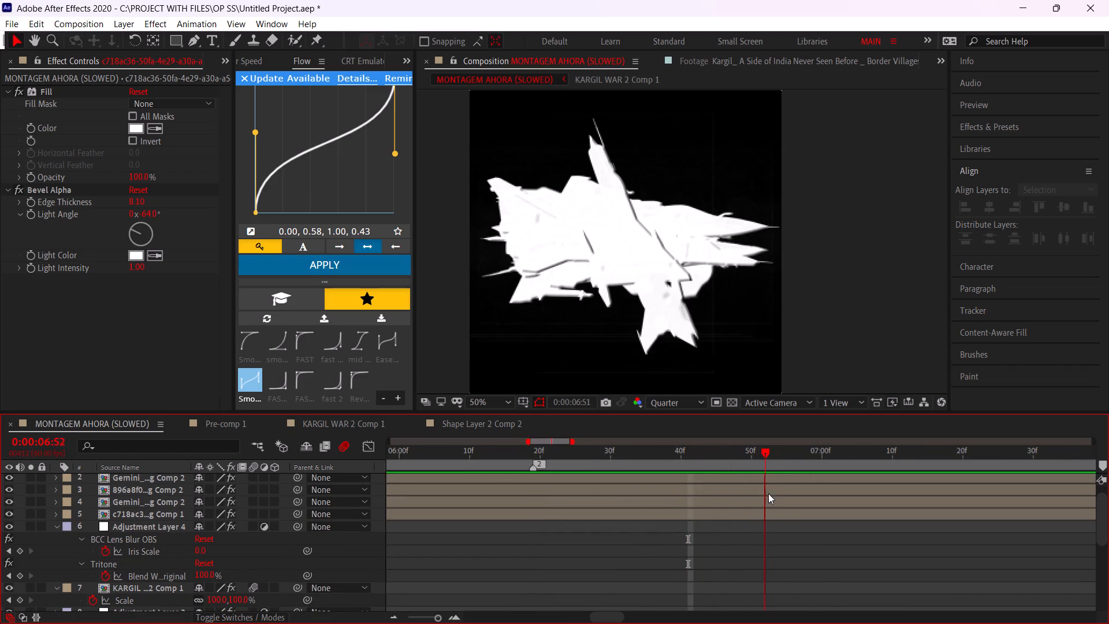
left_click_drag(768, 493, 808, 516)
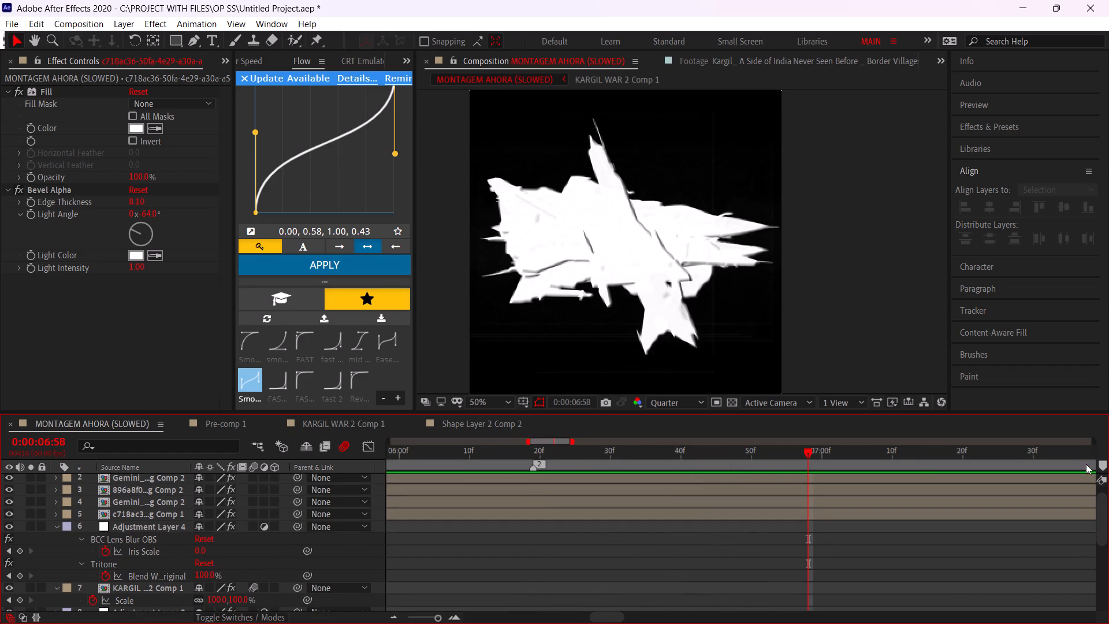
left_click(1106, 471)
Play on from the third marker and add a fourth composition marker at 0:00:07:38.
middle_click_drag(925, 533, 602, 528)
key("space")
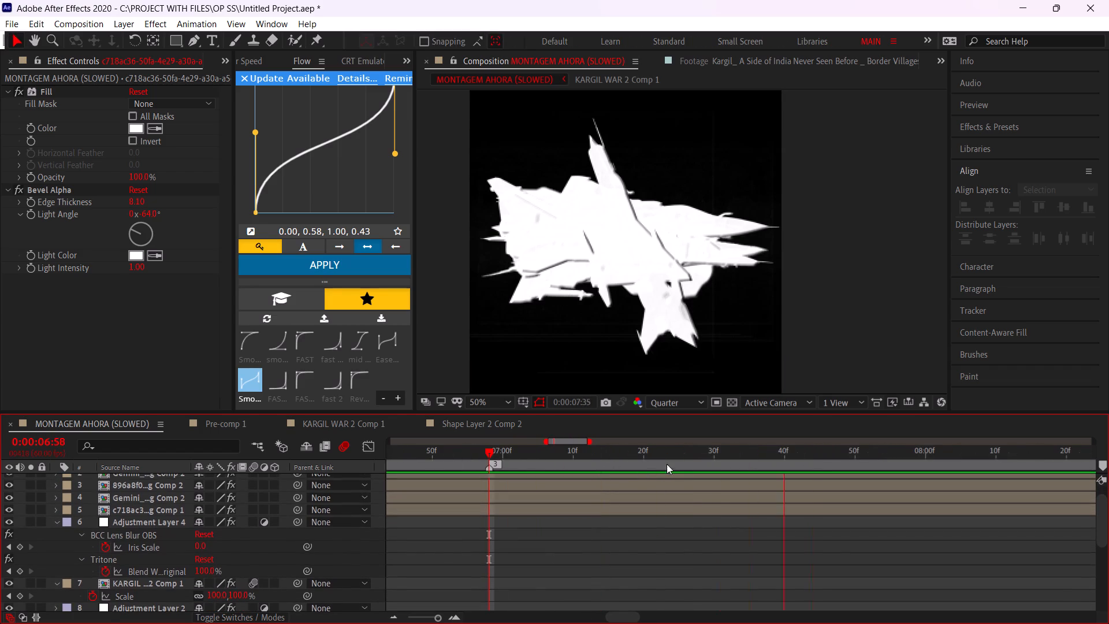
left_click_drag(682, 461, 757, 503)
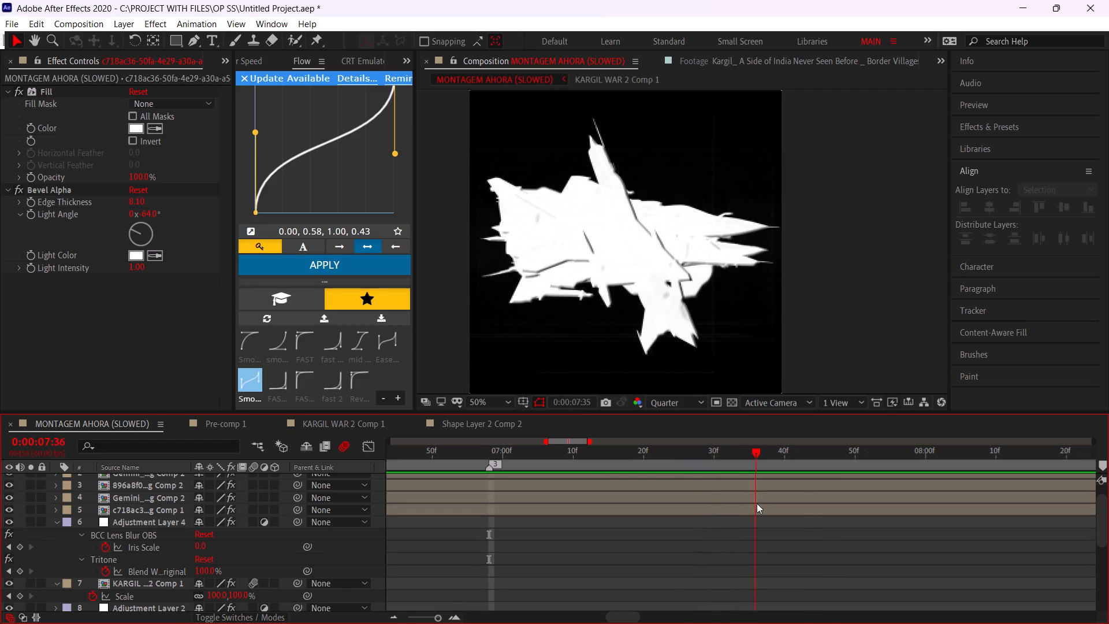
left_click_drag(757, 503, 771, 512)
left_click(1100, 468)
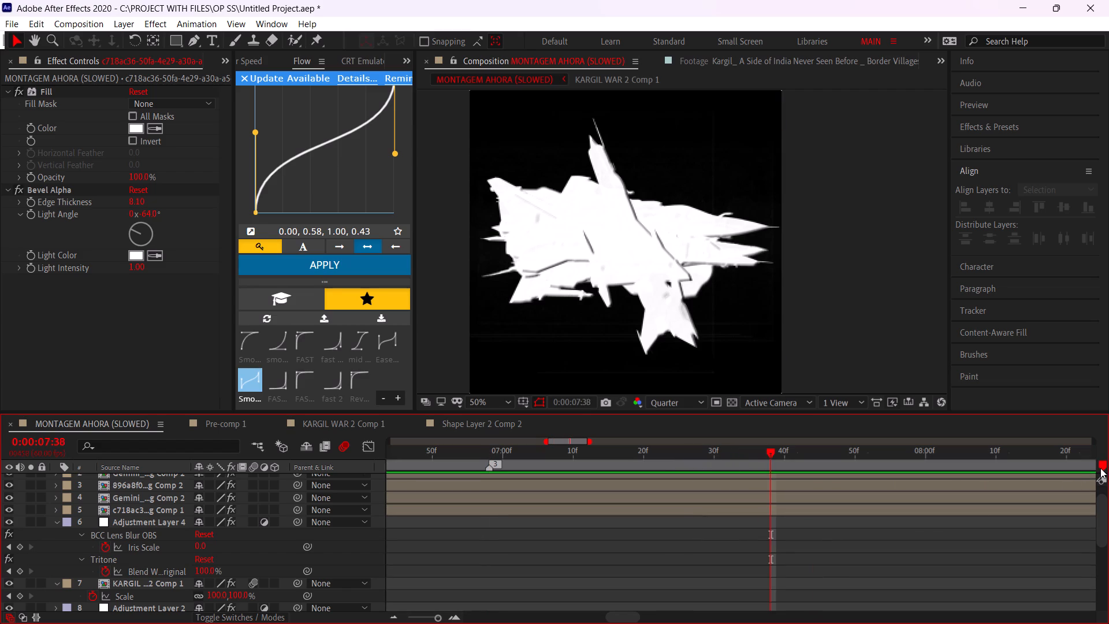
Replay the section to find the next cue and add a fifth composition marker at 0:00:08:18.
middle_click_drag(918, 525, 734, 551)
key("space")
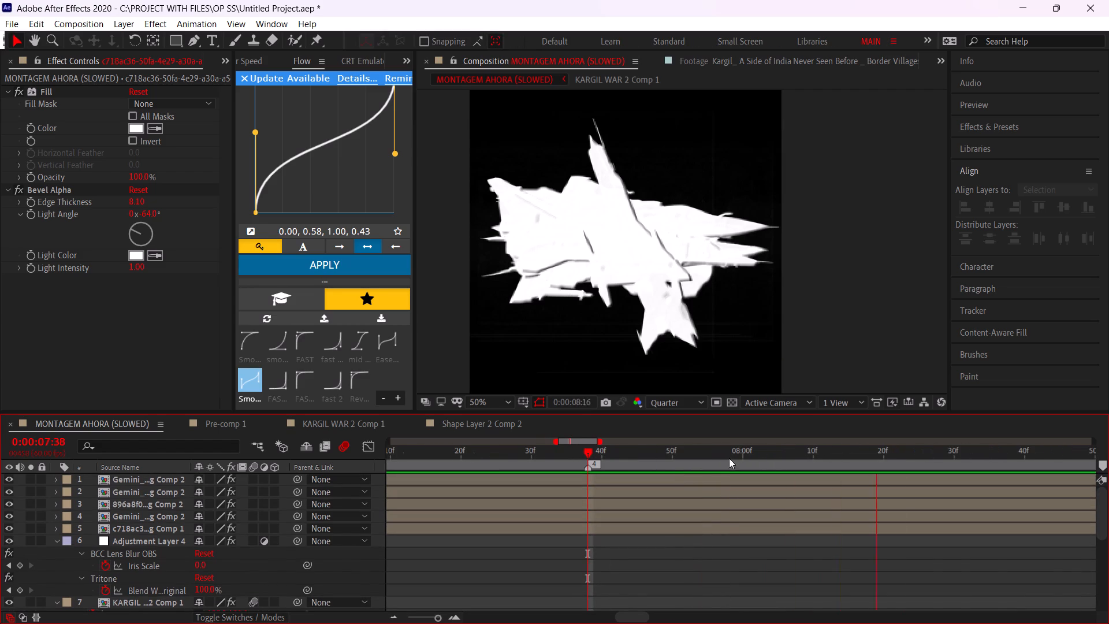
scroll(705, 496, "down", 1)
scroll(701, 500, "down", 2, "alt")
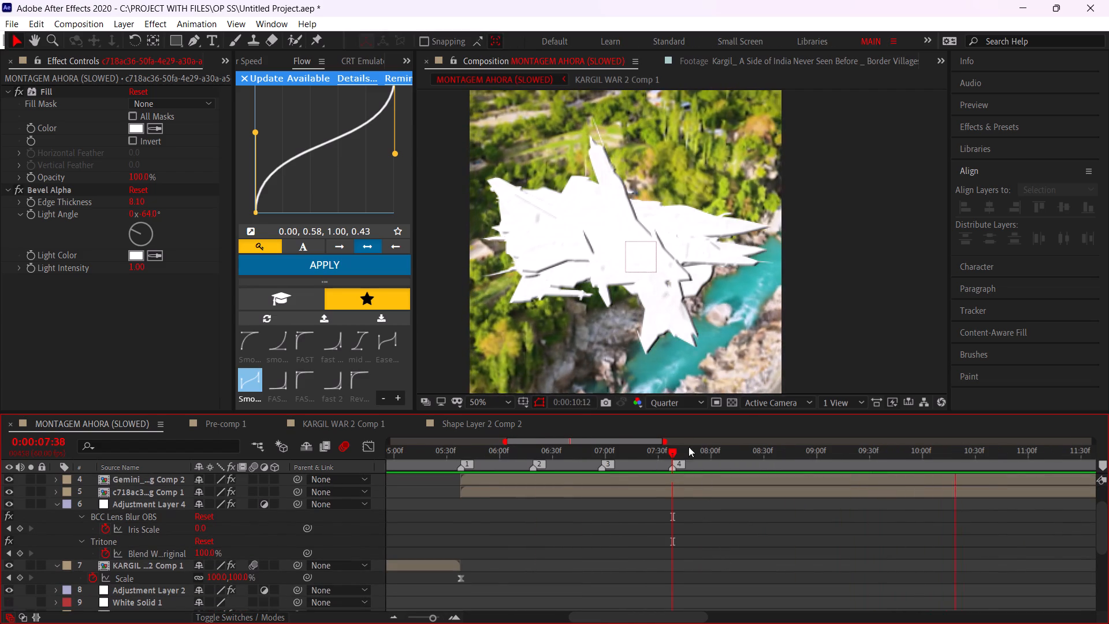
left_click_drag(680, 450, 417, 482)
key("space")
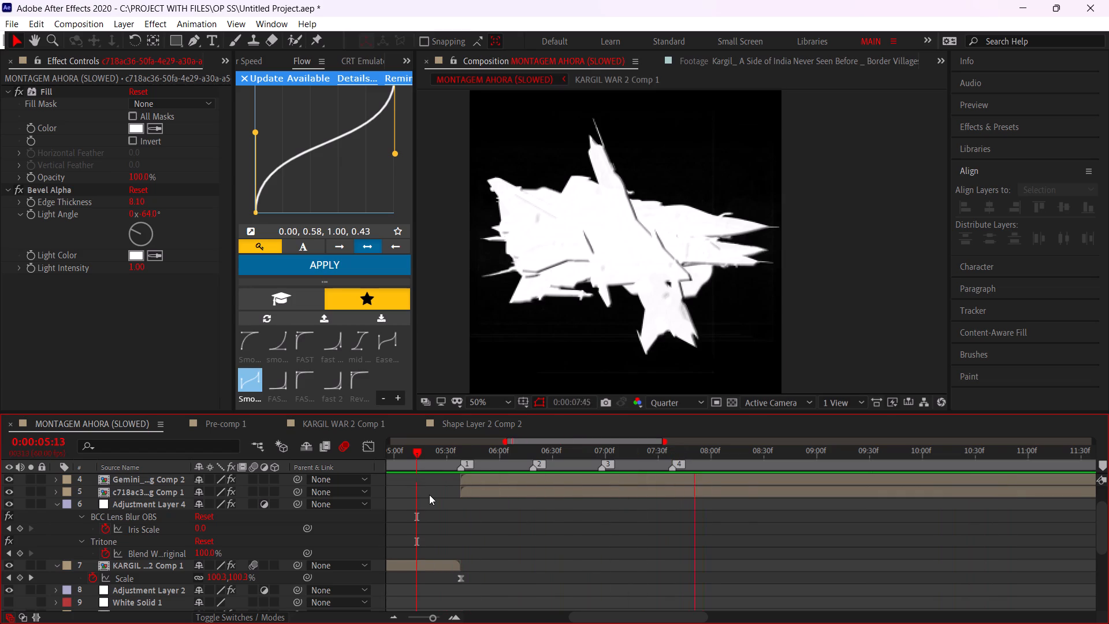
left_click_drag(742, 454, 737, 455)
key("space")
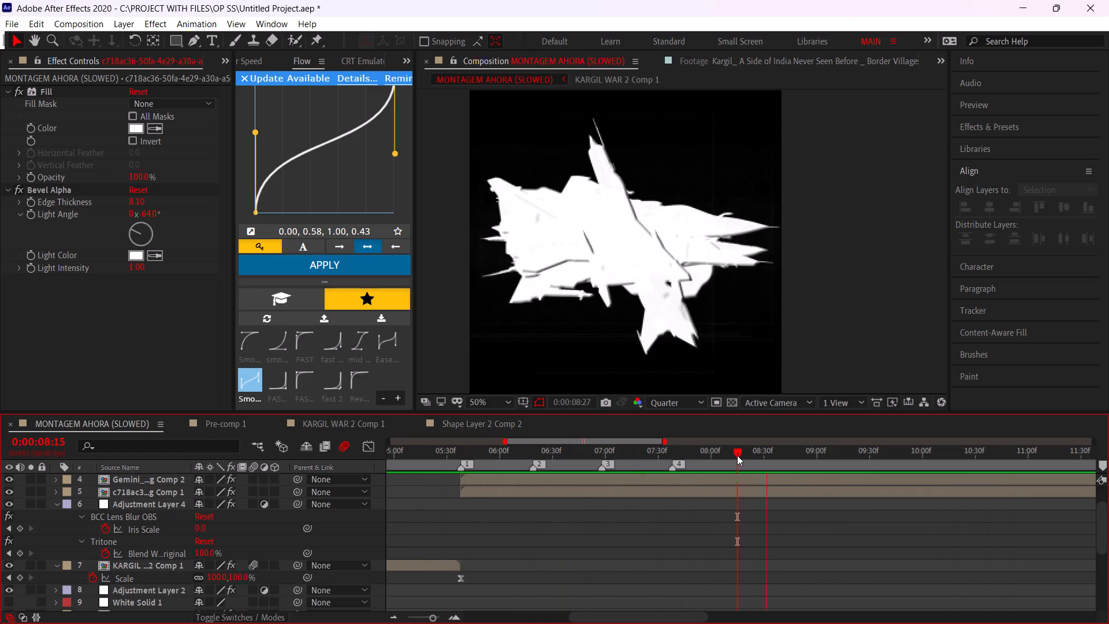
left_click(737, 455)
scroll(737, 456, "up", 2, "alt")
key("space")
left_click_drag(737, 455, 746, 454)
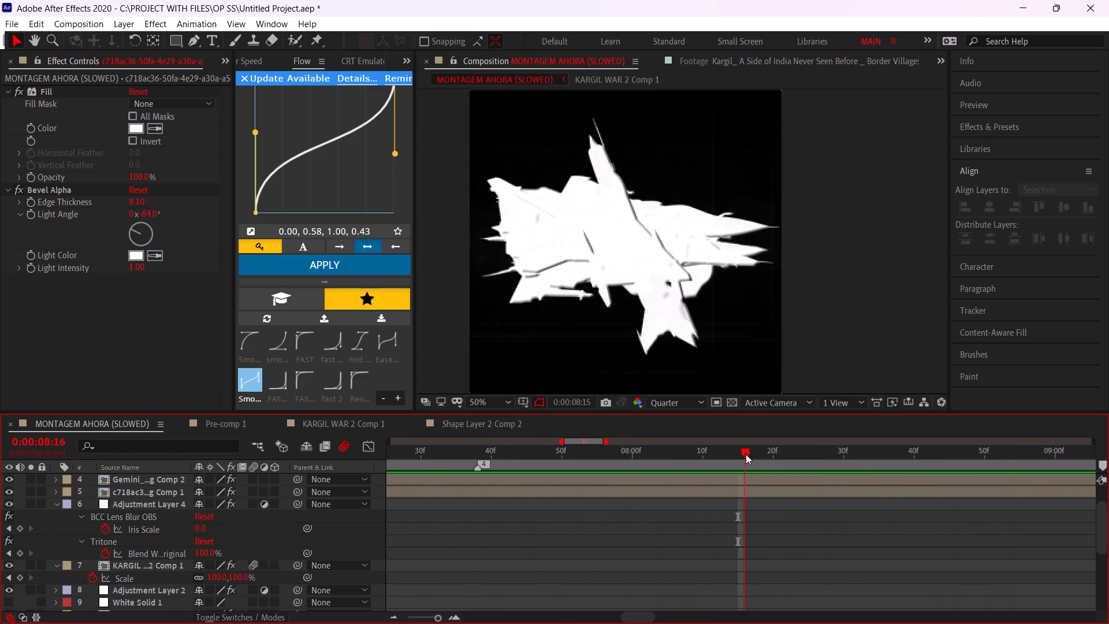
left_click_drag(746, 454, 747, 460)
left_click_drag(747, 460, 757, 464)
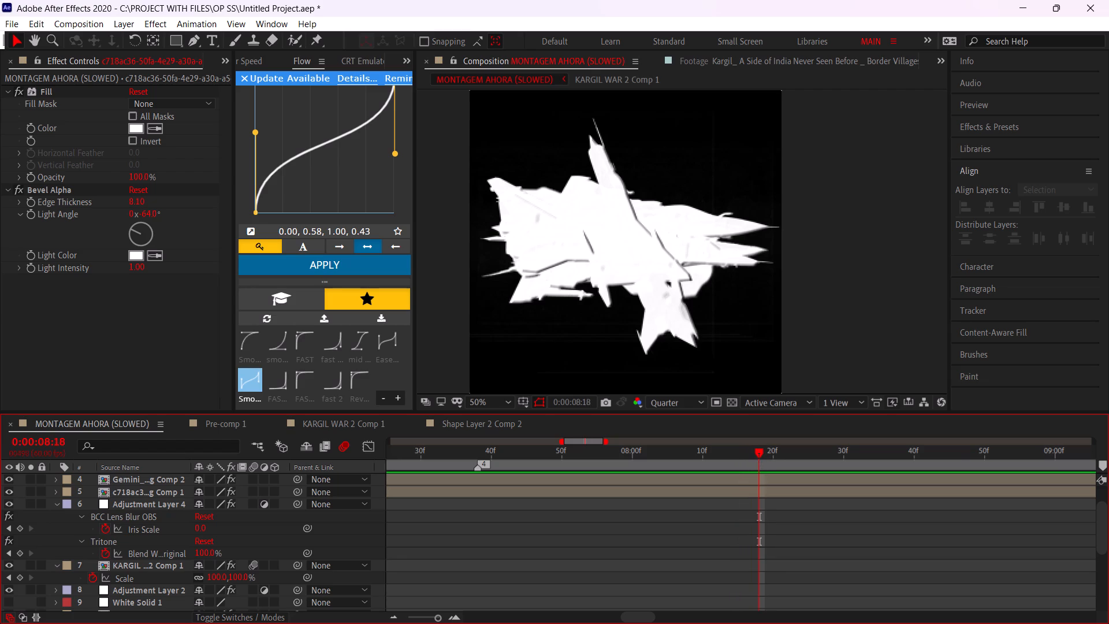
left_click(1105, 463)
Replay the lead-in to the first marker and hide the five jet layers.
scroll(839, 511, "down", 2, "alt")
left_click_drag(715, 457, 455, 457)
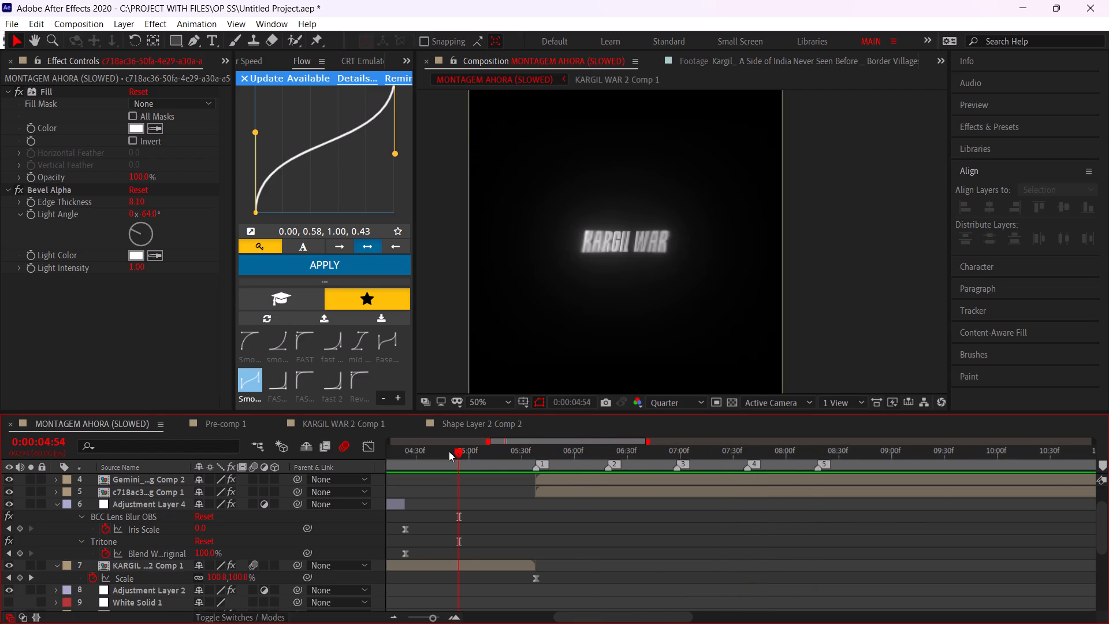
key("space")
left_click(515, 461)
scroll(536, 514, "up", 2)
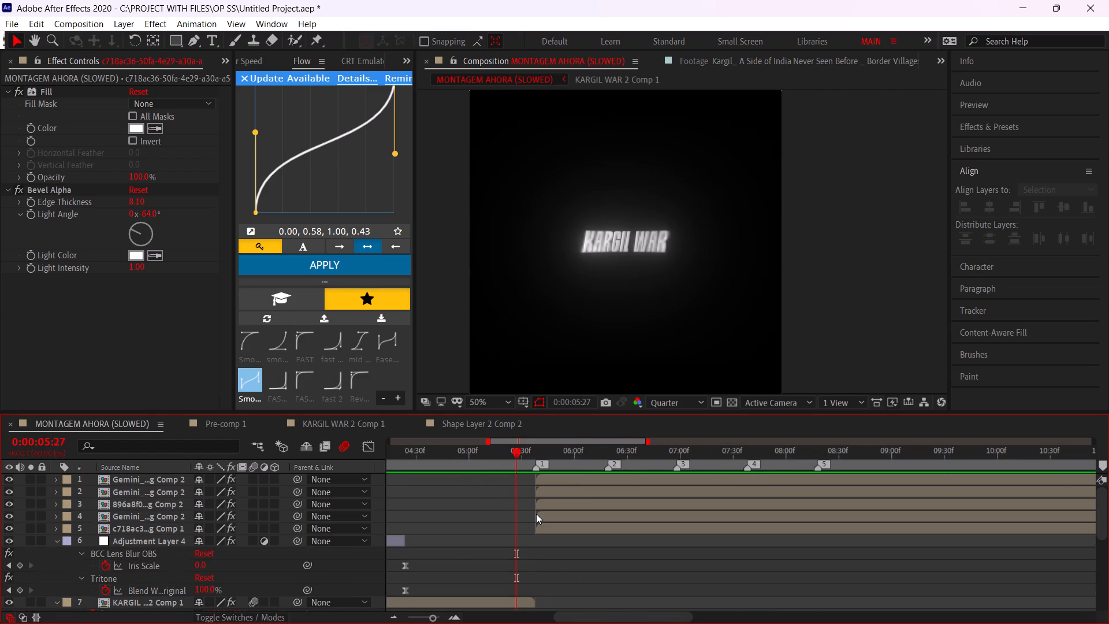
scroll(536, 514, "up", 4)
left_click(504, 500)
left_click(8, 478)
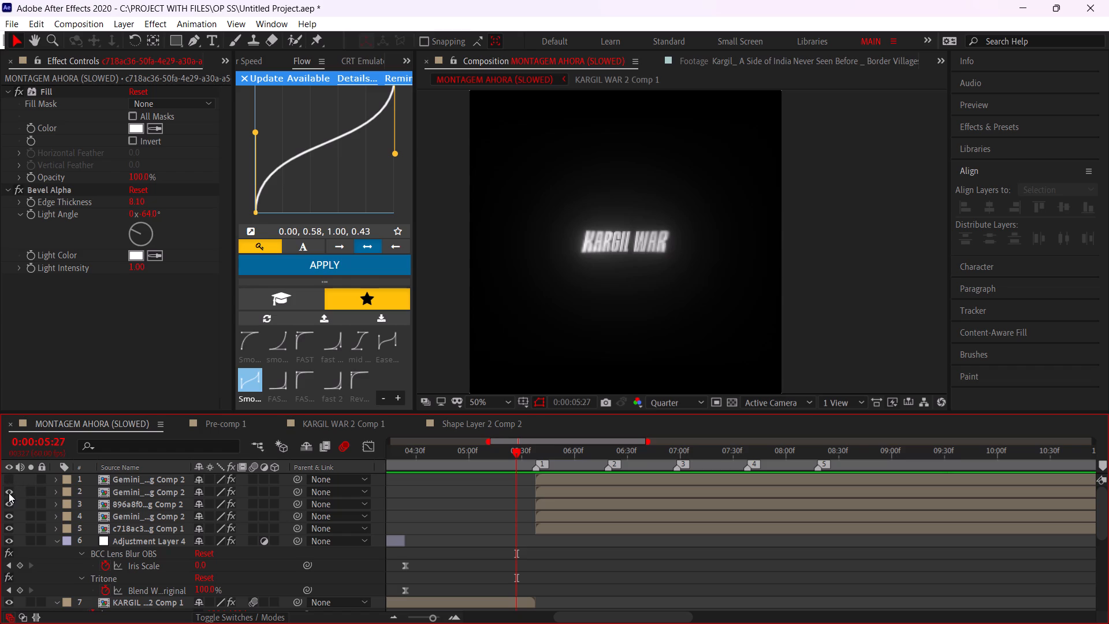
left_click(9, 493)
left_click(8, 502)
left_click(10, 512)
left_click(12, 528)
Show jet layer 1 at 0:00:05:53, move it to the left side of the frame and scale it to 52%.
left_click(169, 481)
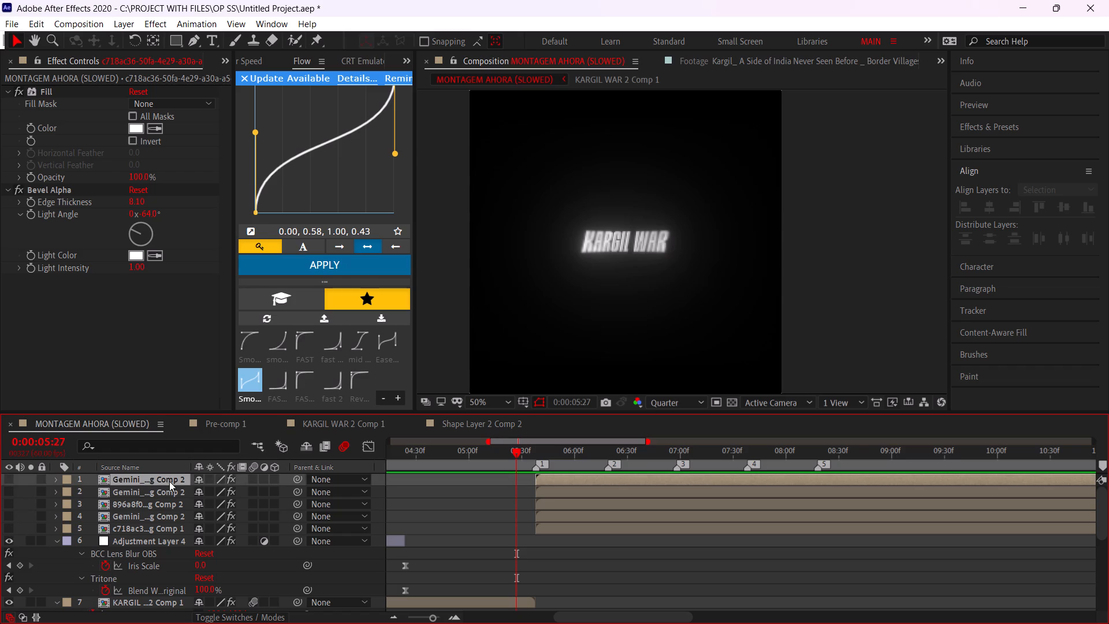
left_click(10, 478)
left_click(568, 436)
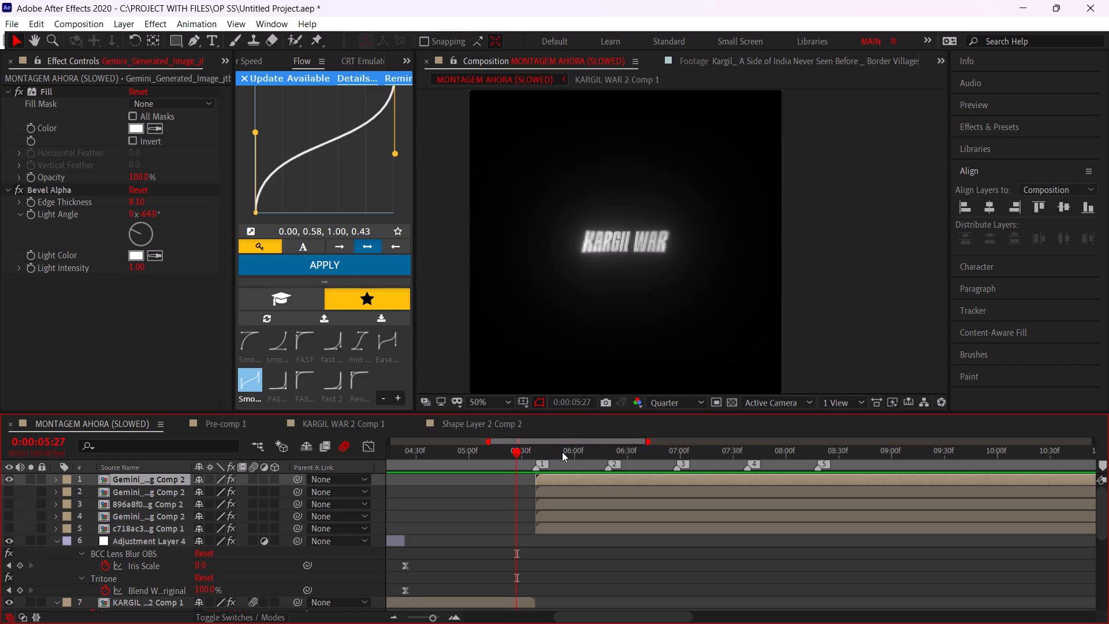
left_click(562, 453)
key("v")
left_click_drag(654, 255, 568, 266)
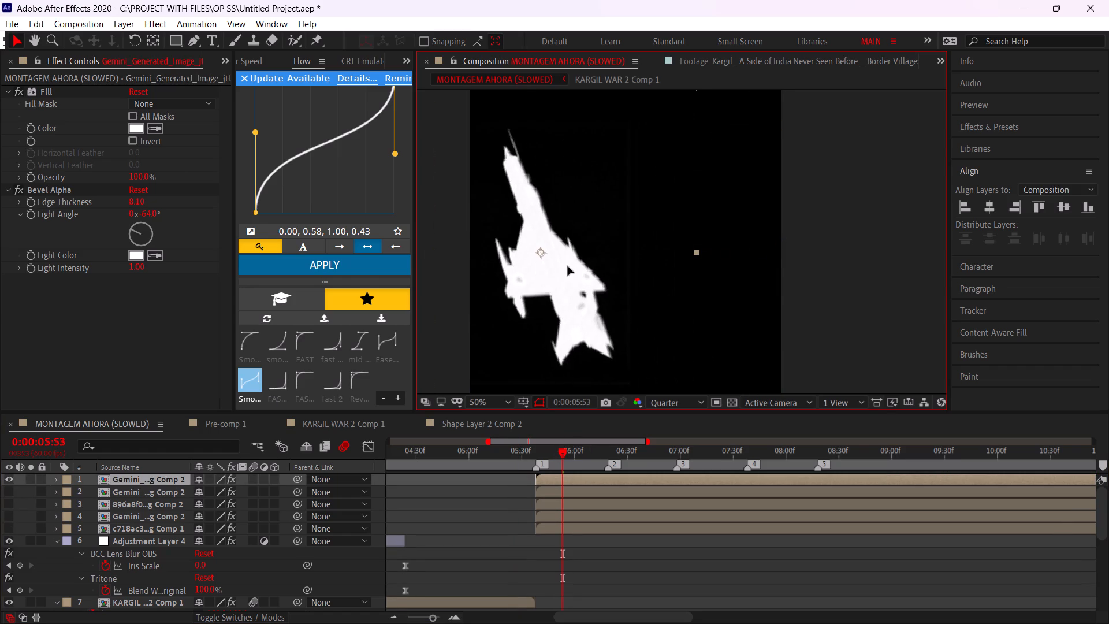
left_click_drag(568, 266, 565, 267)
key("w")
key("s")
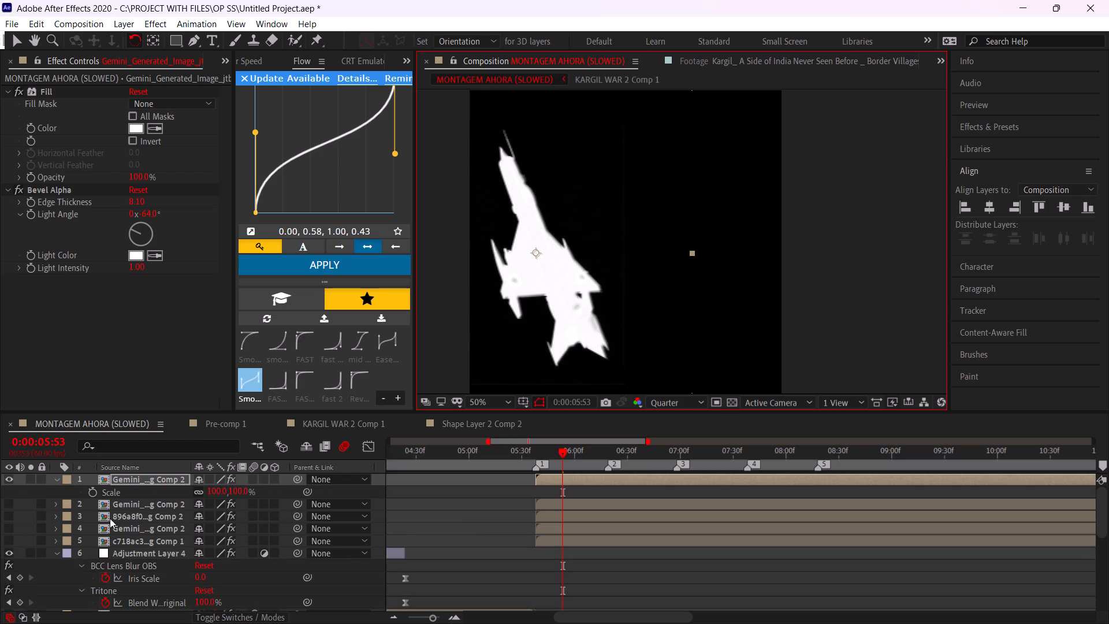
left_click_drag(222, 494, 187, 493)
Show jet layer 2 and scale it to 49%.
left_click(581, 505)
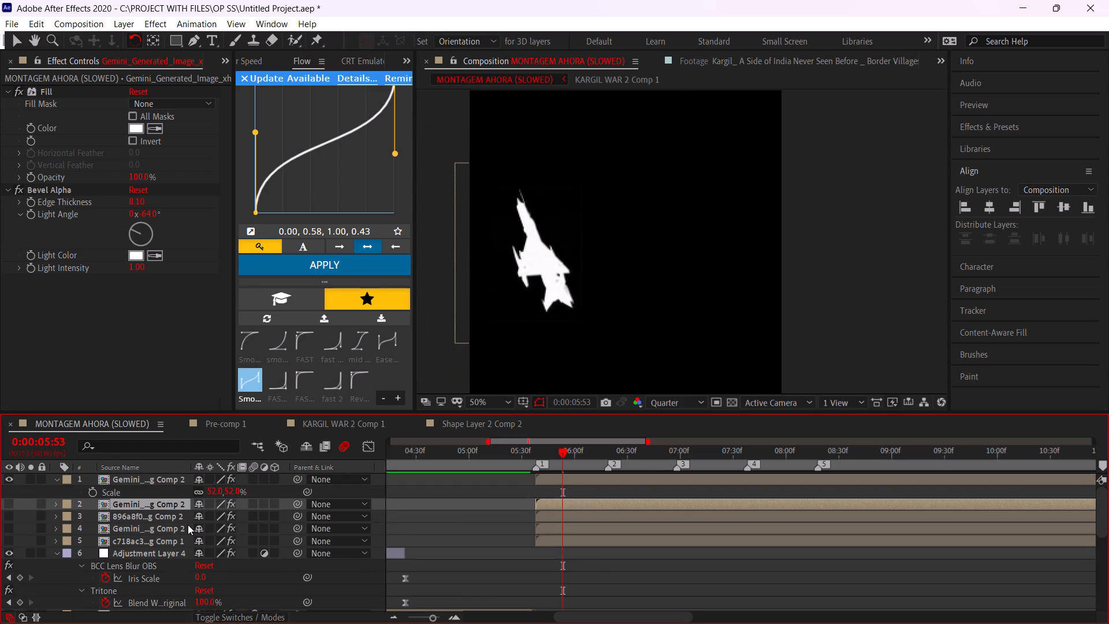
key("s")
left_click(9, 506)
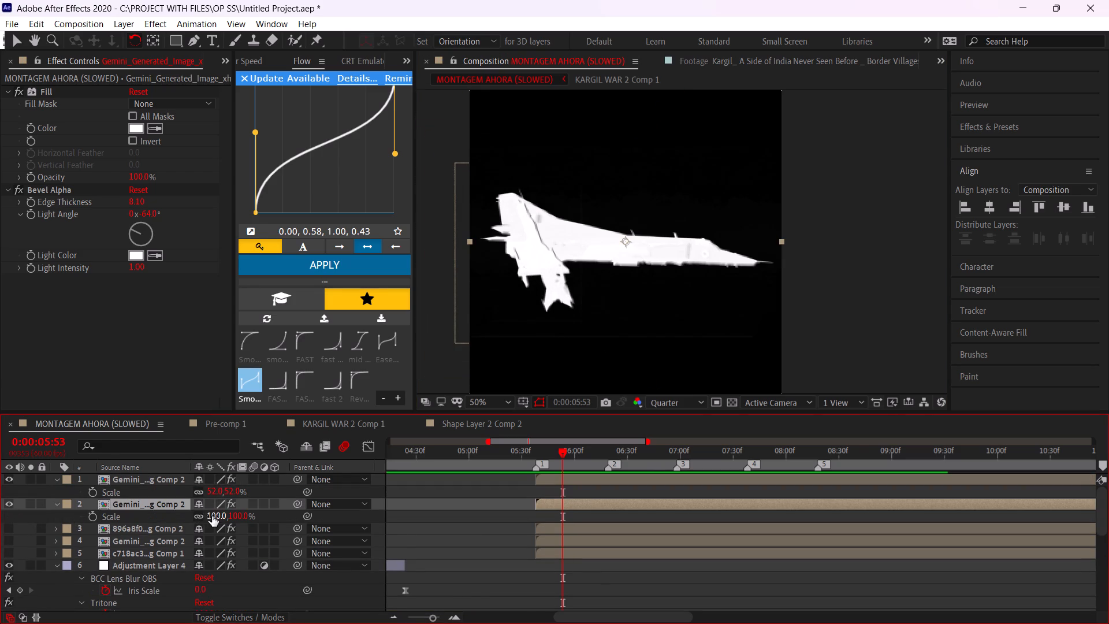
left_click_drag(214, 516, 174, 512)
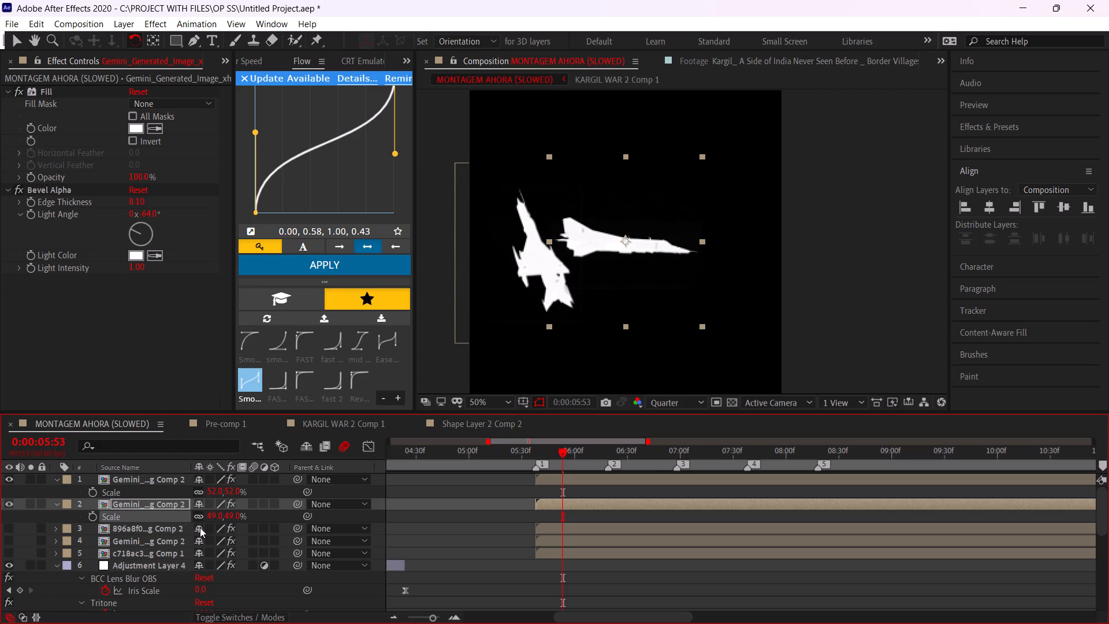
Show the 896a8f0 jet layer, scale it to 63% and place it below the layer 2 jet.
left_click(8, 530)
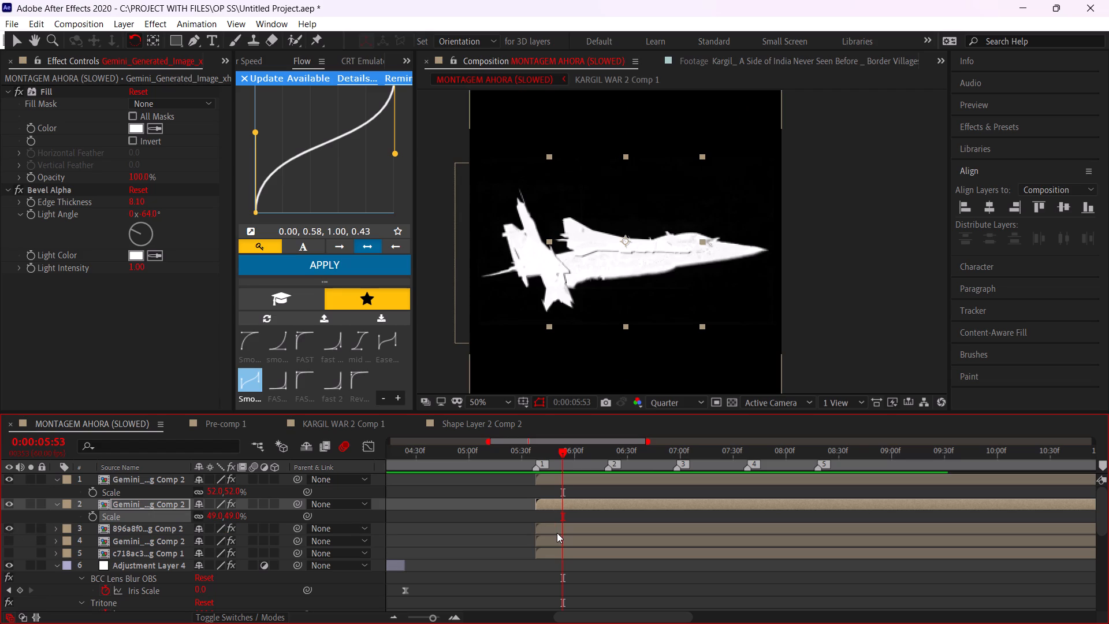
left_click(557, 533)
key("s")
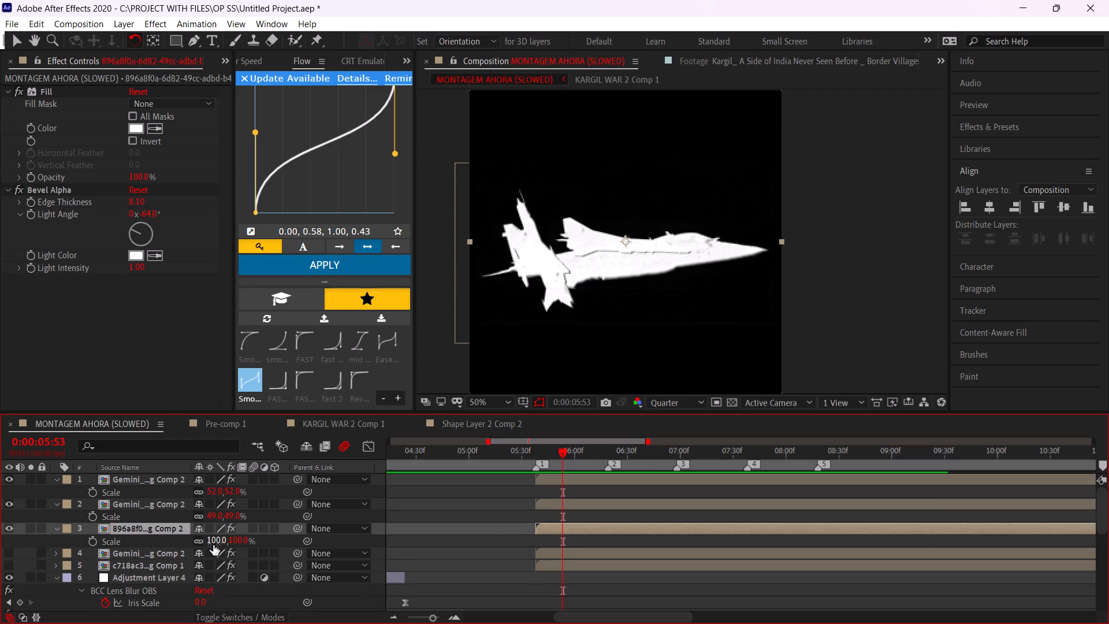
left_click_drag(219, 541, 191, 540)
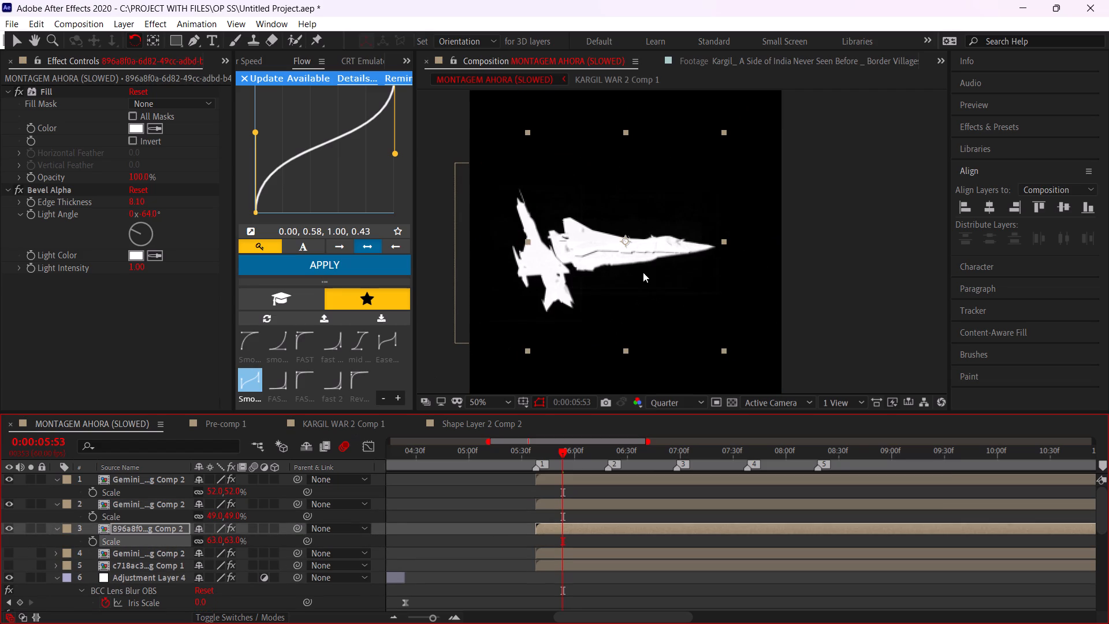
key("v")
left_click_drag(640, 272, 682, 315)
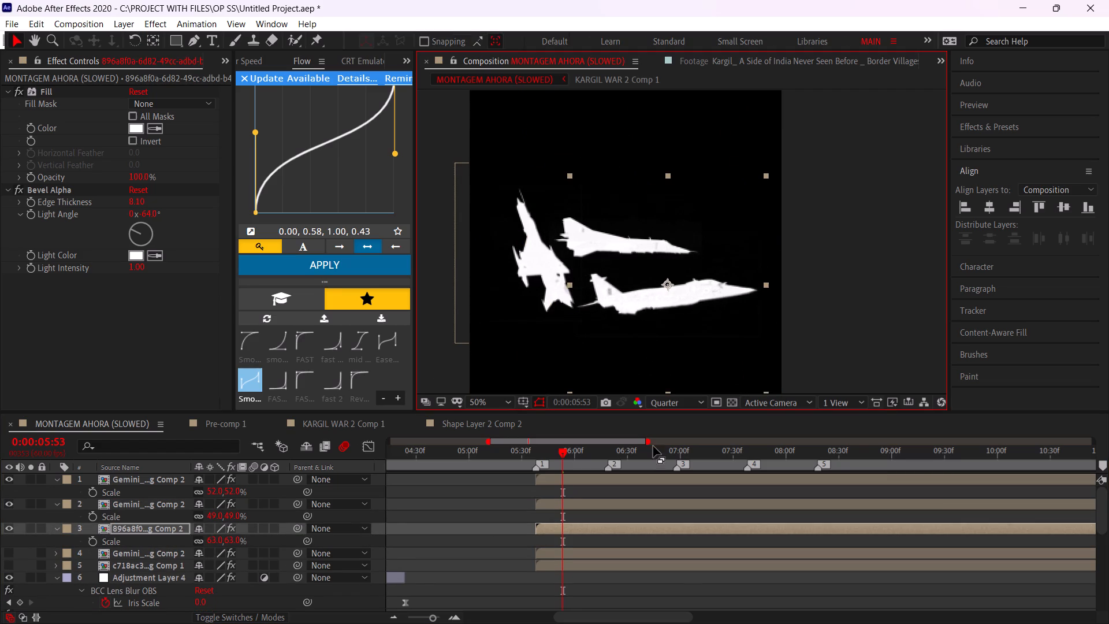
Show jet layer 4, scale it to 47% and place it above the layer 2 jet, towards the upper right of the frame.
left_click(556, 551)
key("s")
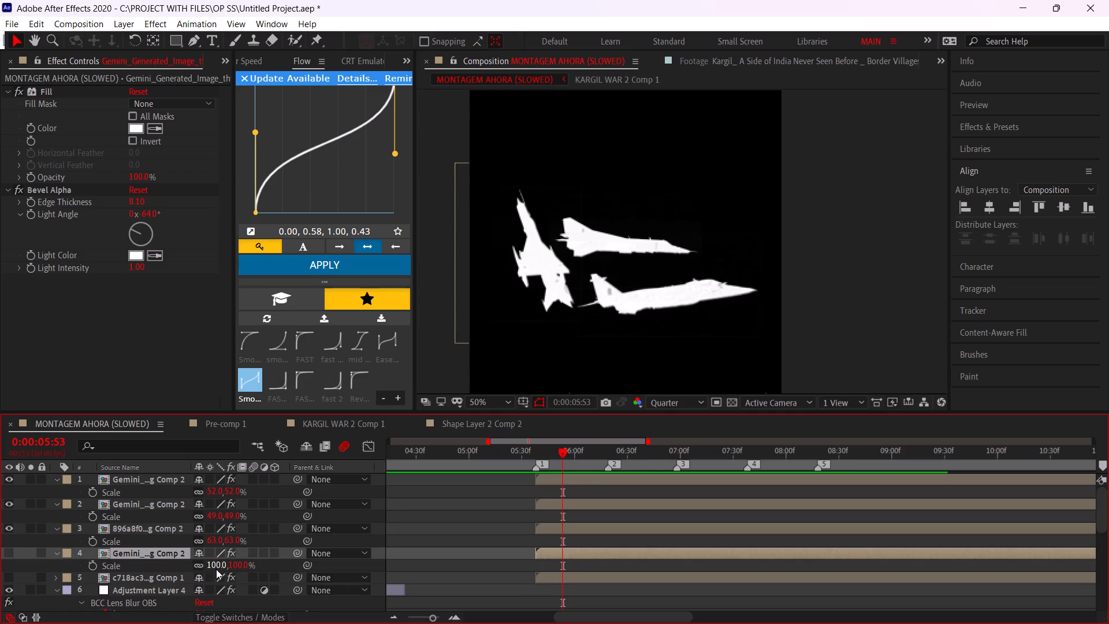
left_click_drag(216, 569, 184, 561)
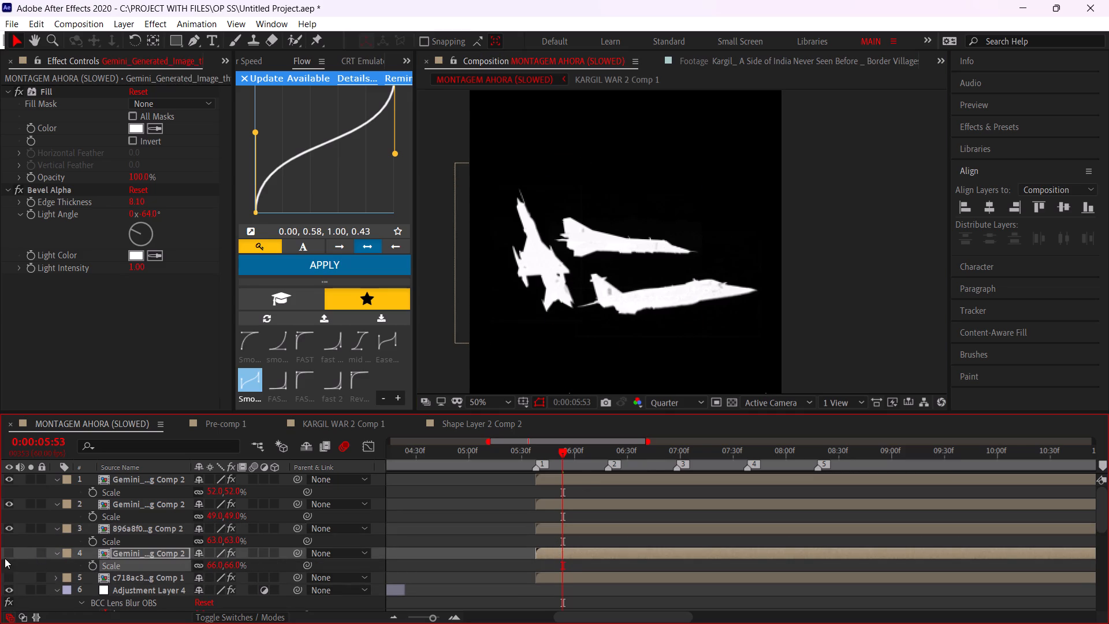
left_click(13, 551)
left_click_drag(605, 259, 661, 285)
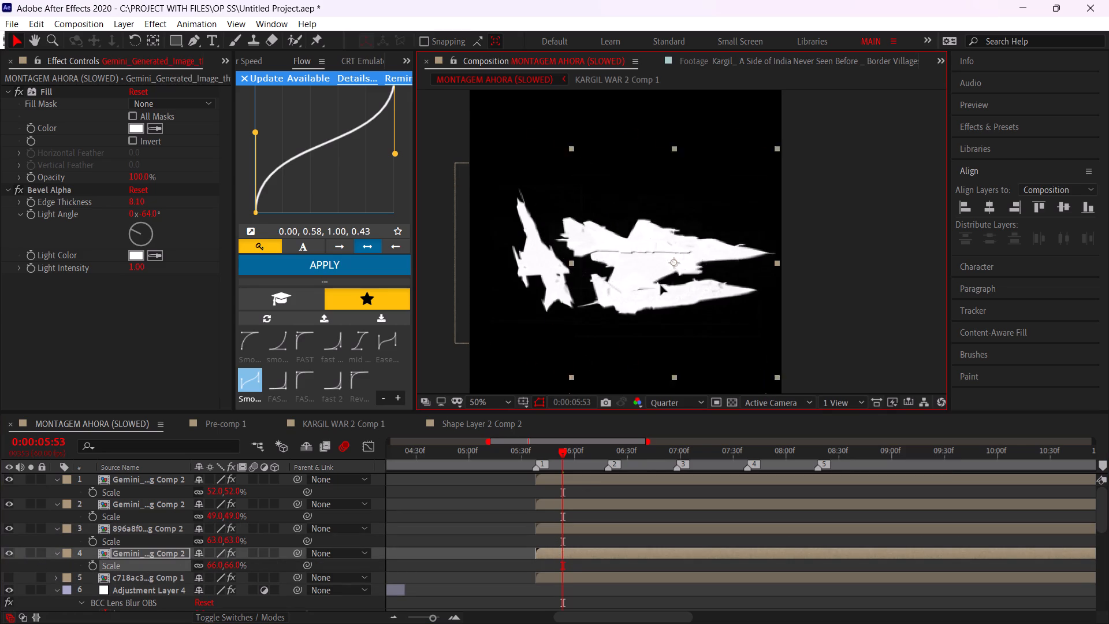
left_click_drag(661, 285, 597, 385)
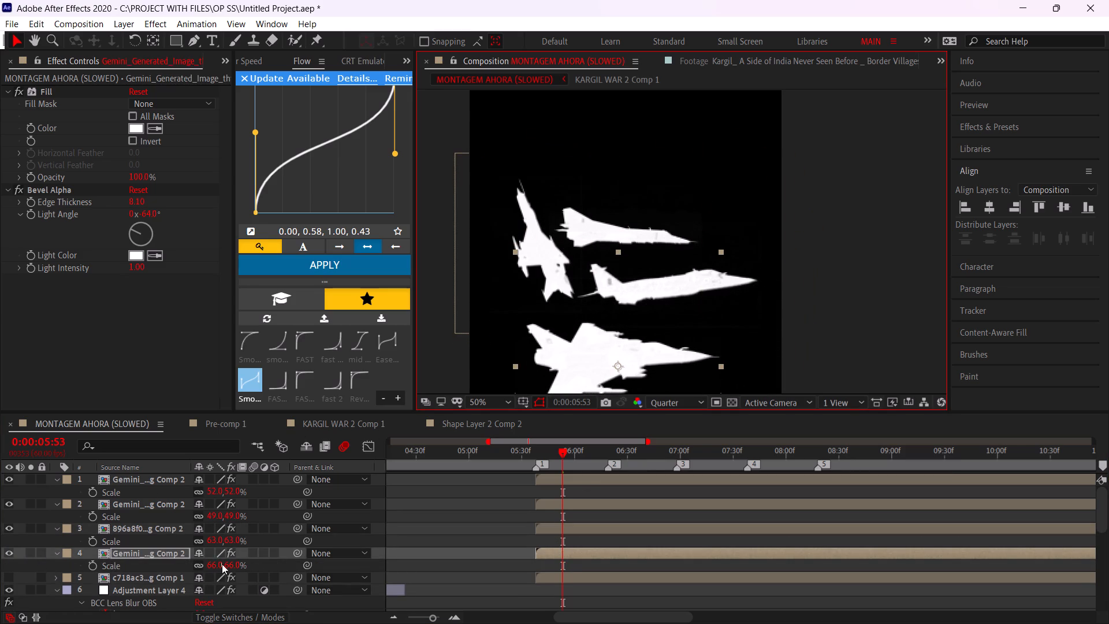
left_click_drag(214, 562, 200, 562)
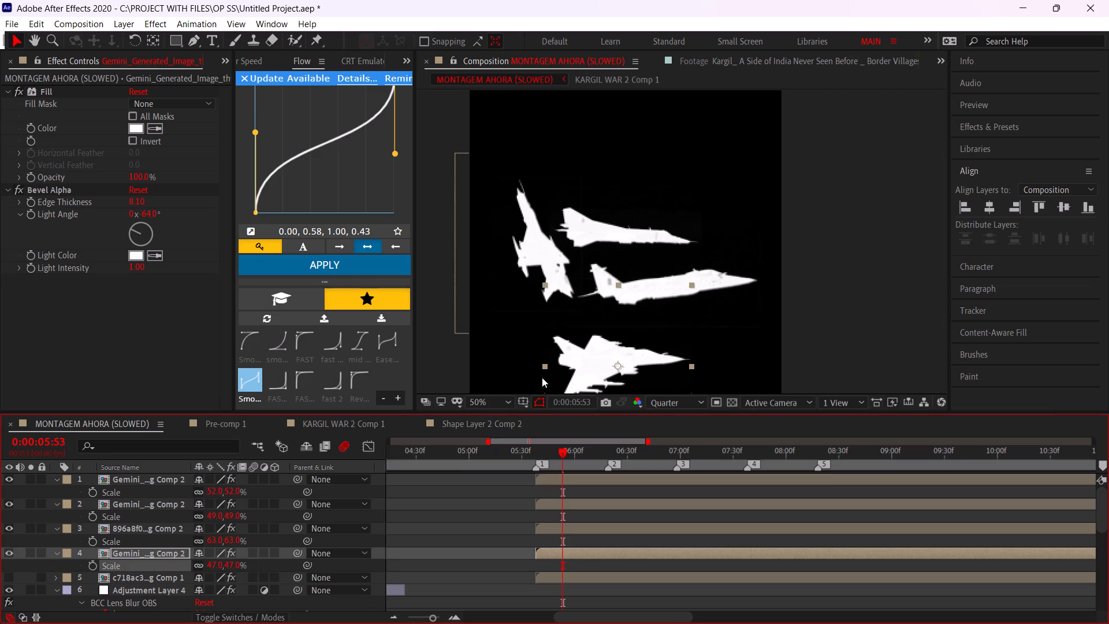
left_click_drag(593, 360, 653, 176)
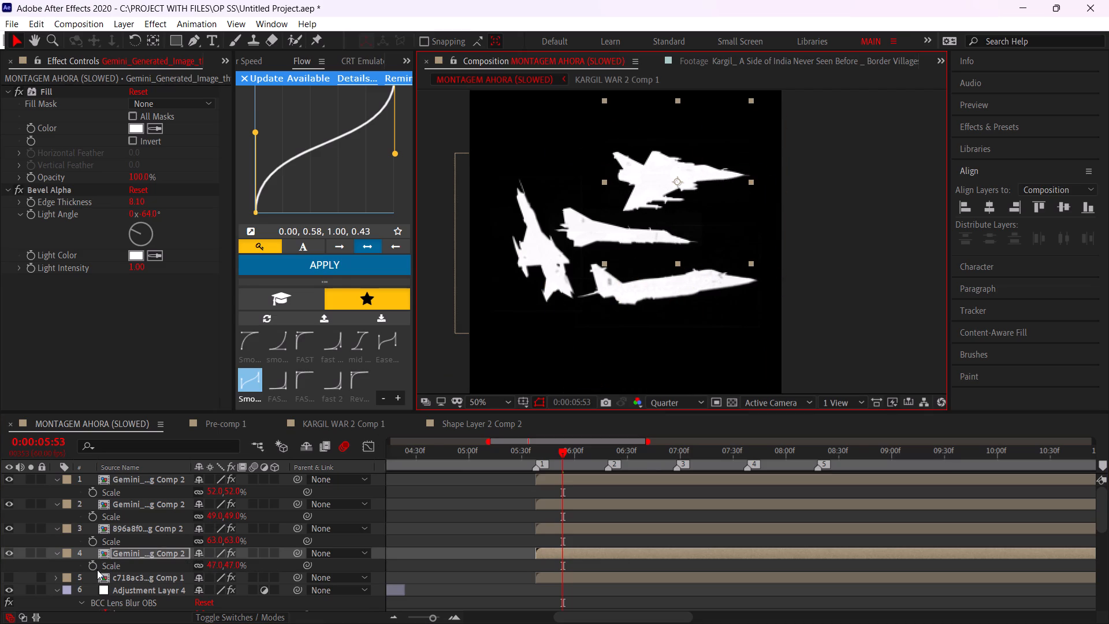
Show the c718ac3 jet layer, scale it to 52% and place it beneath the other jets at the lower right of the frame.
left_click(120, 578)
key("s")
left_click(10, 575)
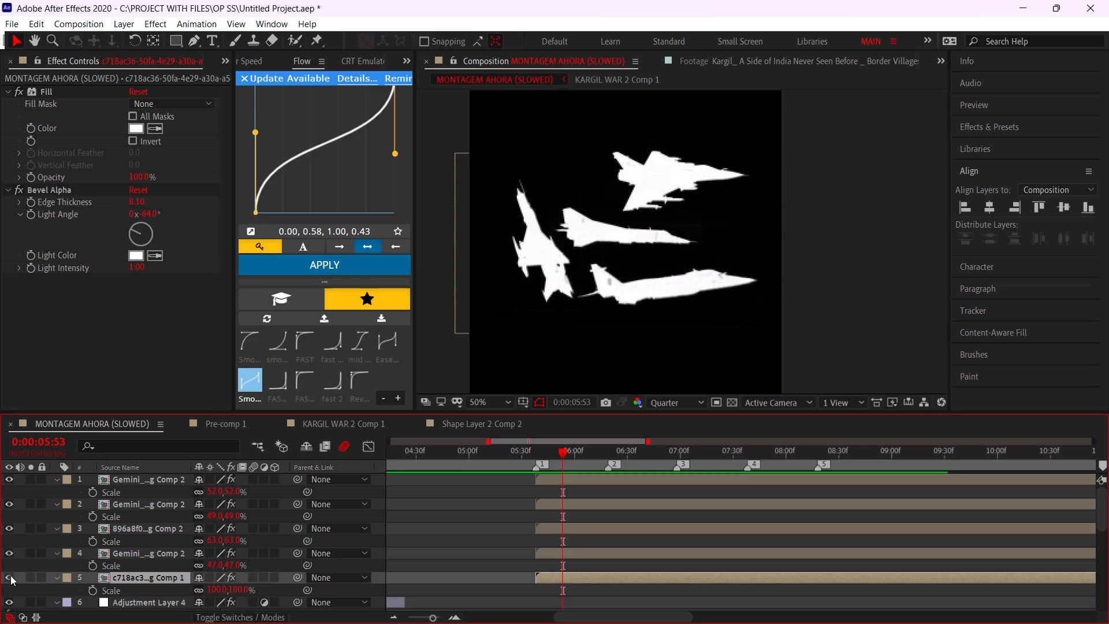
left_click_drag(213, 591, 180, 593)
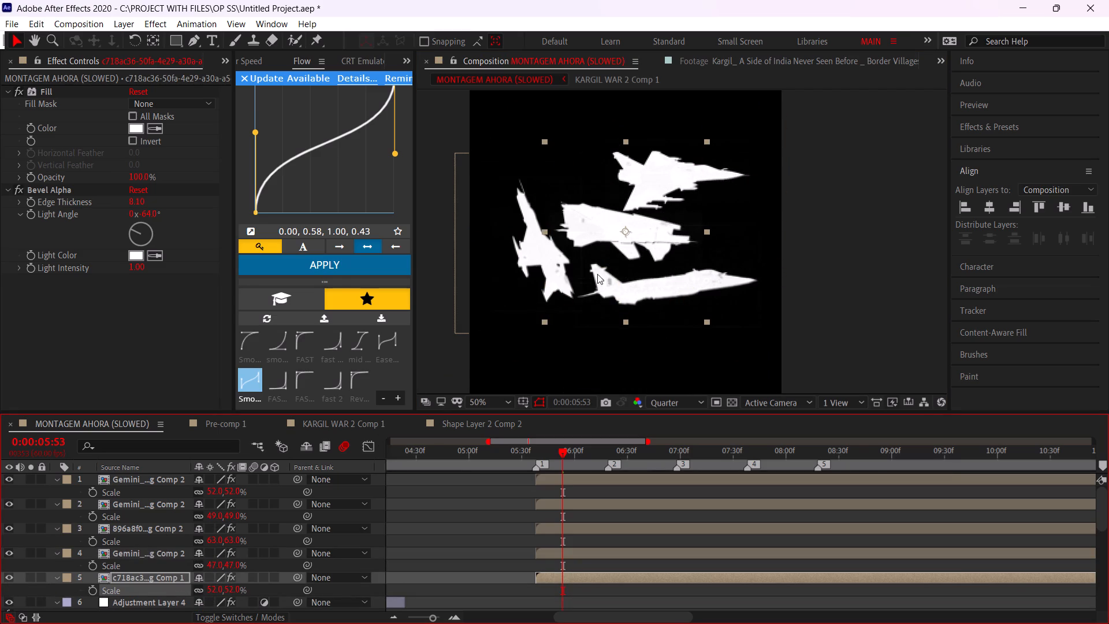
left_click_drag(639, 254, 695, 371)
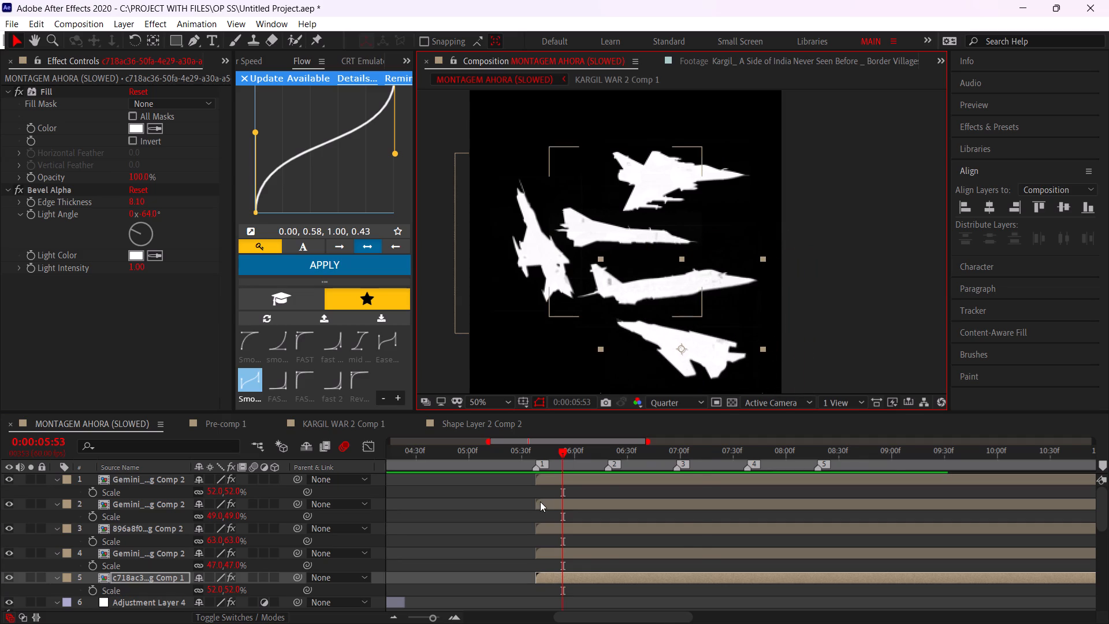
Play the section just before the jets appear and place the playhead on the first marker at 0:00:05:38.
scroll(516, 501, "up", 2, "alt")
left_click(550, 469)
key("space")
left_click(553, 461)
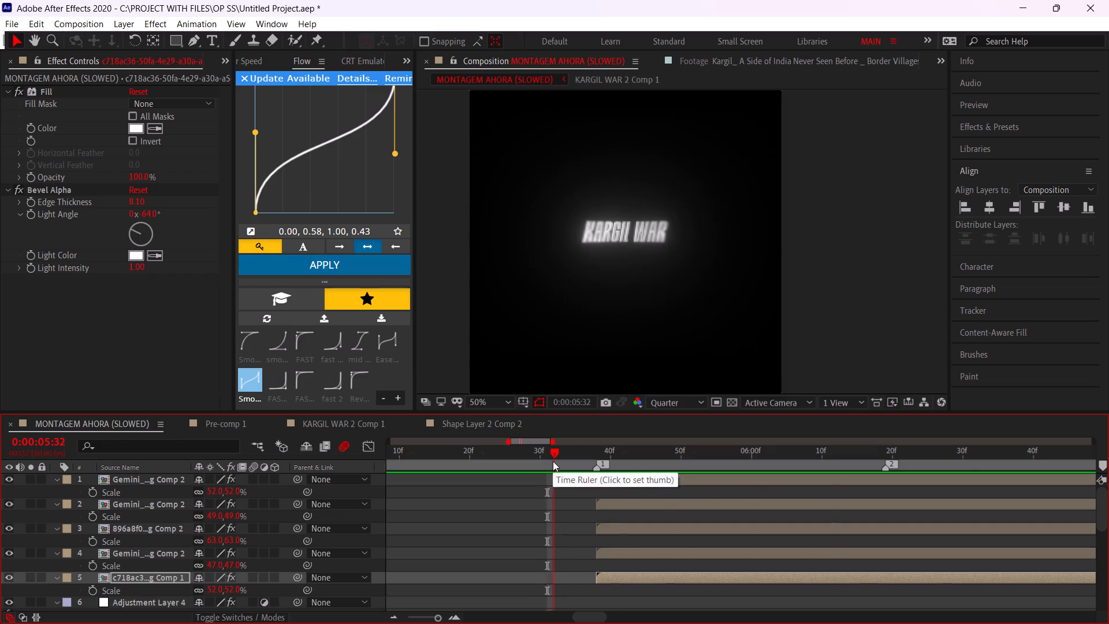
left_click_drag(568, 461, 597, 467)
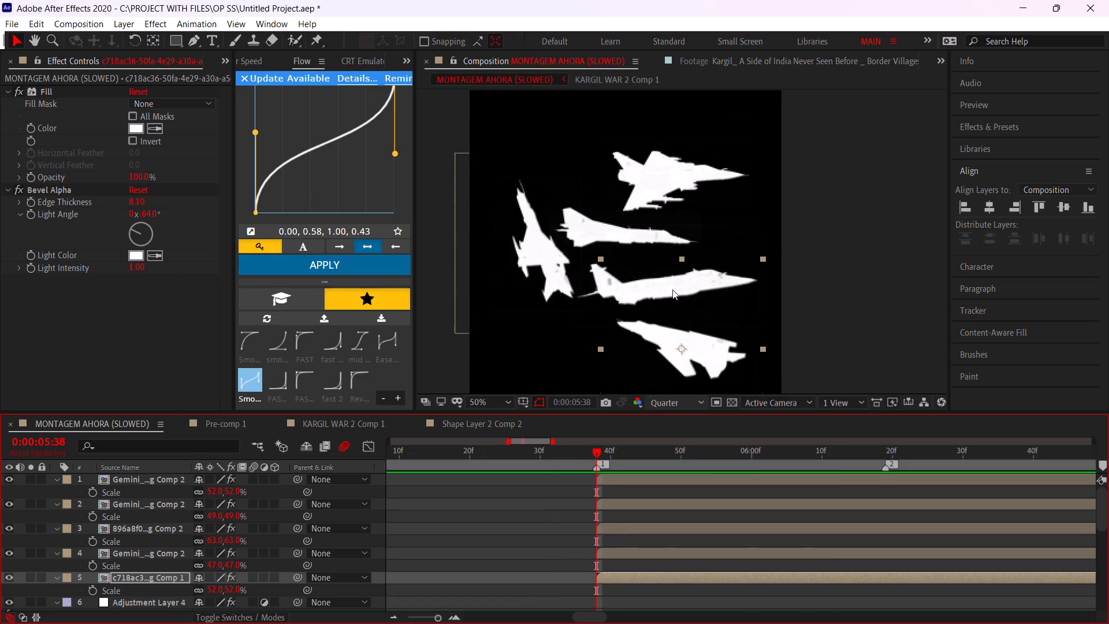
Toggle layer visibility to identify the topmost jet in the frame and rename its layer Mirage 2000c.
left_click(665, 172)
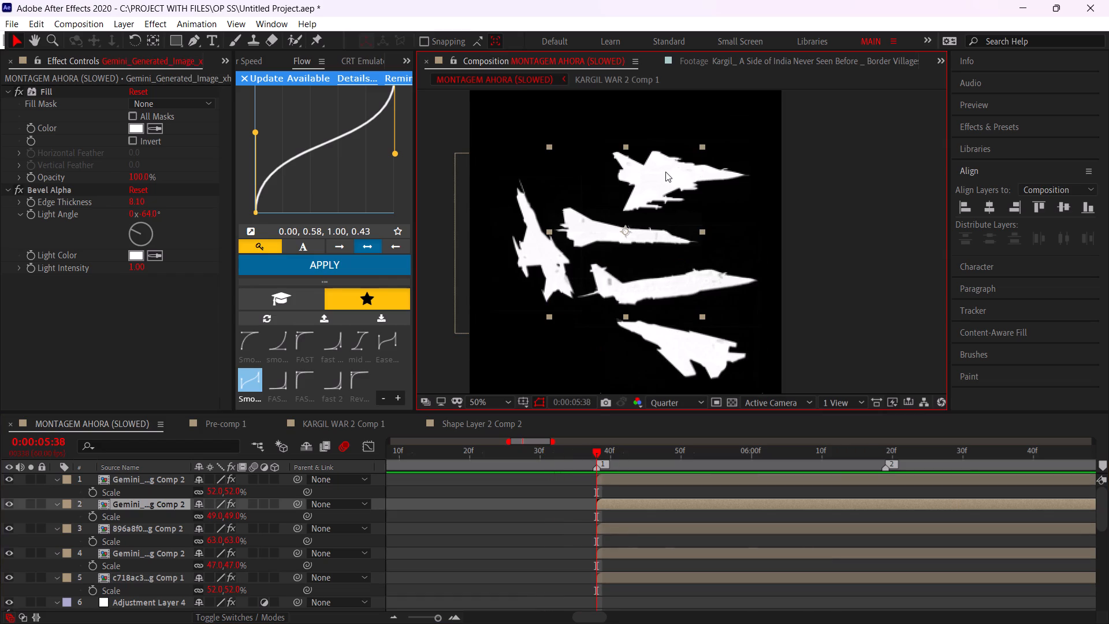
left_click(636, 479)
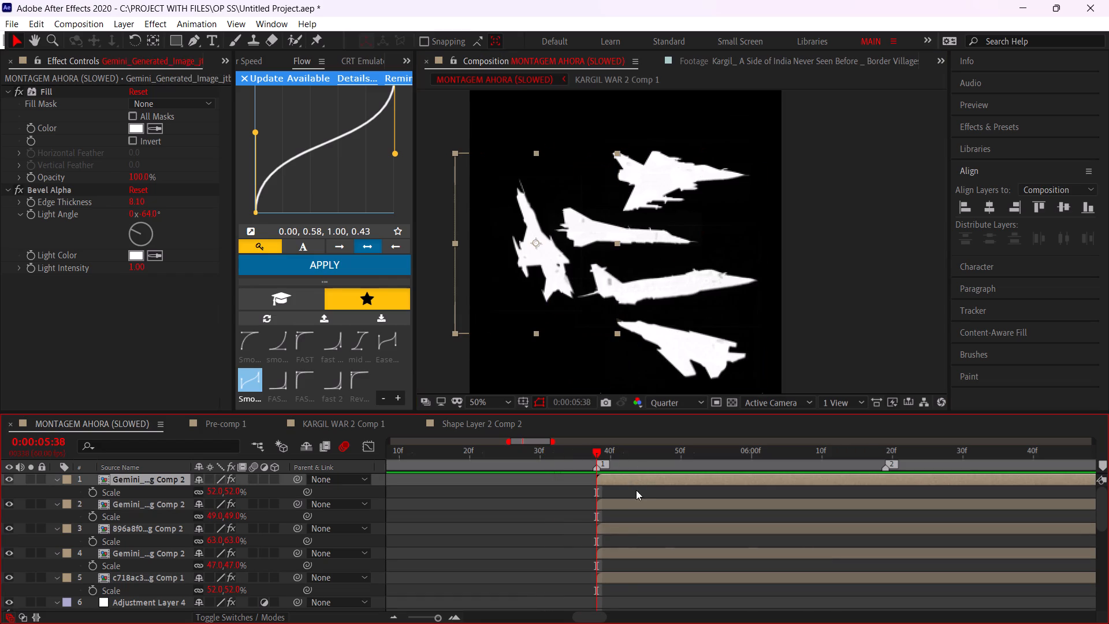
left_click(6, 575)
left_click(6, 575)
left_click(13, 551)
left_click(12, 551)
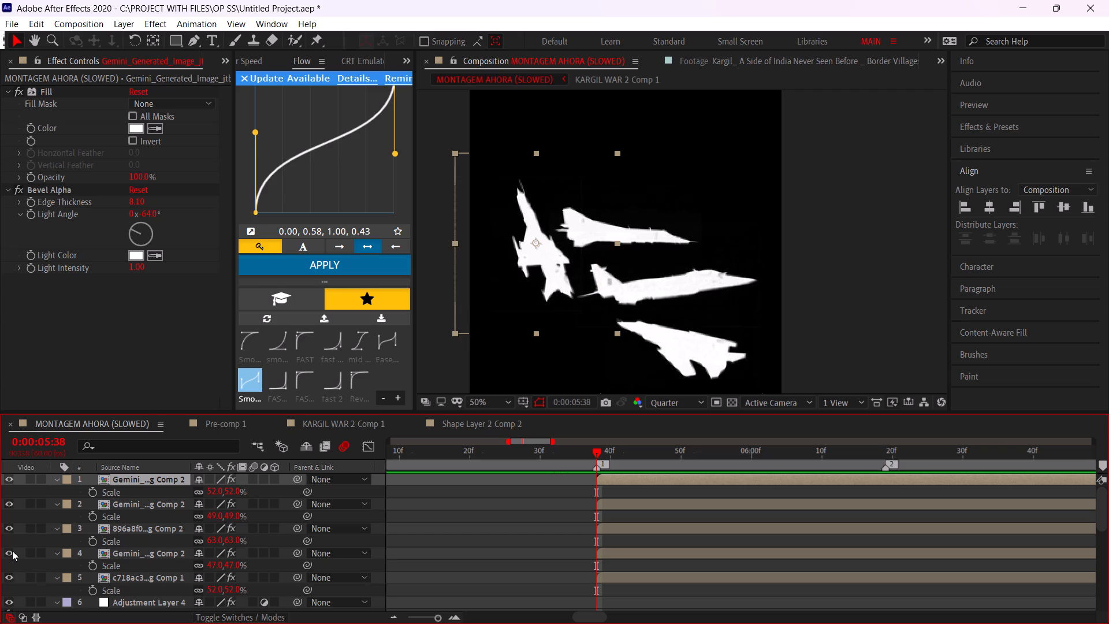
double_click(12, 551)
right_click(106, 549)
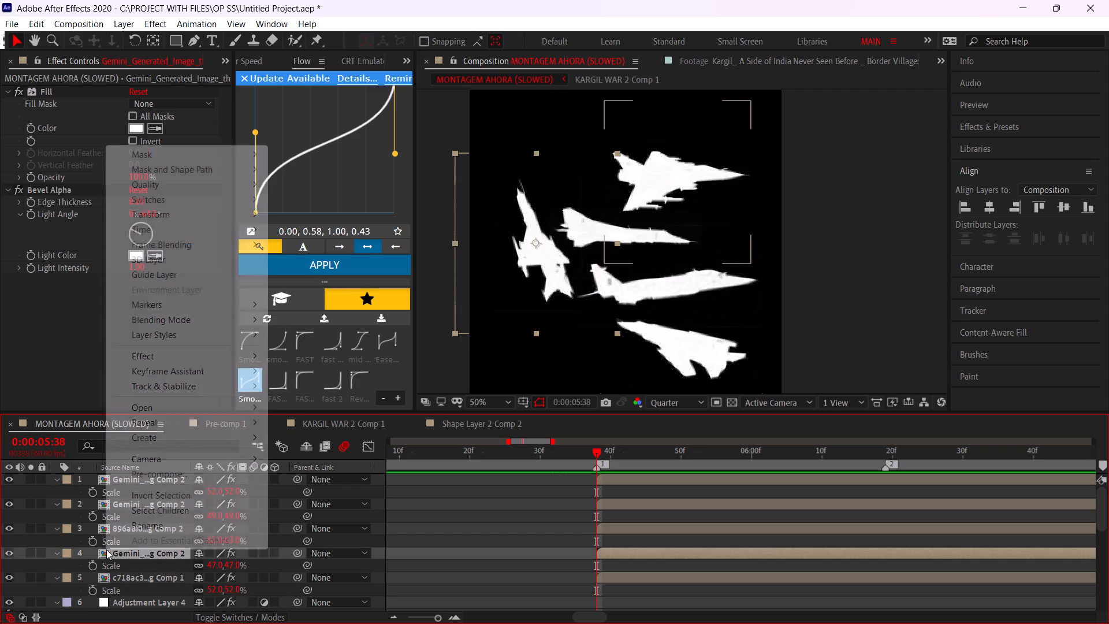
left_click(155, 521)
type("Mirage")
key("space")
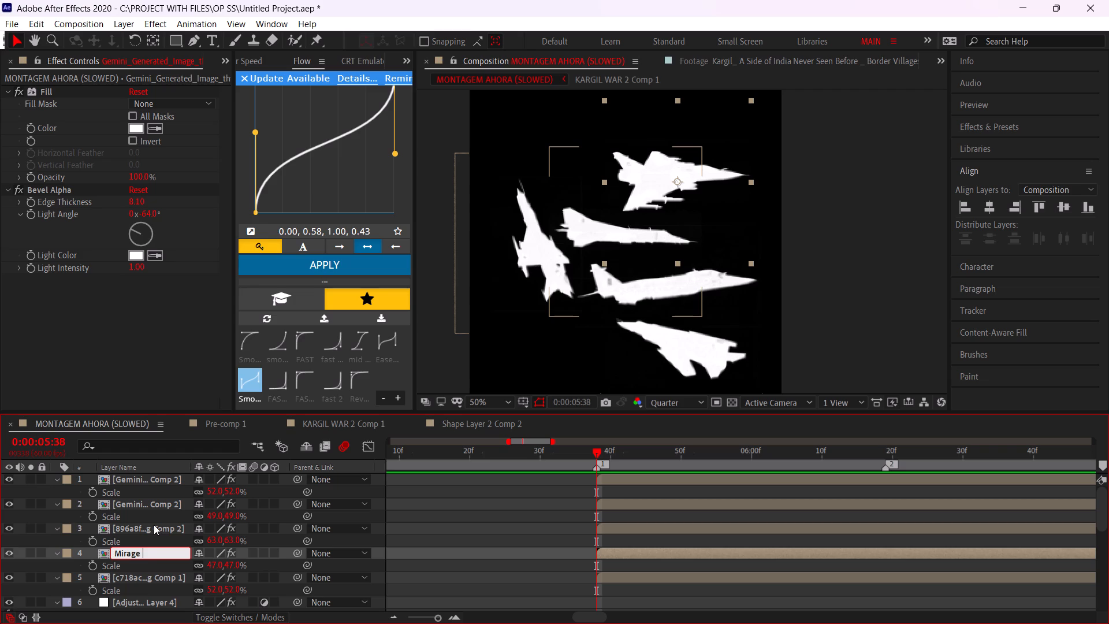
type("2000c")
key("Return")
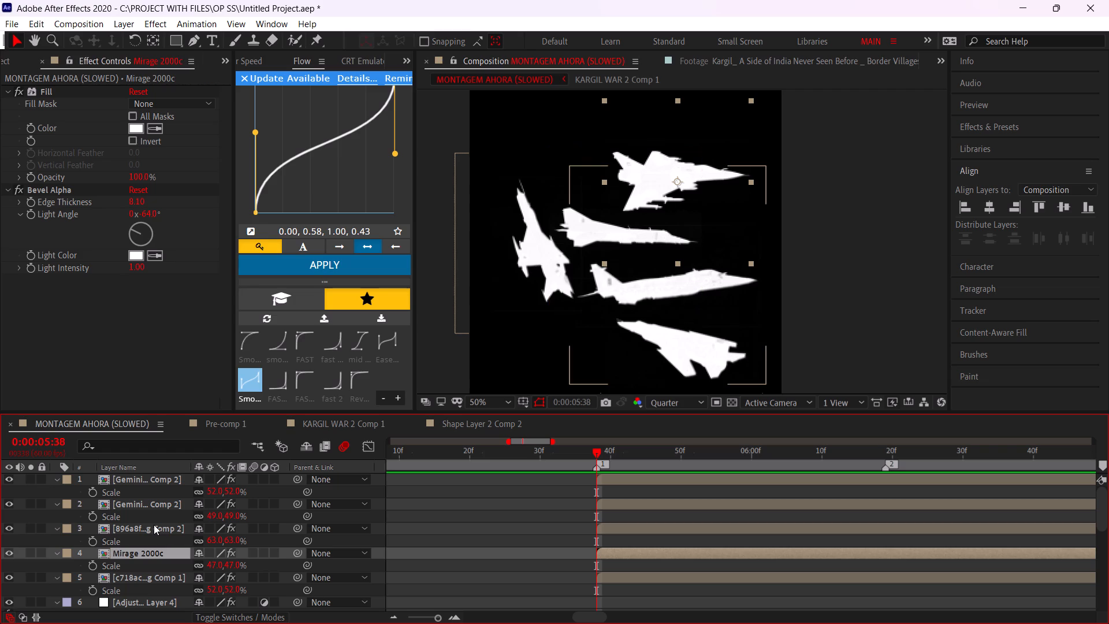
Shift the Mirage 2000c layer later in the timeline so it starts at marker 5.
left_click(609, 551)
scroll(478, 559, "down", 2, "alt")
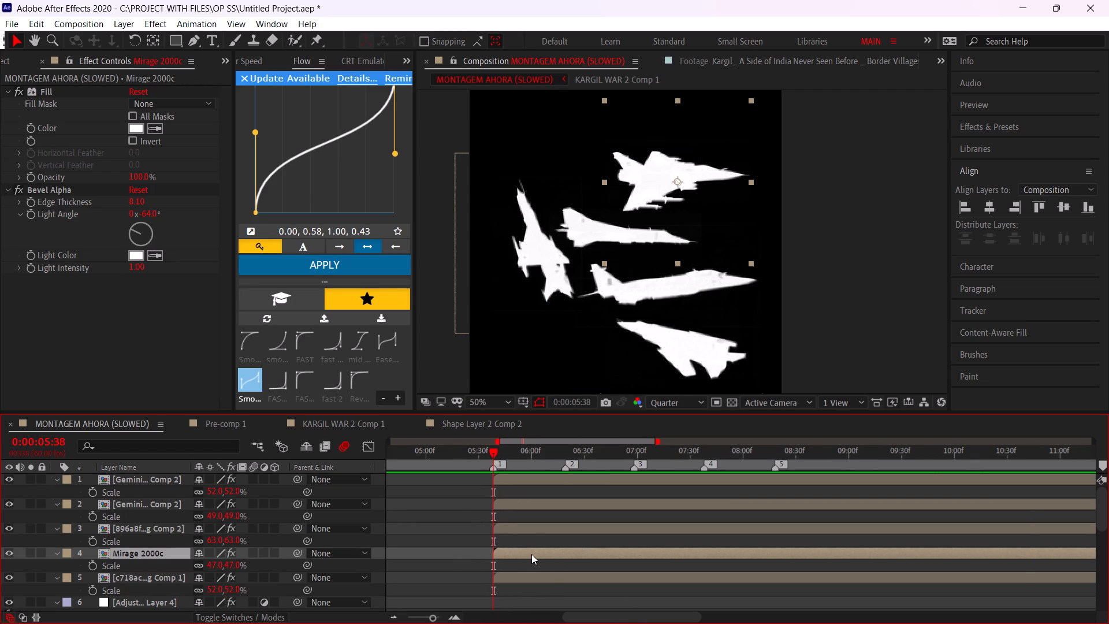
left_click_drag(531, 554, 814, 547)
left_click(548, 575)
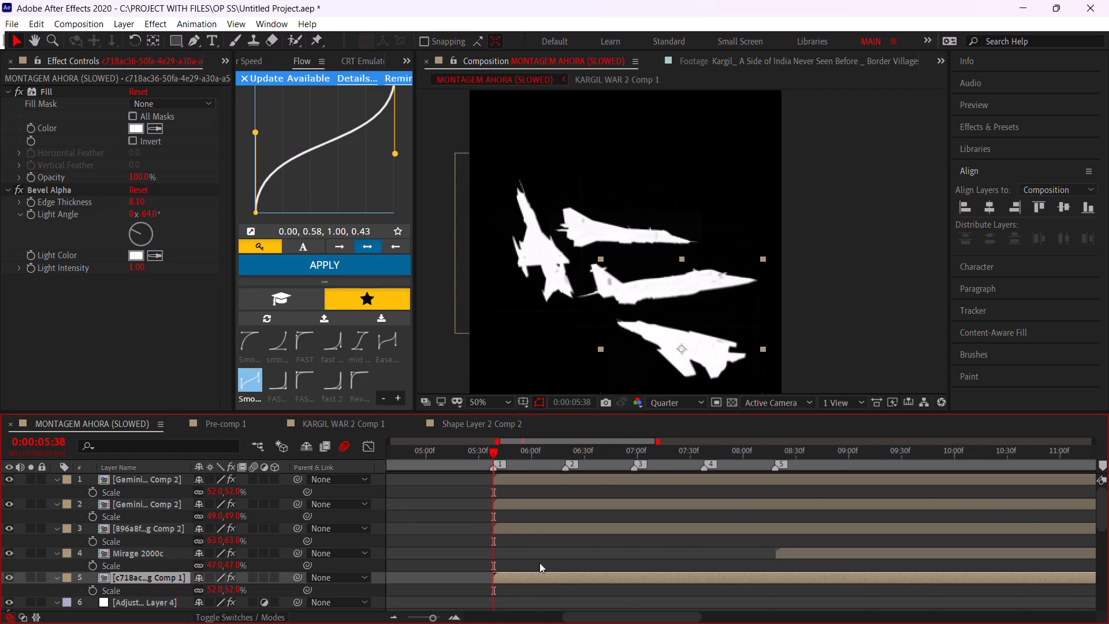
Start the 896a8f jet layer at marker 2, Gemini layer 2 at marker 3 and Gemini layer 1 at marker 4.
left_click_drag(516, 530, 587, 521)
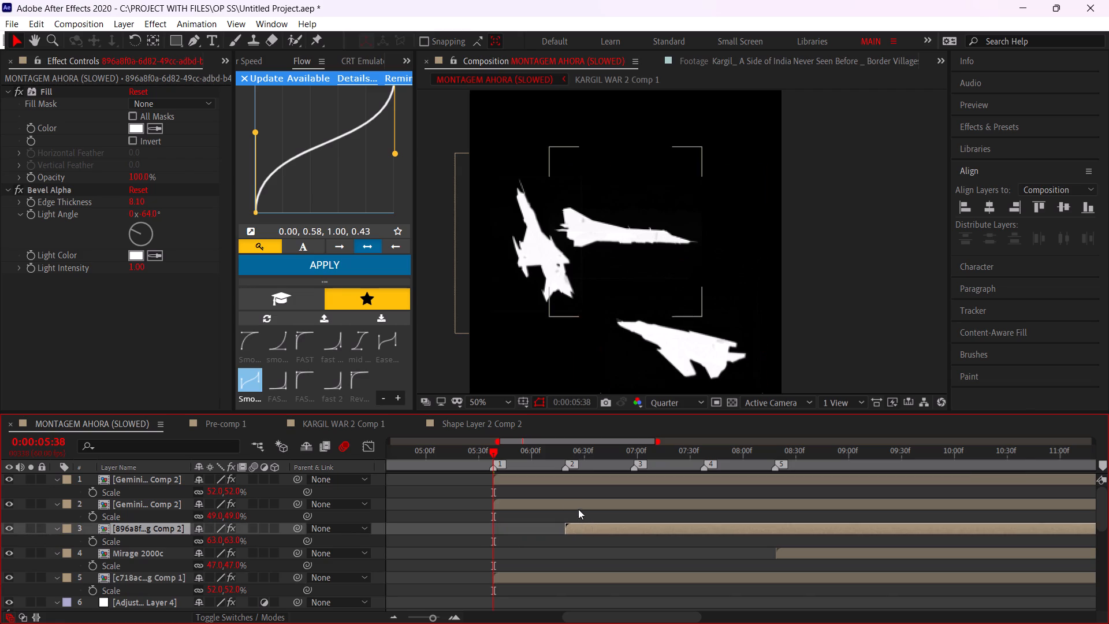
left_click_drag(549, 501, 694, 514)
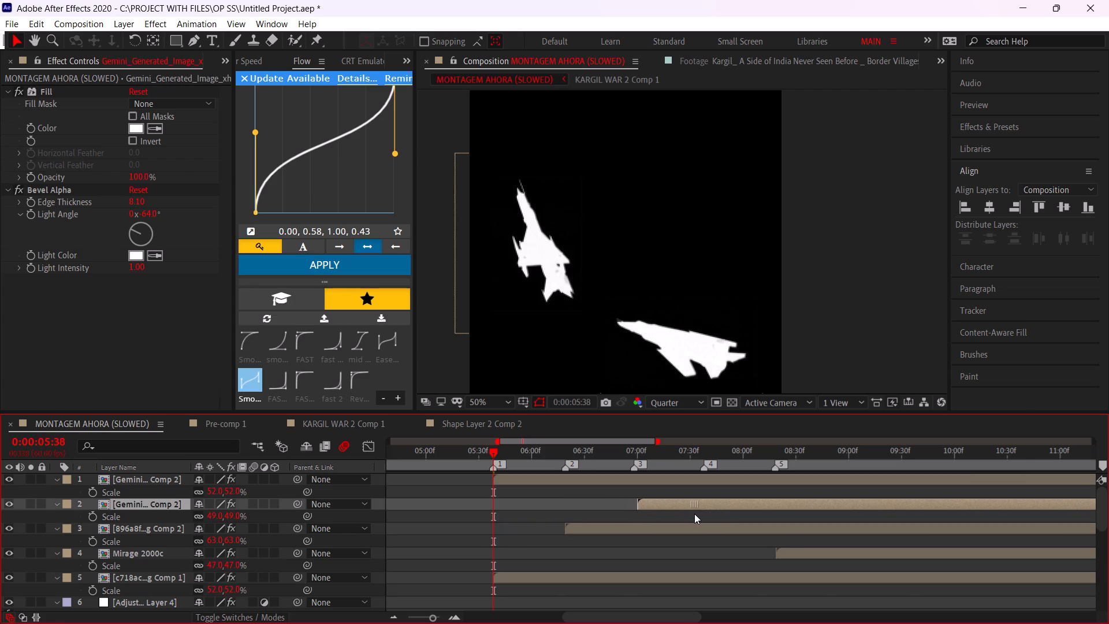
left_click_drag(694, 514, 693, 513)
left_click_drag(580, 483, 784, 512)
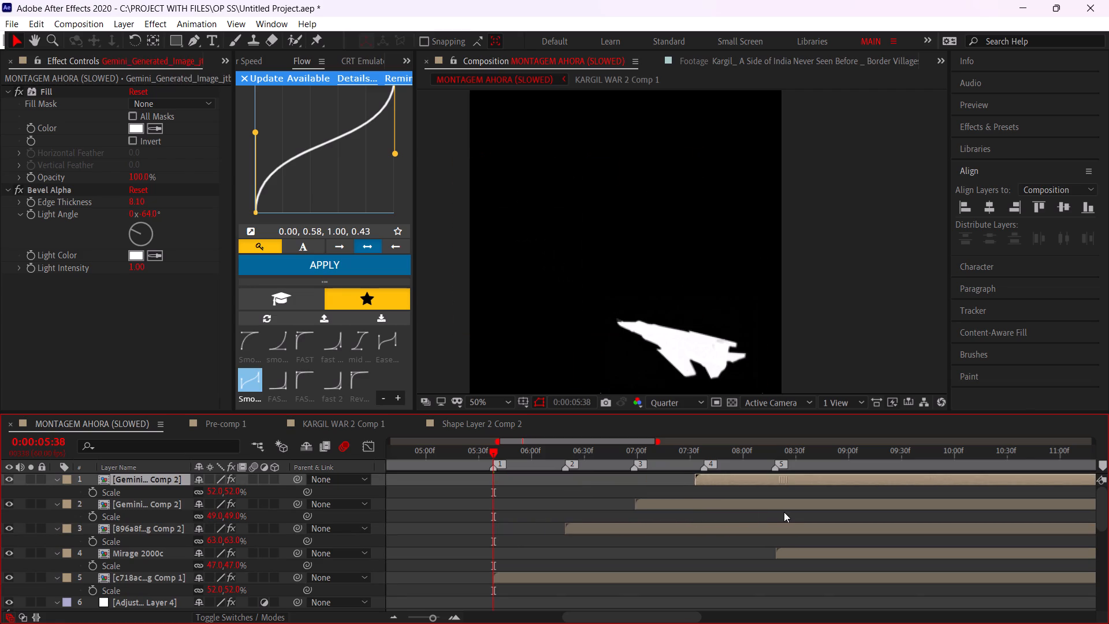
left_click_drag(784, 512, 791, 509)
scroll(617, 511, "up", 1, "alt")
scroll(681, 504, "up", 1, "alt")
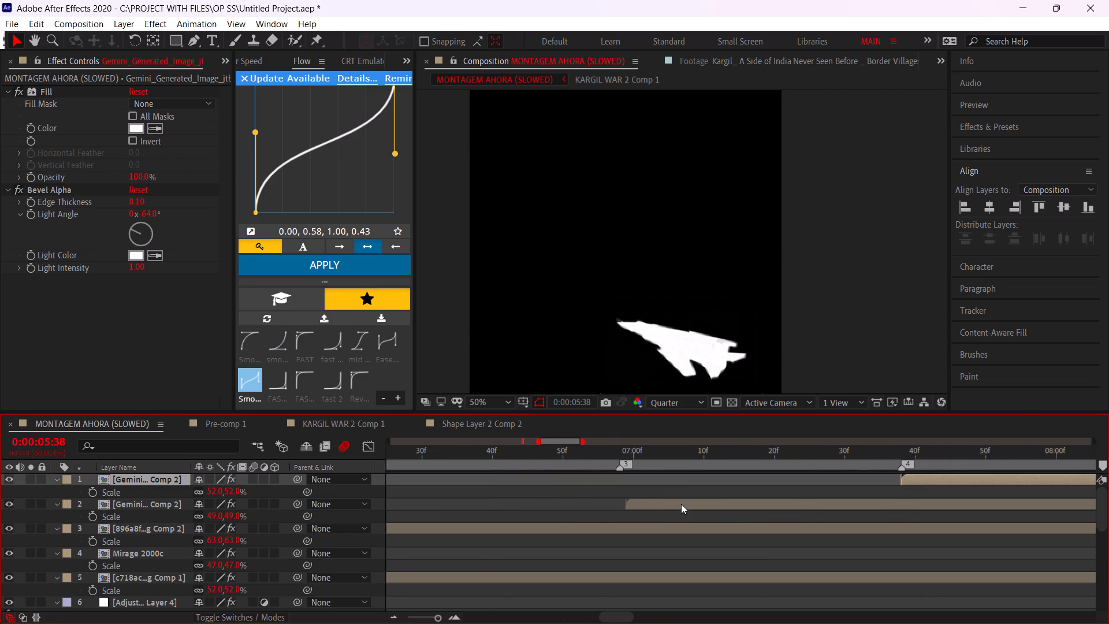
left_click_drag(681, 504, 676, 502)
scroll(658, 508, "down", 3, "alt")
scroll(619, 521, "up", 2, "alt")
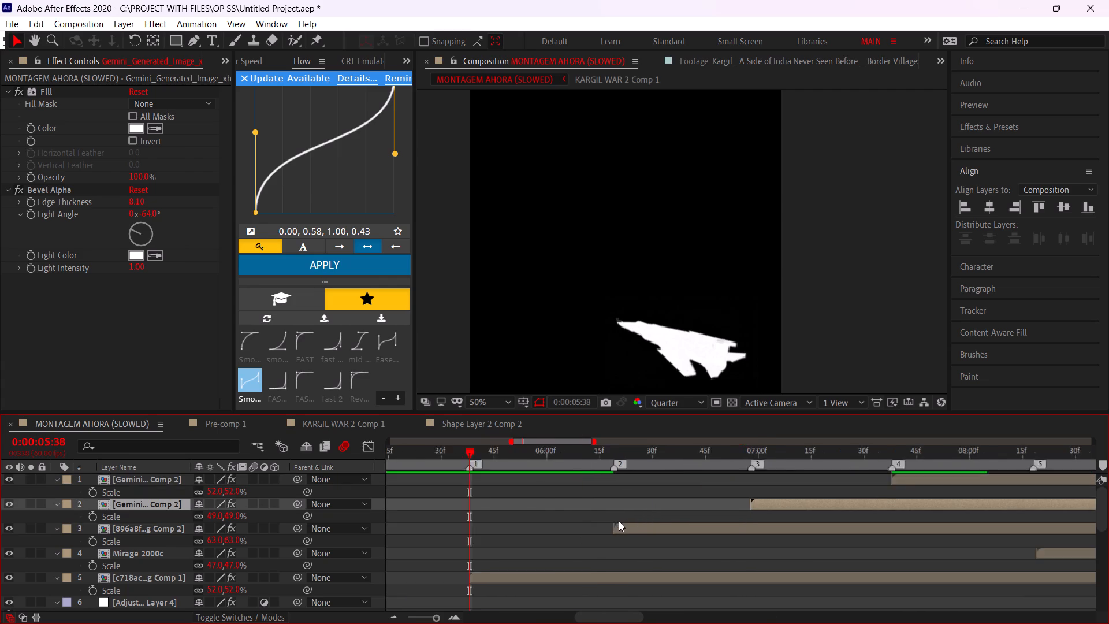
Move the Mirage 2000c layer to the top of the layer stack, above the two Gemini jets.
scroll(619, 521, "up", 3, "alt")
scroll(619, 521, "down", 6, "alt")
left_click(658, 558)
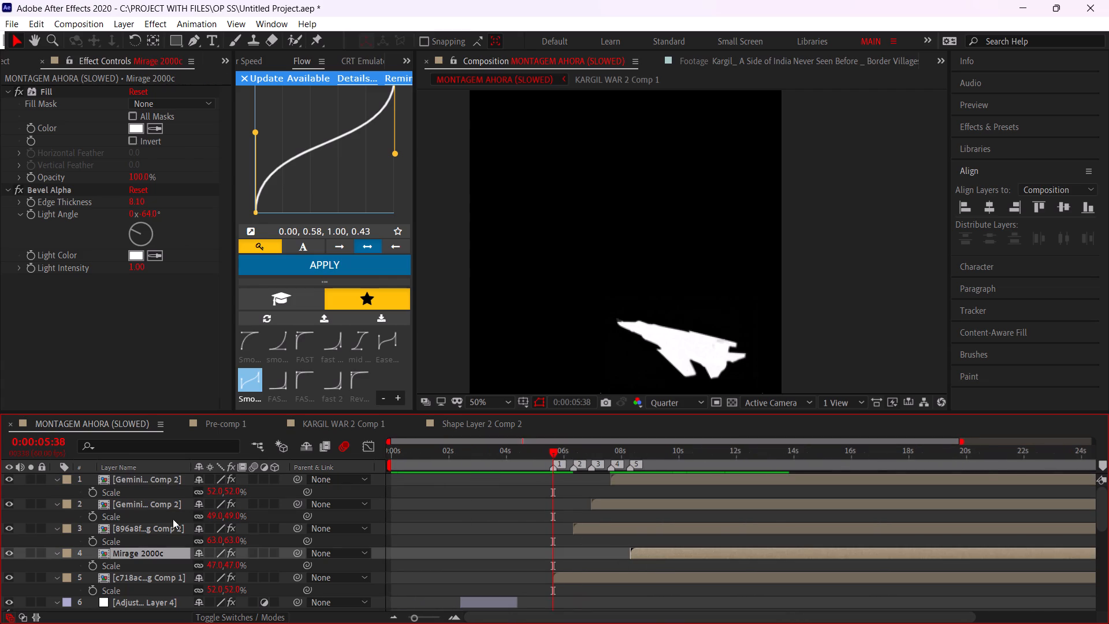
left_click_drag(155, 549, 169, 471)
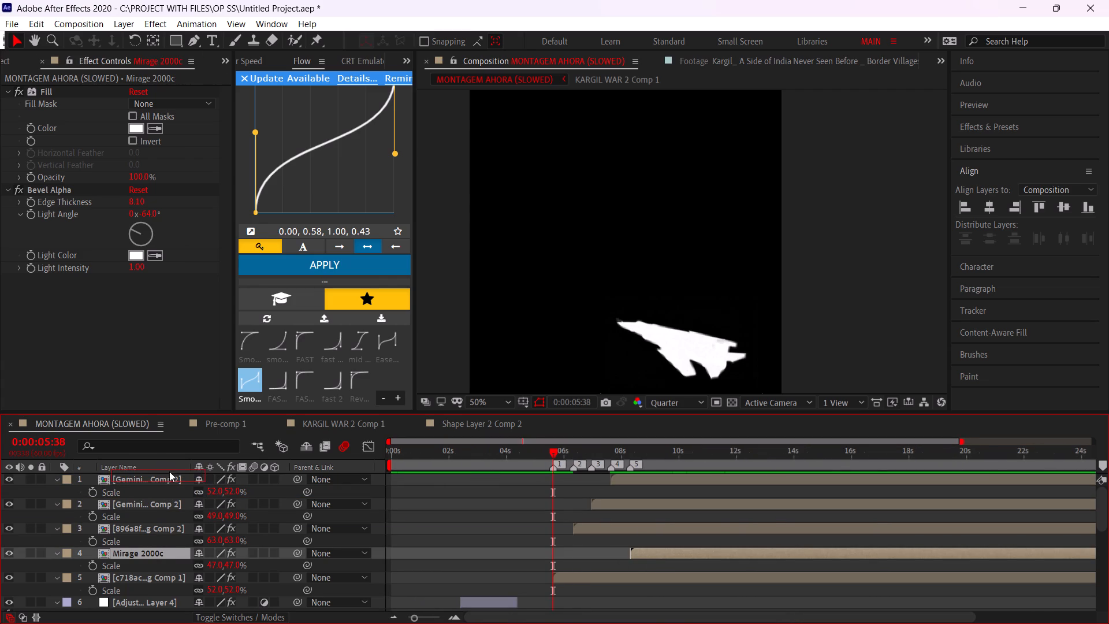
left_click_drag(169, 471, 176, 473)
Preview the staggered jet appearances from about 0:00:04:10.
left_click(513, 536)
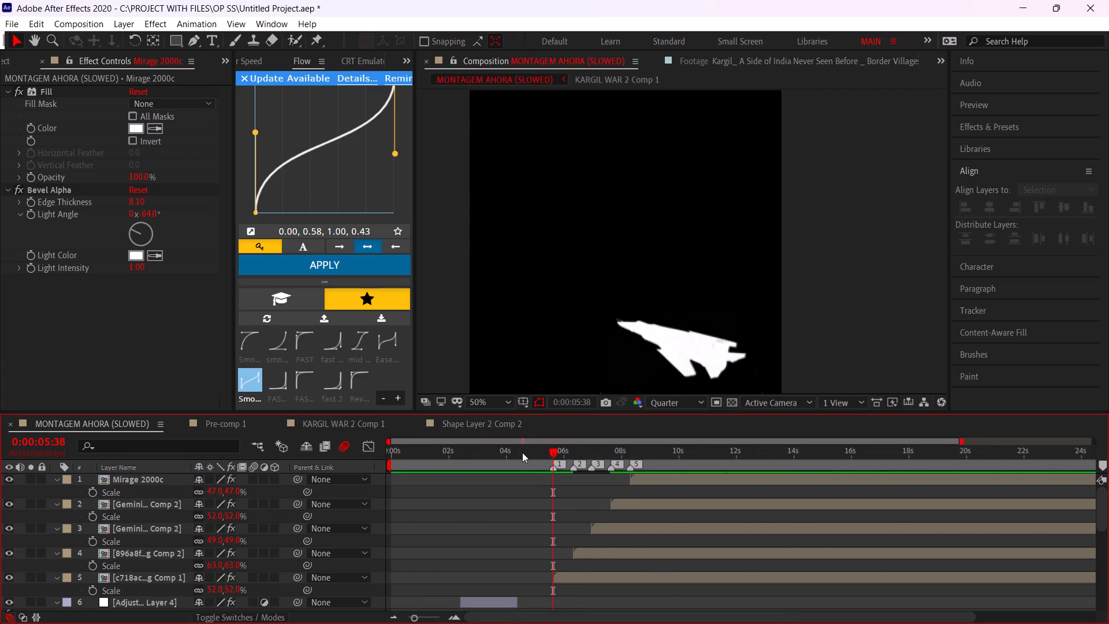
left_click(515, 448)
key("space")
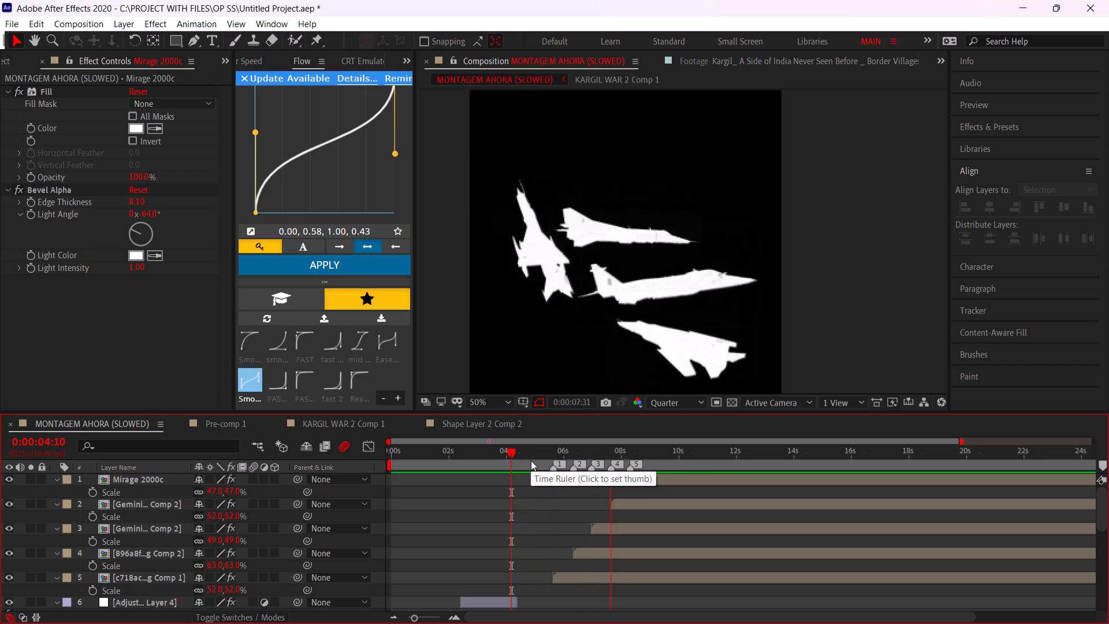
left_click(531, 460)
At marker 1 (0:00:05:38), centre the c718ac3 jet horizontally in the composition.
scroll(582, 505, "up", 2, "alt")
left_click_drag(448, 465, 459, 462)
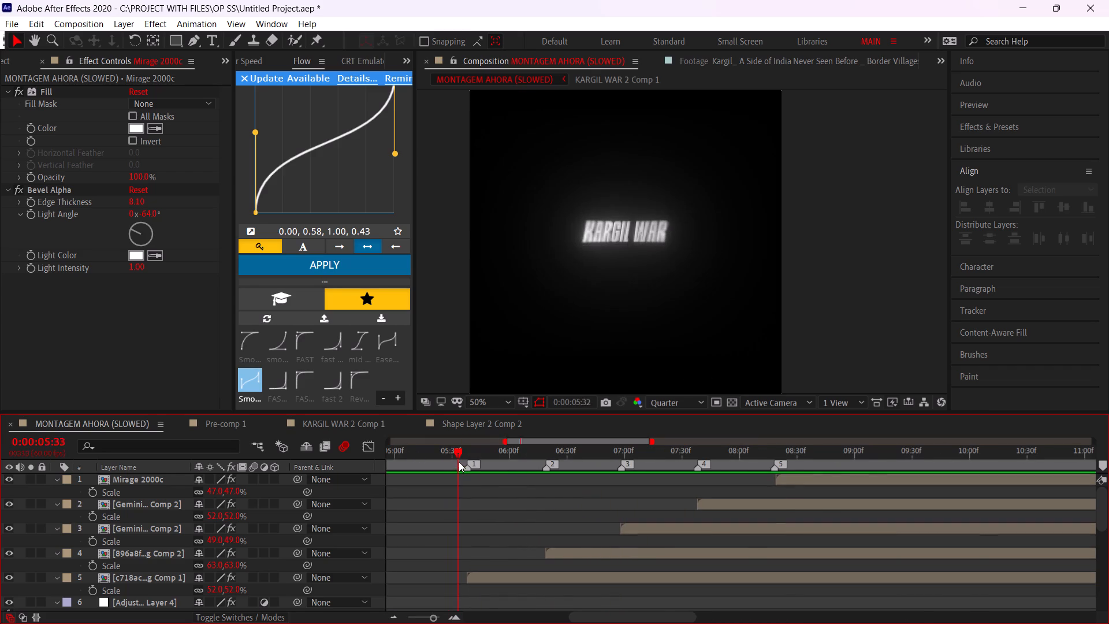
left_click_drag(459, 462, 466, 462)
left_click(503, 573)
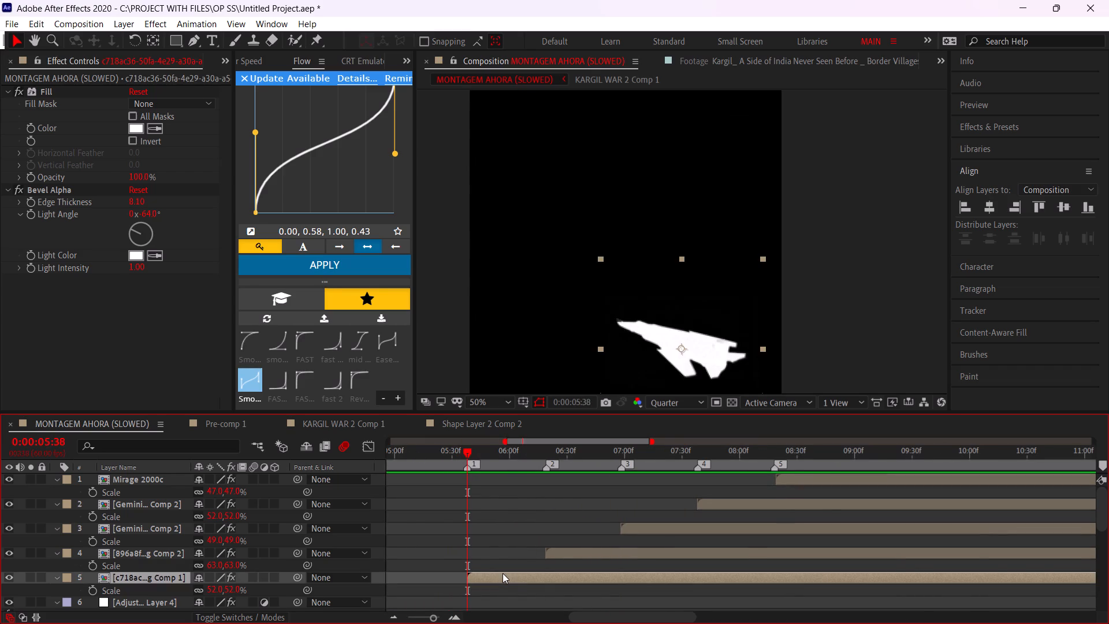
scroll(691, 353, "down", 2, "alt")
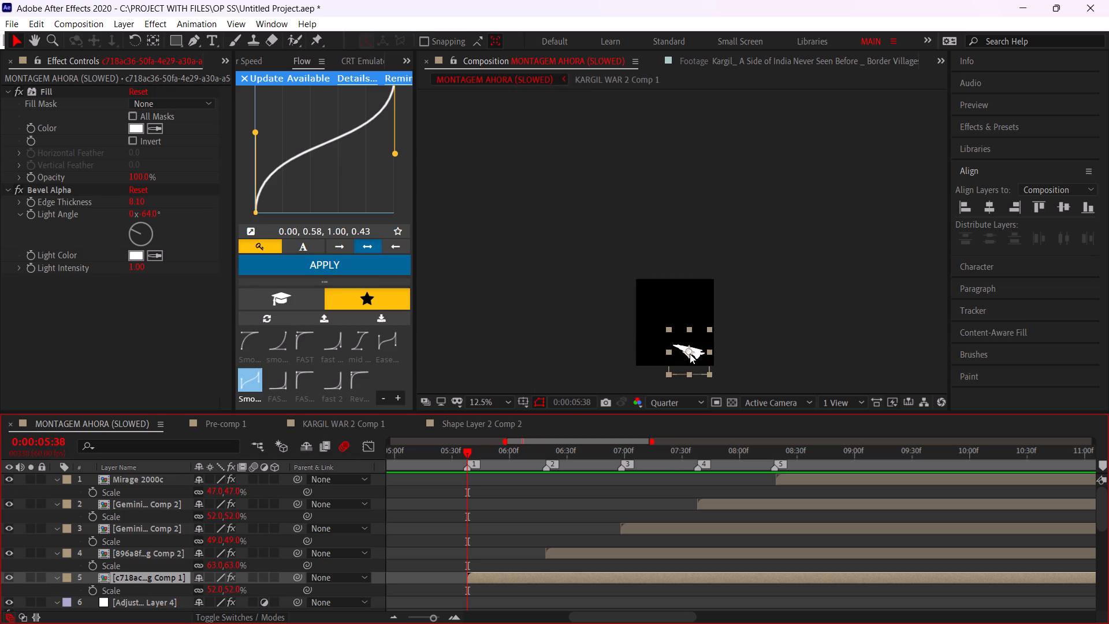
scroll(690, 354, "up", 2, "alt")
left_click(992, 203)
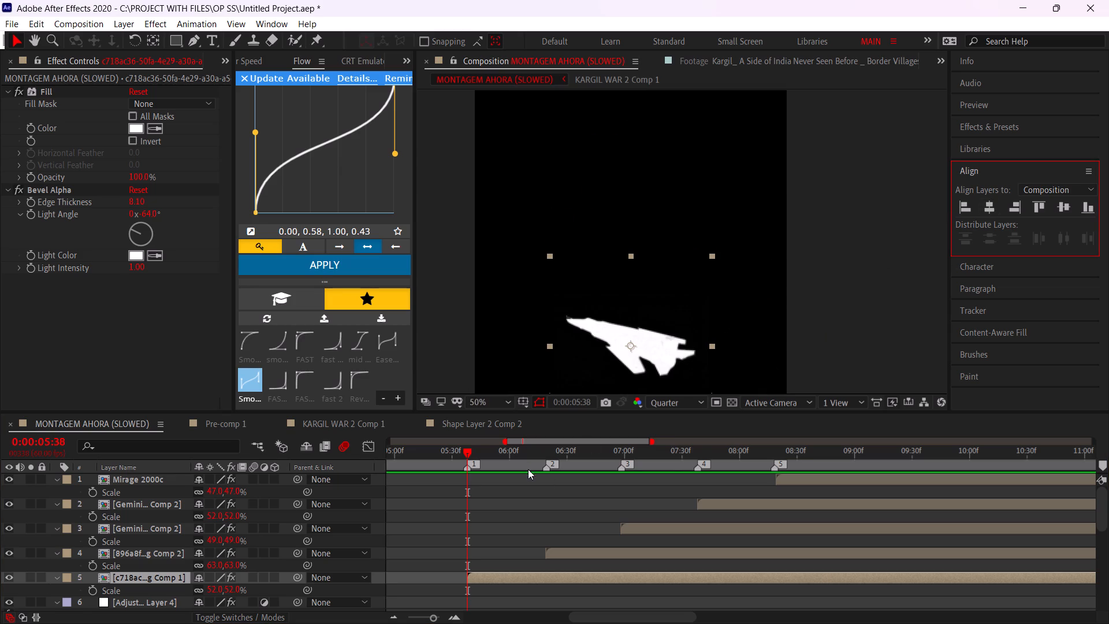
Reveal the c718ac3 layer's position and shift the layer earlier so it starts at about 0:00:04:08.
key("p")
scroll(333, 538, "down", 2)
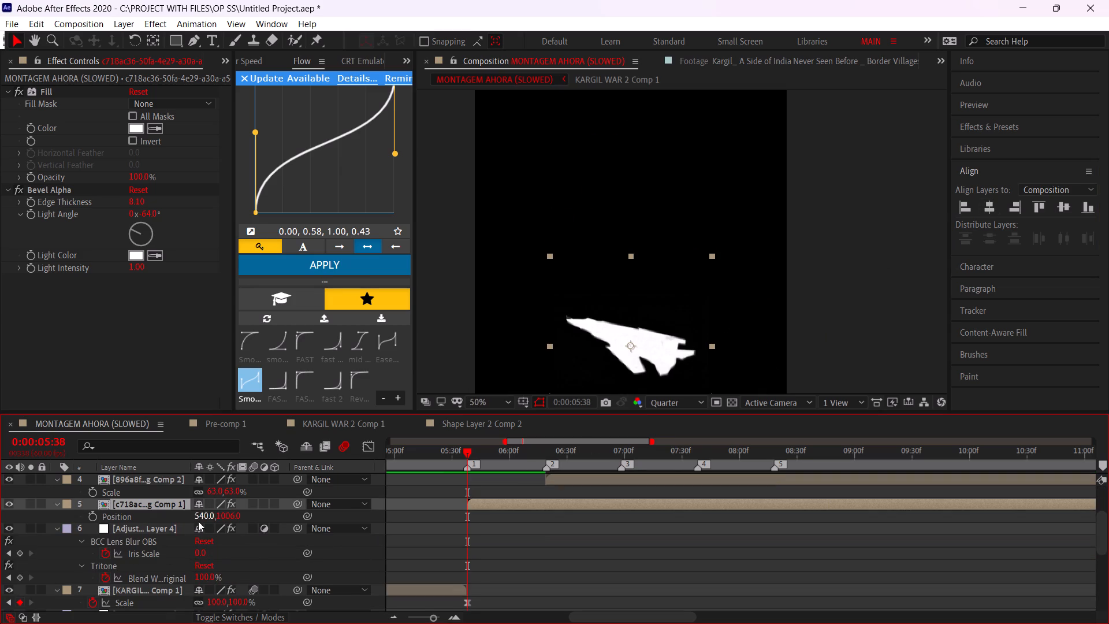
left_click_drag(508, 503, 425, 501)
middle_click_drag(466, 532, 664, 561)
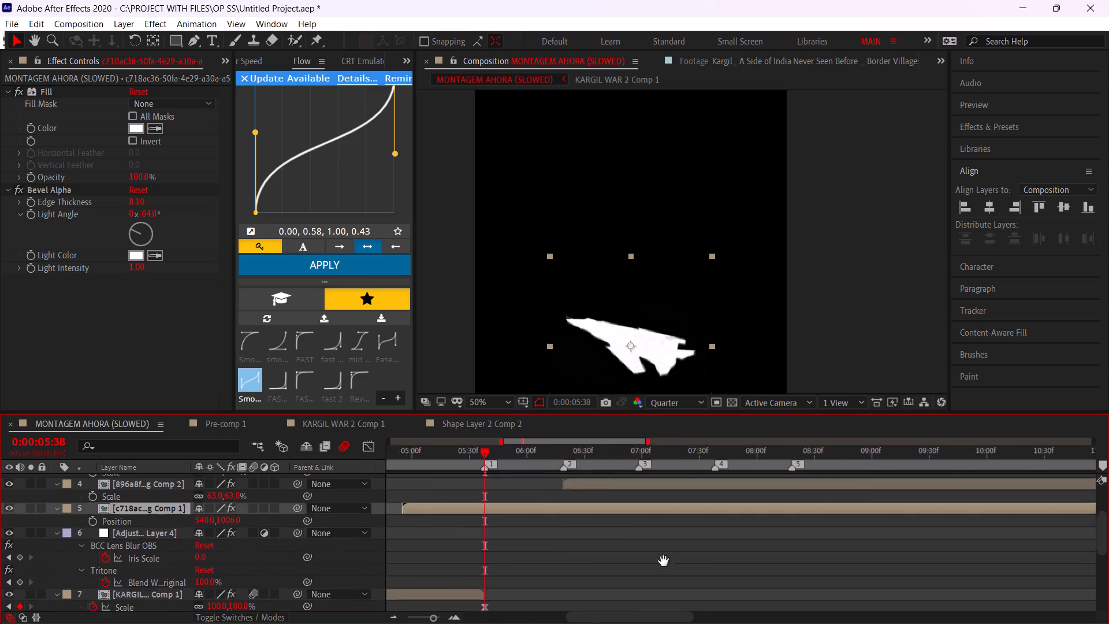
middle_click_drag(664, 561, 716, 563)
left_click_drag(672, 533, 582, 540)
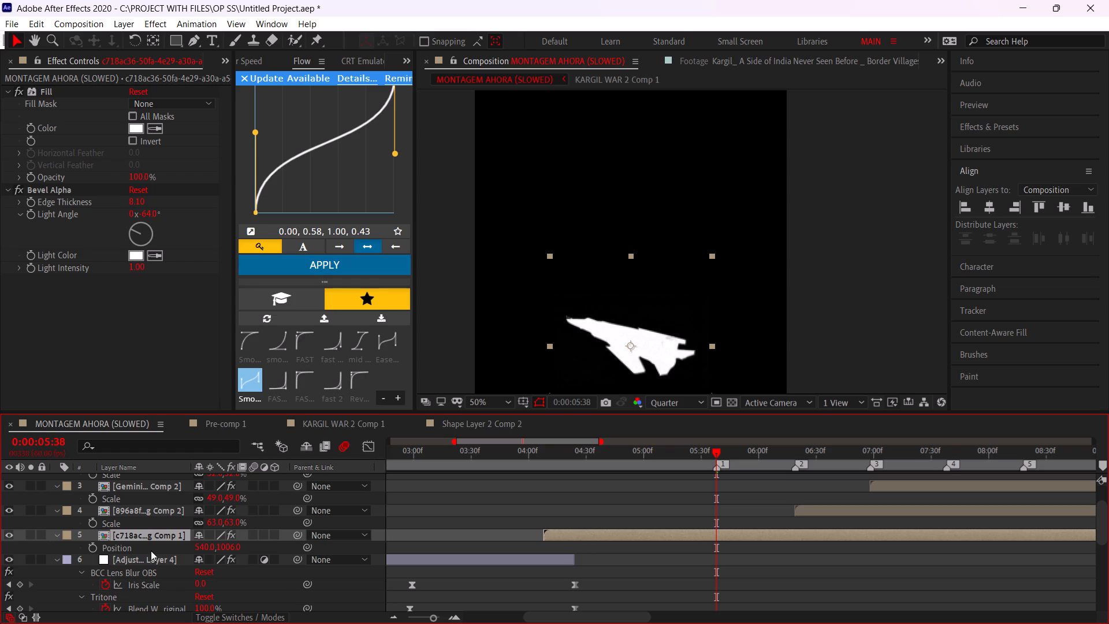
Add a position keyframe to the c718ac3 jet at 0:00:05:38 and separate its X and Y dimensions.
left_click(92, 547)
right_click(123, 549)
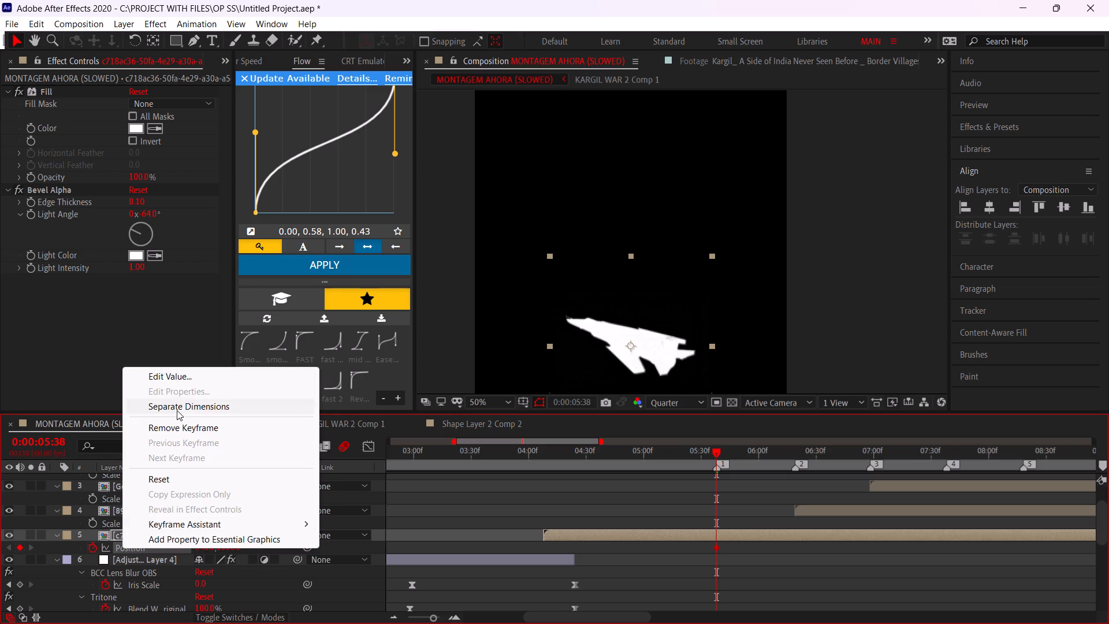
left_click(177, 410)
At 0:00:04:08, keyframe the c718ac3 jet's Y position at 1304 so it sits below the frame.
left_click(540, 456)
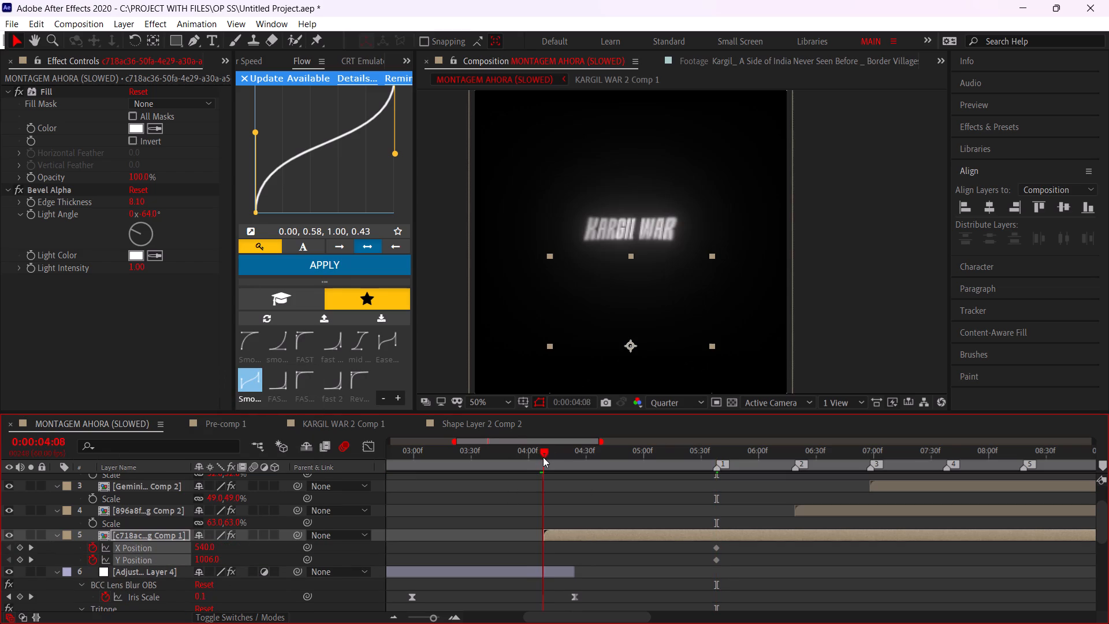
left_click(219, 554)
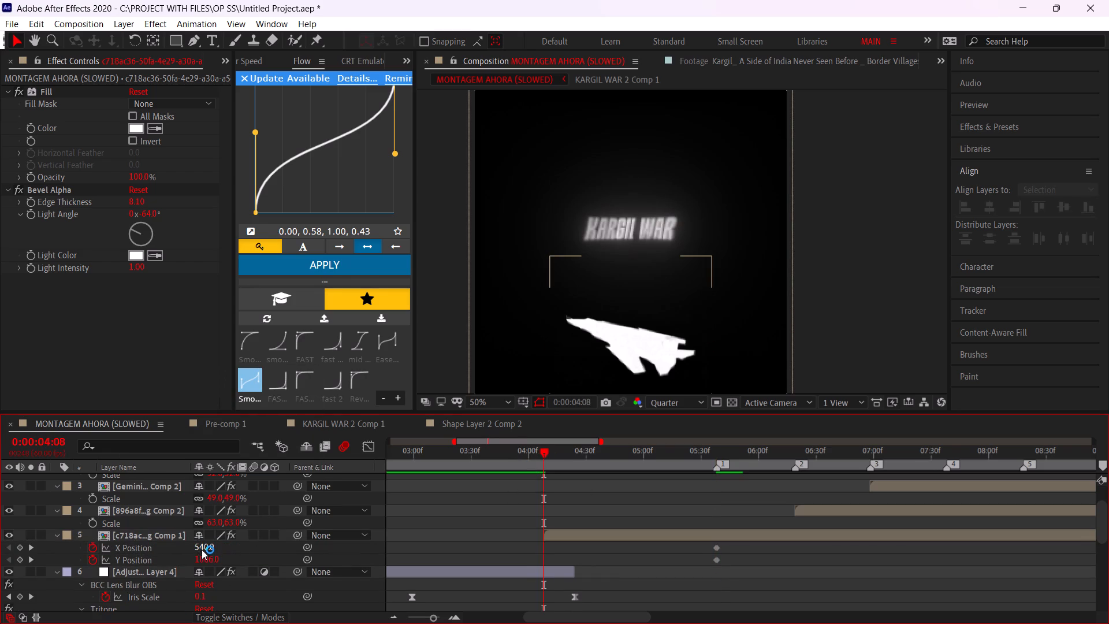
left_click(202, 549)
left_click_drag(207, 561, 346, 561)
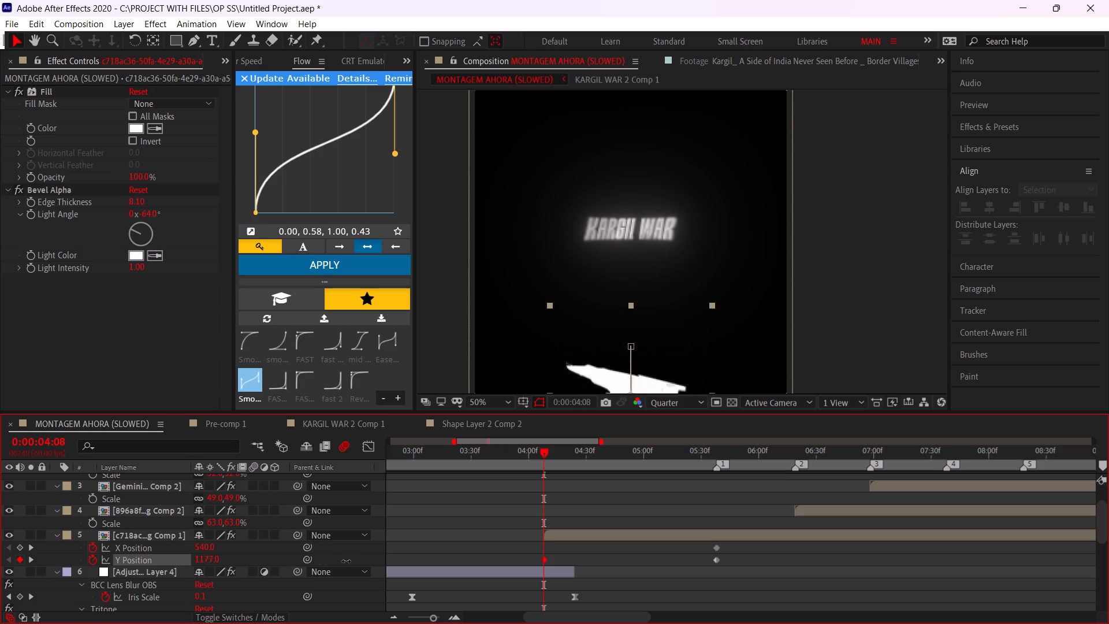
left_click_drag(346, 561, 420, 555)
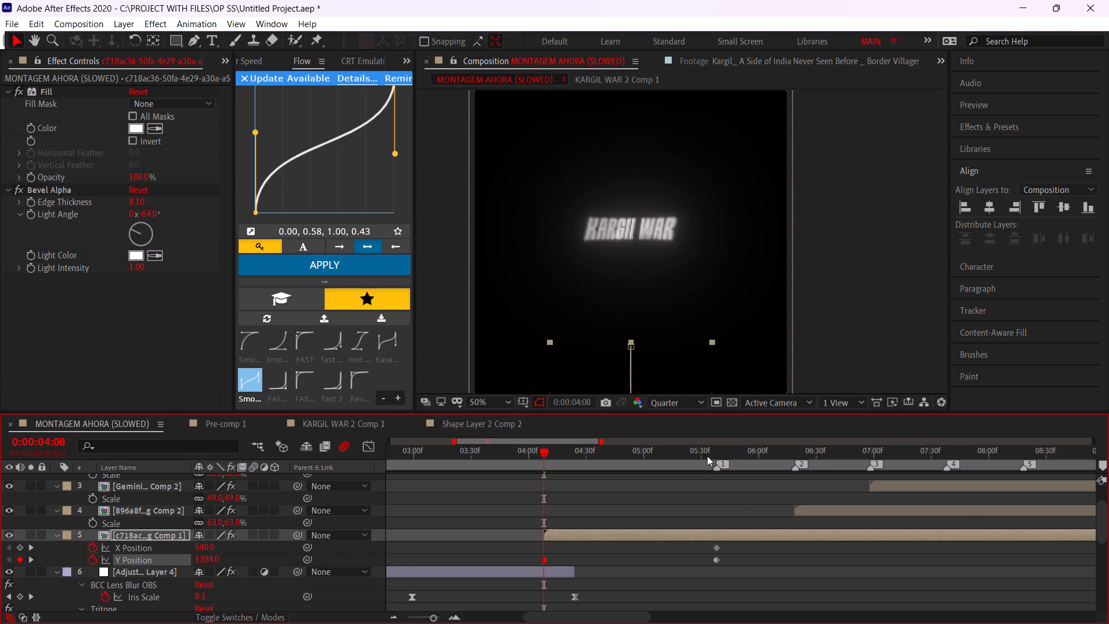
At marker 1 (0:00:05:38), raise the c718ac3 jet to Y position 583 by eye, undoing attempts to centre it with vertical alignment.
left_click_drag(707, 456, 716, 456)
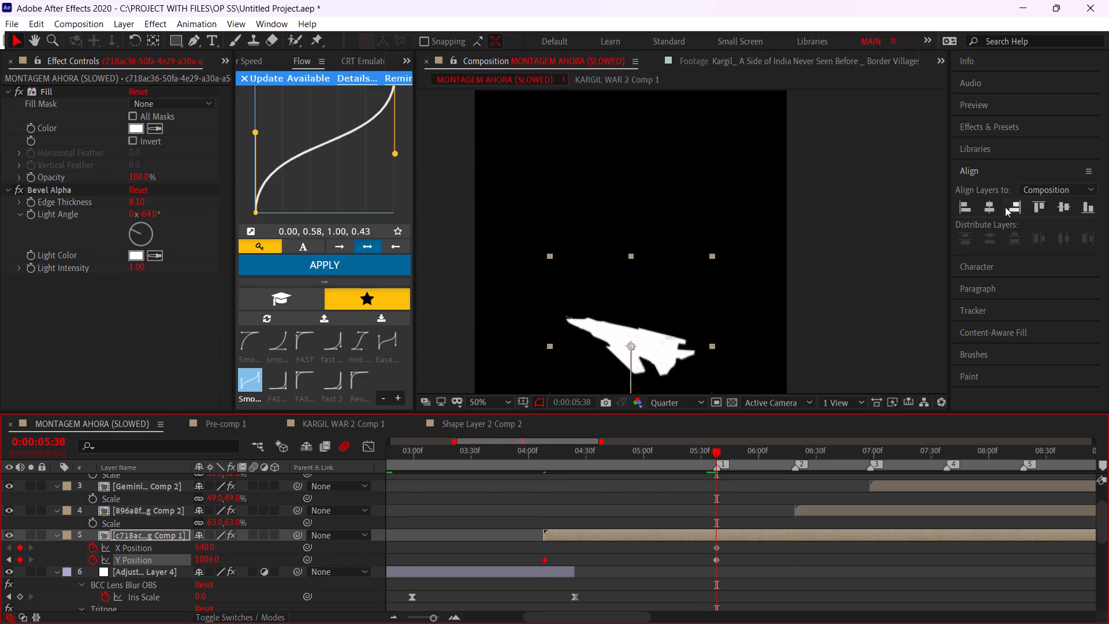
left_click(1056, 202)
scroll(1051, 211, "up", 1)
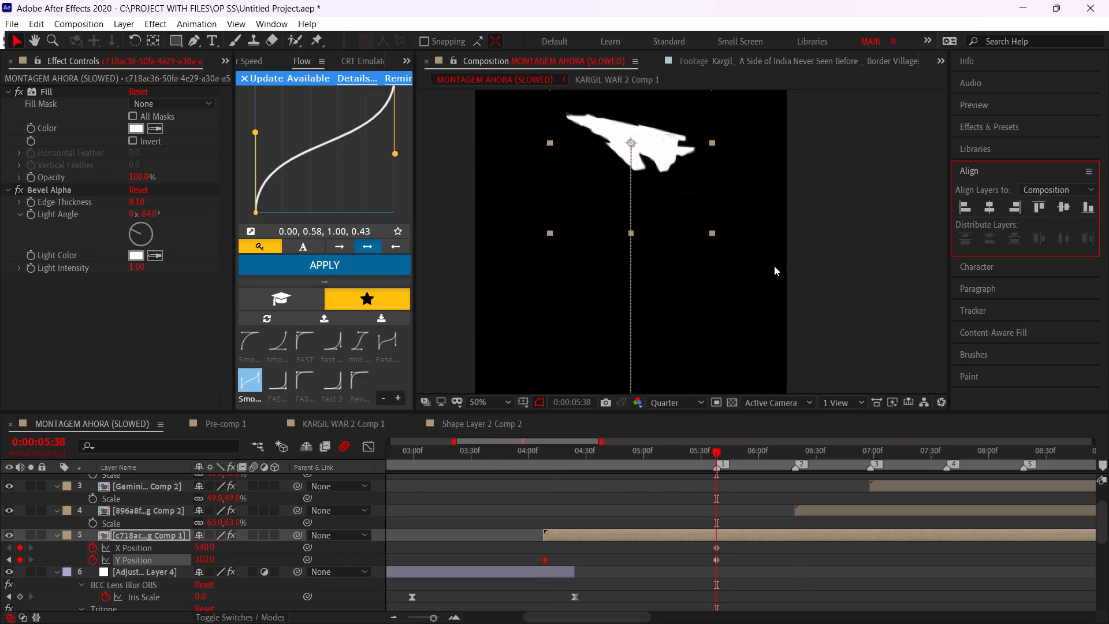
key("ctrl+z")
left_click_drag(204, 560, 166, 564)
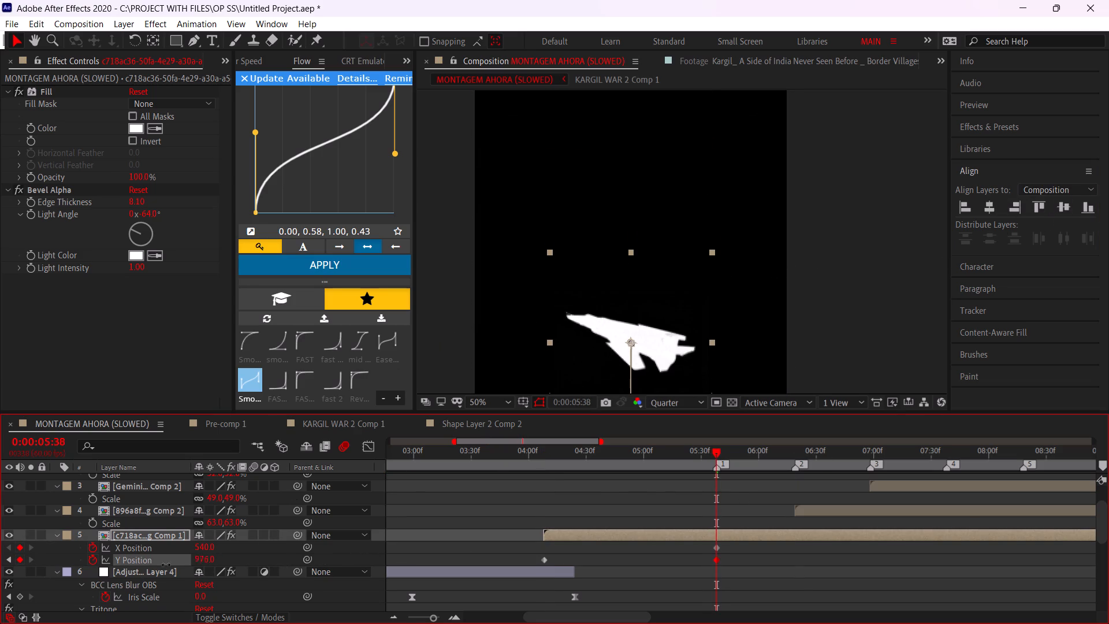
left_click_drag(166, 564, 0, 536)
left_click_drag(490, 400, 492, 395)
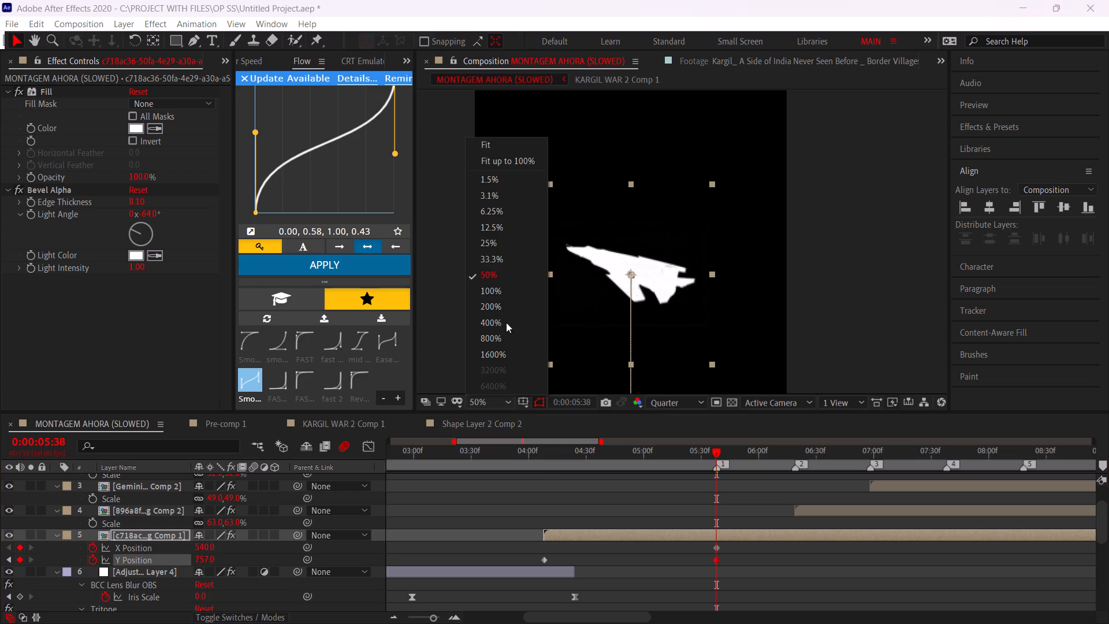
left_click(518, 166)
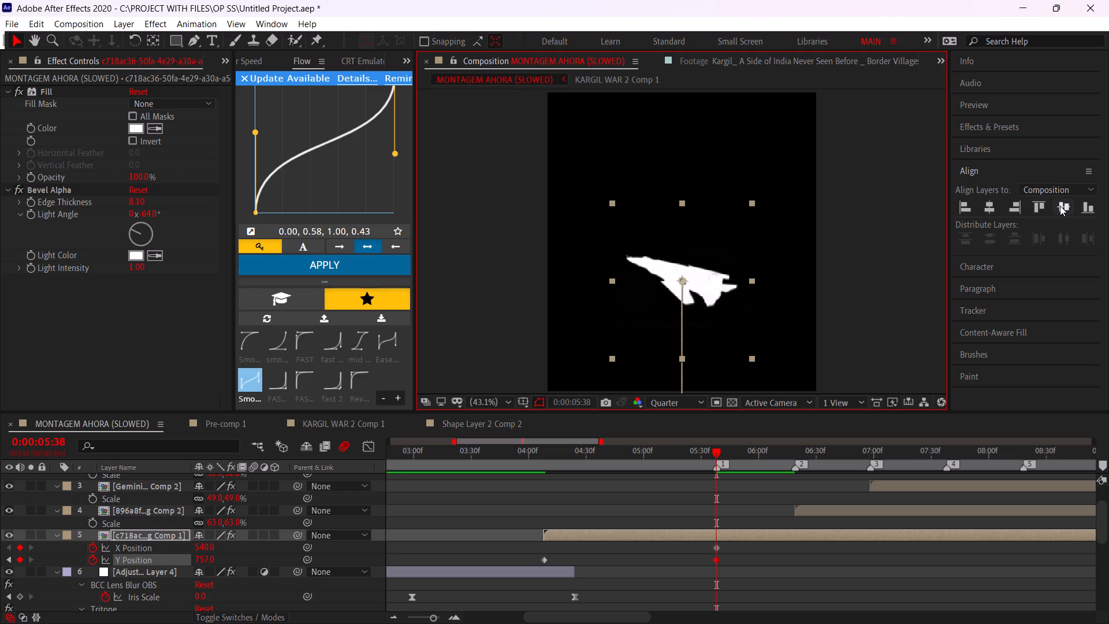
left_click(1063, 206)
key("ctrl+z")
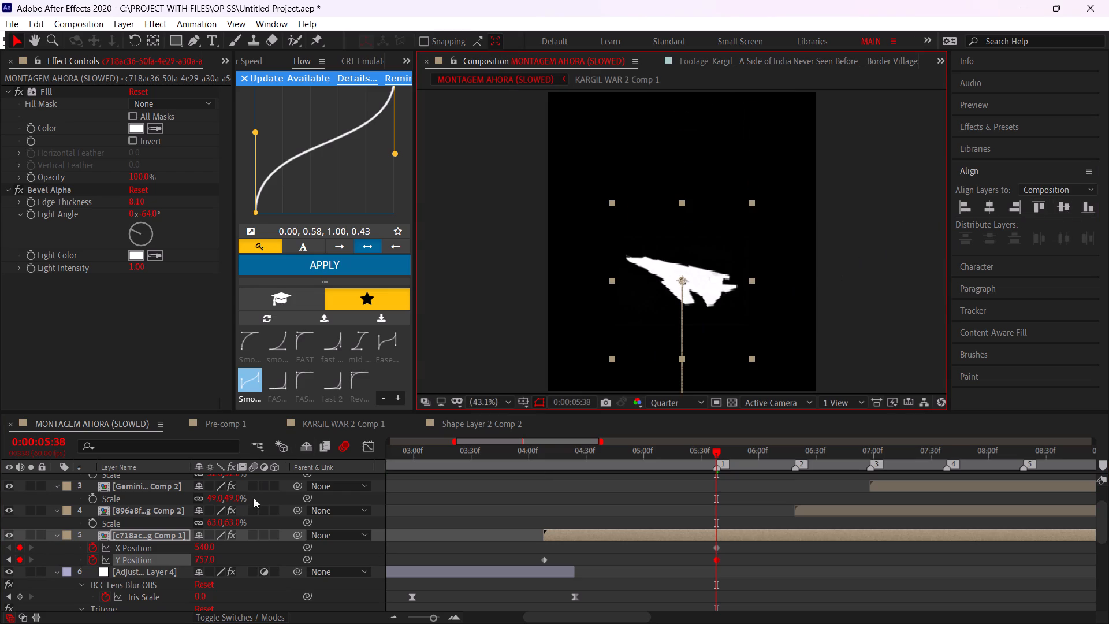
left_click_drag(202, 563, 122, 556)
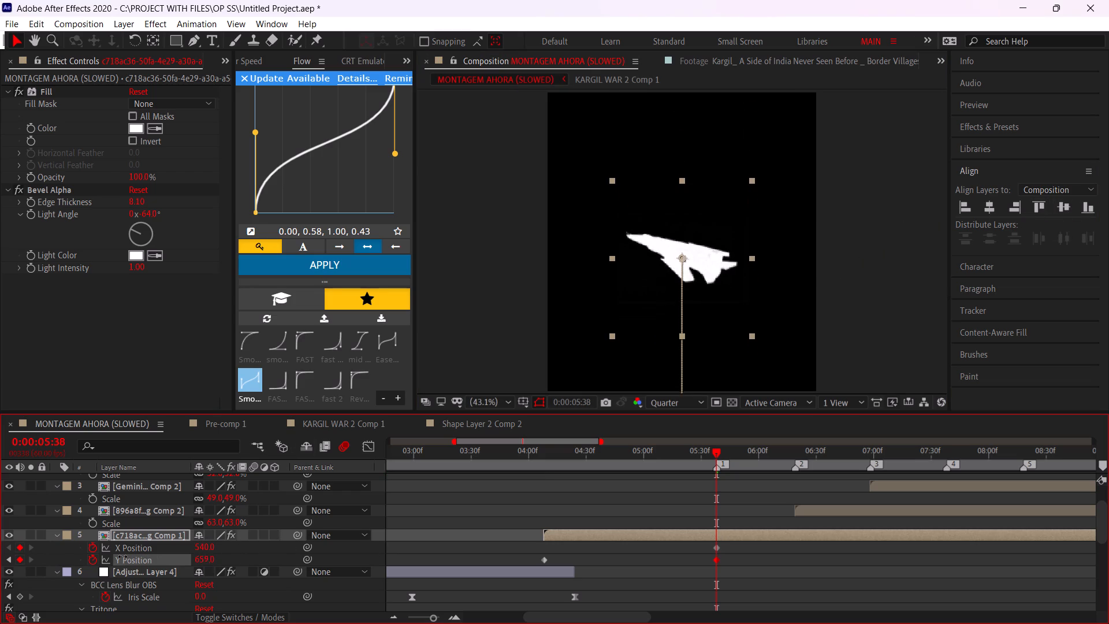
left_click_drag(122, 556, 48, 535)
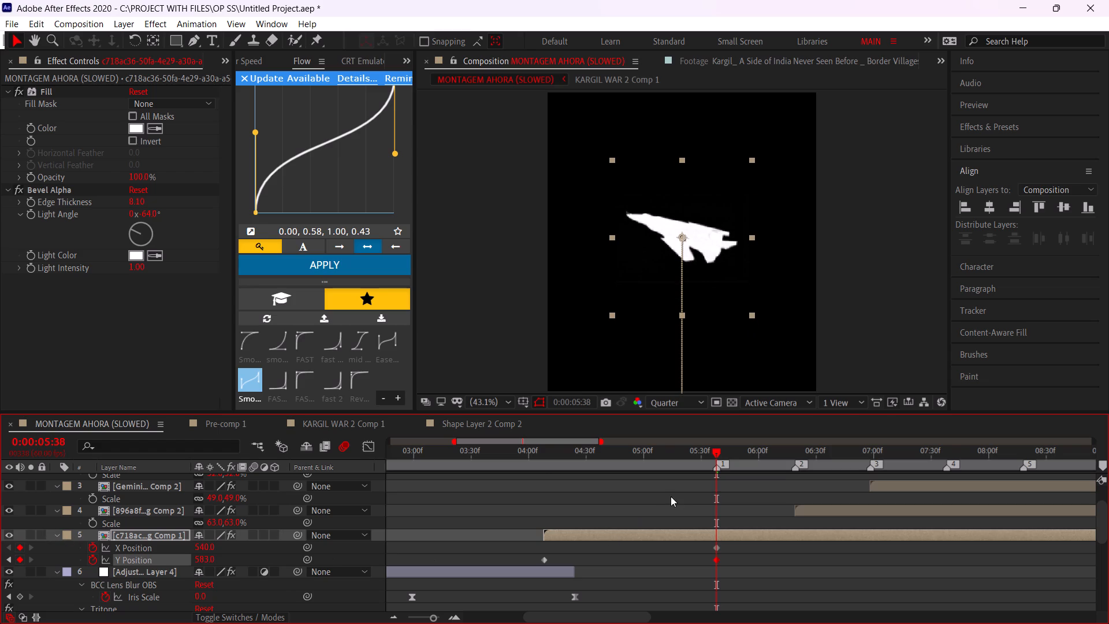
Select both Y Position keyframes of the c718ac3 jet and apply the 0.98, 0.00, 1.00, 1.00 Flow curve.
left_click(677, 496)
middle_click_drag(746, 524, 665, 537)
left_click_drag(658, 571, 462, 575)
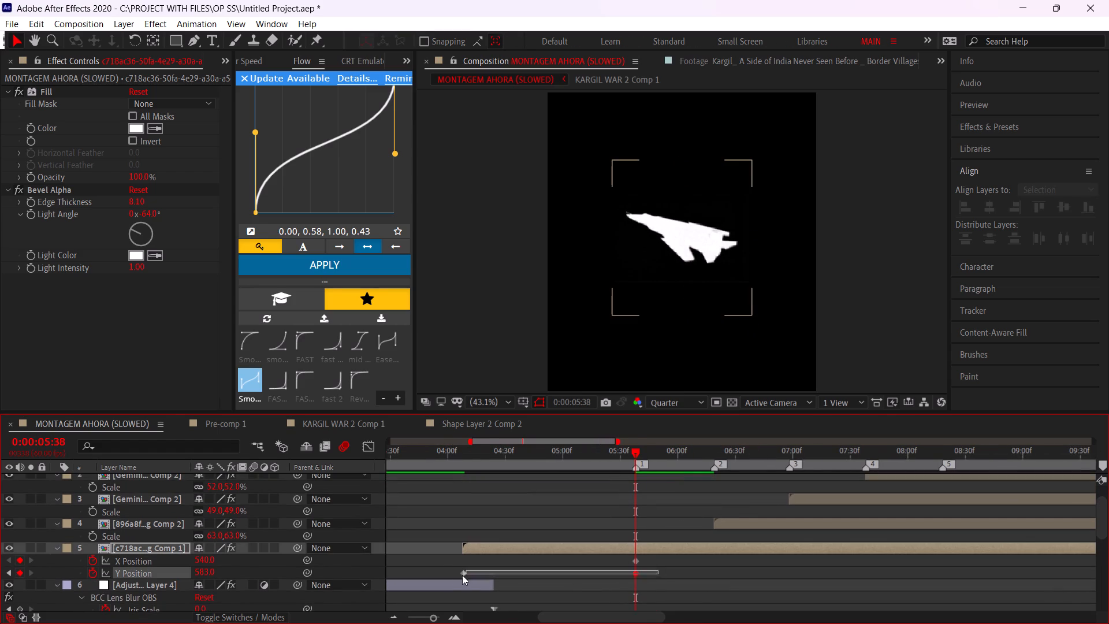
left_click_drag(462, 575, 444, 578)
left_click(250, 347)
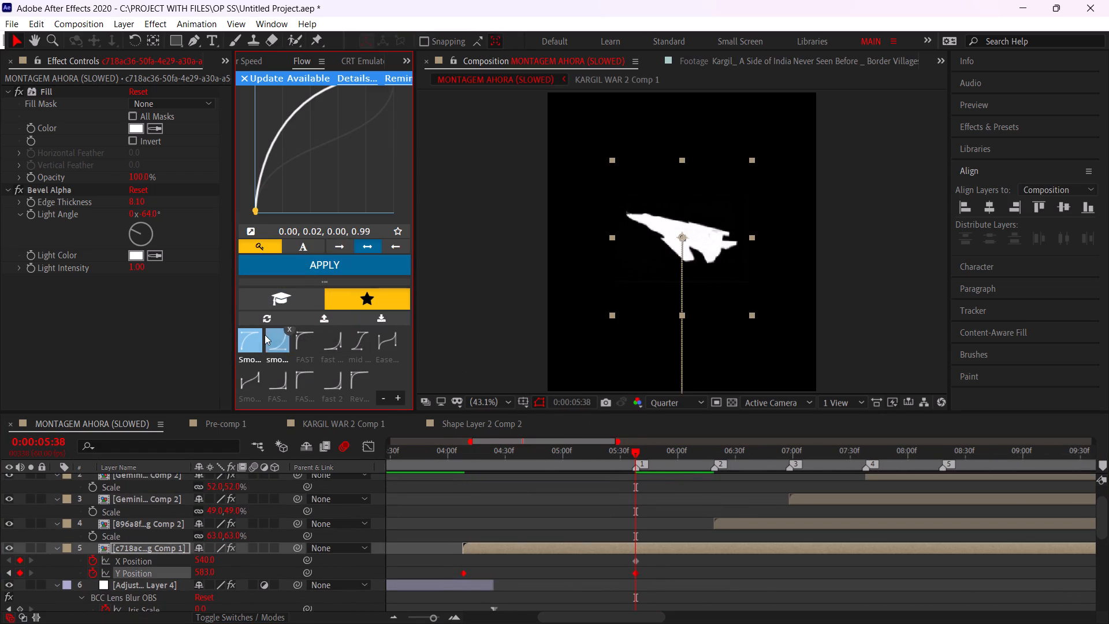
left_click(280, 347)
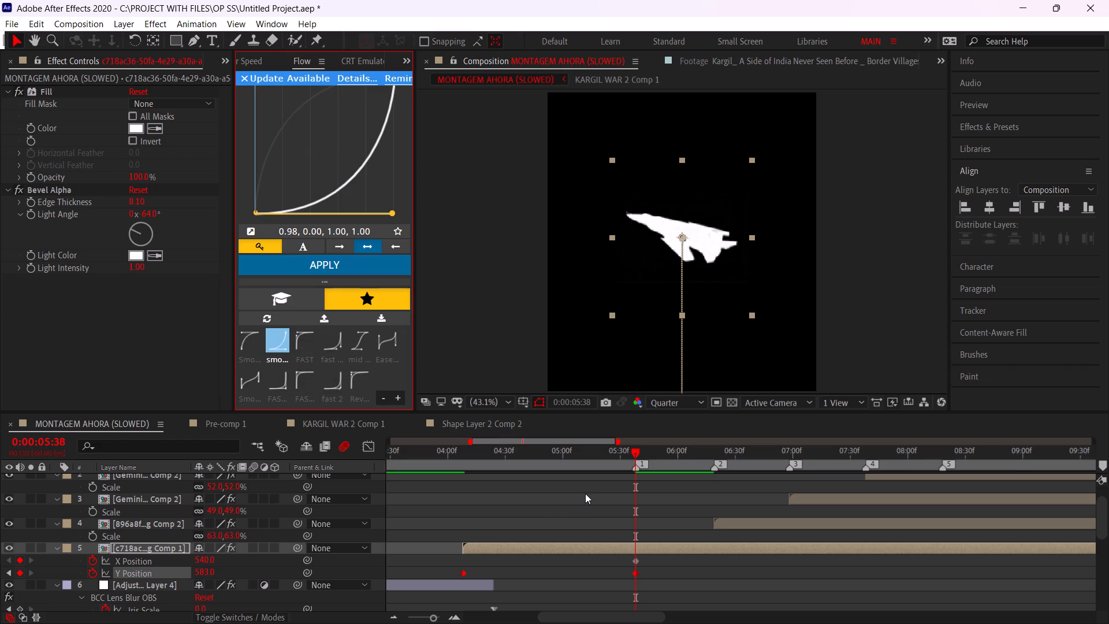
left_click(356, 270)
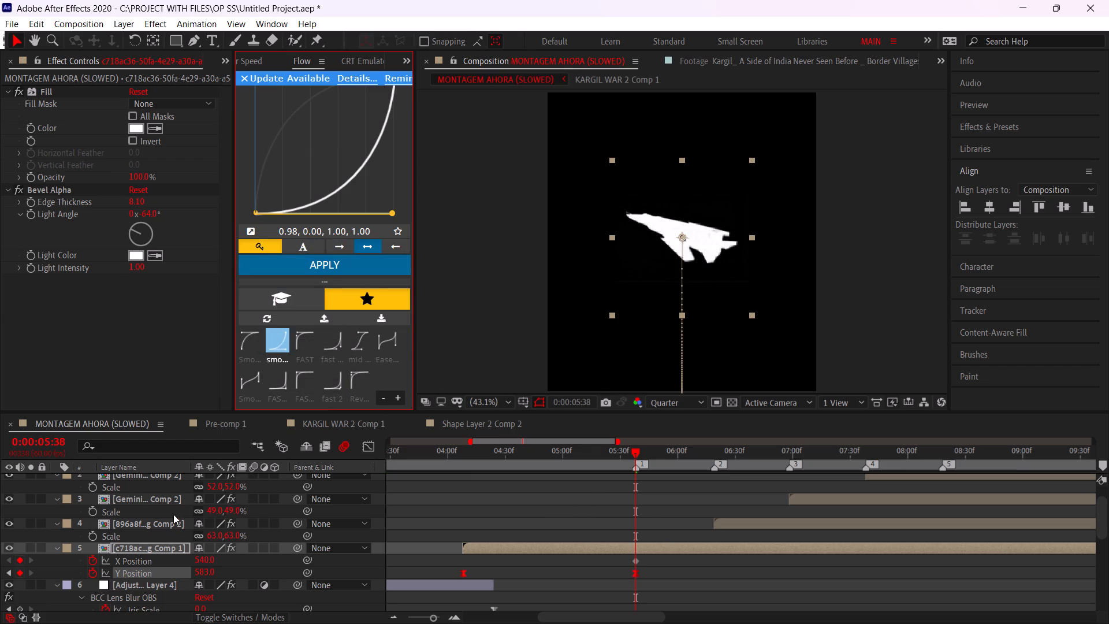
Enable motion blur on the c718ac3 jet layer.
left_click(255, 548)
At marker 3 (0:00:06:58), keyframe the c718ac3 jet's X position at 239 and leave its Y position at 583.
scroll(699, 538, "up", 1, "alt")
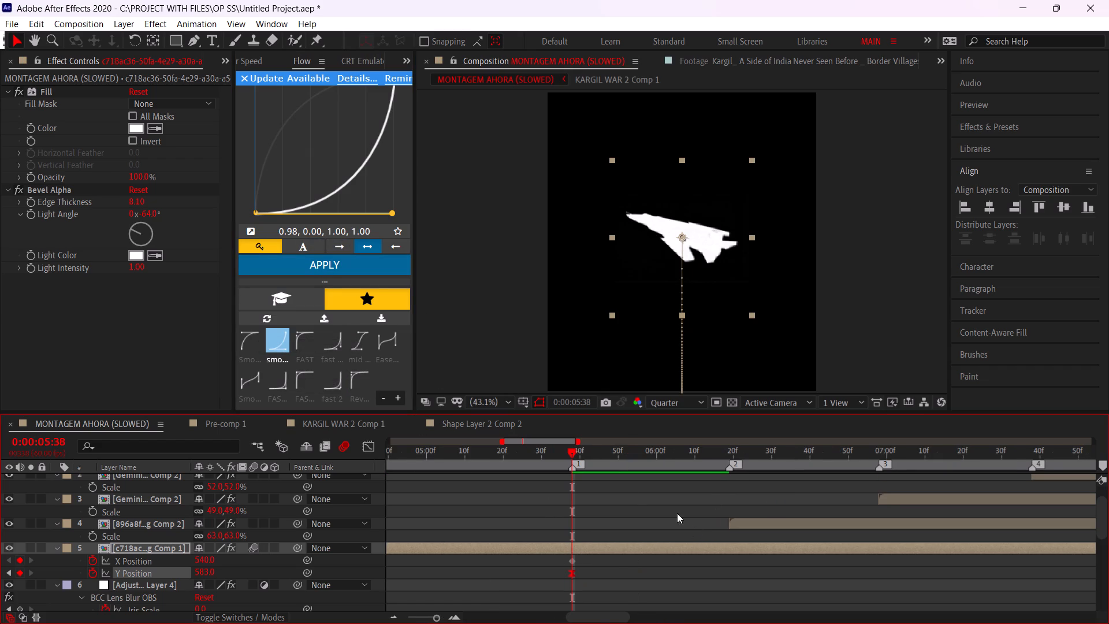
left_click_drag(602, 456, 728, 480)
scroll(722, 498, "down", 1, "alt")
scroll(742, 492, "up", 1, "alt")
left_click_drag(752, 462, 859, 486)
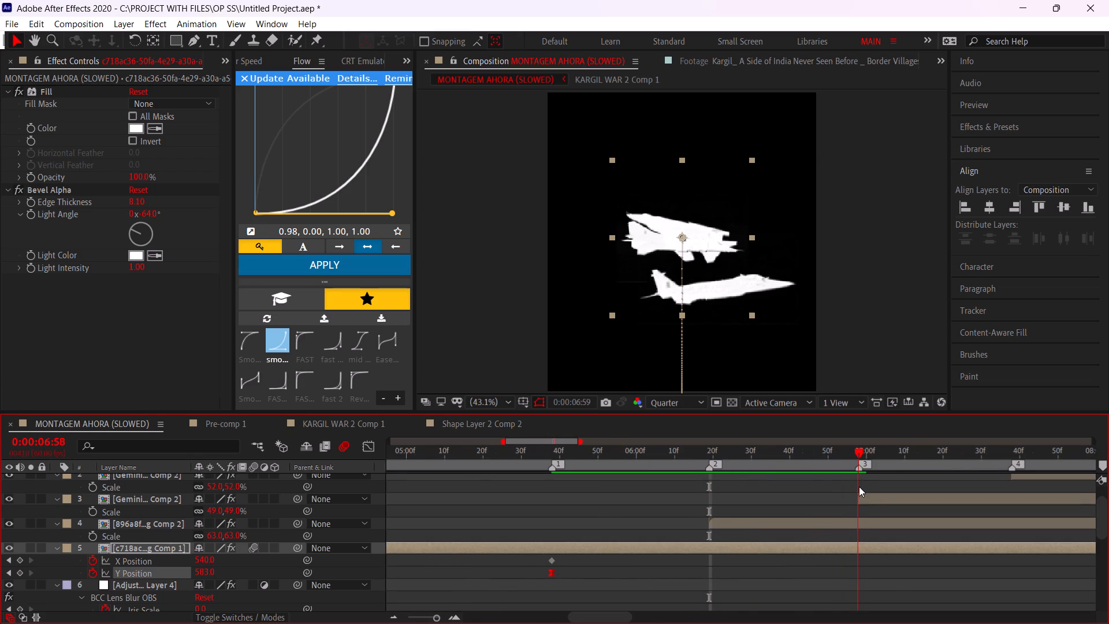
left_click_drag(859, 486, 859, 486)
left_click_drag(210, 570, 302, 573)
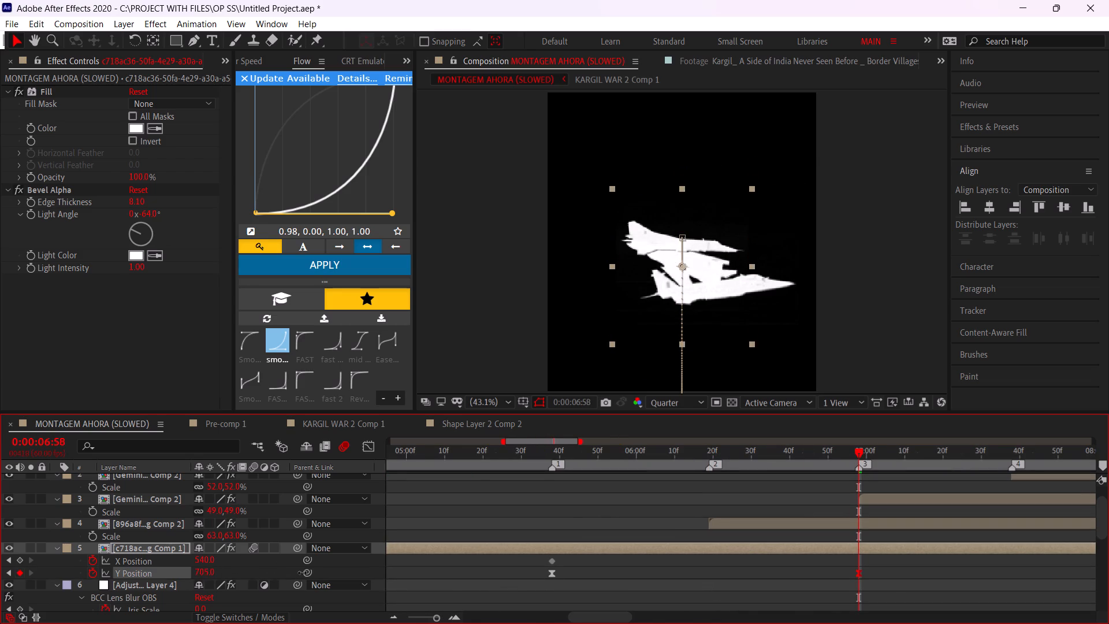
left_click_drag(302, 573, 307, 573)
key("ctrl+z")
left_click_drag(210, 562, 88, 545)
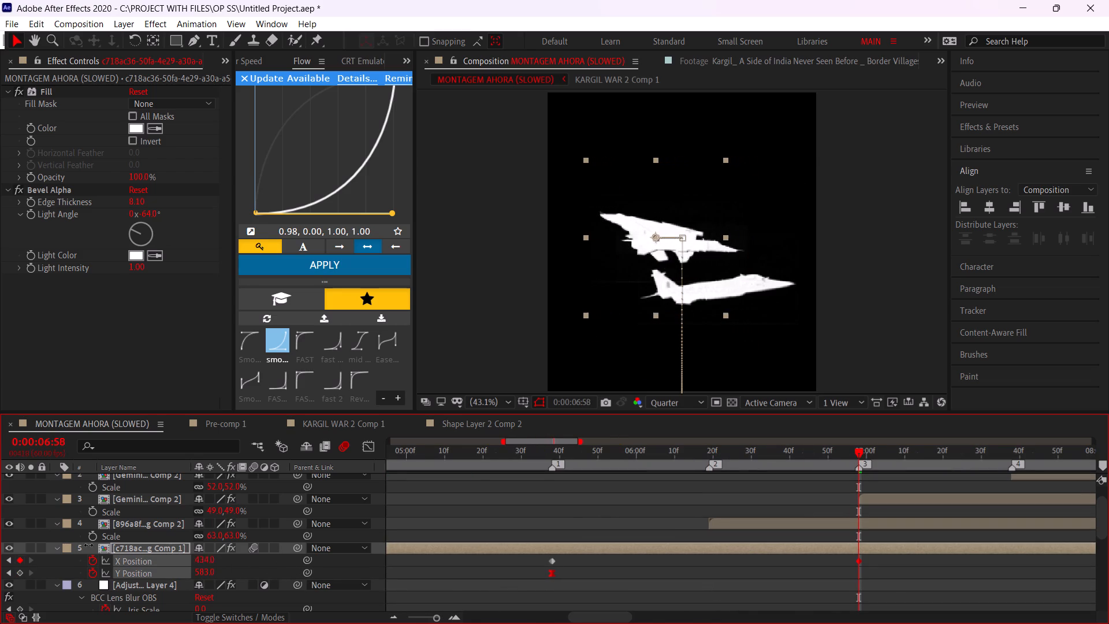
left_click_drag(88, 545, 11, 532)
left_click_drag(211, 564, 157, 554)
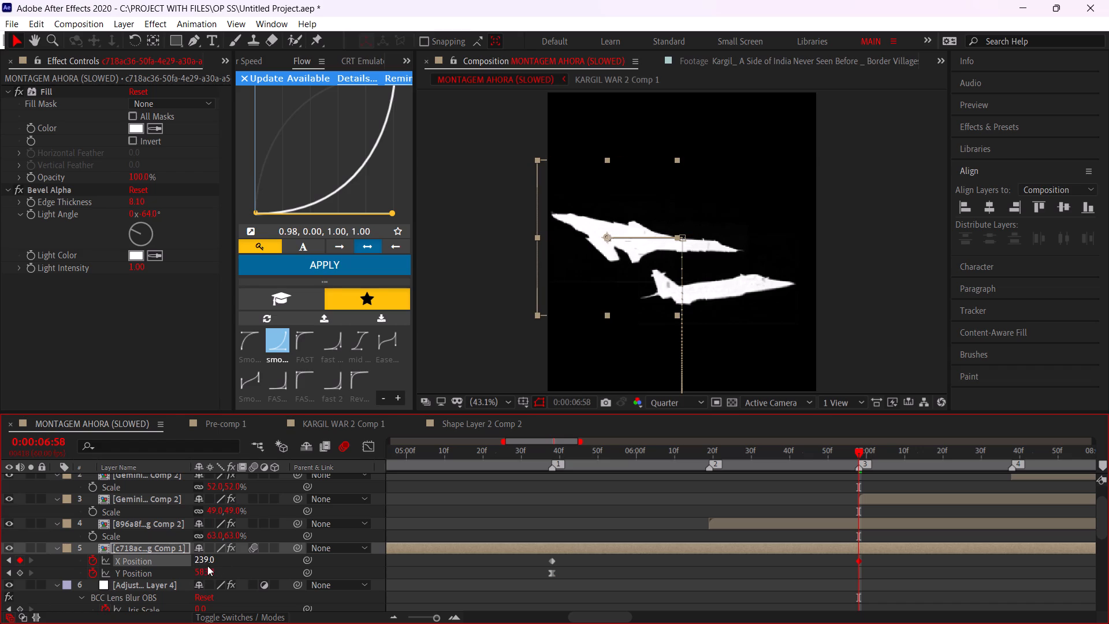
Reveal the c718ac3 jet's scale alongside its position properties and reduce it to 37%.
key("shift+s")
left_click(210, 573)
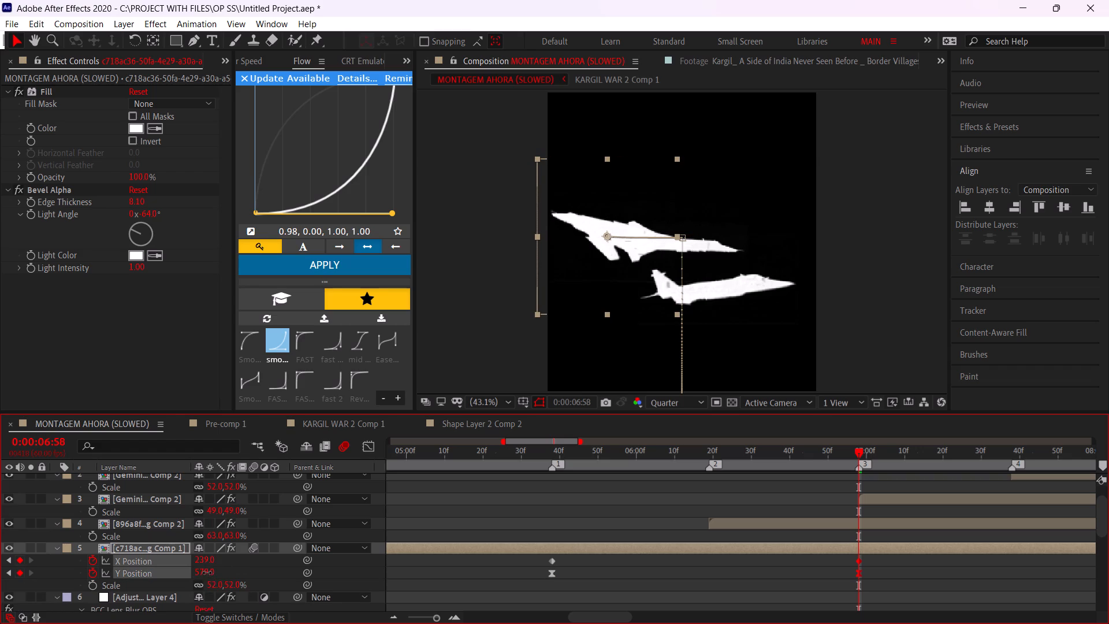
key("ctrl+z")
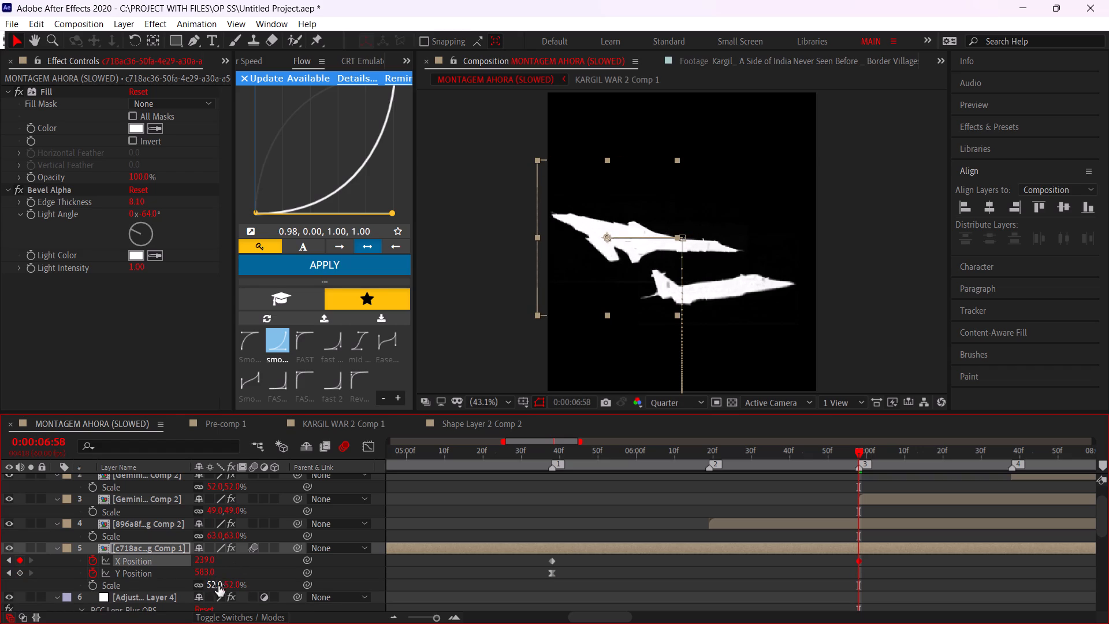
left_click_drag(218, 586, 204, 583)
left_click(256, 567)
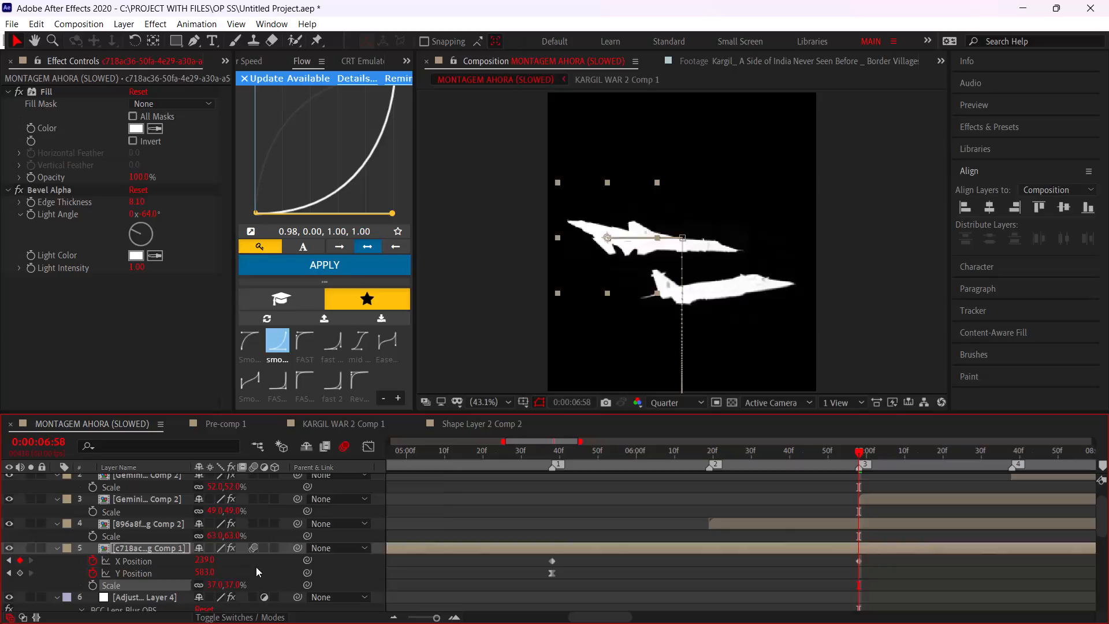
Select both X Position keyframes of the c718ac3 jet and apply the 0.60, 0.00, 0.40, 1.00 Flow curve.
left_click_drag(831, 463, 698, 466)
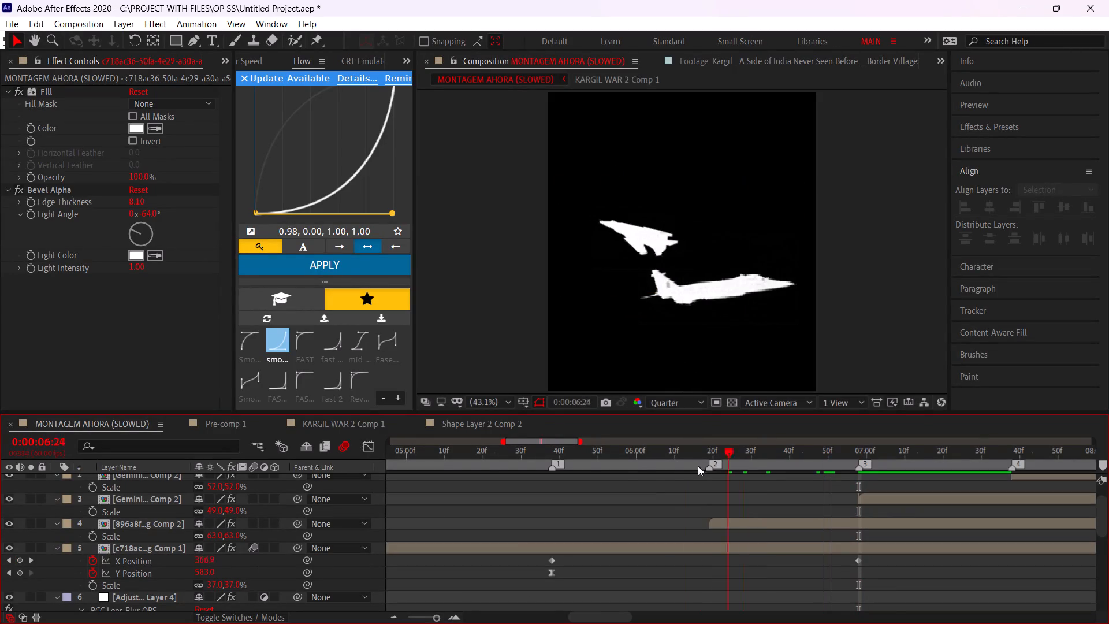
left_click_drag(698, 466, 688, 446)
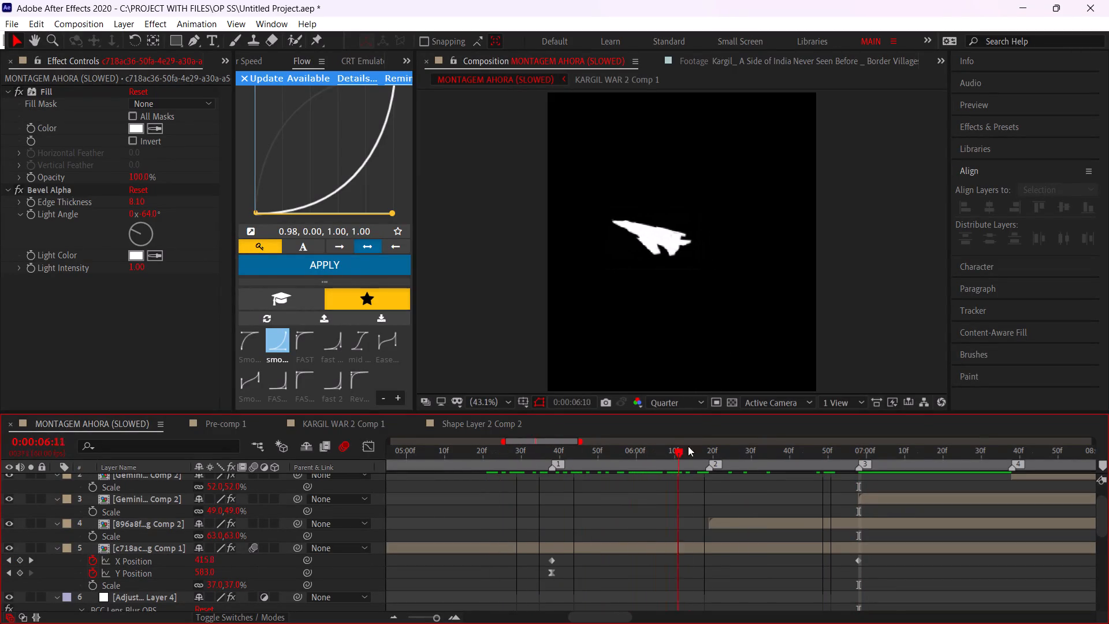
left_click_drag(688, 446, 697, 448)
scroll(723, 564, "down", 1, "alt")
left_click_drag(813, 560, 794, 562)
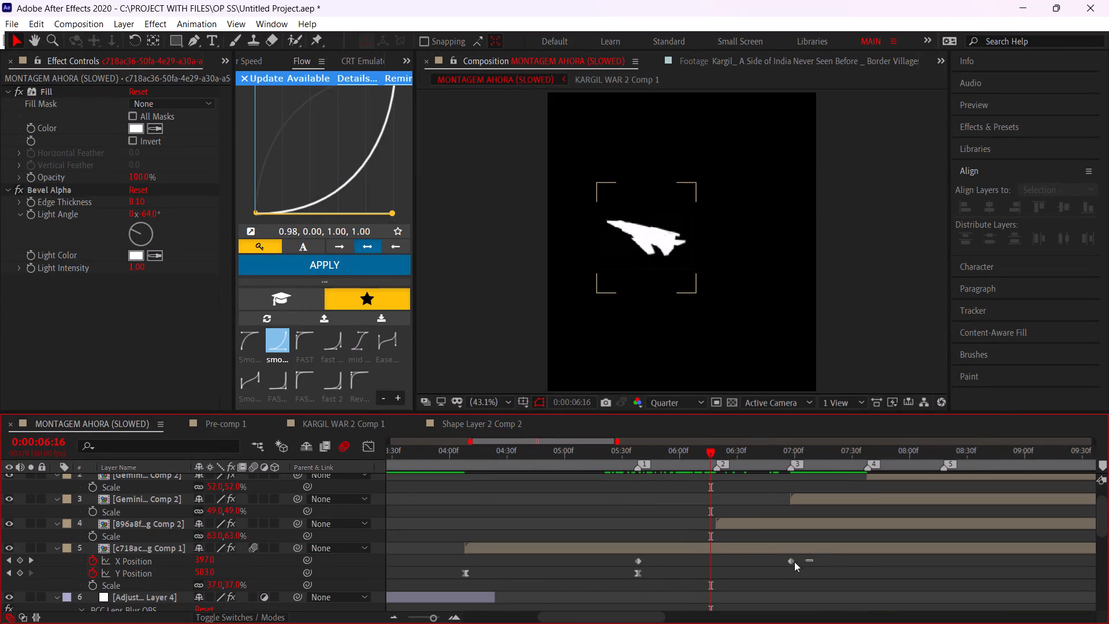
left_click_drag(794, 562, 624, 562)
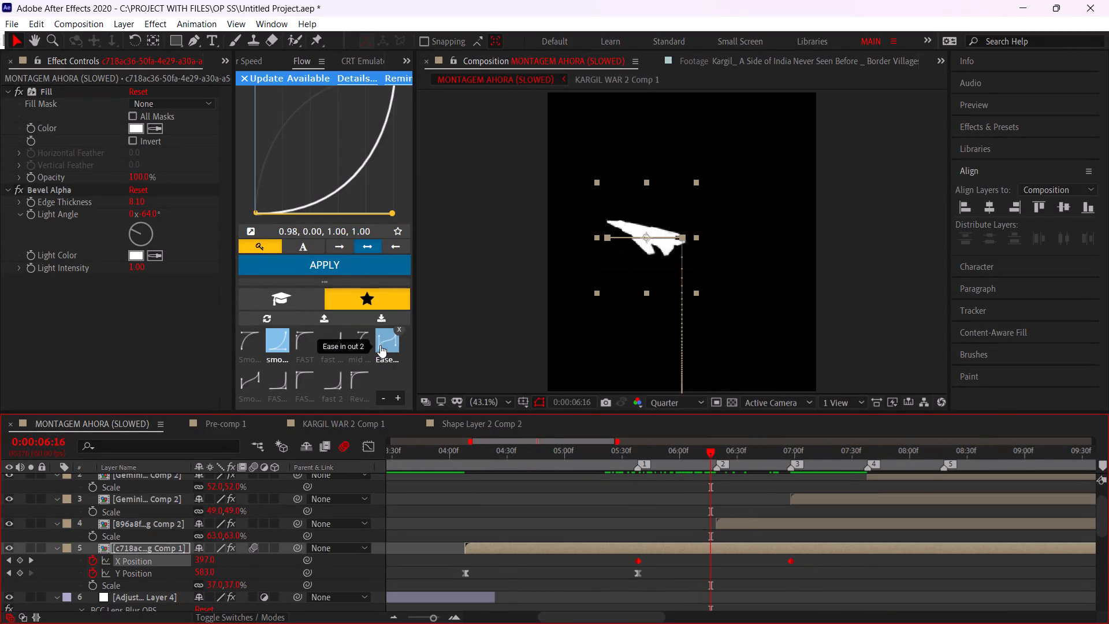
left_click(358, 347)
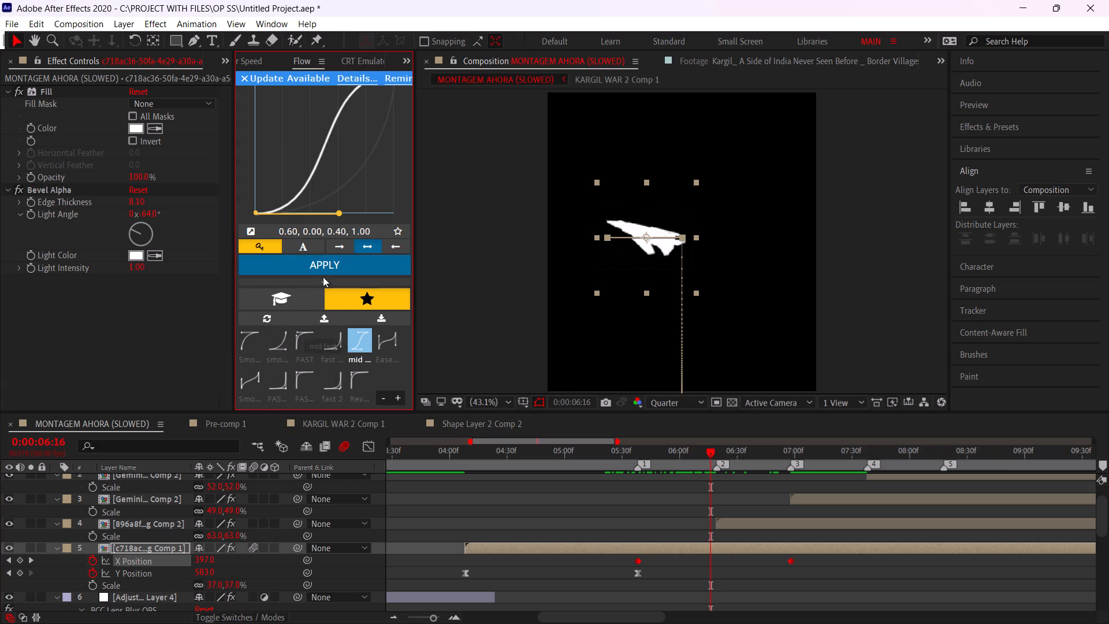
left_click(330, 262)
Play back the c718ac3 jet's rise into frame and its sideways move to check the timing.
left_click_drag(654, 459, 437, 465)
key("space")
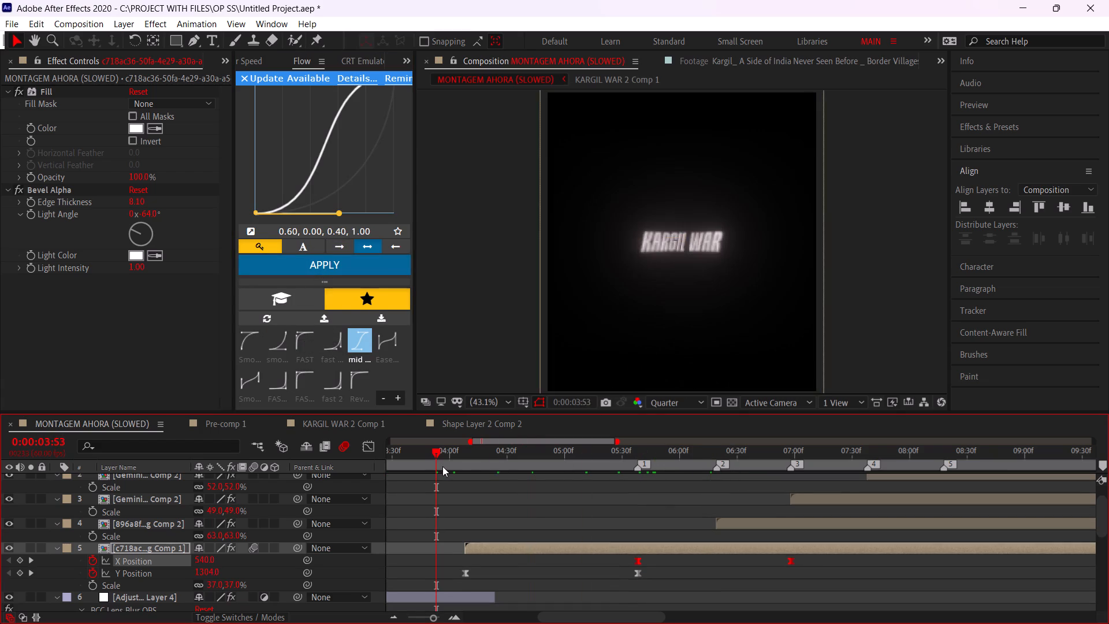
left_click(556, 511)
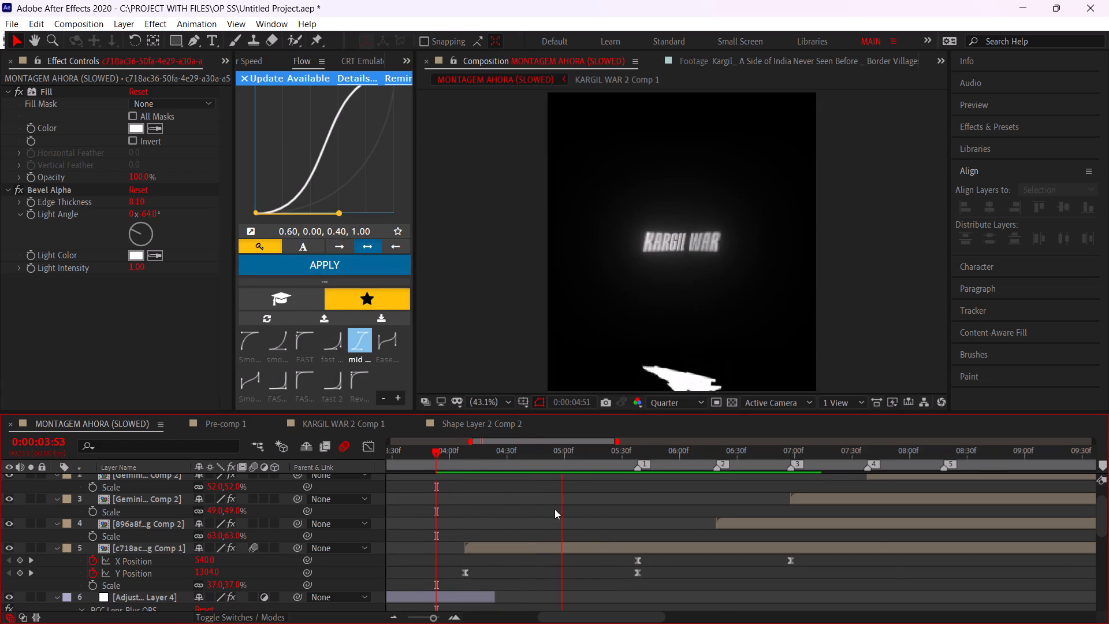
left_click(555, 460)
key("space")
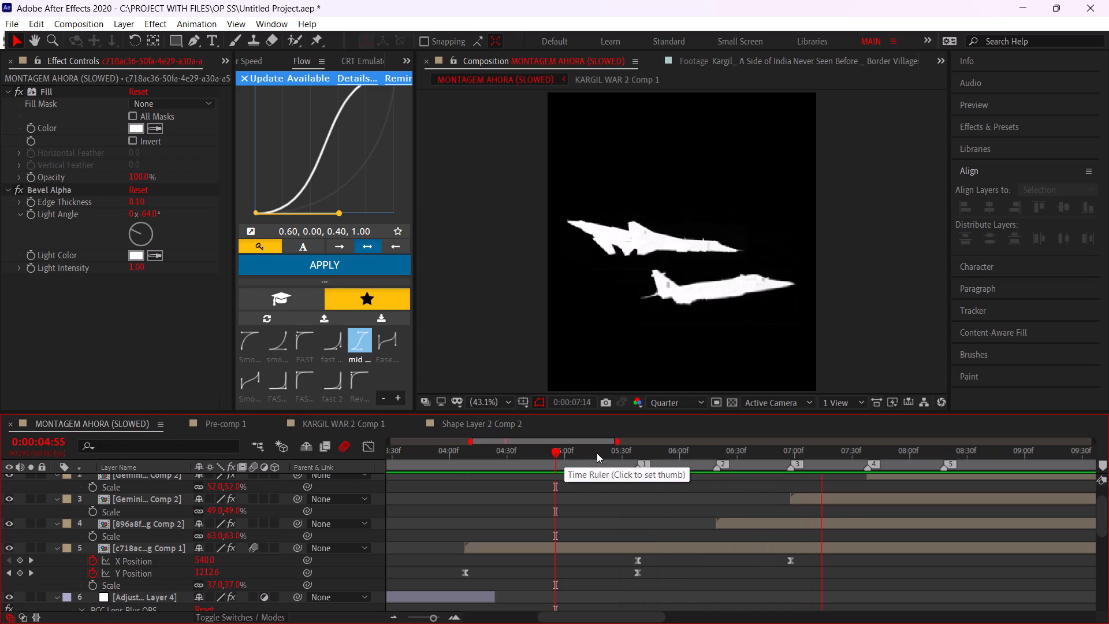
left_click(613, 454)
Shift the 896a8f jet layer earlier so it starts at marker 1 (0:00:05:38), keeping its scale property shown.
scroll(682, 498, "up", 1, "alt")
left_click_drag(739, 447, 748, 447)
left_click(772, 523)
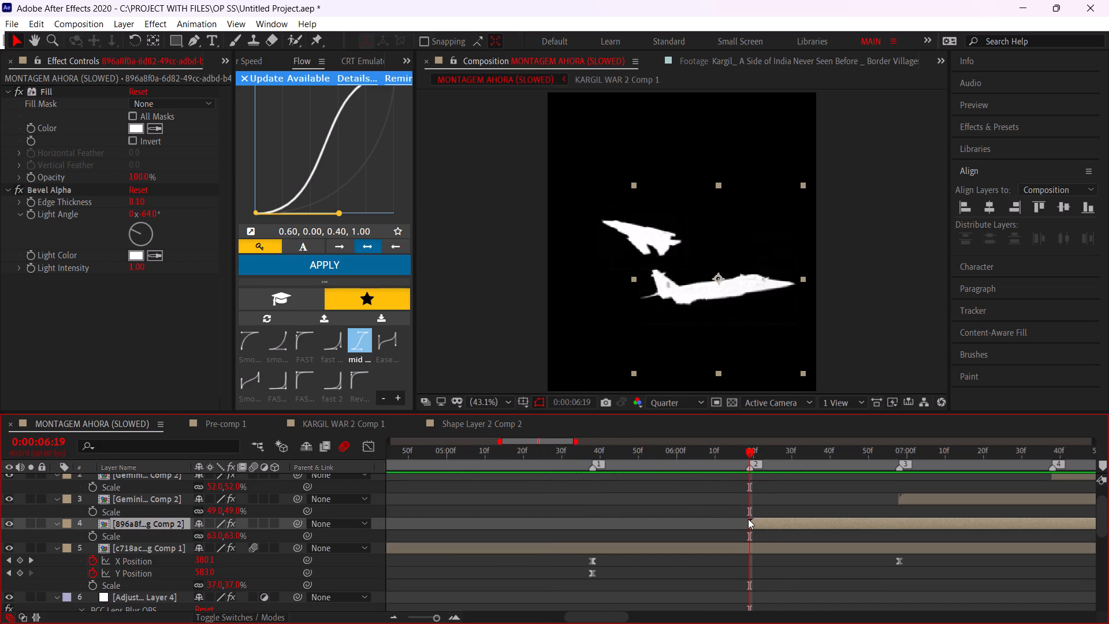
scroll(748, 519, "down", 1, "alt")
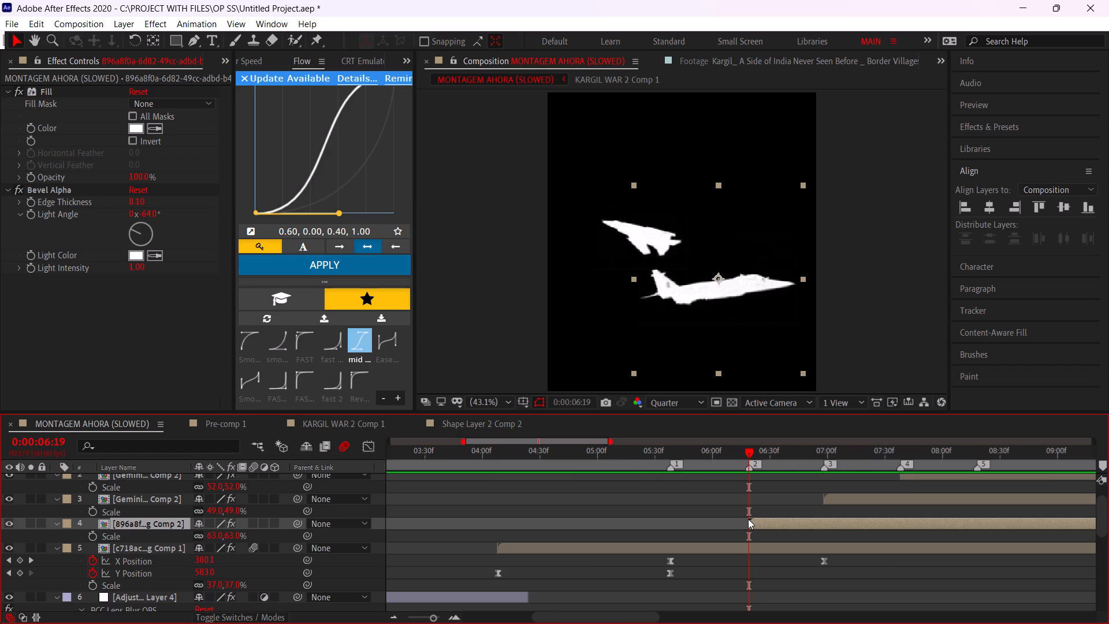
key("s")
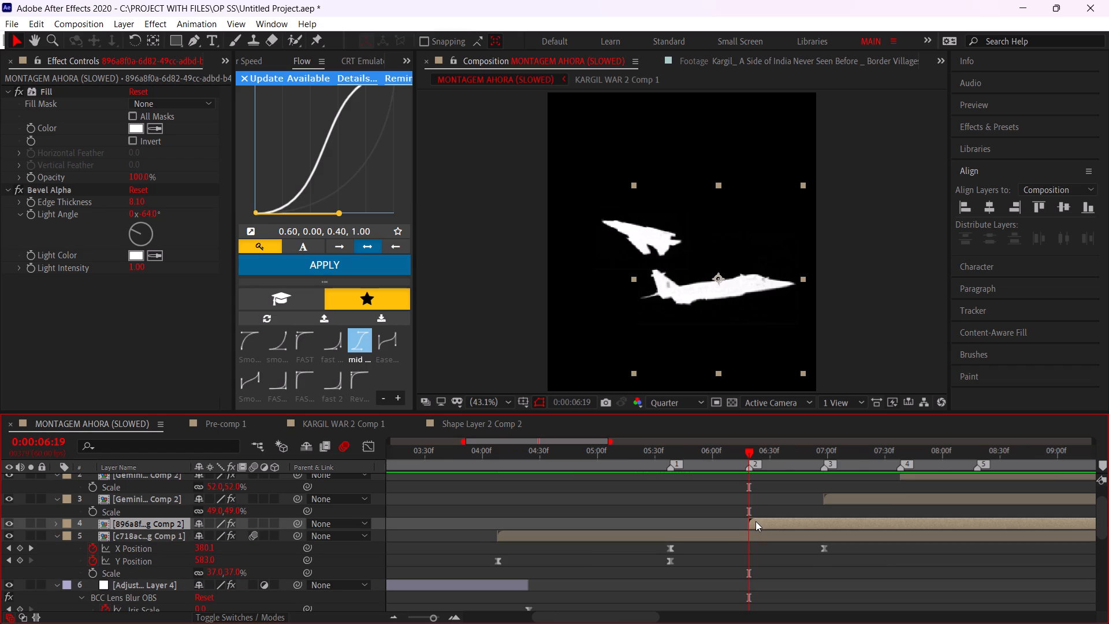
left_click_drag(756, 521, 676, 537)
key("s")
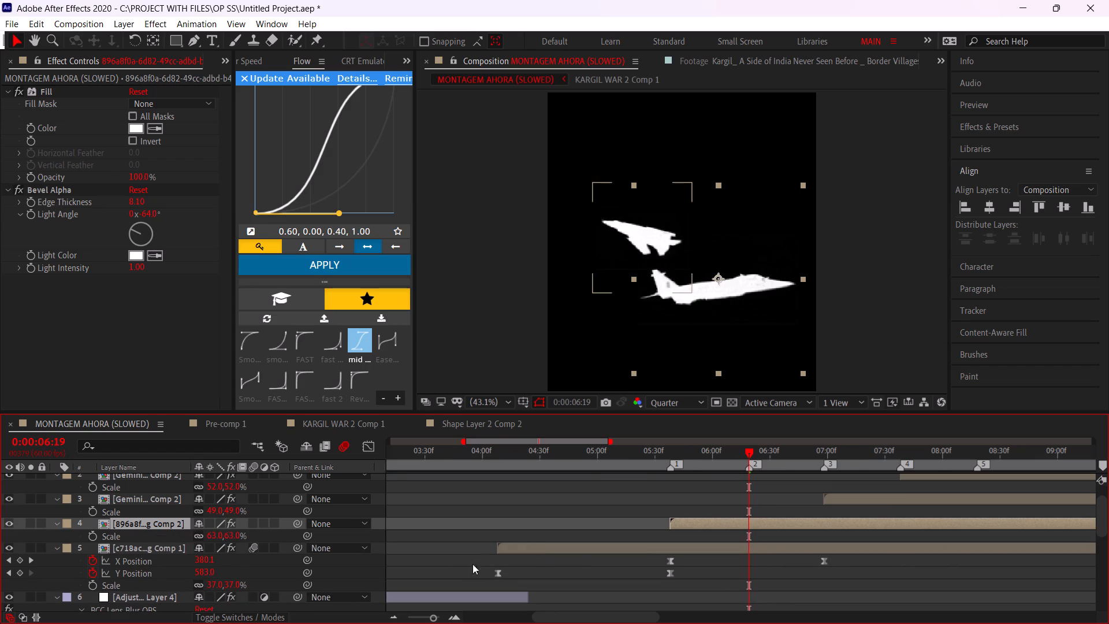
Add a scale keyframe to the 896a8f jet at marker 1 (0:00:05:38) and move that keyframe to marker 3.
left_click(672, 459)
left_click(667, 449)
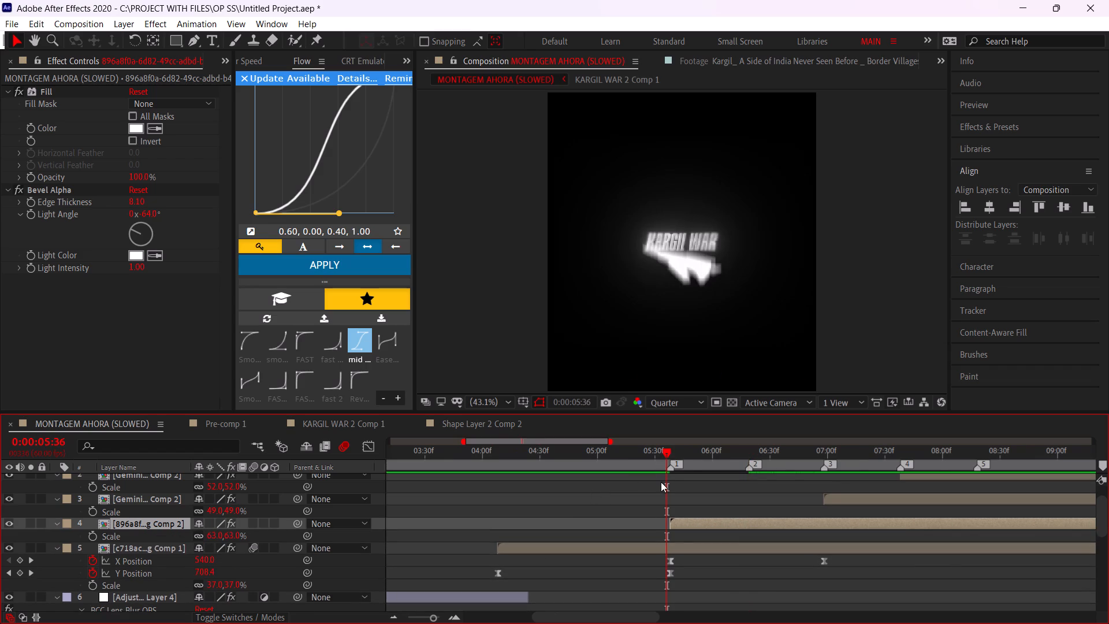
key("x")
scroll(672, 480, "up", 2, "alt")
left_click(664, 444)
left_click(667, 455)
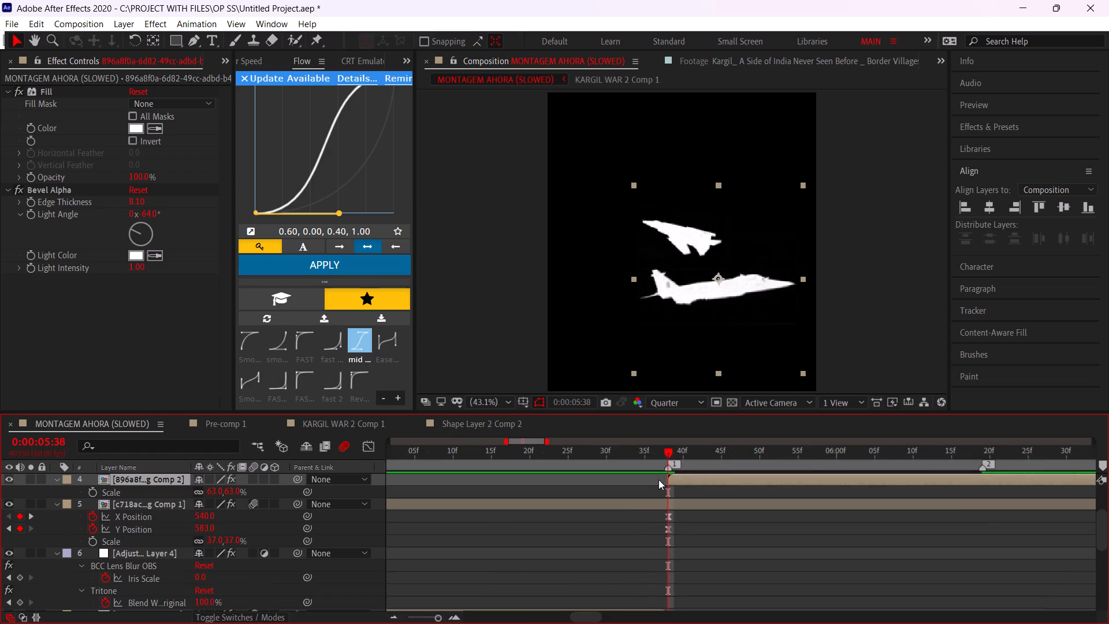
scroll(638, 509, "down", 2, "alt")
left_click(92, 492)
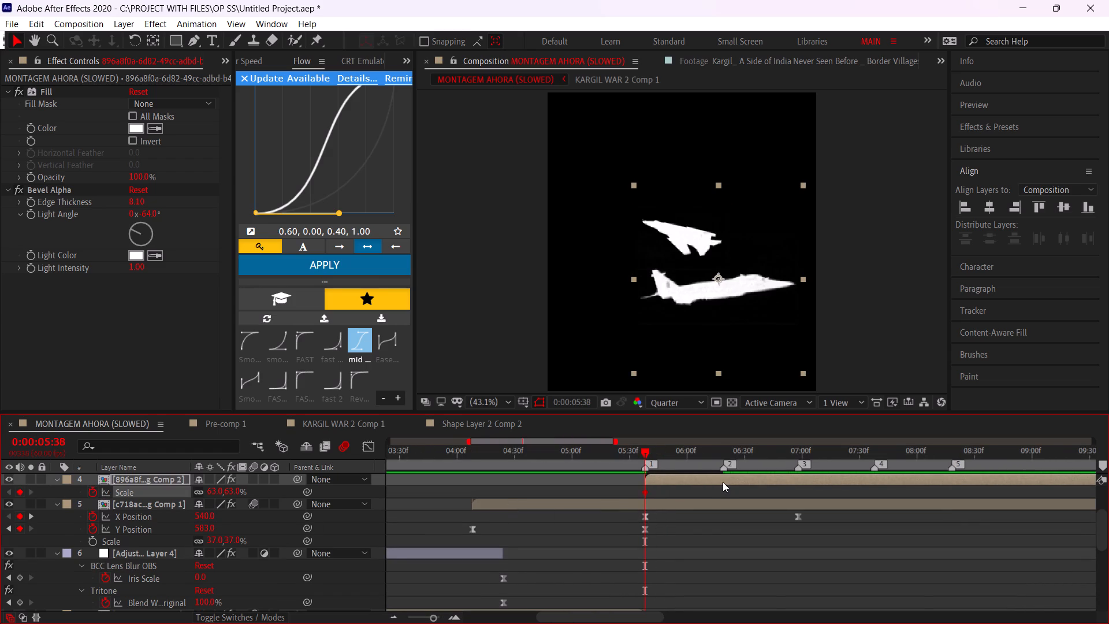
left_click_drag(645, 489, 799, 506)
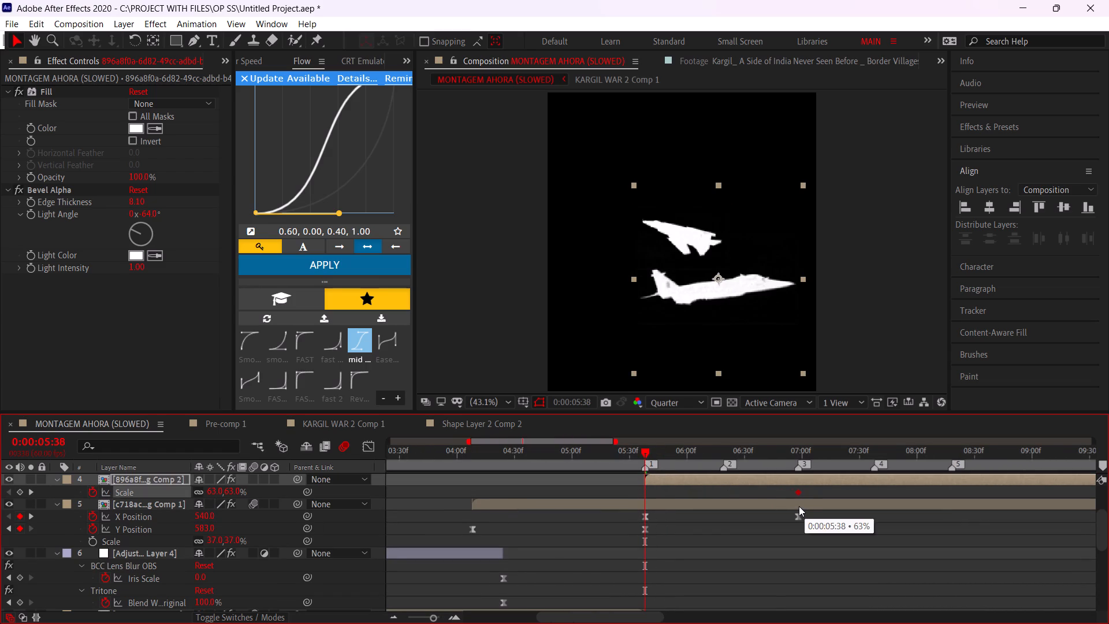
left_click_drag(799, 506, 798, 506)
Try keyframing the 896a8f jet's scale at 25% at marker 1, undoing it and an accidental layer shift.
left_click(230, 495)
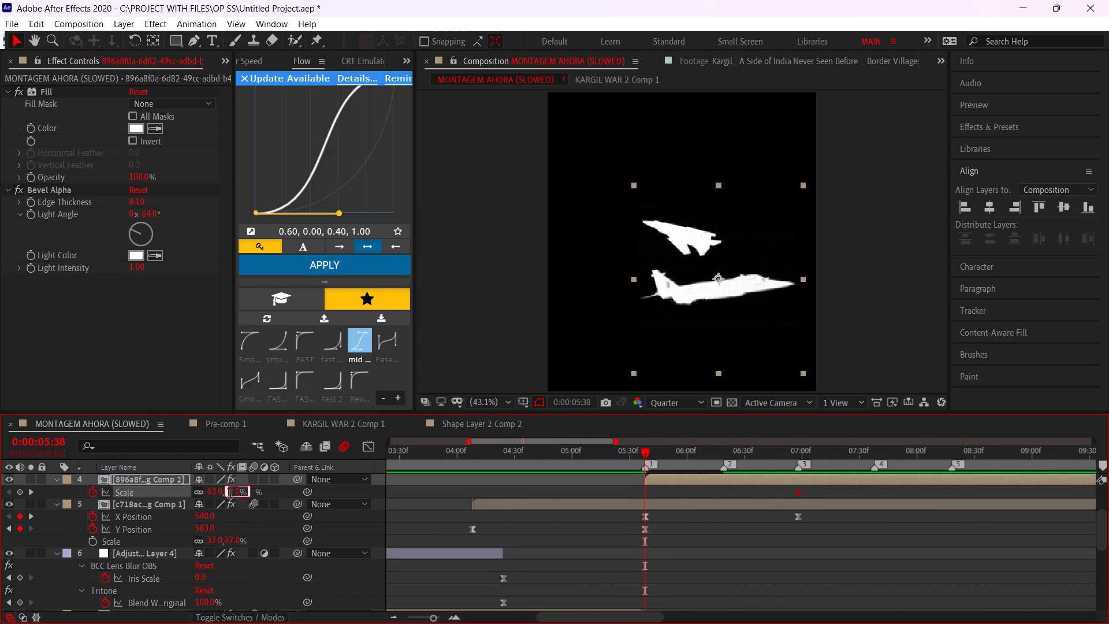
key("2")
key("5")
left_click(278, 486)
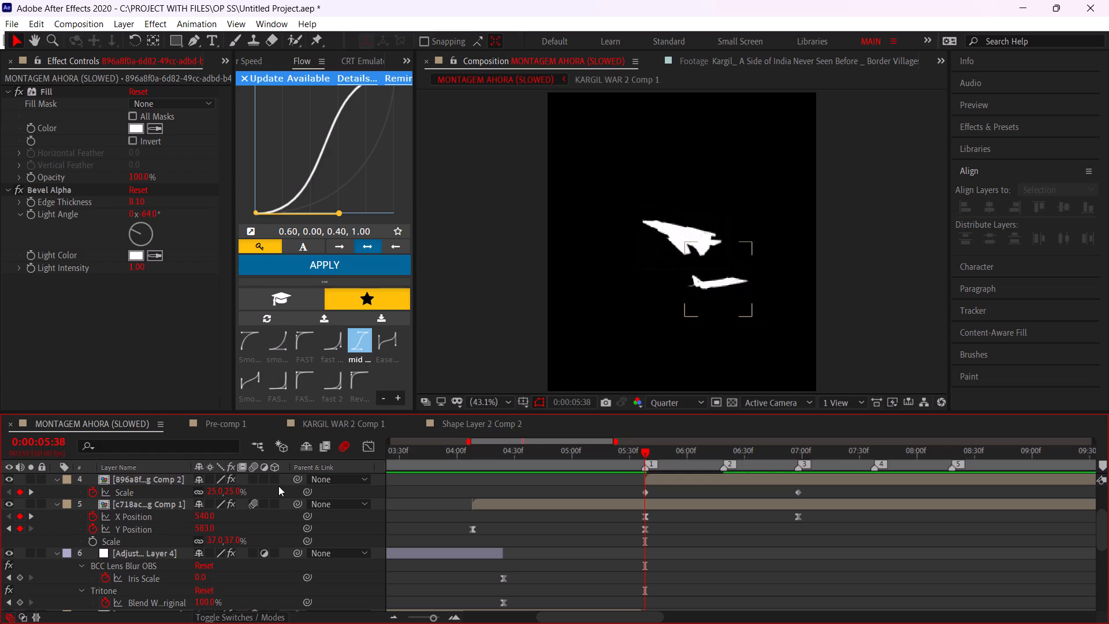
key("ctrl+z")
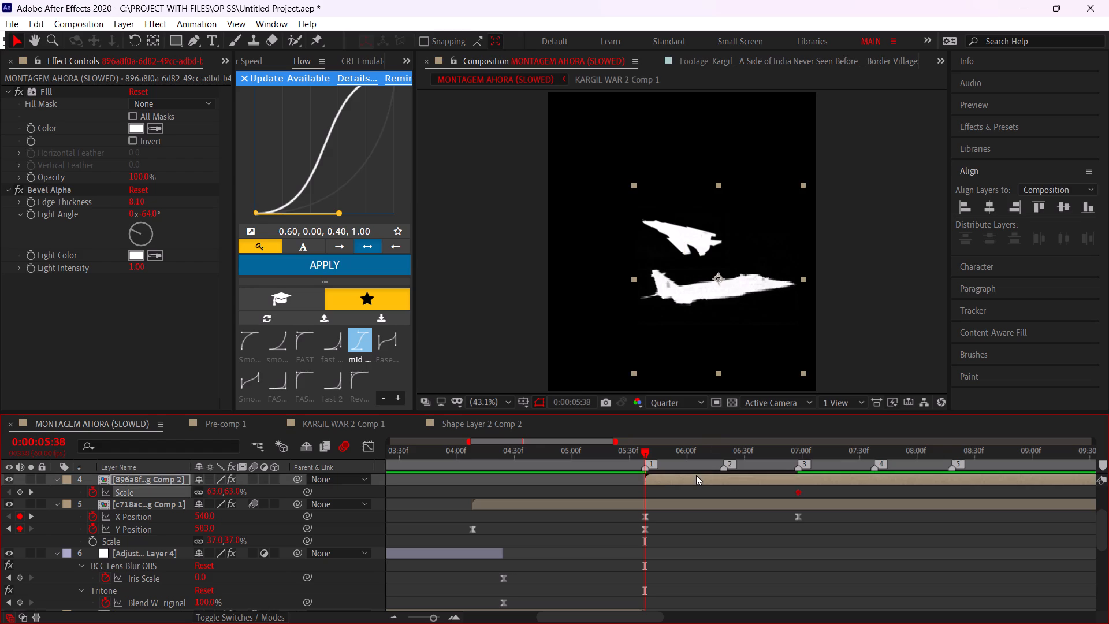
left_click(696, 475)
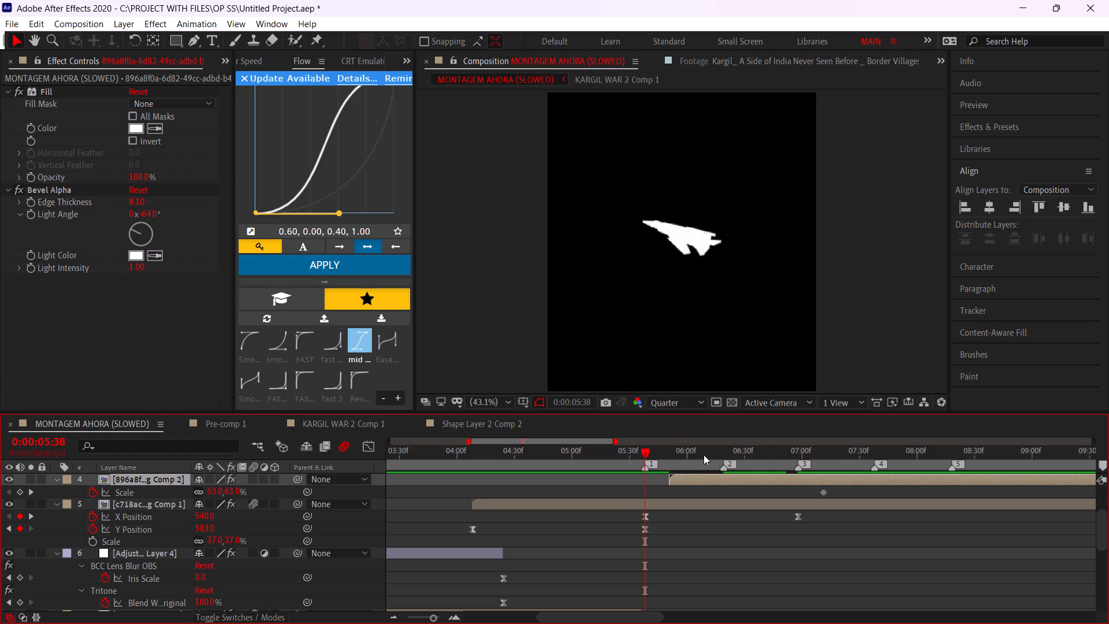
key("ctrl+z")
At 0:00:06:09, centre the 896a8f jet horizontally and vertically in the composition.
left_click(704, 455)
left_click(995, 207)
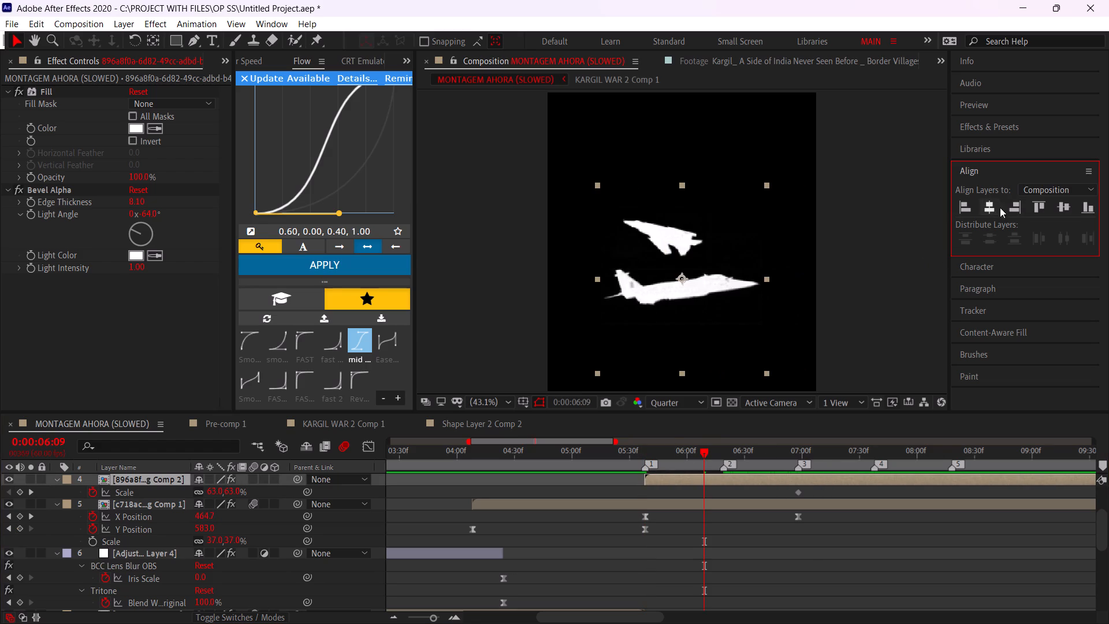
left_click(1059, 209)
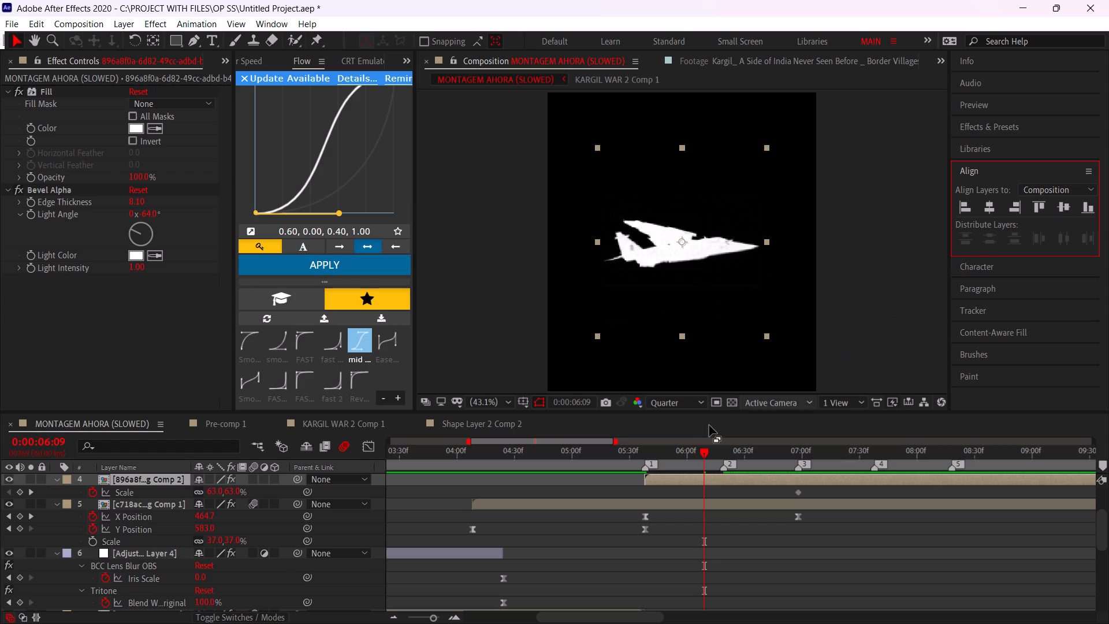
Just before marker 3, at 0:00:06:57, shrink the 896a8f jet by keyframing its scale at 12%.
left_click_drag(717, 460, 795, 479)
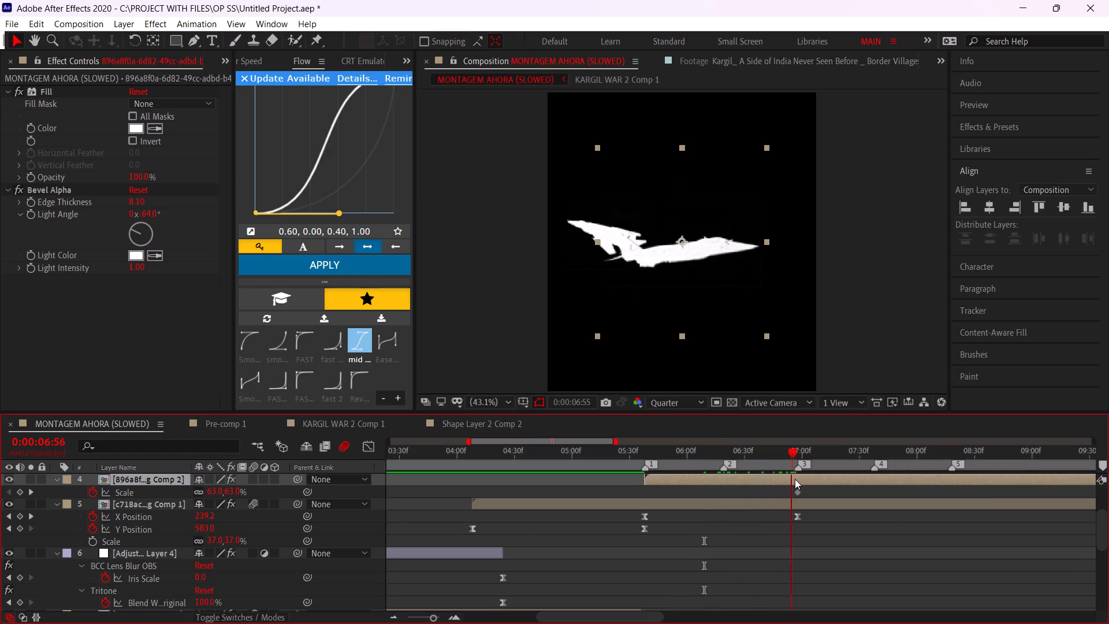
left_click_drag(795, 479, 796, 479)
left_click_drag(219, 493, 204, 489)
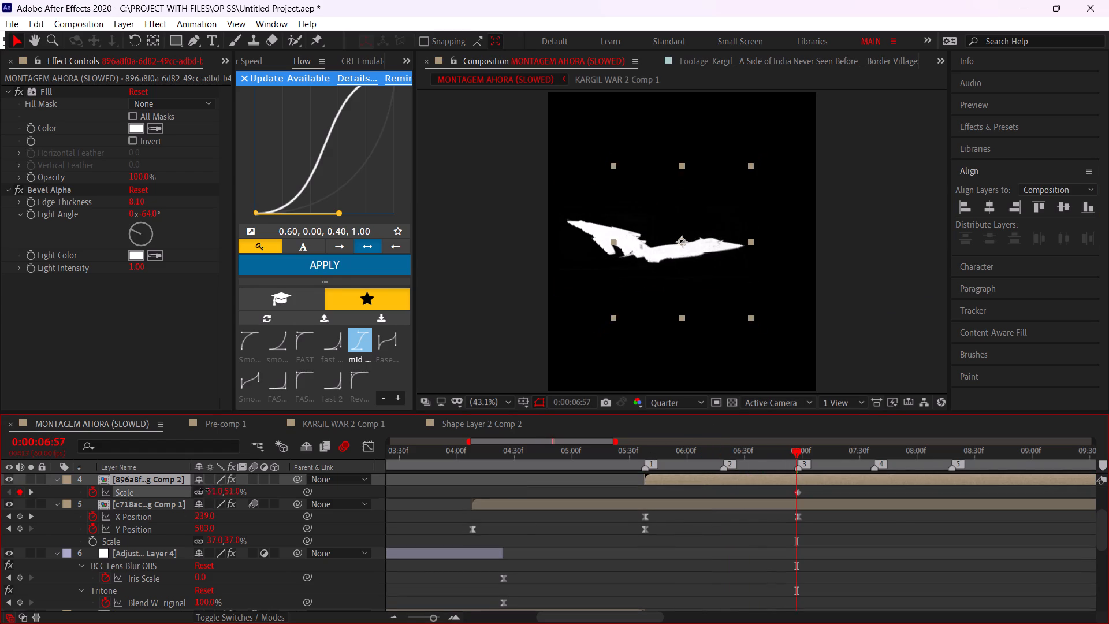
left_click_drag(204, 489, 191, 486)
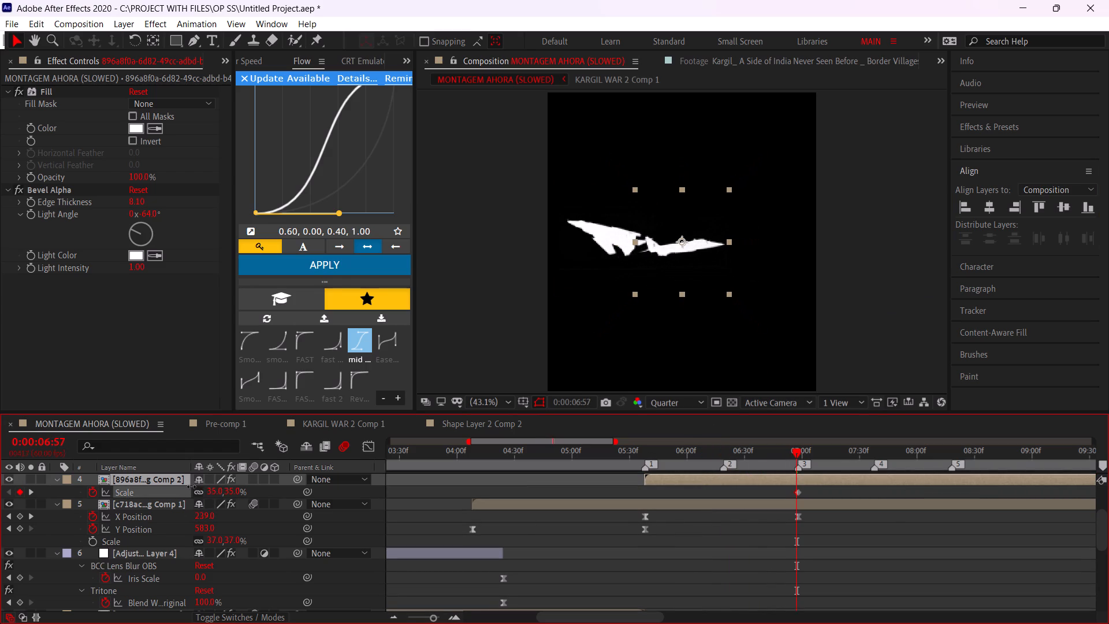
left_click_drag(191, 486, 170, 483)
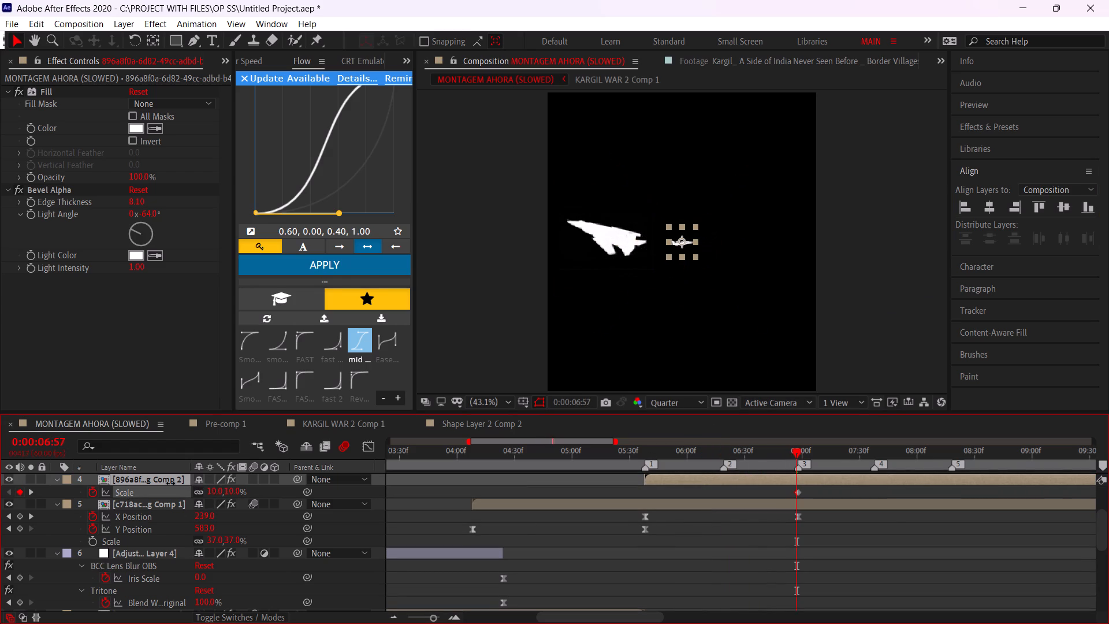
left_click_drag(170, 483, 175, 483)
scroll(738, 496, "up", 1, "alt")
scroll(867, 494, "up", 1, "alt")
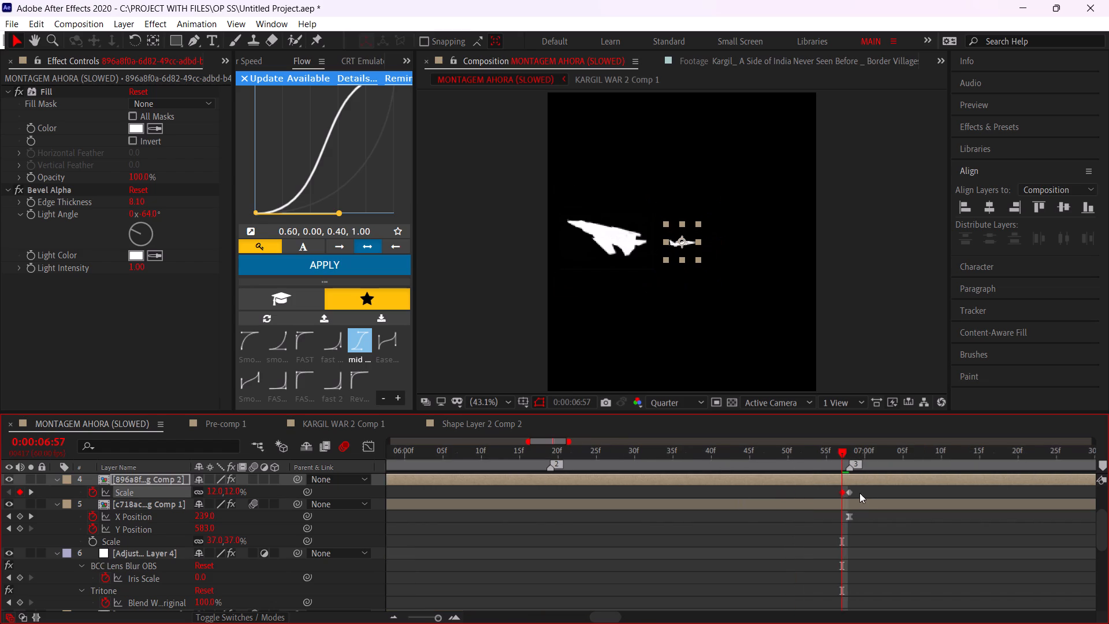
Move the 896a8f jet's 12% scale keyframe back to marker 1.
left_click_drag(844, 491, 851, 492)
left_click_drag(851, 492, 538, 506)
scroll(559, 517, "down", 1, "alt")
left_click_drag(546, 492, 398, 505)
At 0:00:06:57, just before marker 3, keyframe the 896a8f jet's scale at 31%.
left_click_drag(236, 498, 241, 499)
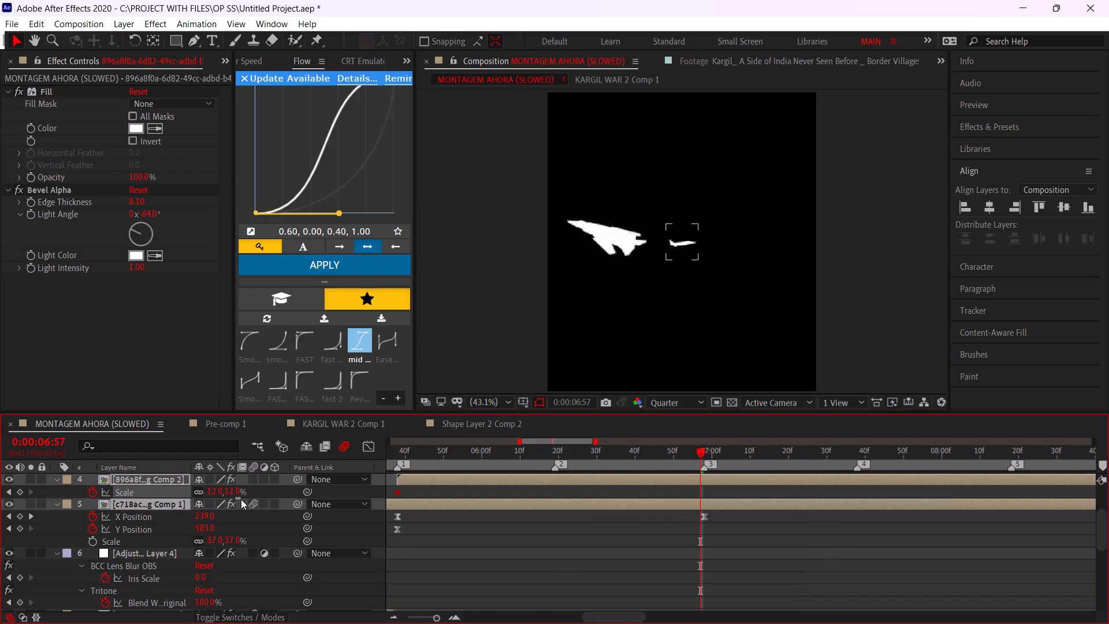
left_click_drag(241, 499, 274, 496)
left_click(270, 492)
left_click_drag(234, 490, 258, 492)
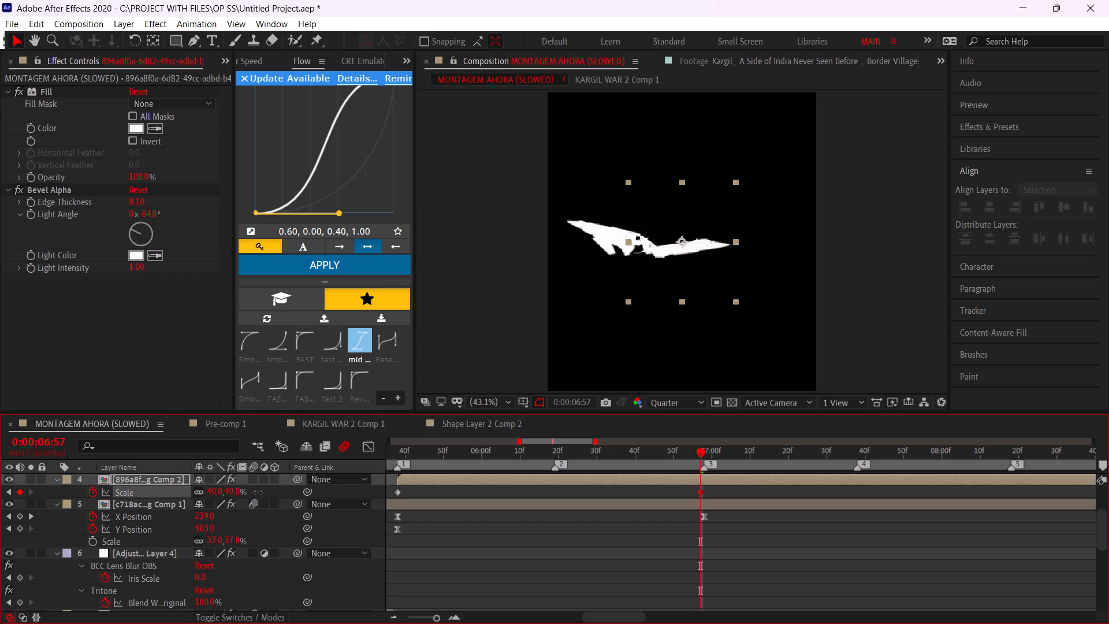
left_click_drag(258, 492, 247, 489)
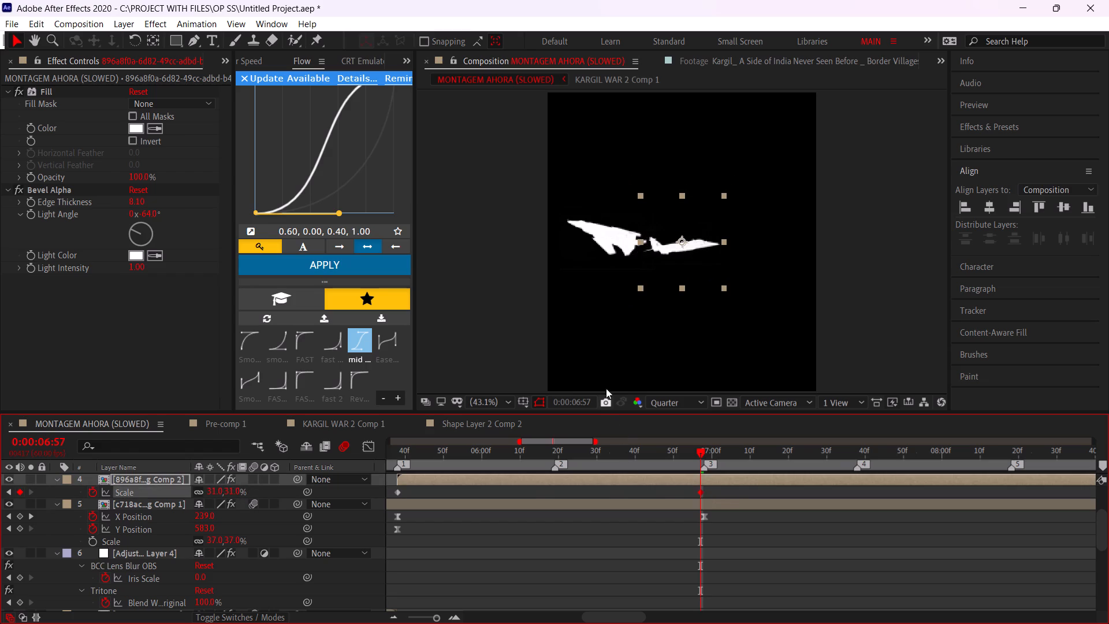
At marker 3 (0:00:06:58), set the c718ac jet's X Position keyframe to 170.
left_click(706, 513)
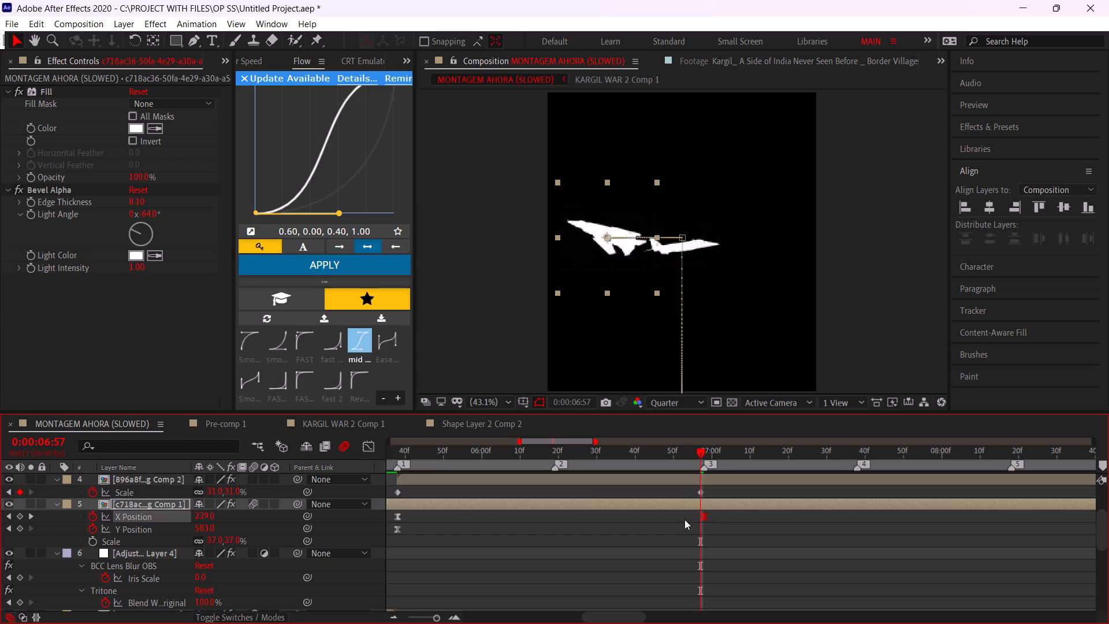
scroll(698, 512, "up", 1, "alt")
left_click(711, 447)
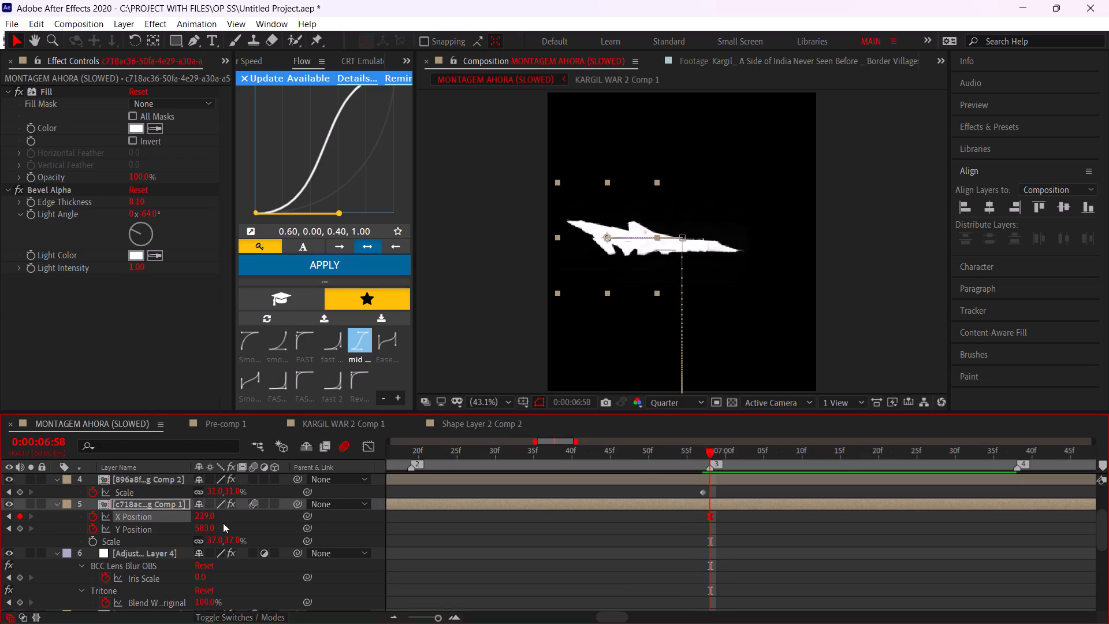
left_click_drag(204, 515, 150, 511)
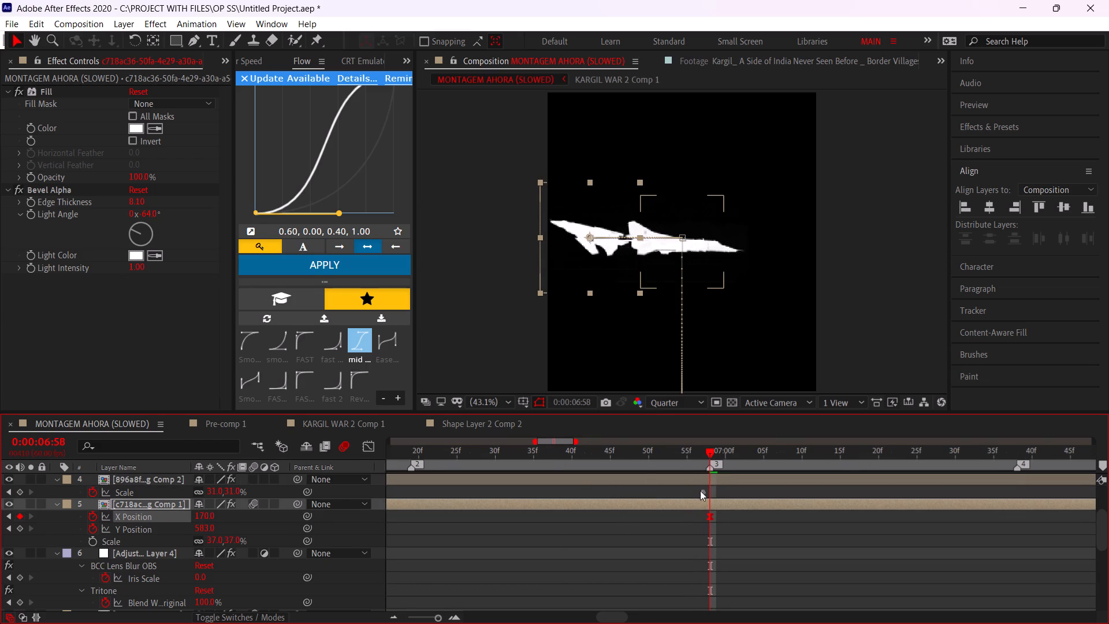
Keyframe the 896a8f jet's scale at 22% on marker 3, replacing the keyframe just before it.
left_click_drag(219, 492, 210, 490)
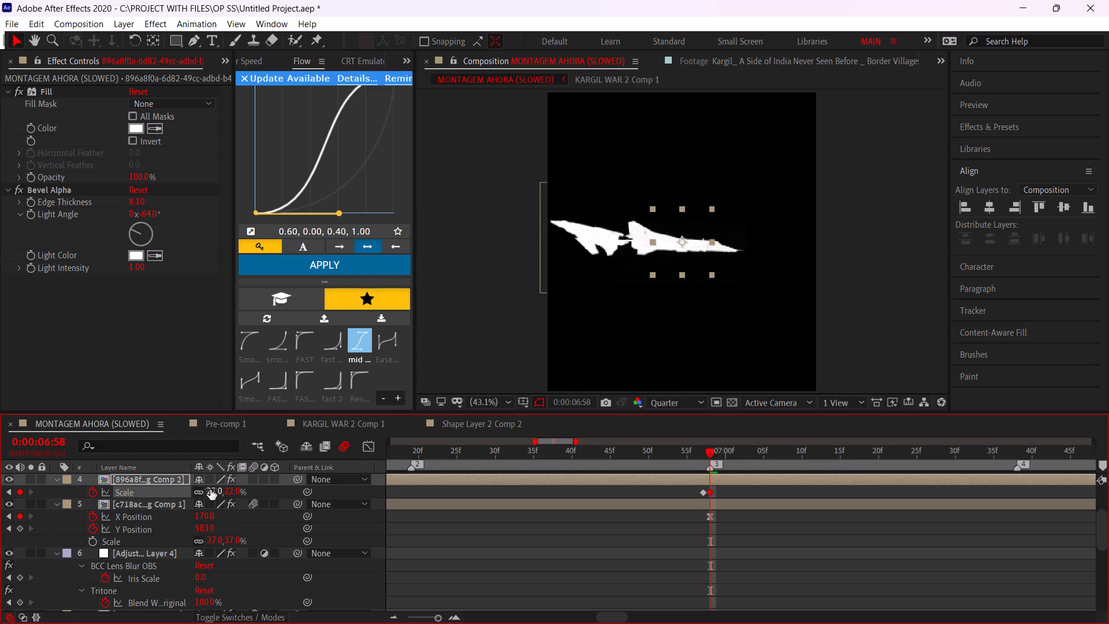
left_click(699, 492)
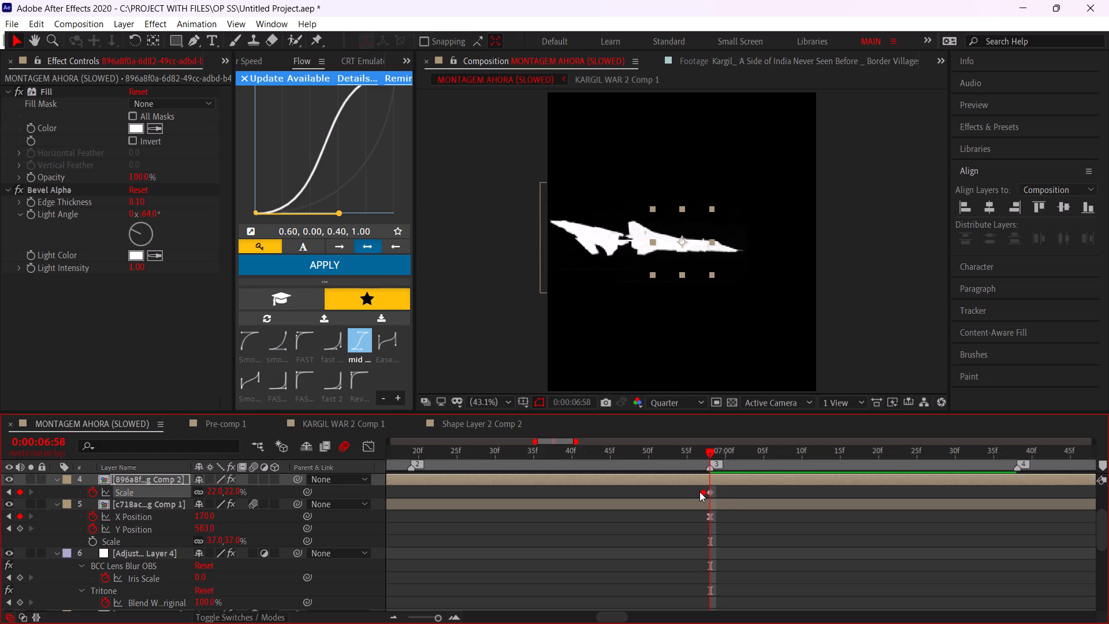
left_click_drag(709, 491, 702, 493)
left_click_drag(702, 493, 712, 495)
Hide the Mirage 2000c layer and both Gemini jet layers above the 896a8f jet.
scroll(714, 497, "down", 2, "alt")
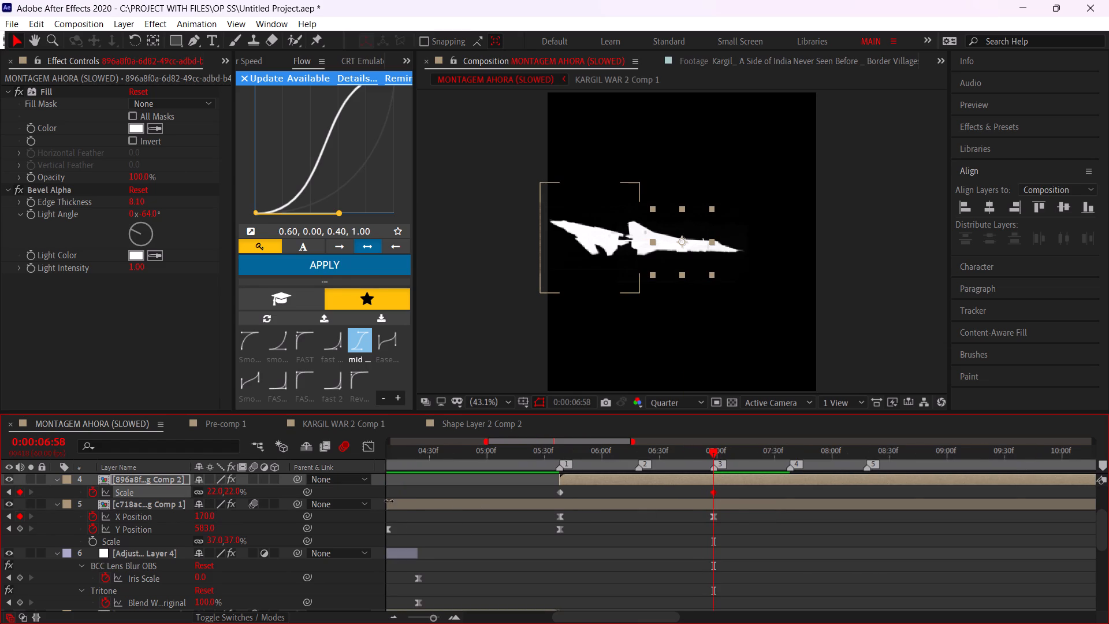
middle_click_drag(619, 532, 626, 543)
scroll(626, 543, "down", 1)
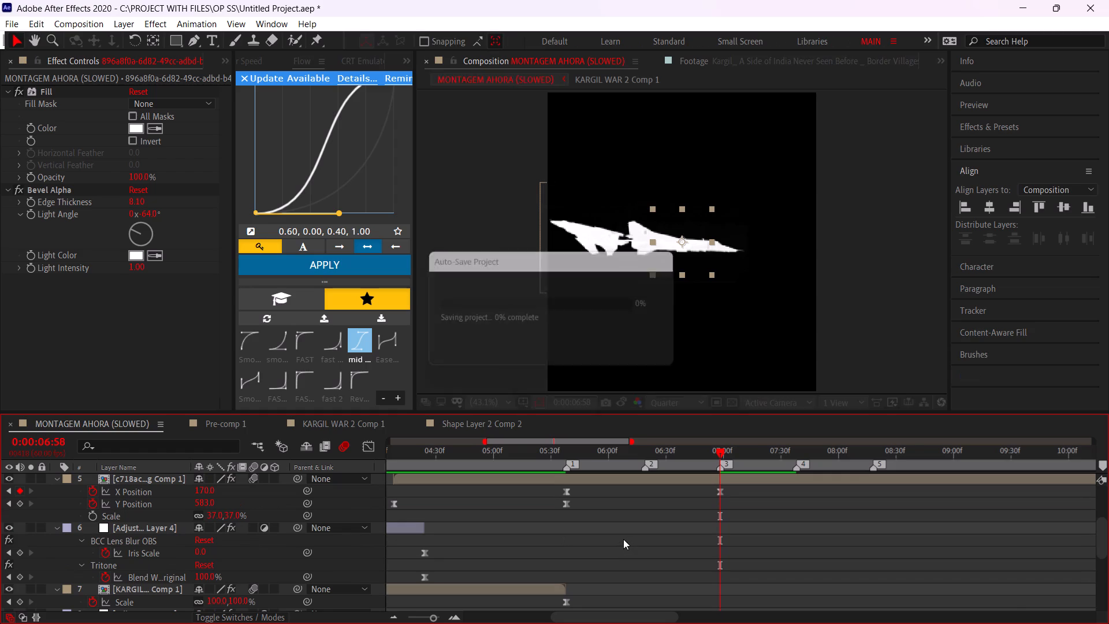
scroll(600, 554, "up", 3)
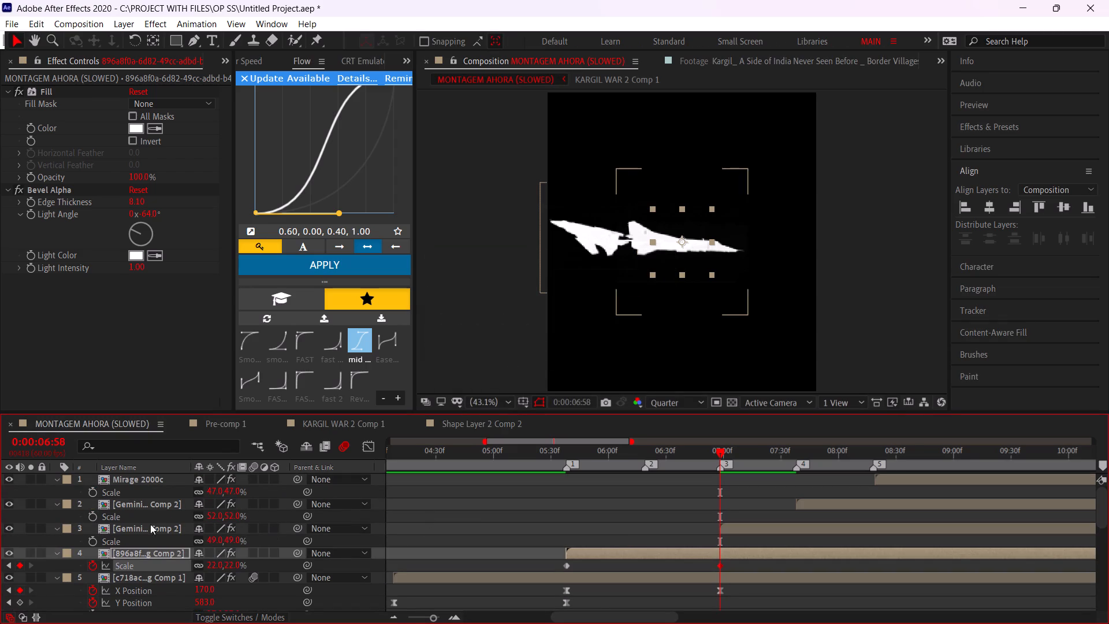
left_click(9, 555)
left_click(9, 554)
left_click(10, 549)
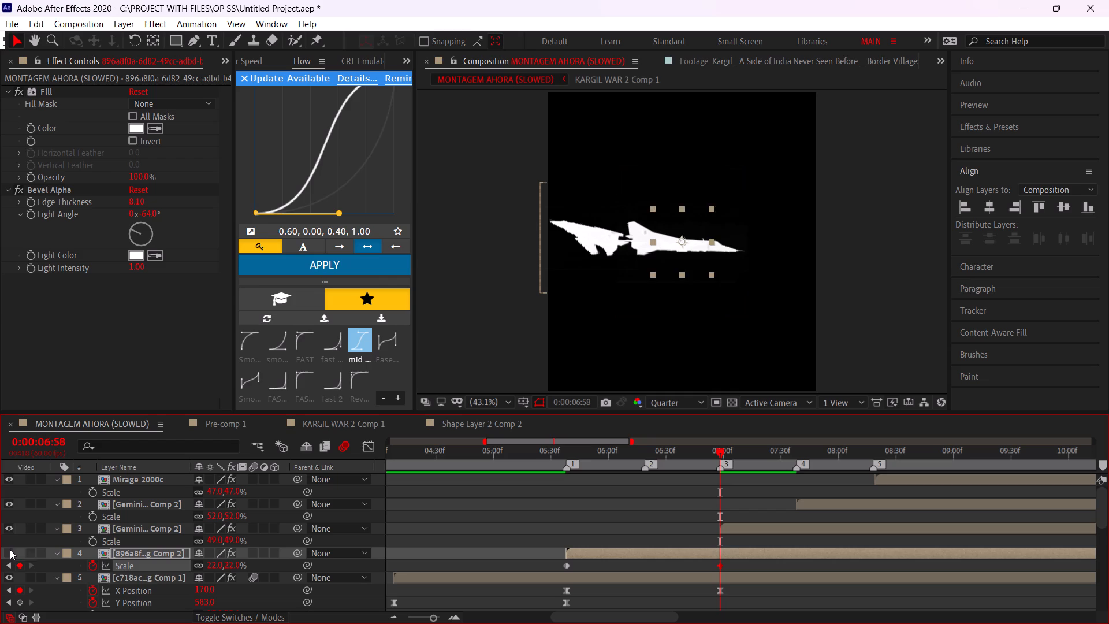
left_click(8, 549)
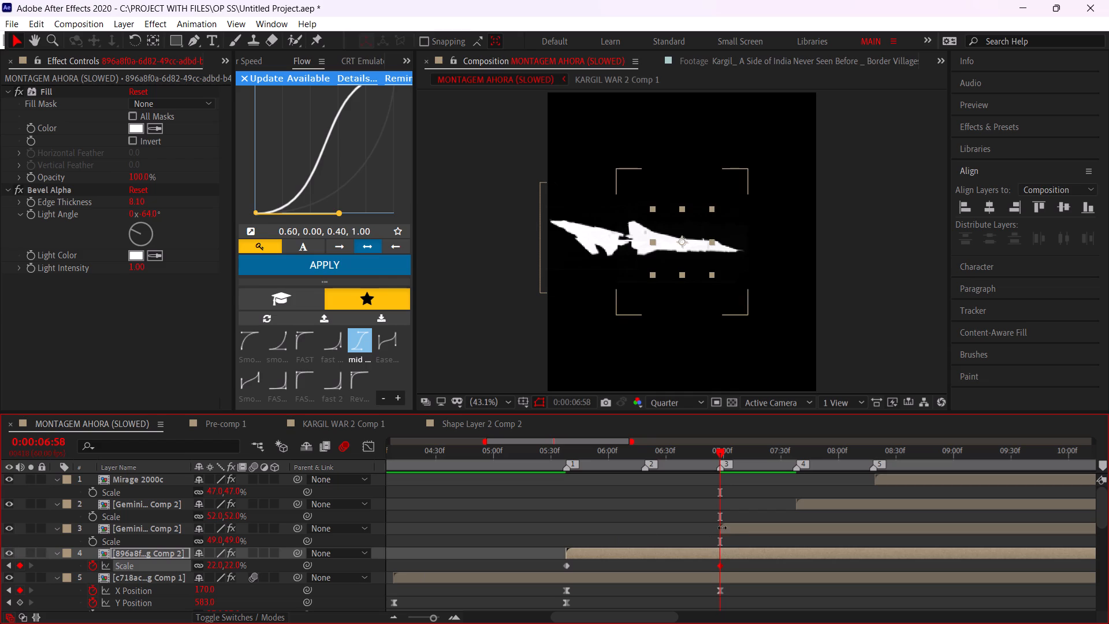
left_click(739, 527)
left_click_drag(12, 526, 19, 462)
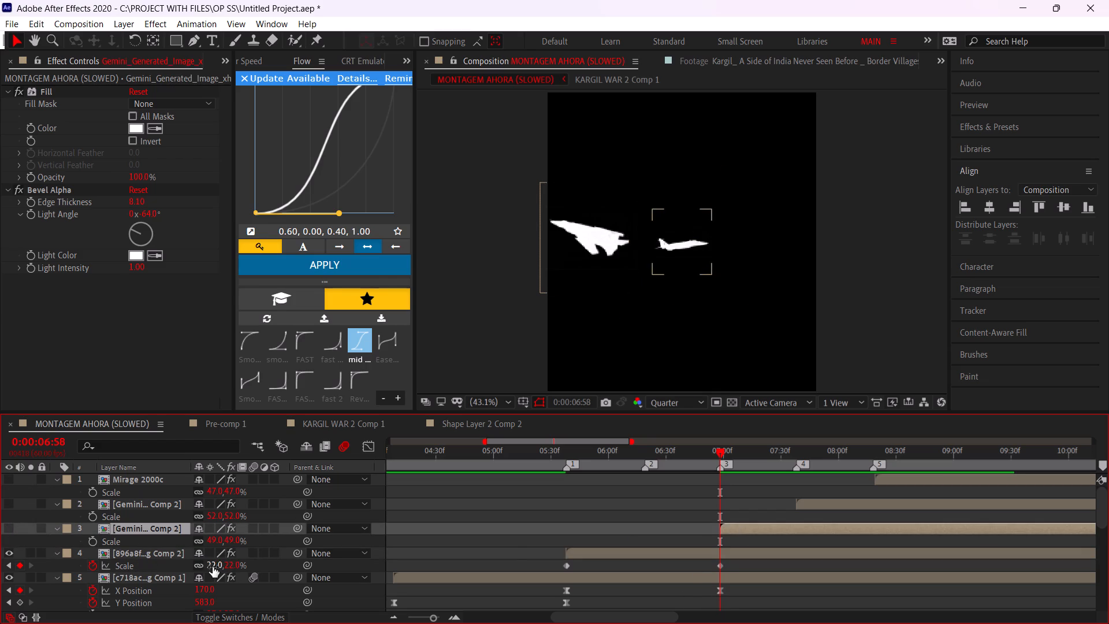
Set the 896a8f jet's scale to 40% at marker 3 (0:00:06:58).
left_click_drag(213, 567, 224, 566)
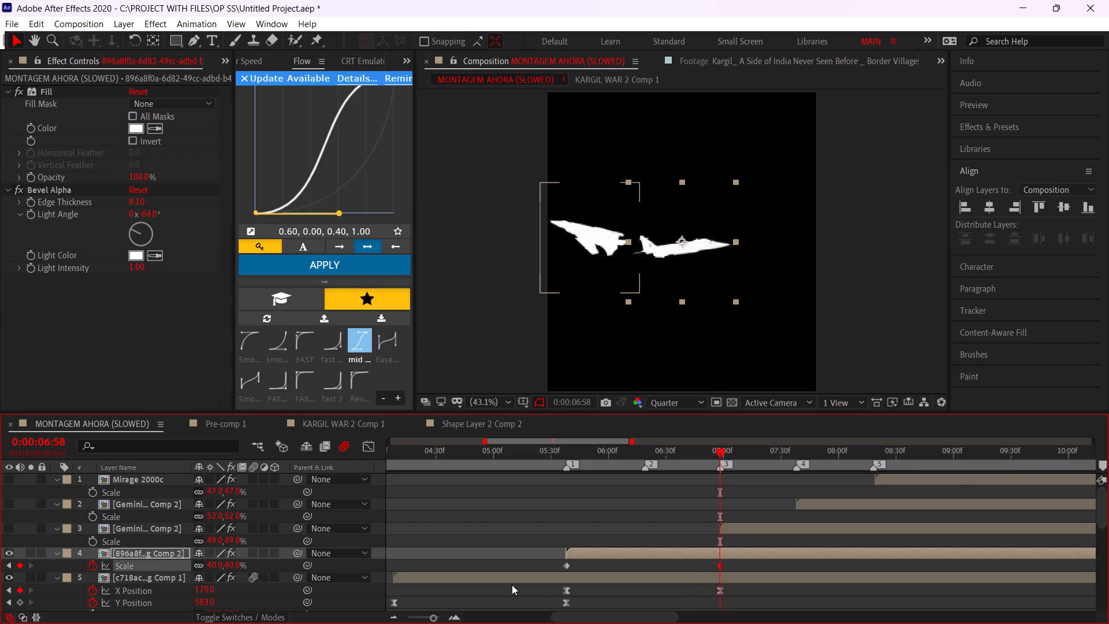
Ease both of the 896a8f jet's scale keyframes with the 0.60, 0.00, 0.40, 1.00 curve and preview the motion from marker 1 to 3.
left_click_drag(738, 568, 532, 560)
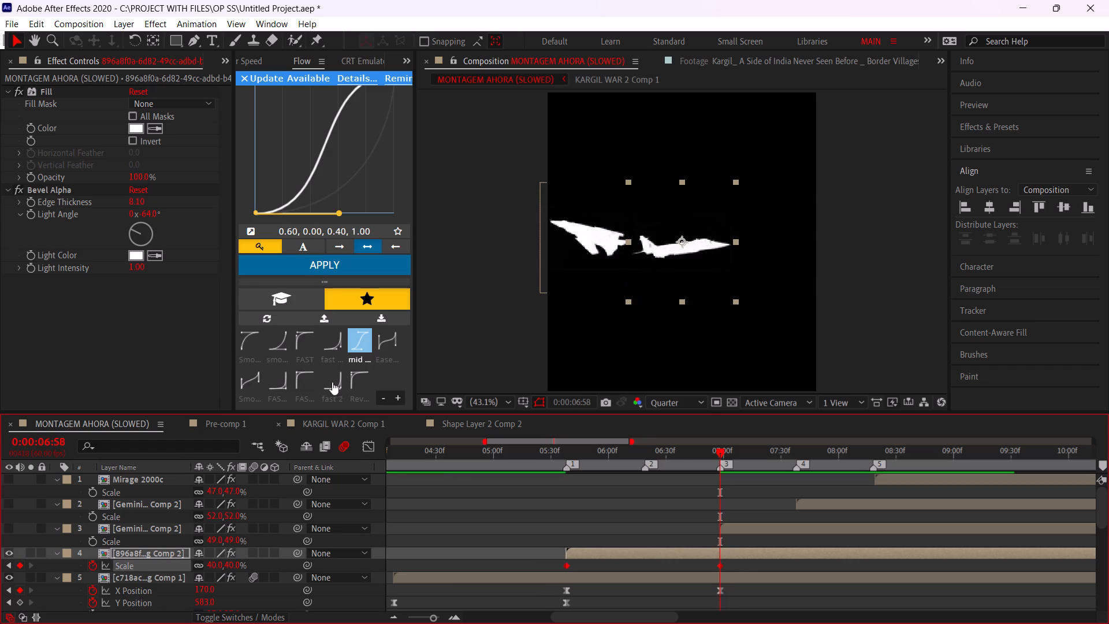
left_click(325, 272)
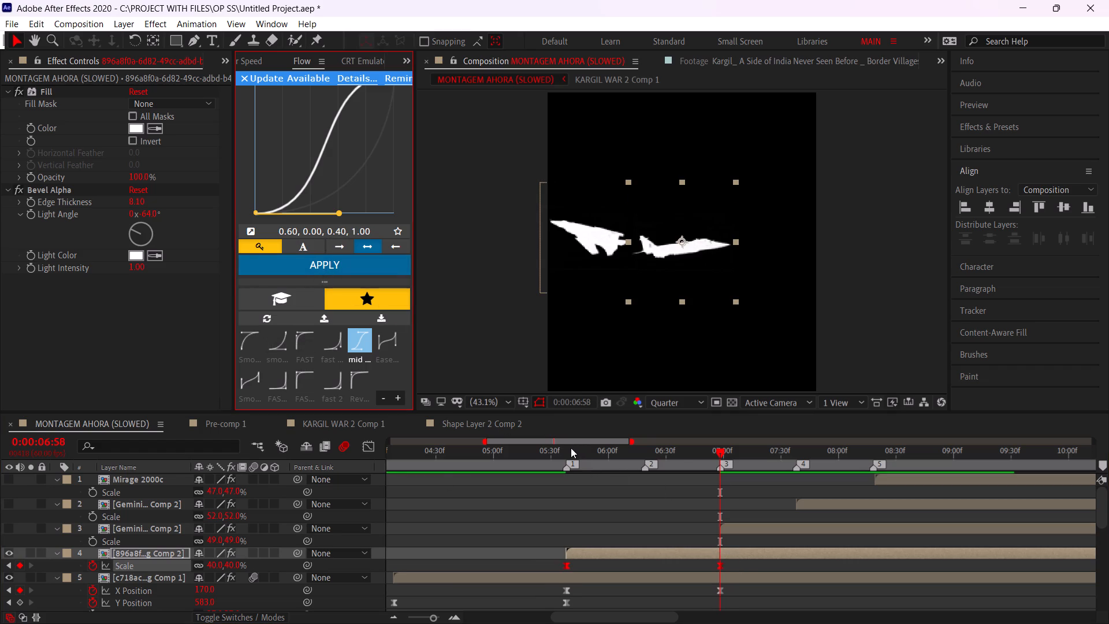
left_click_drag(571, 448, 610, 458)
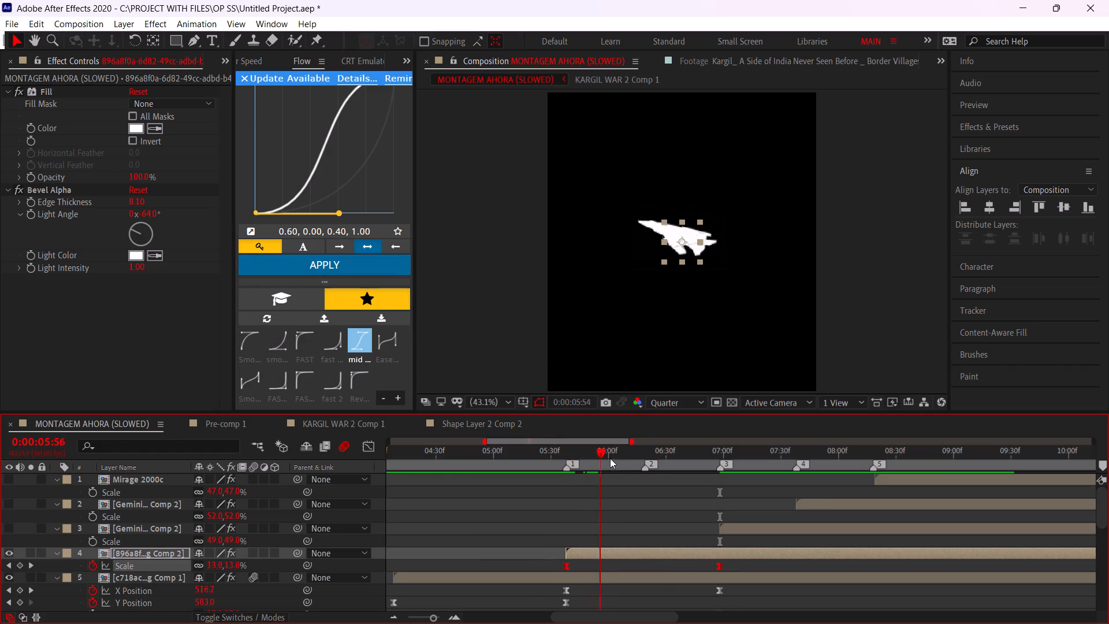
left_click_drag(610, 458, 708, 463)
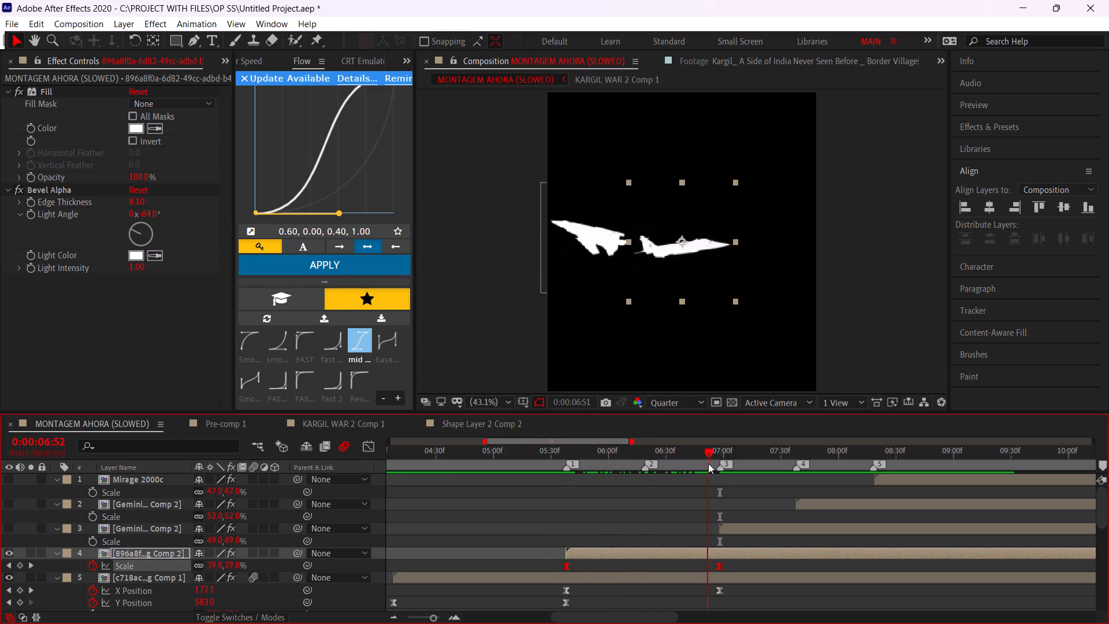
left_click_drag(708, 463, 720, 460)
At marker 2 (0:00:06:19), separate the 896a8f jet's position dimensions and add an X Position keyframe at 540.
left_click(730, 529)
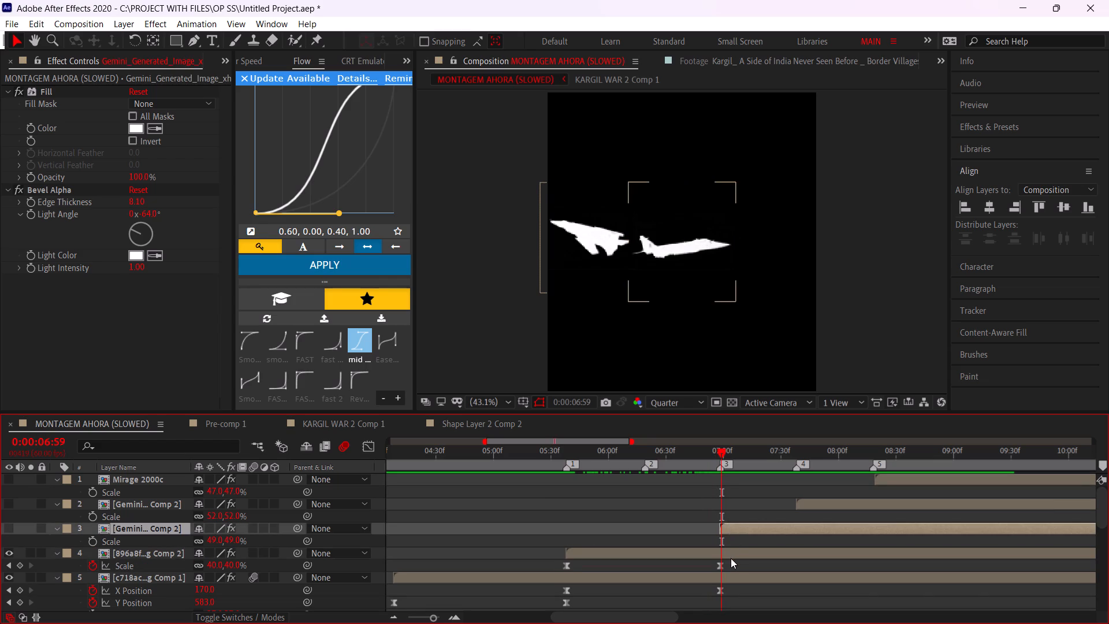
left_click(731, 558)
left_click(649, 447)
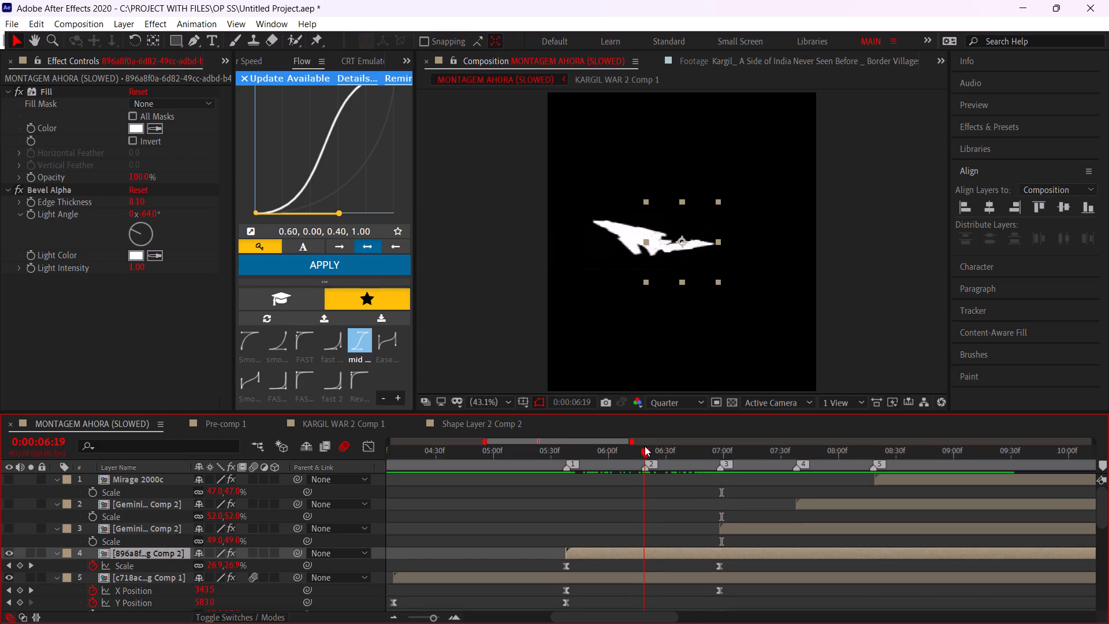
key("shift+p")
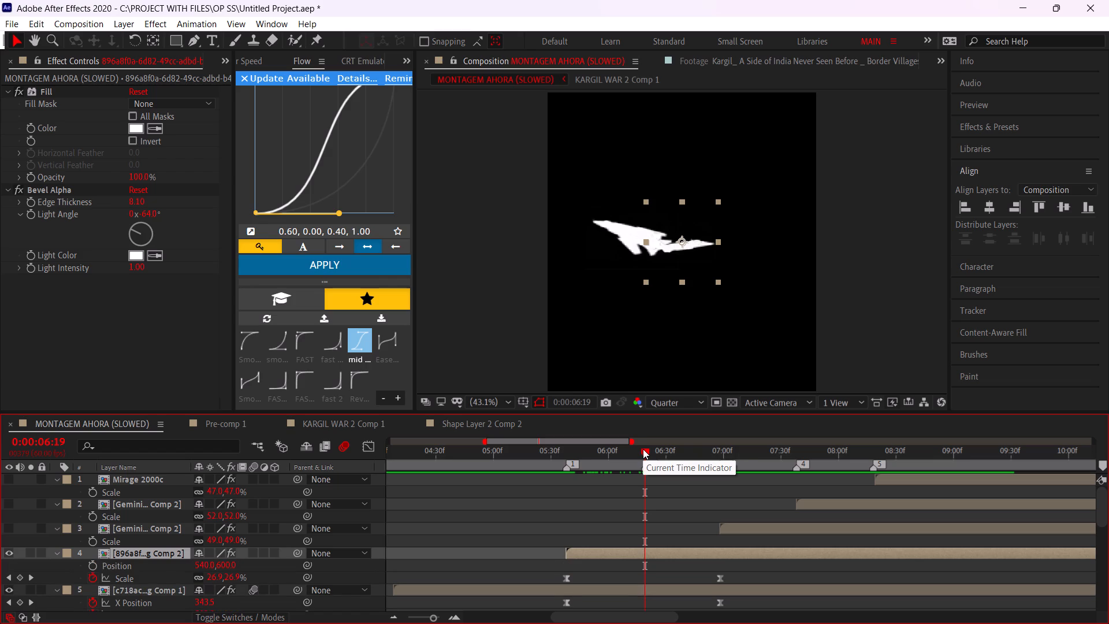
right_click(130, 571)
left_click(209, 426)
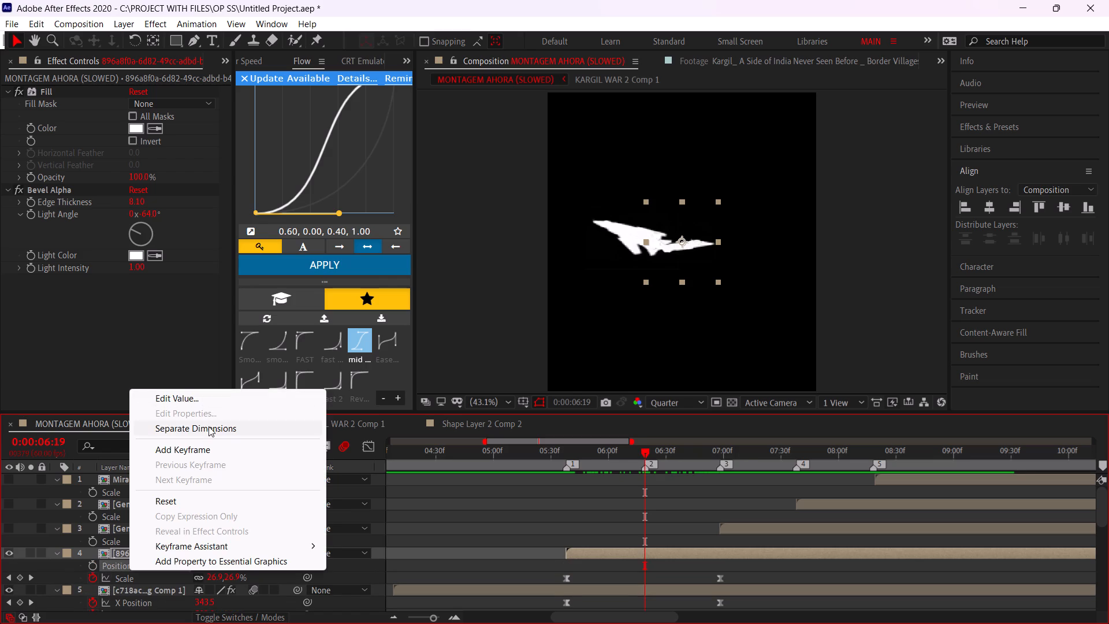
left_click(59, 581)
left_click(94, 570)
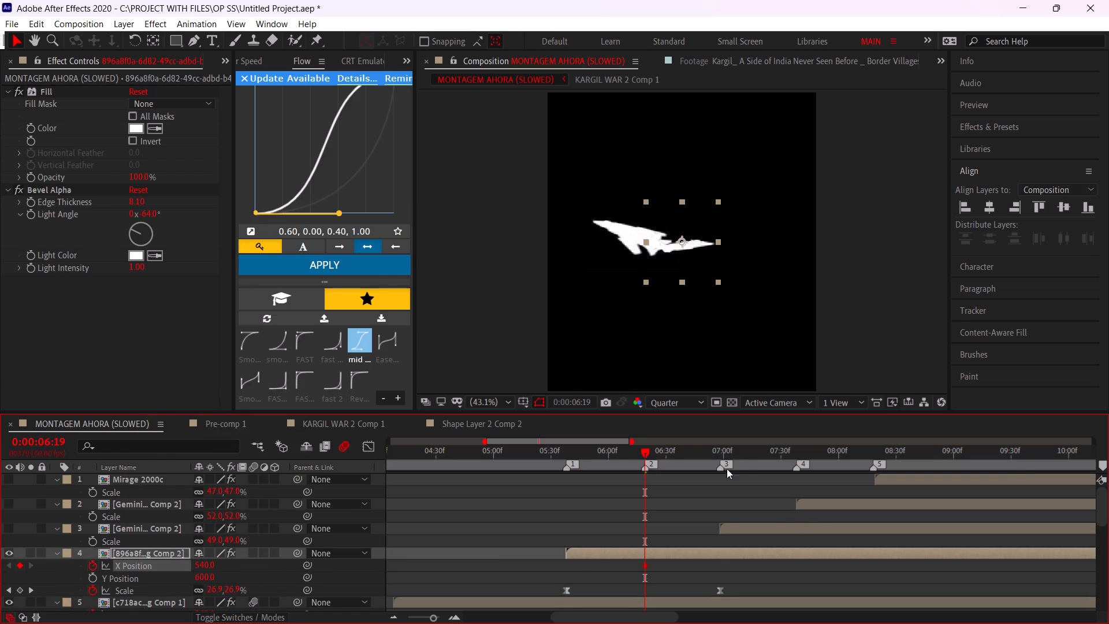
At marker 4 (0:00:07:39), shift the 896a8f jet sideways by keyframing its X Position at 890.
left_click_drag(771, 441, 805, 458)
left_click_drag(805, 455, 798, 456)
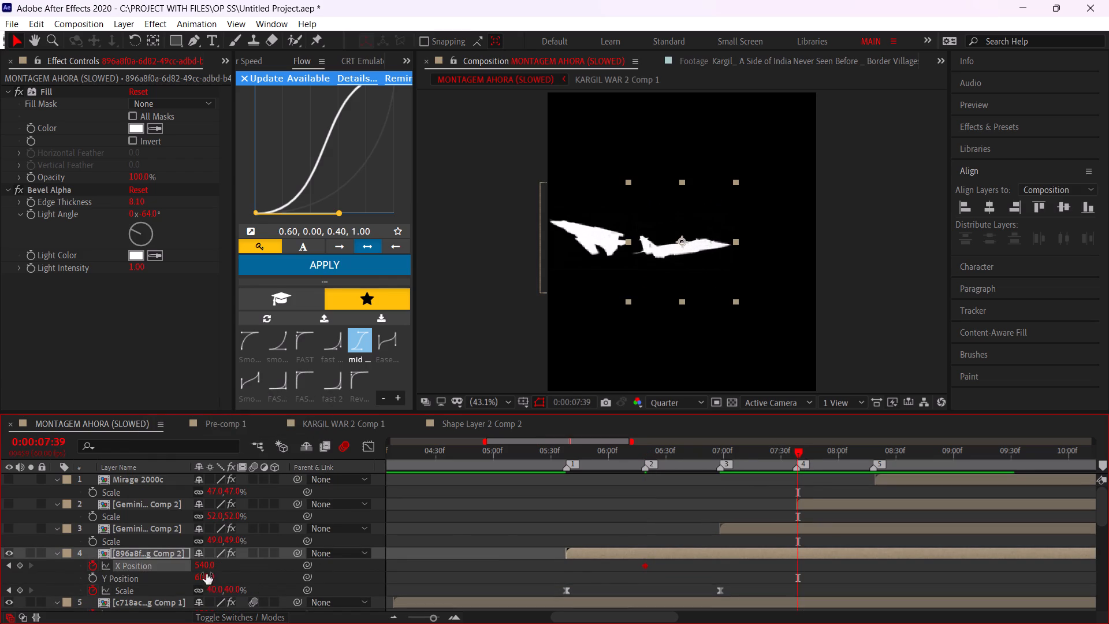
left_click_drag(202, 563, 429, 544)
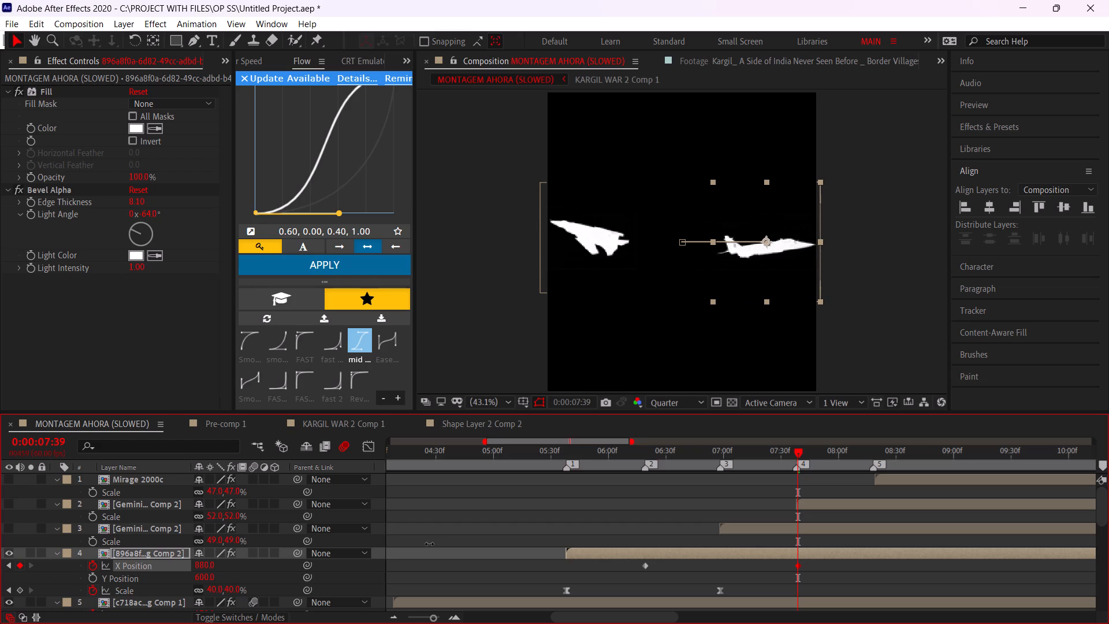
left_click_drag(429, 544, 433, 541)
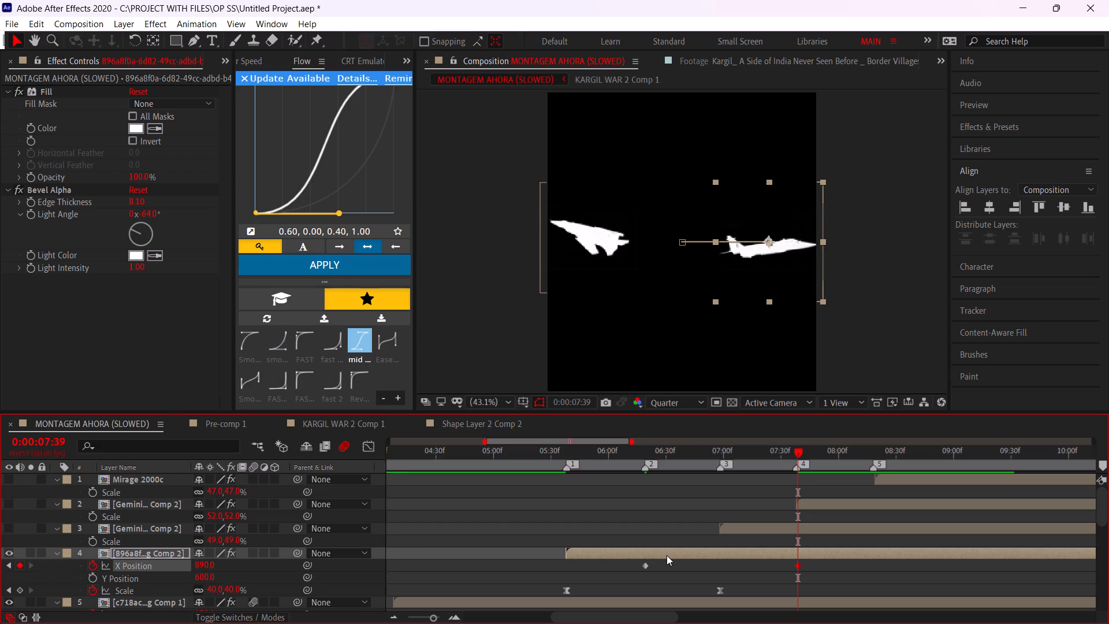
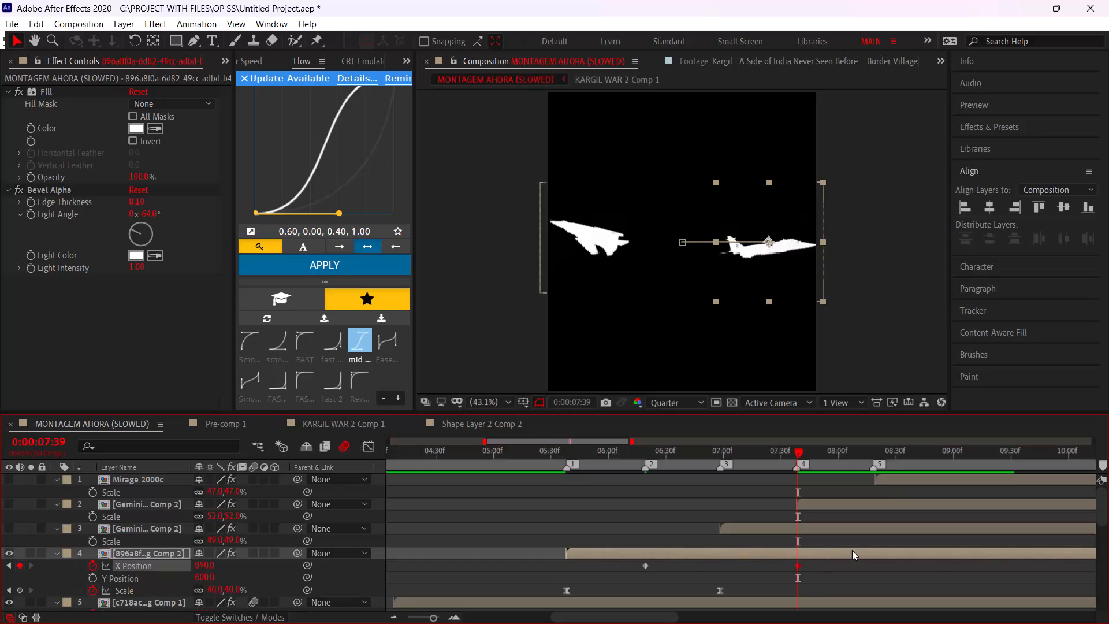
Ease both of the 896a8f jet's X Position keyframes with the 0.60, 0.00, 0.40, 1.00 curve.
left_click_drag(858, 556, 838, 566)
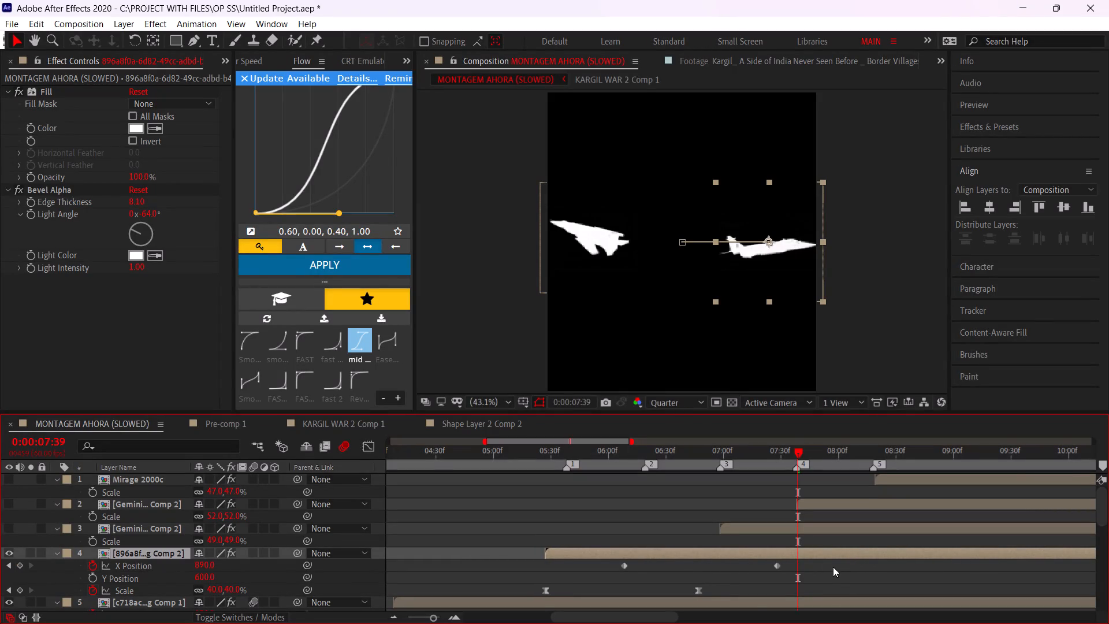
key("ctrl+z")
left_click_drag(833, 567, 597, 563)
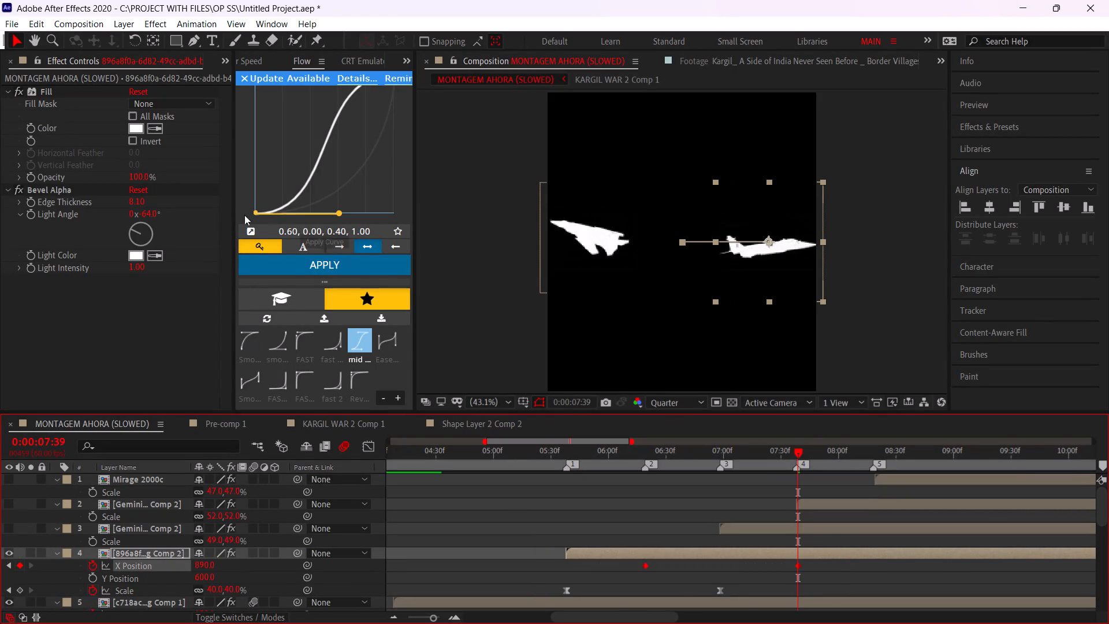
left_click(292, 260)
Play back the sequence from the KARGIL WAR title through the first two jets entering and spreading apart.
left_click_drag(556, 454, 487, 469)
key("space")
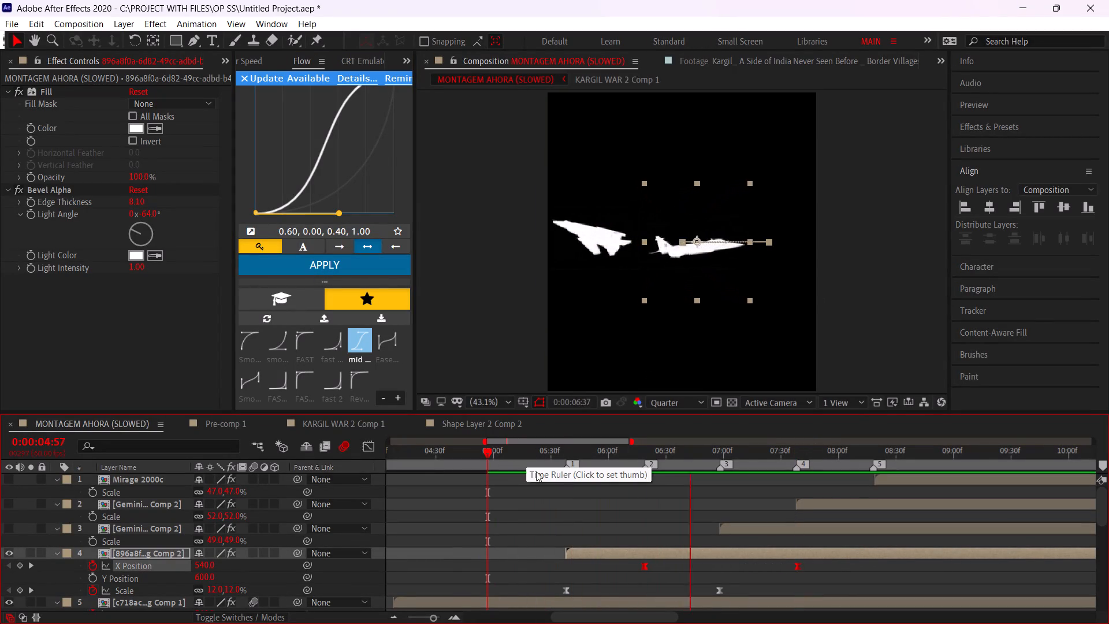
left_click(524, 526)
left_click_drag(518, 464, 421, 470)
key("space")
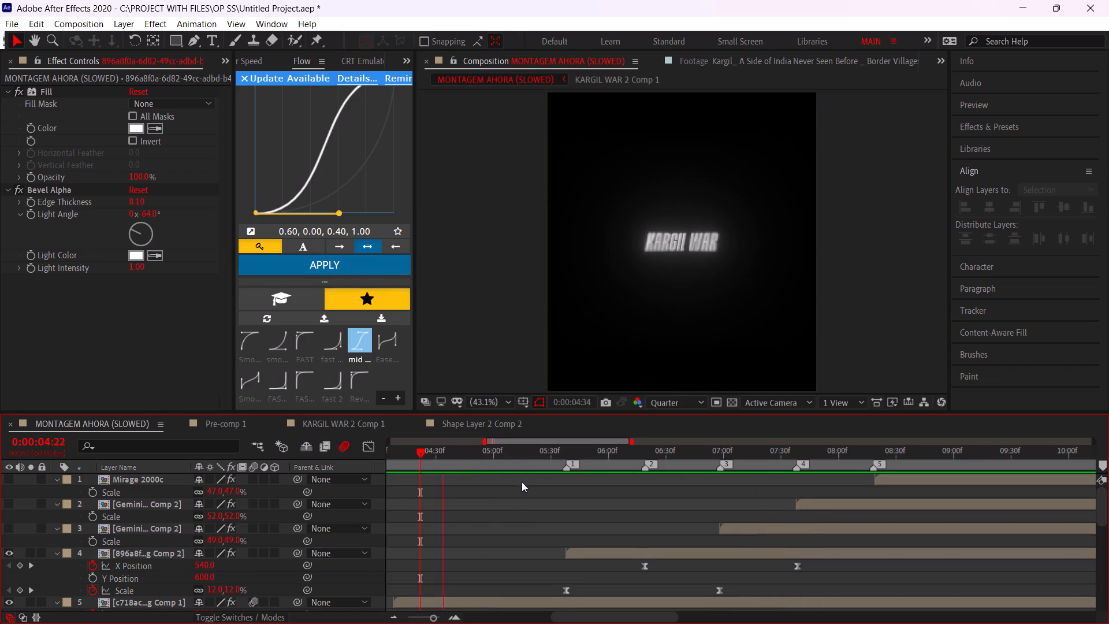
scroll(544, 484, "down", 2, "alt")
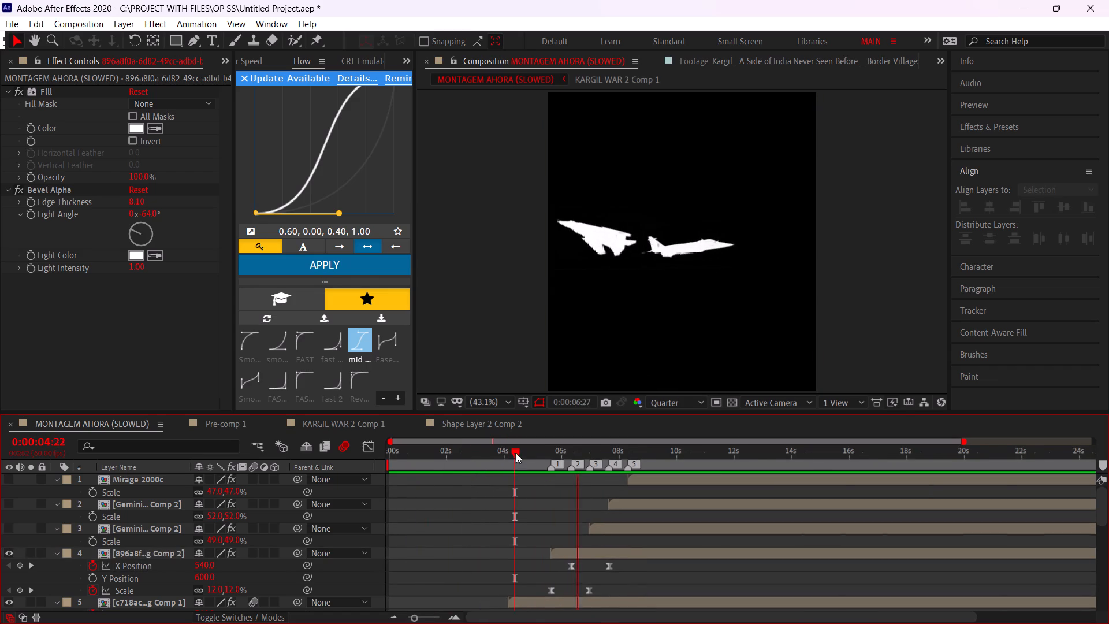
left_click(504, 447)
key("space")
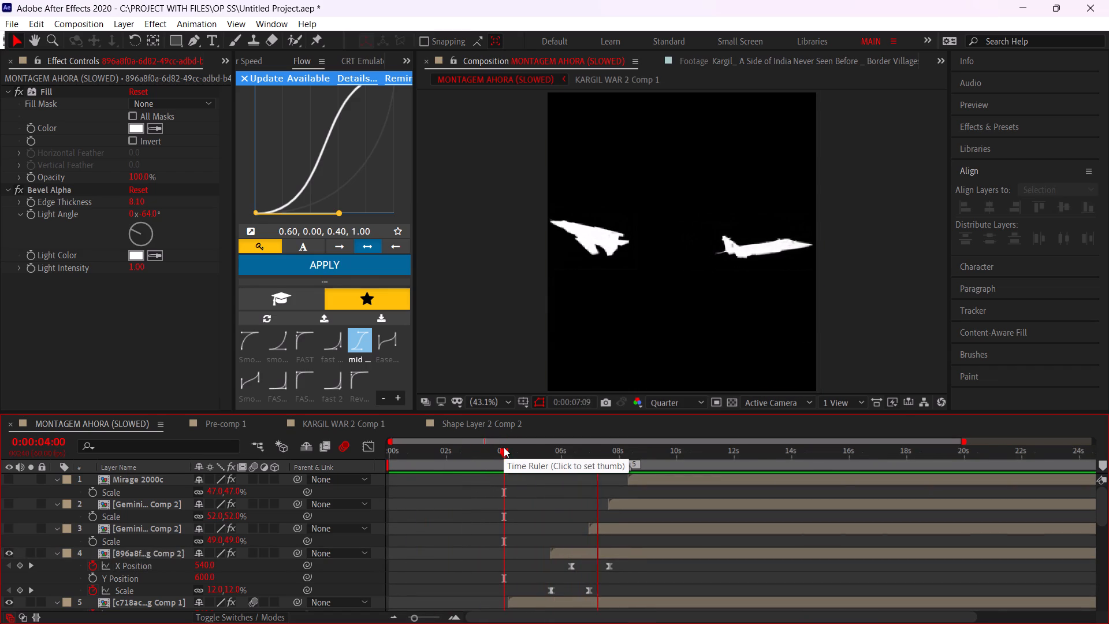
left_click_drag(505, 447, 499, 448)
key("space")
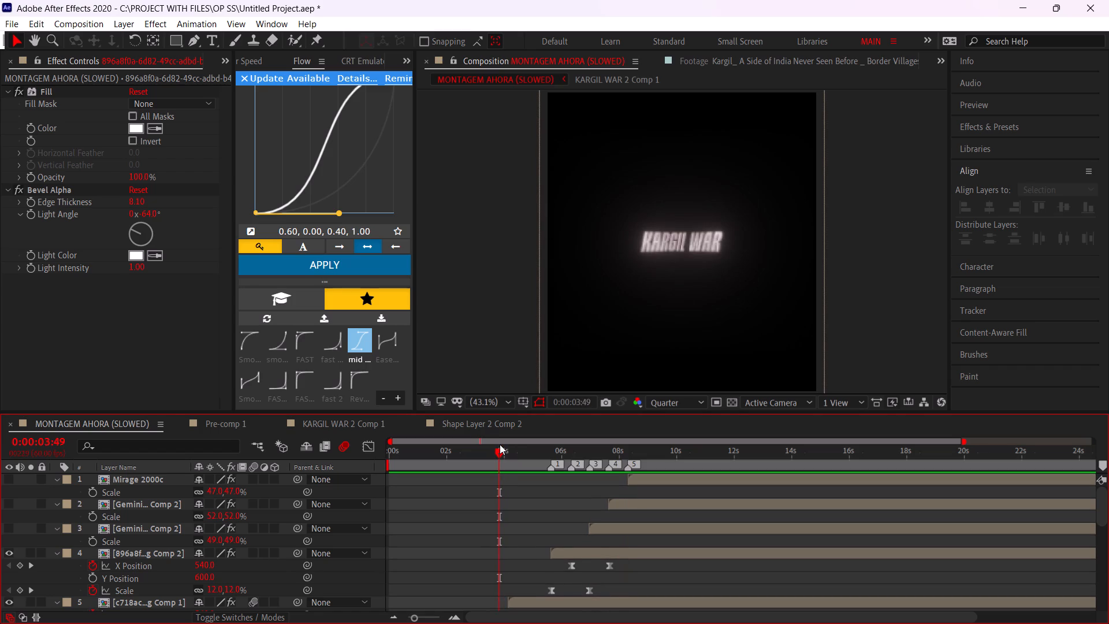
key("space")
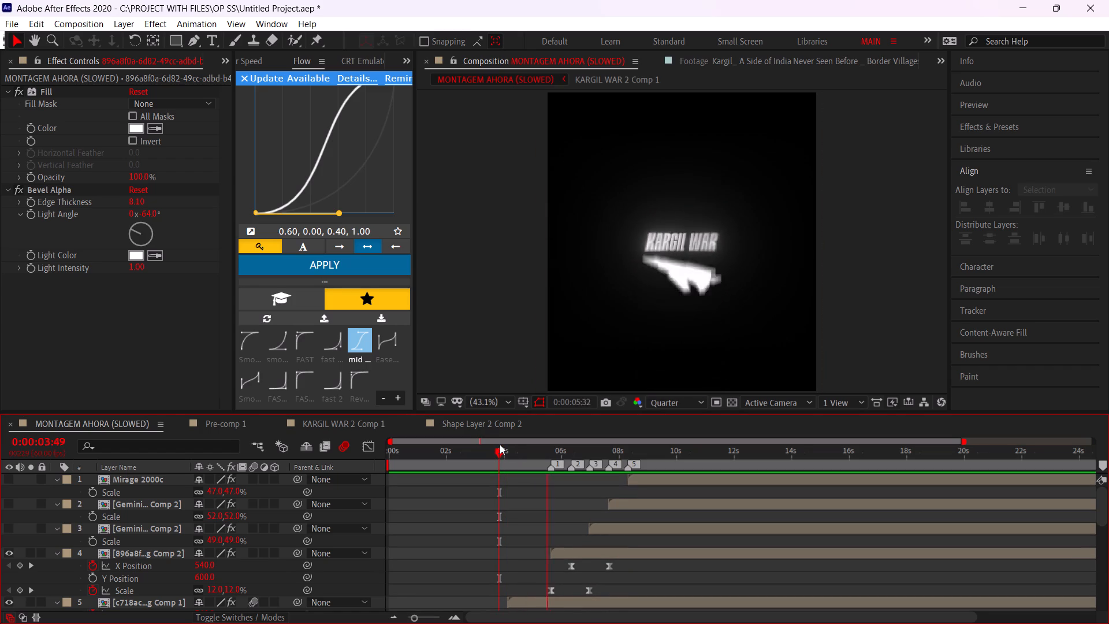
left_click(534, 454)
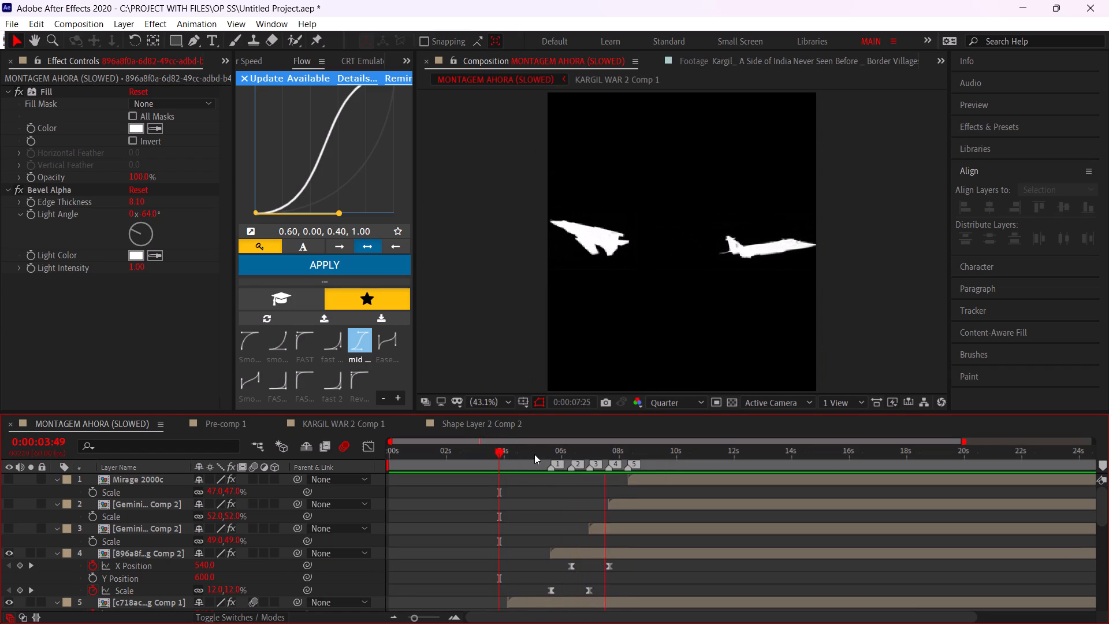
Scrub and play between markers 1 and 4 to check the first two jets' motion and keyframe timing.
scroll(555, 469, "up", 3, "alt")
left_click_drag(508, 458, 582, 468)
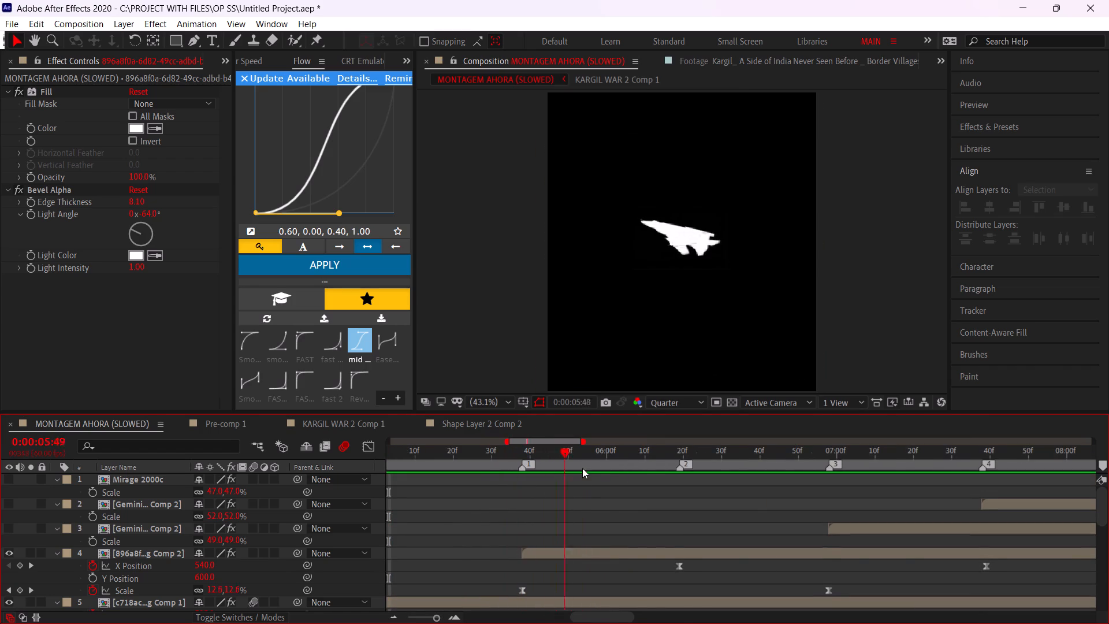
left_click_drag(582, 468, 521, 473)
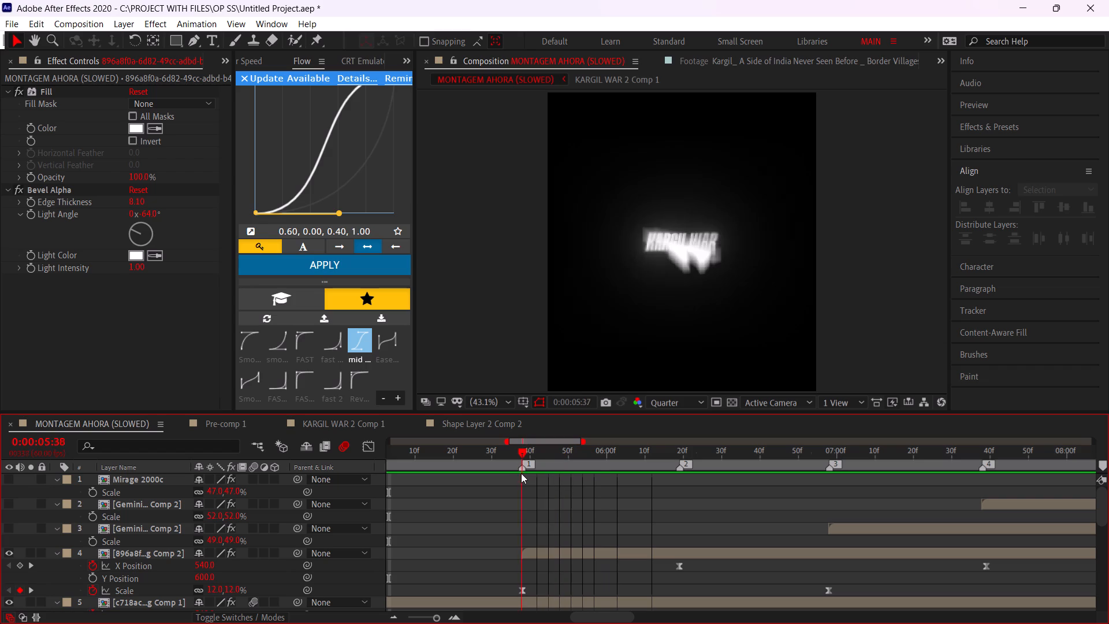
left_click_drag(521, 473, 781, 497)
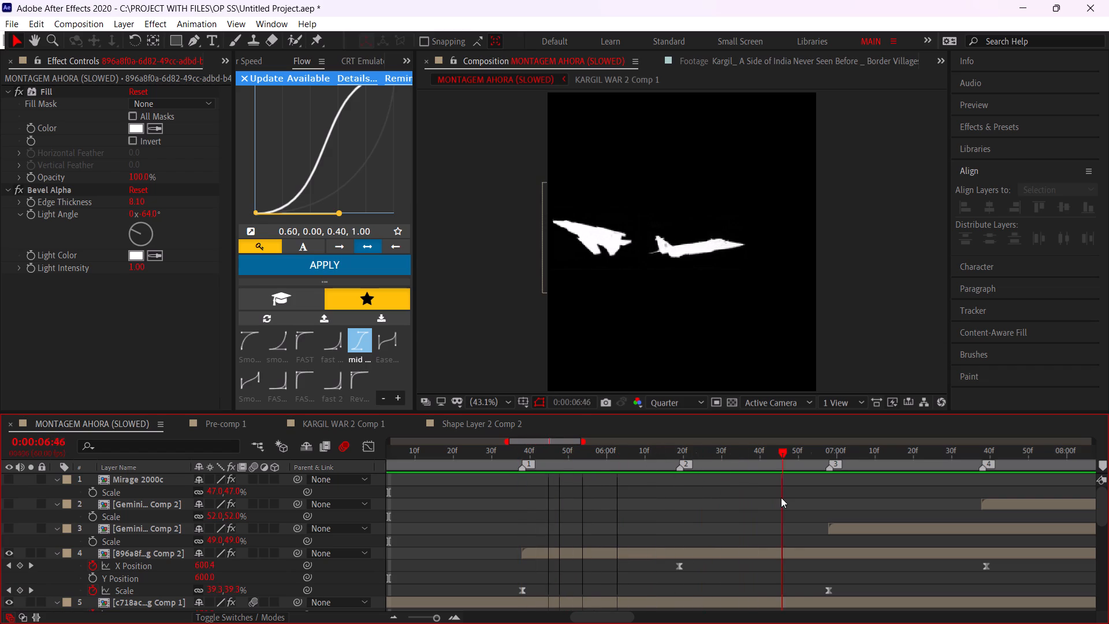
left_click_drag(781, 497, 896, 489)
middle_click_drag(859, 521, 585, 558)
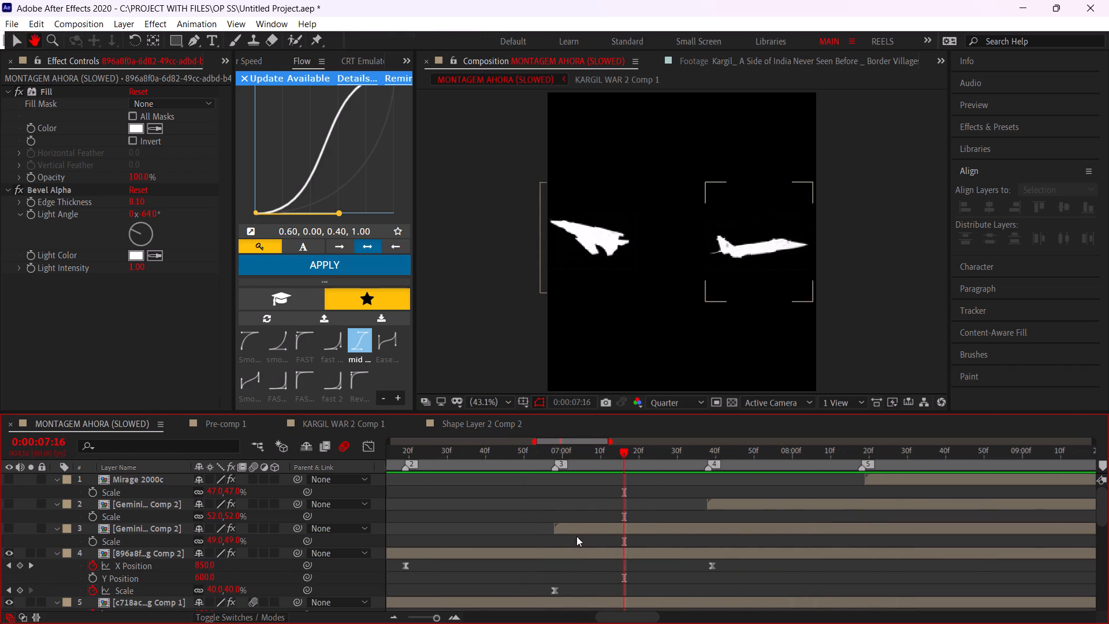
left_click(550, 461)
key("space")
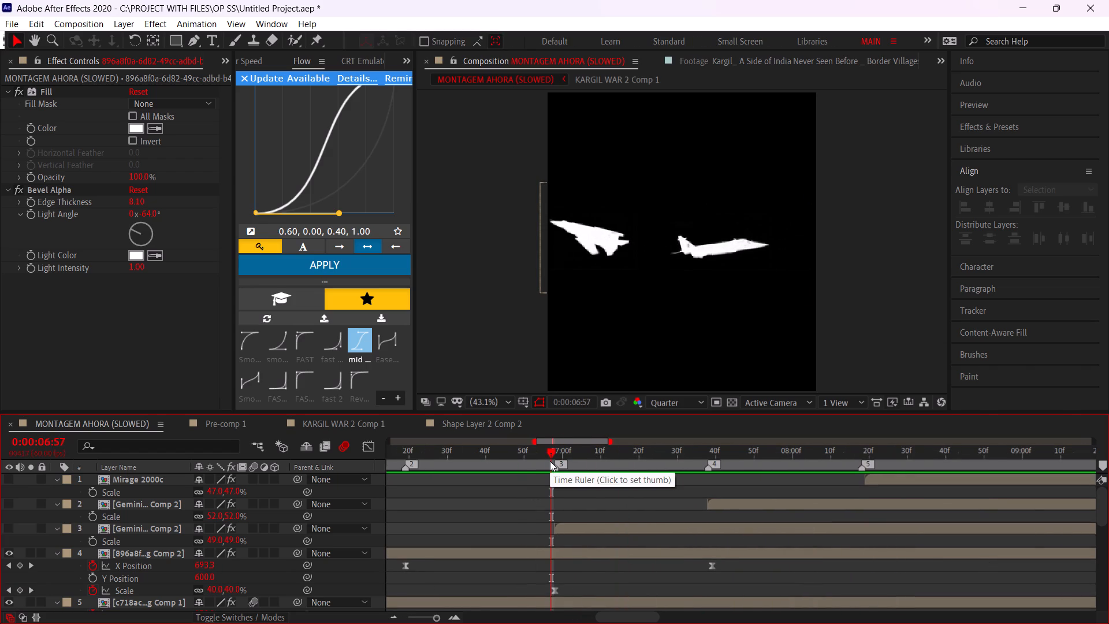
left_click(550, 461)
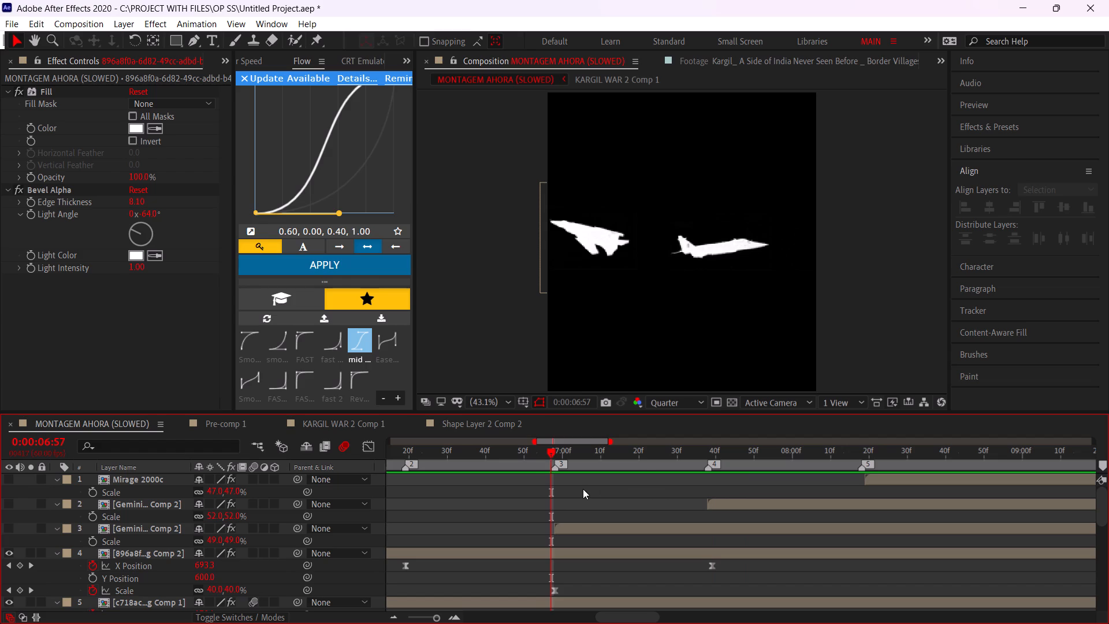
left_click_drag(642, 458, 709, 467)
left_click(720, 501)
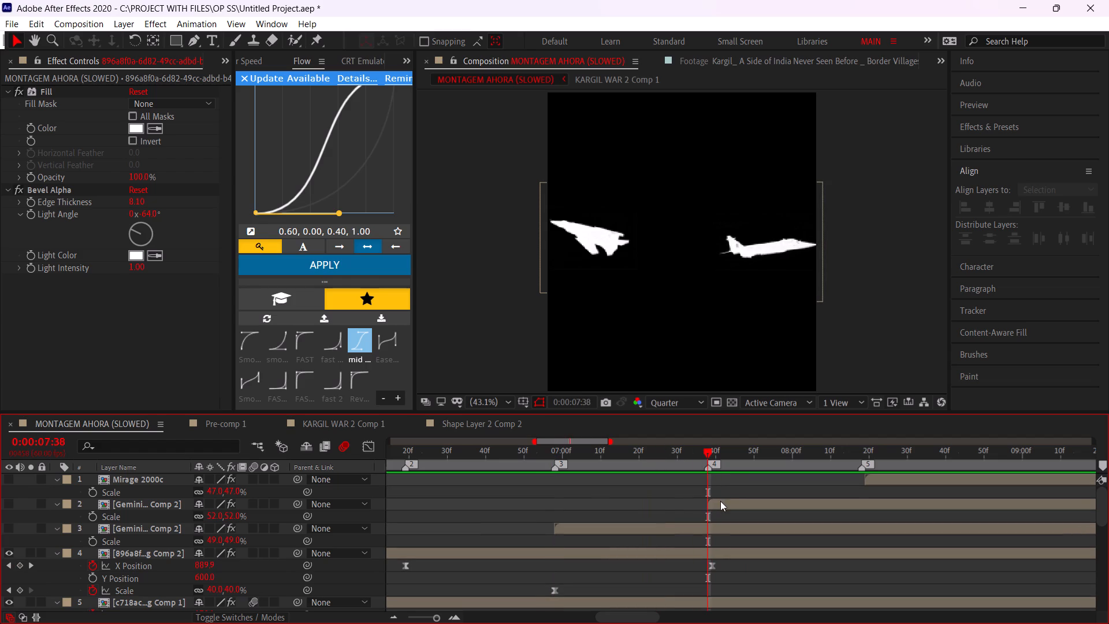
Make the Gemini jet on layer 3 visible, leaving the layer 2 jet hidden.
left_click(9, 504)
left_click(9, 504)
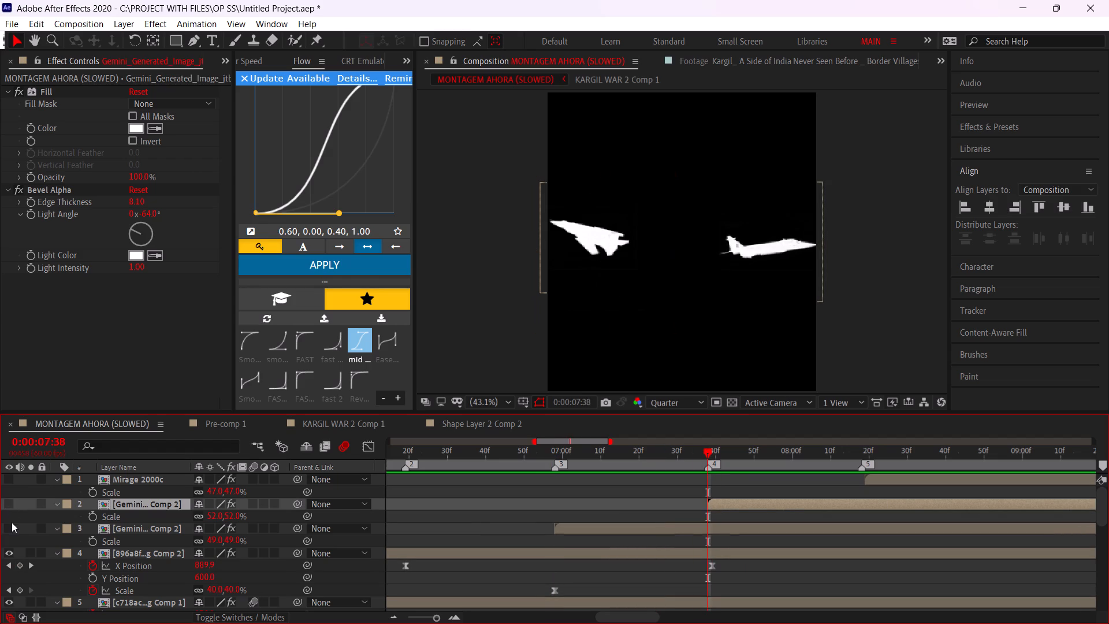
left_click(10, 528)
At marker 3 (0:00:06:58), add a Scale keyframe at 49% to the Gemini jet on layer 3.
left_click(608, 524)
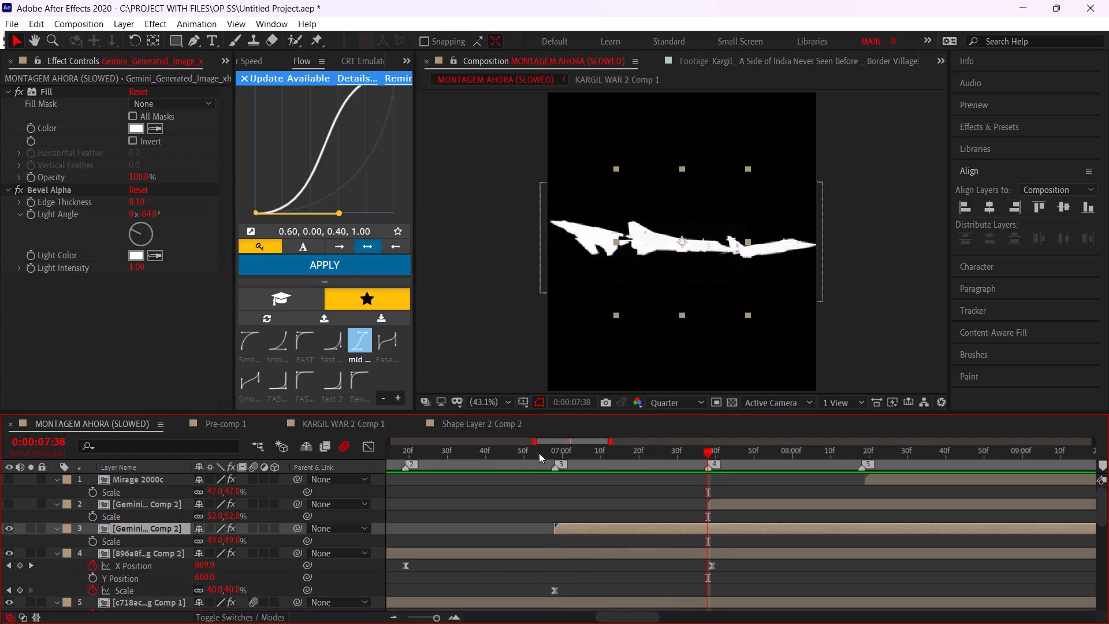
left_click_drag(539, 451, 556, 456)
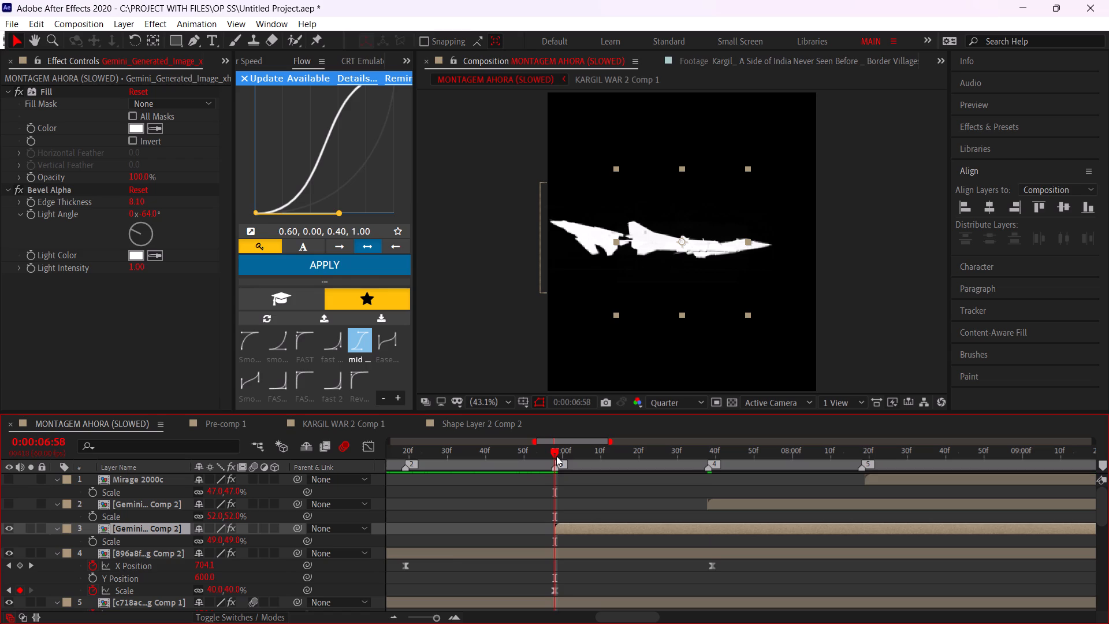
key("s")
key("s")
left_click(81, 534)
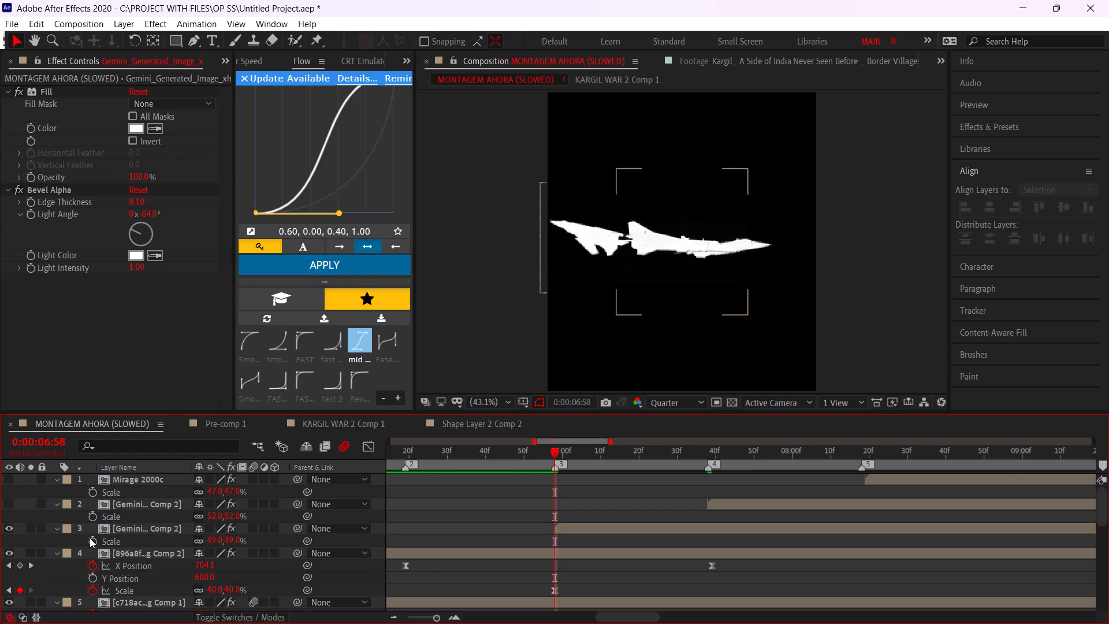
left_click(91, 538)
key("s")
key("s")
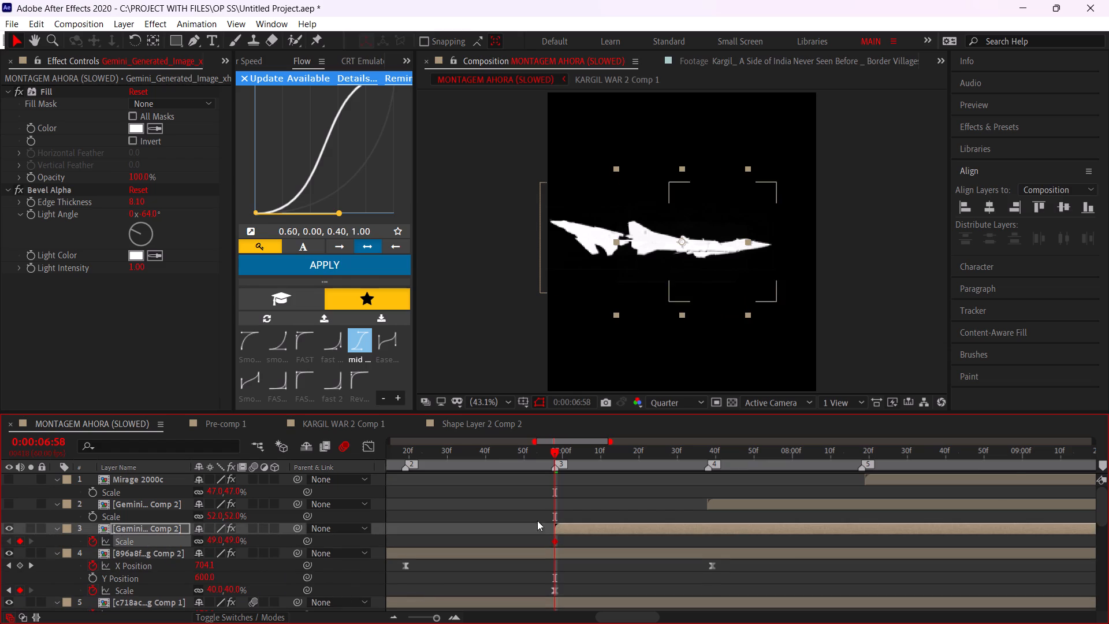
At marker 5 (0:00:08:18), add a second Scale keyframe at 49% to the layer 3 Gemini jet.
left_click_drag(709, 454, 862, 478)
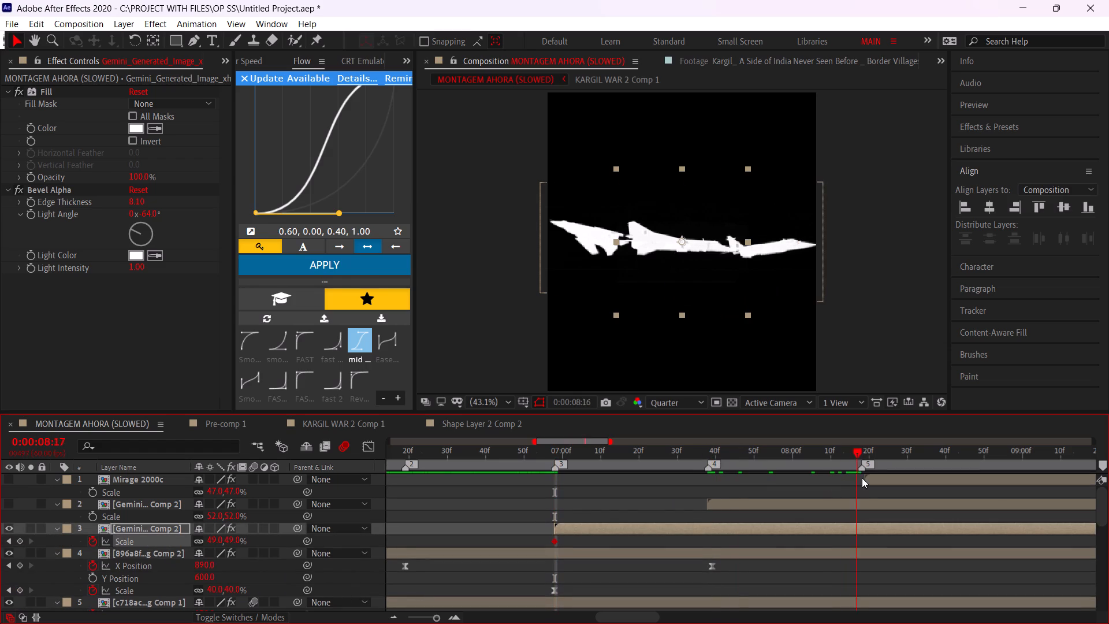
left_click_drag(862, 478, 864, 478)
left_click(864, 453)
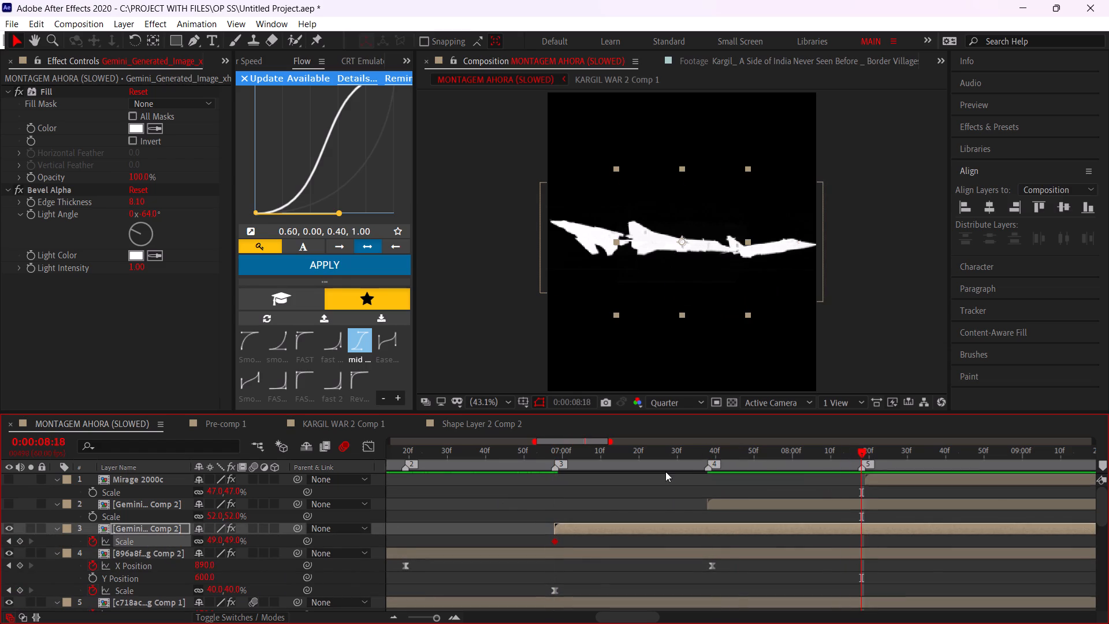
left_click(18, 538)
Return to the layer 3 Gemini jet's Scale keyframe at marker 3 and open its scale value for editing.
left_click(6, 541)
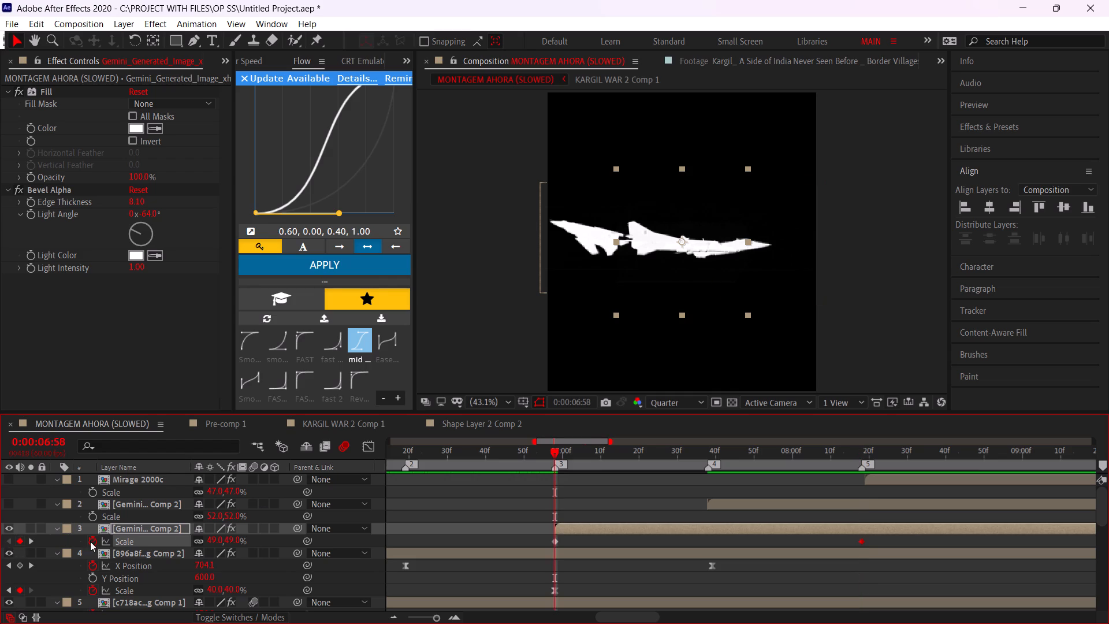
left_click(215, 541)
Set the layer 3 Gemini jet's Scale keyframe at marker 3 to 15%.
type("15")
left_click(269, 538)
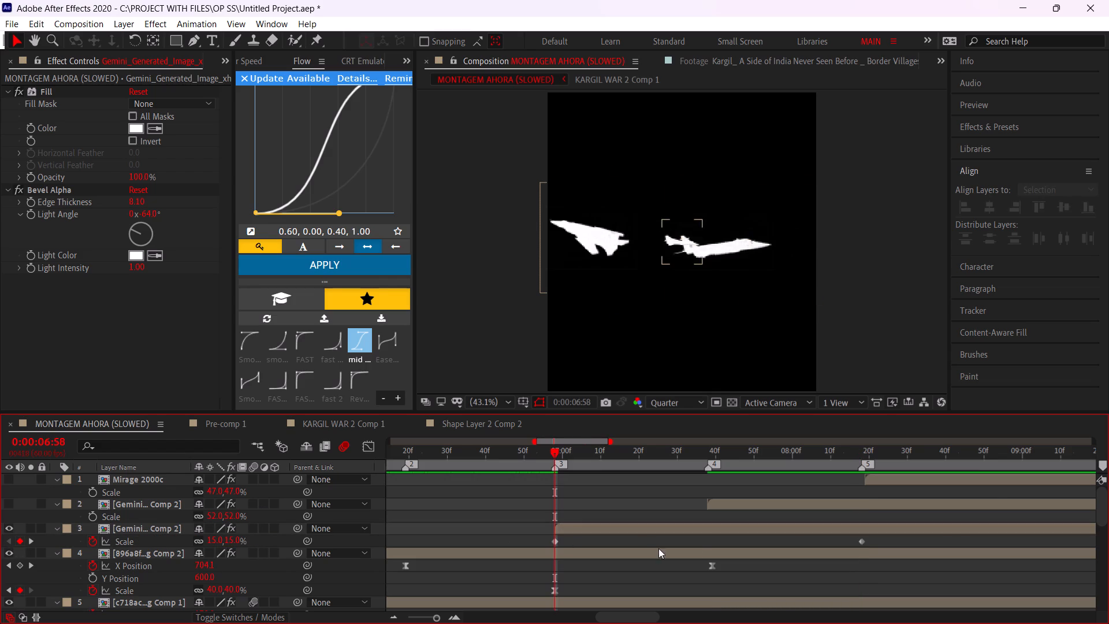
Apply the 0.60, 0.00, 0.40, 1.00 Flow easing curve to both Scale keyframes of the layer 3 Gemini jet.
left_click_drag(544, 544, 868, 540)
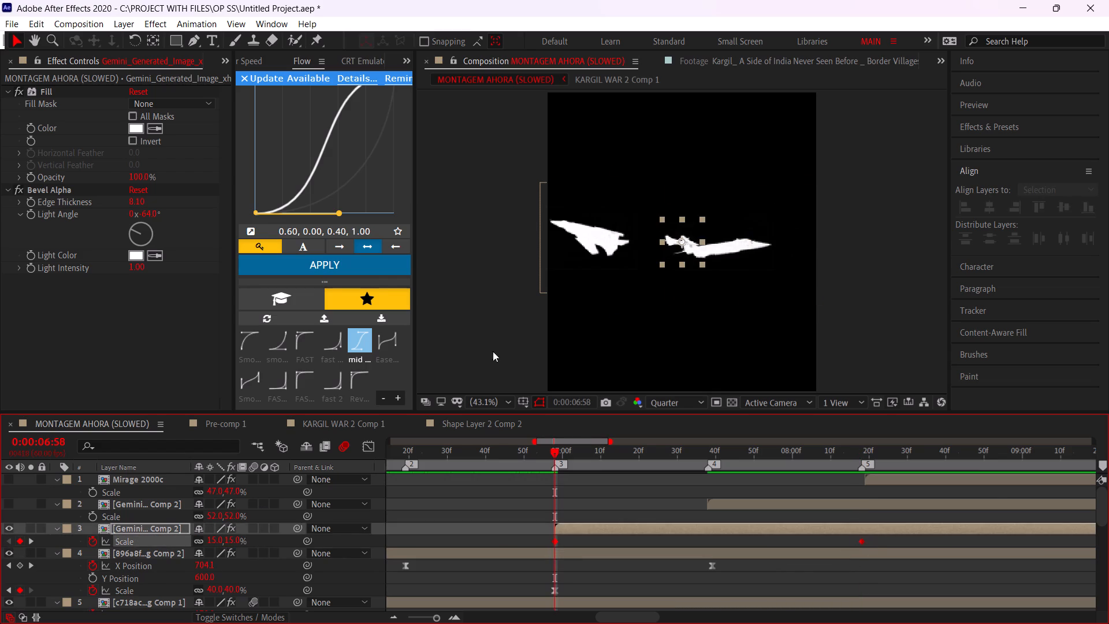
left_click(370, 258)
At marker 4 (0:00:07:38), reveal the layer 3 Gemini jet's Position and separate it into X and Y dimensions.
left_click_drag(701, 452, 706, 452)
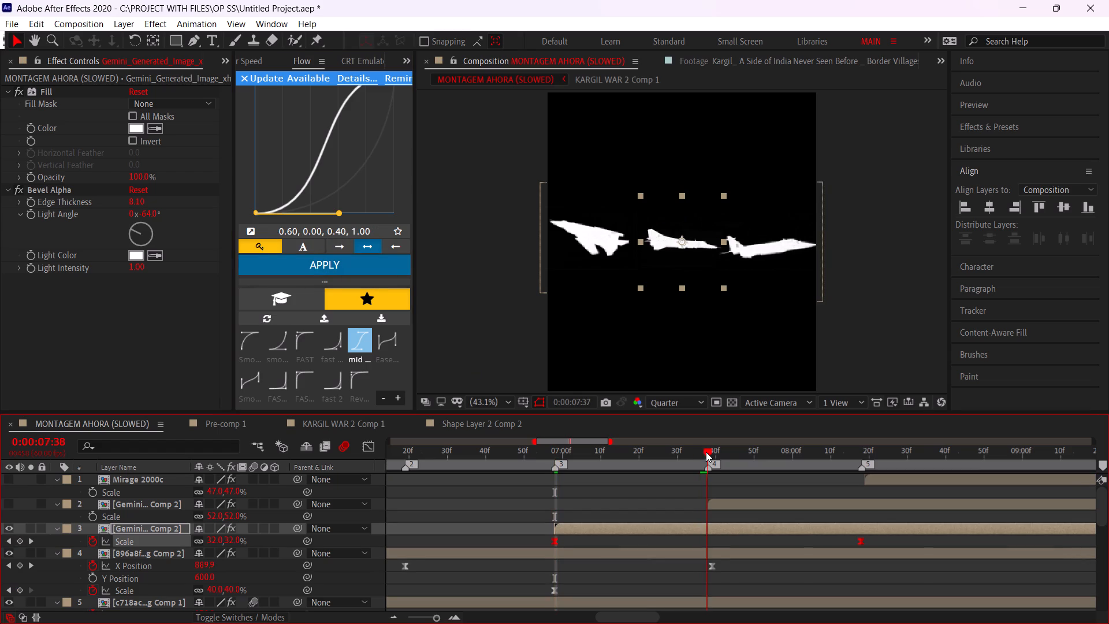
left_click_drag(706, 452, 709, 452)
left_click(716, 529)
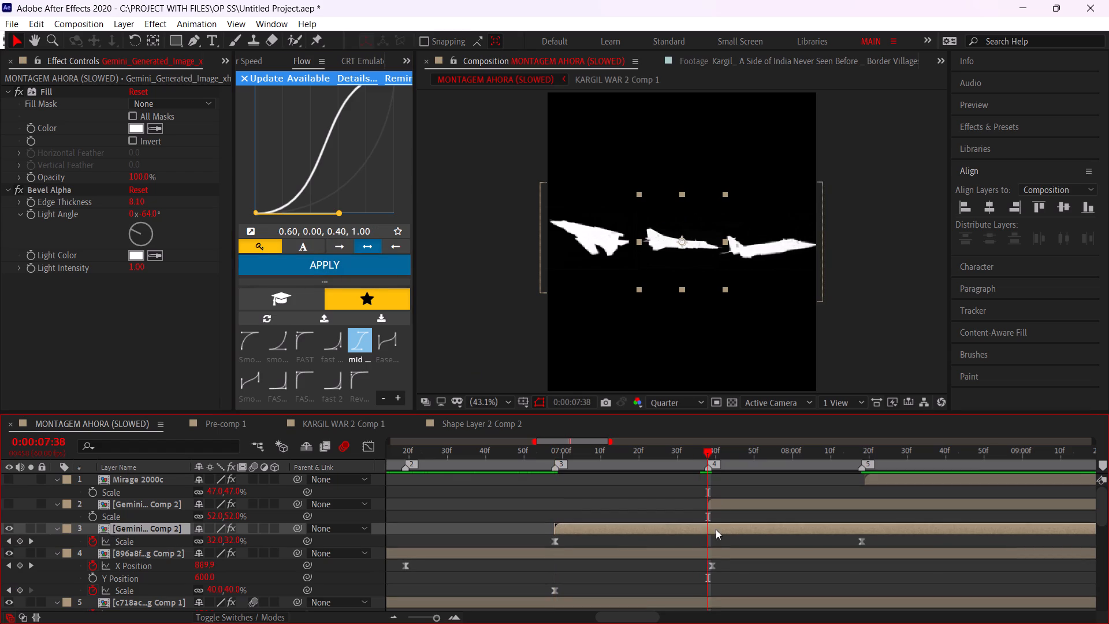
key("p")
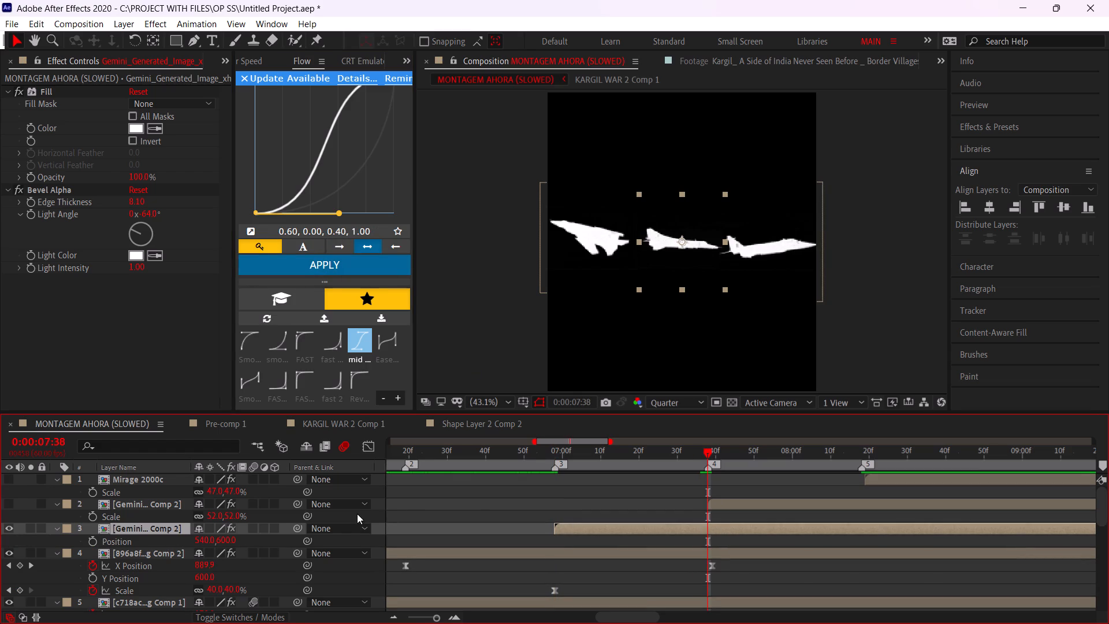
right_click(119, 543)
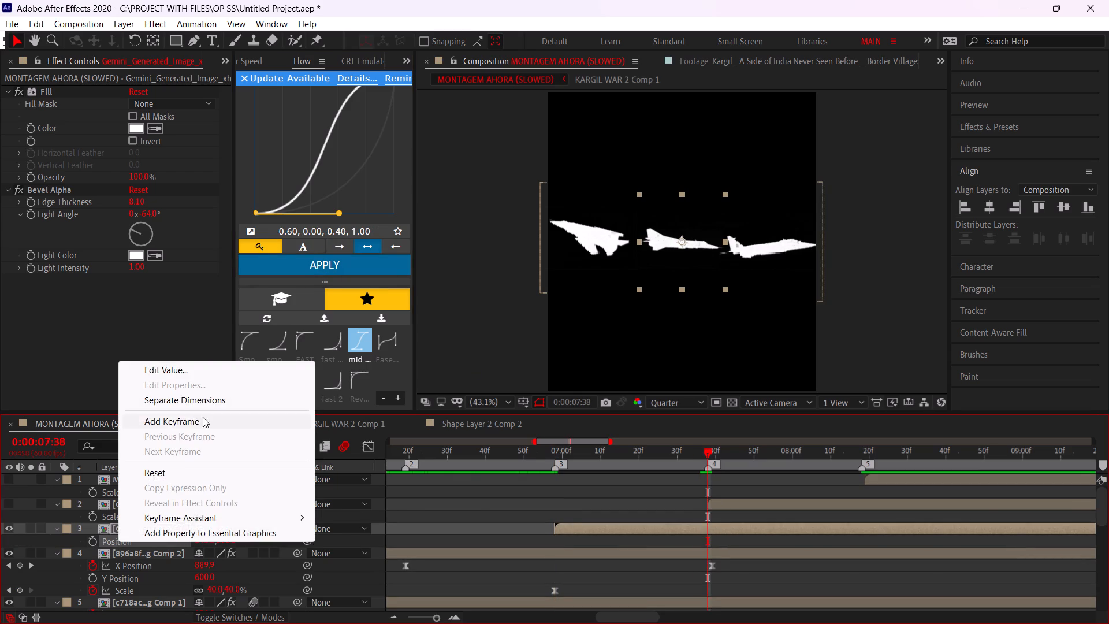
left_click(213, 401)
left_click(59, 545)
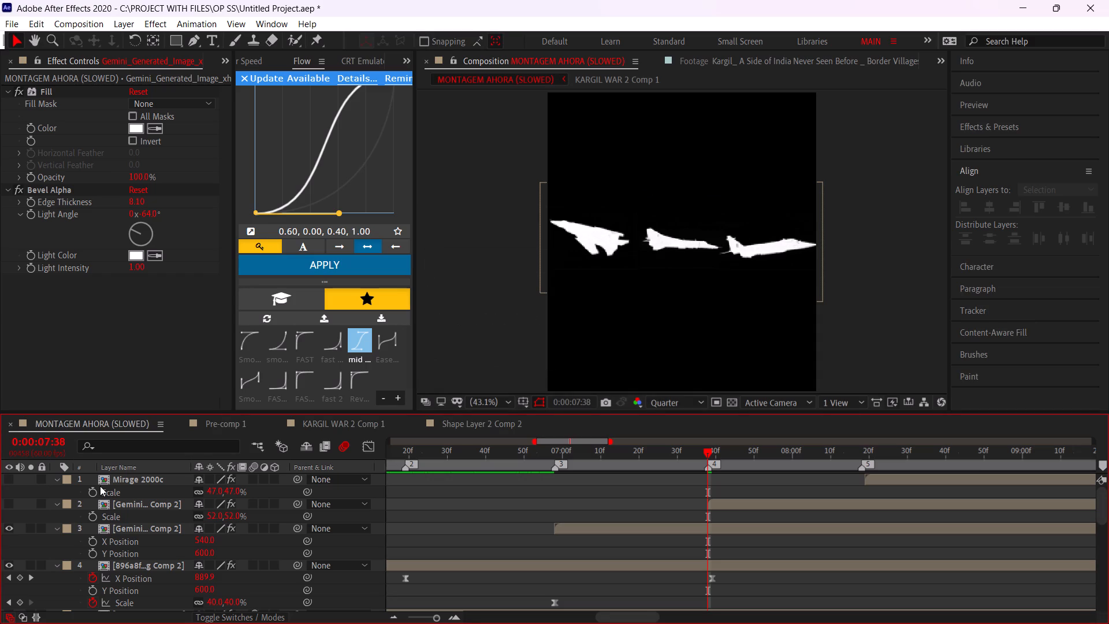
At marker 4 (0:00:07:38), add an X Position keyframe at 540 to the layer 3 Gemini jet and scrub around it.
left_click(92, 540)
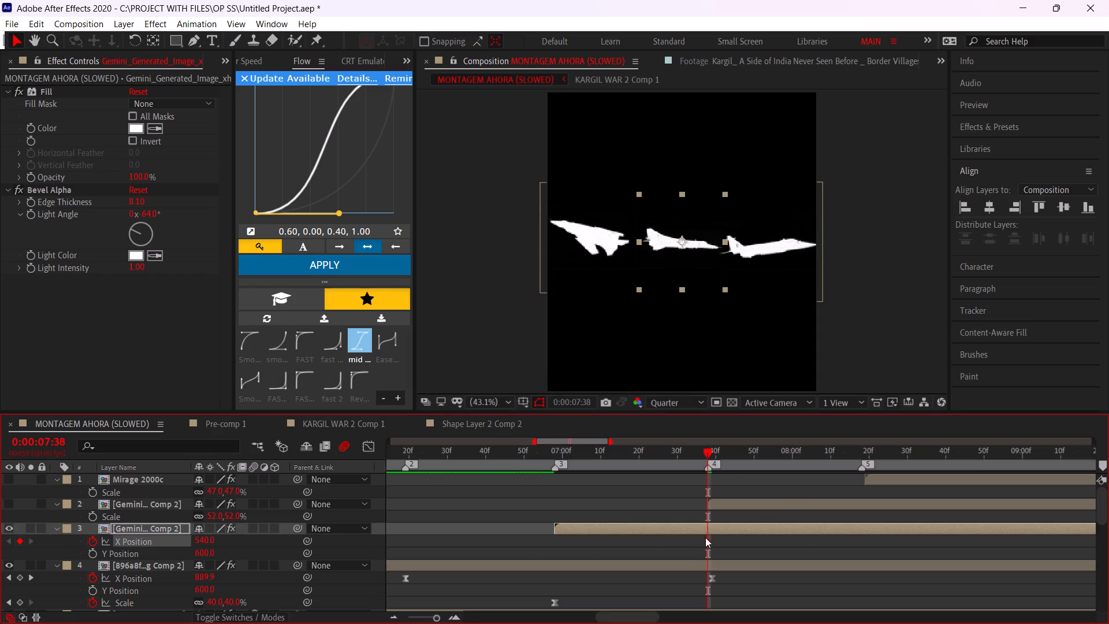
left_click_drag(790, 455, 806, 458)
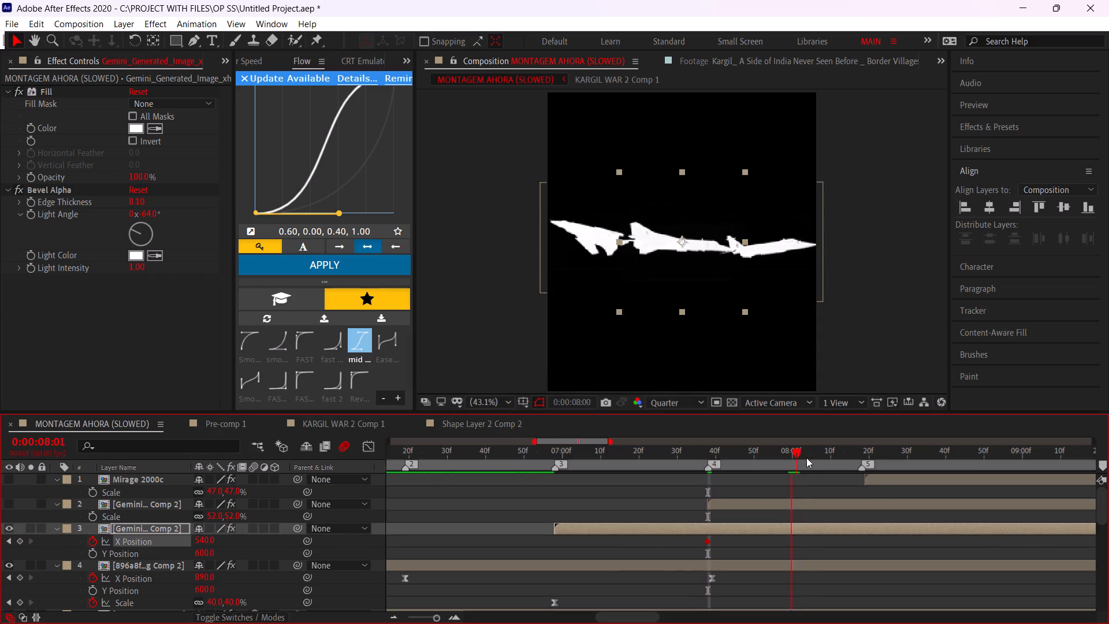
left_click_drag(806, 458, 627, 492)
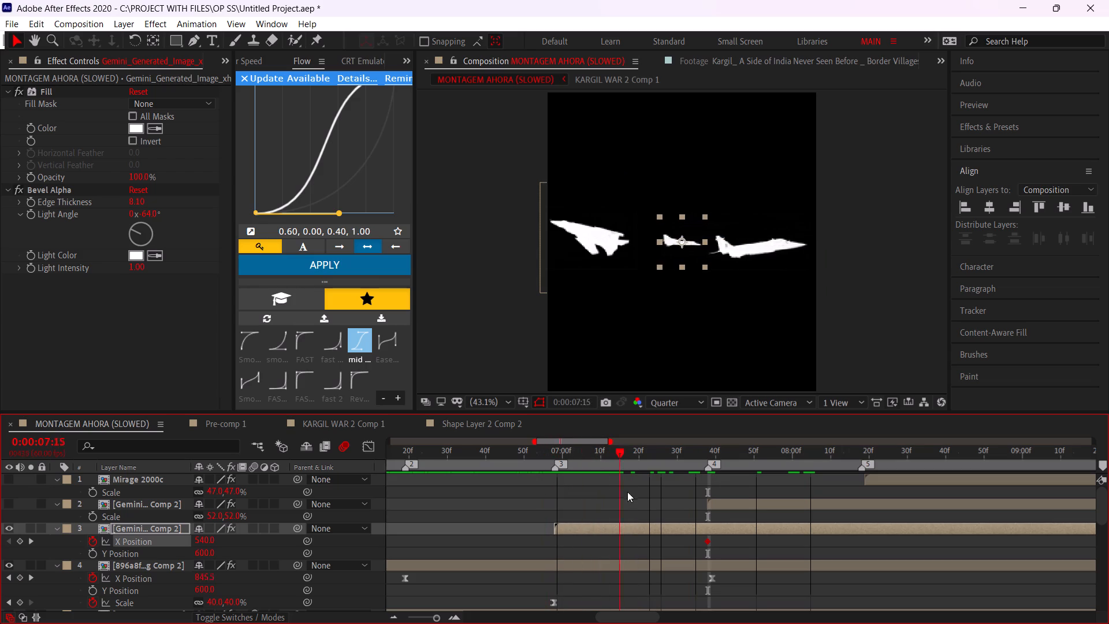
left_click_drag(627, 492, 712, 504)
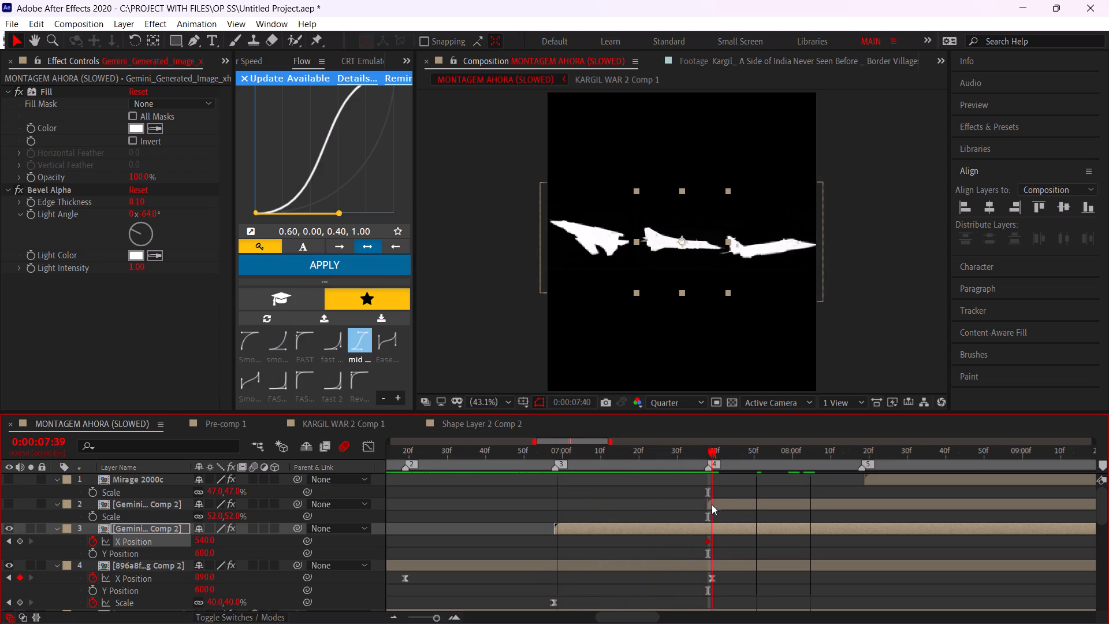
left_click_drag(712, 504, 709, 503)
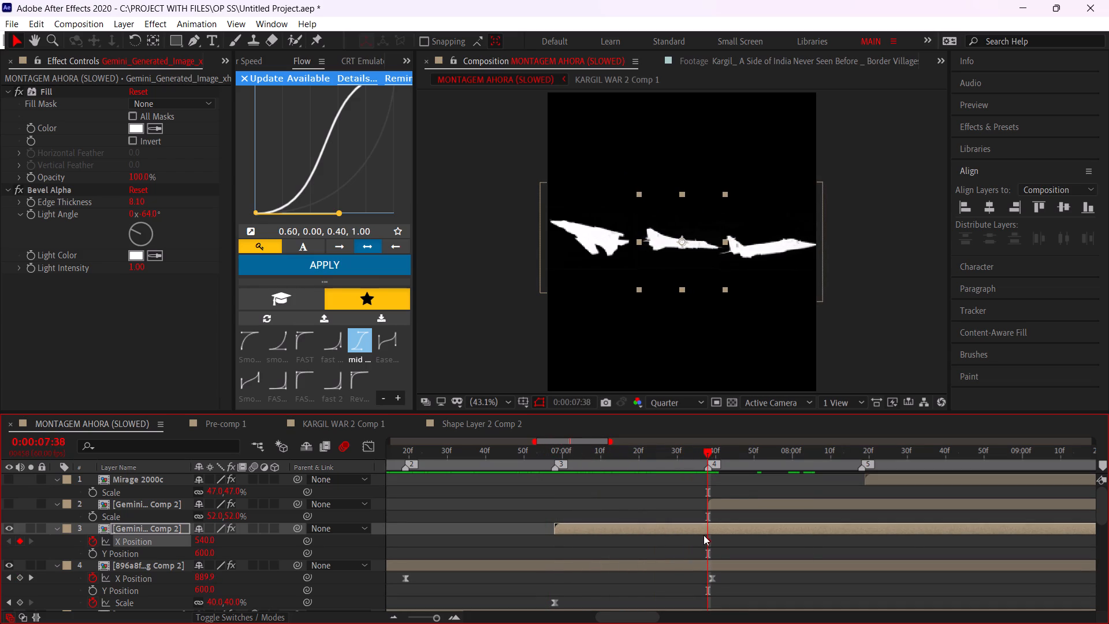
Reveal the layer 3 Gemini jet's keyframes and preview the three jets' motion from 0:00:05:19, then again from 0:00:06:38.
left_click(704, 532)
key("u")
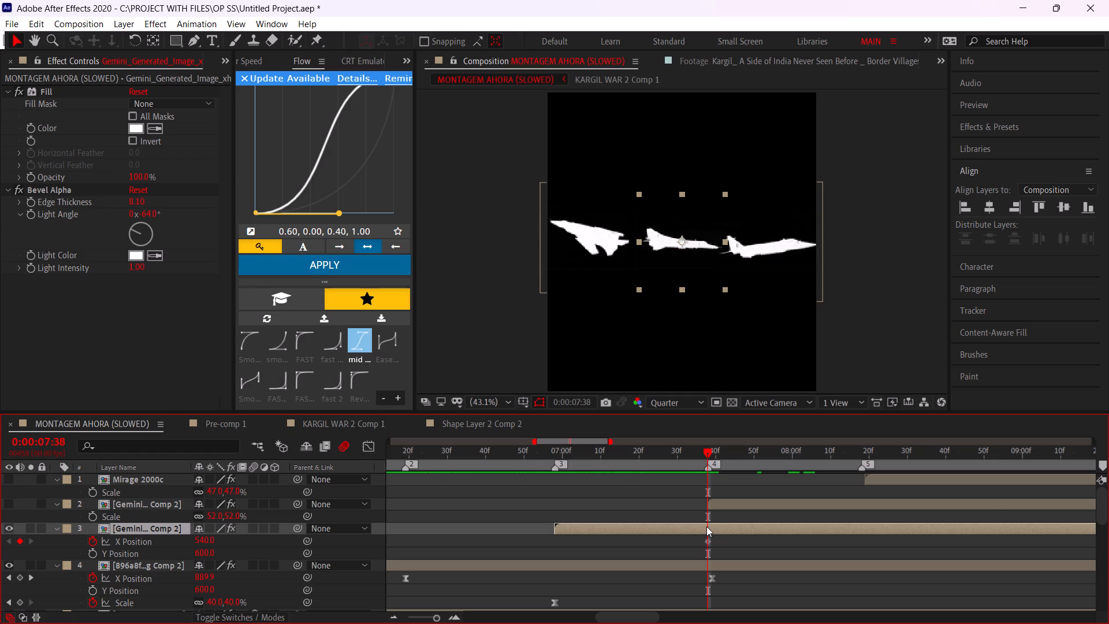
scroll(611, 536, "down", 1)
scroll(605, 516, "up", 1)
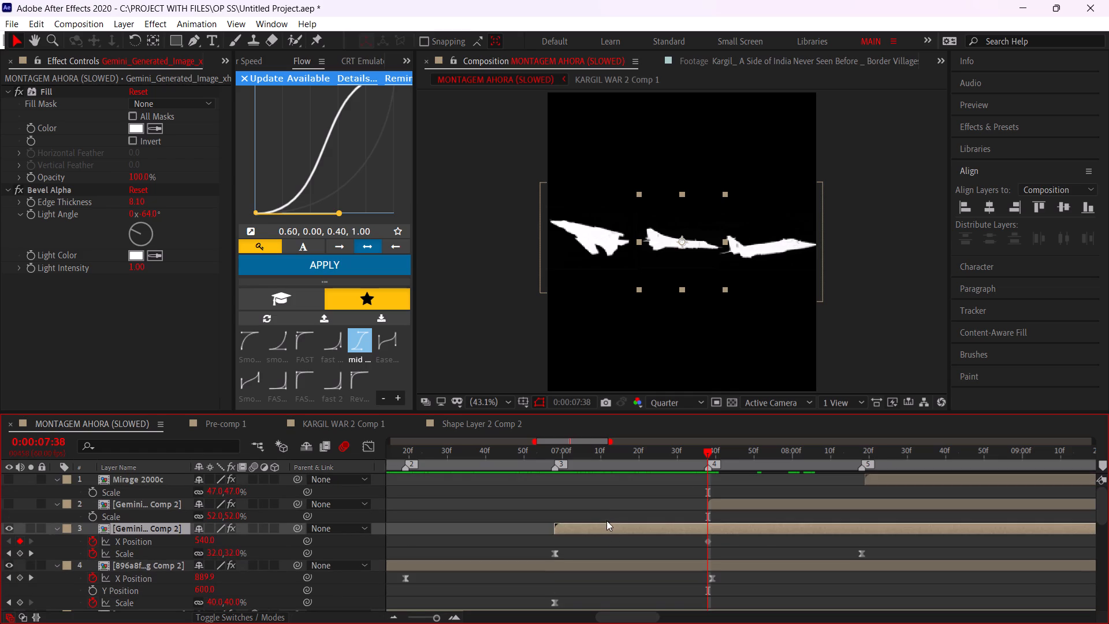
scroll(626, 532, "down", 1, "alt")
left_click(400, 454)
key("space")
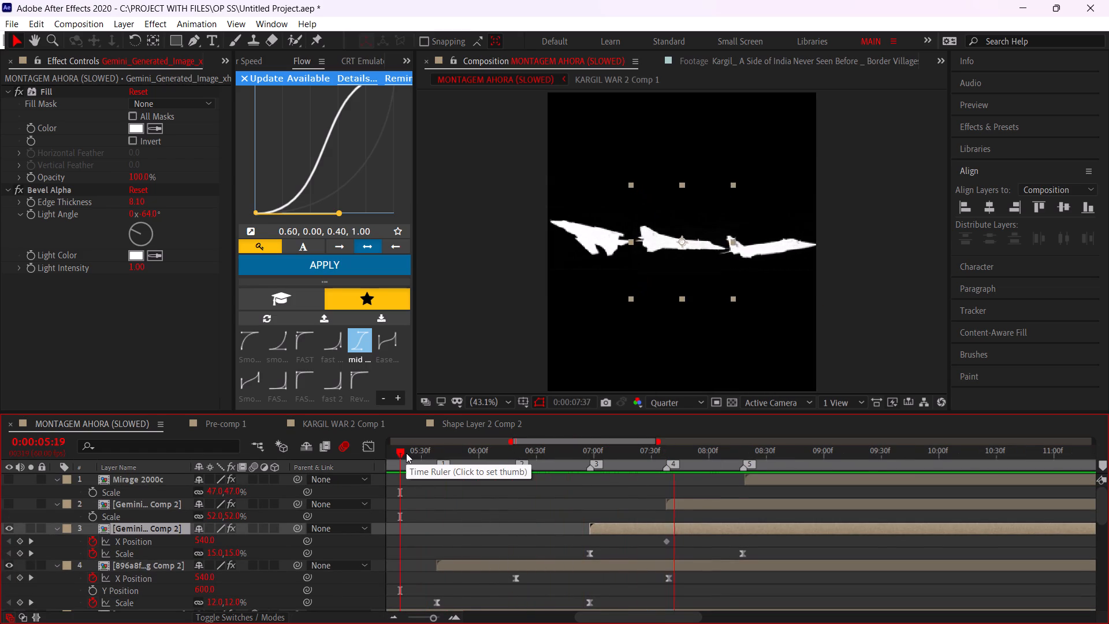
left_click(550, 496)
left_click(552, 458)
key("space")
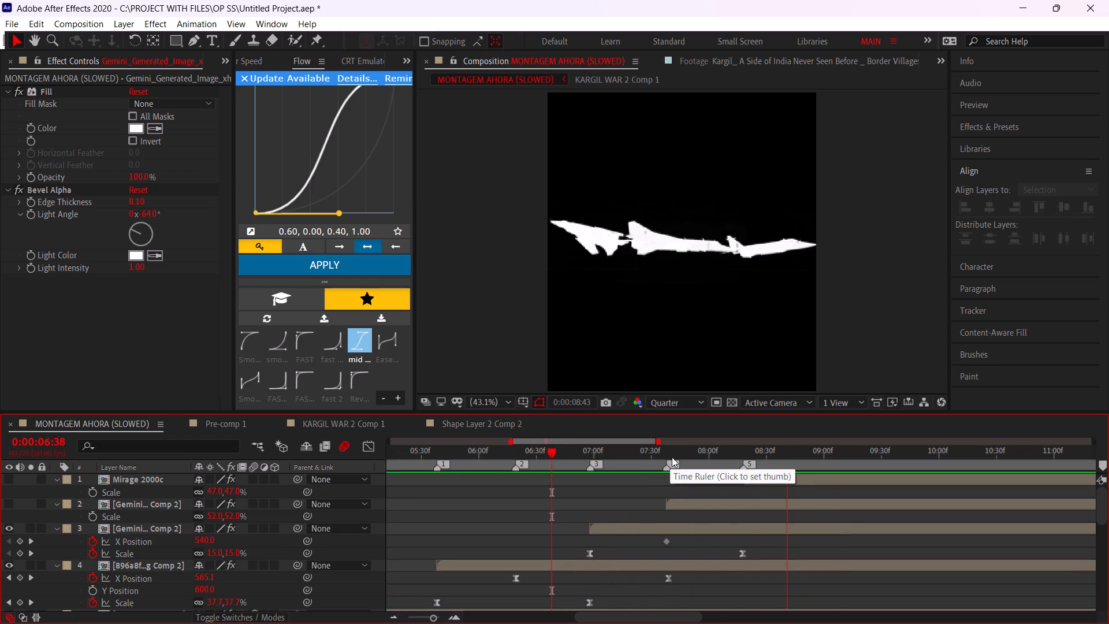
Preview the three jets' motion repeatedly, starting from 0:00:07:21, 0:00:05:39 and 0:00:06:50, and scrub back around marker 2.
left_click(634, 456)
key("space")
left_click(634, 456)
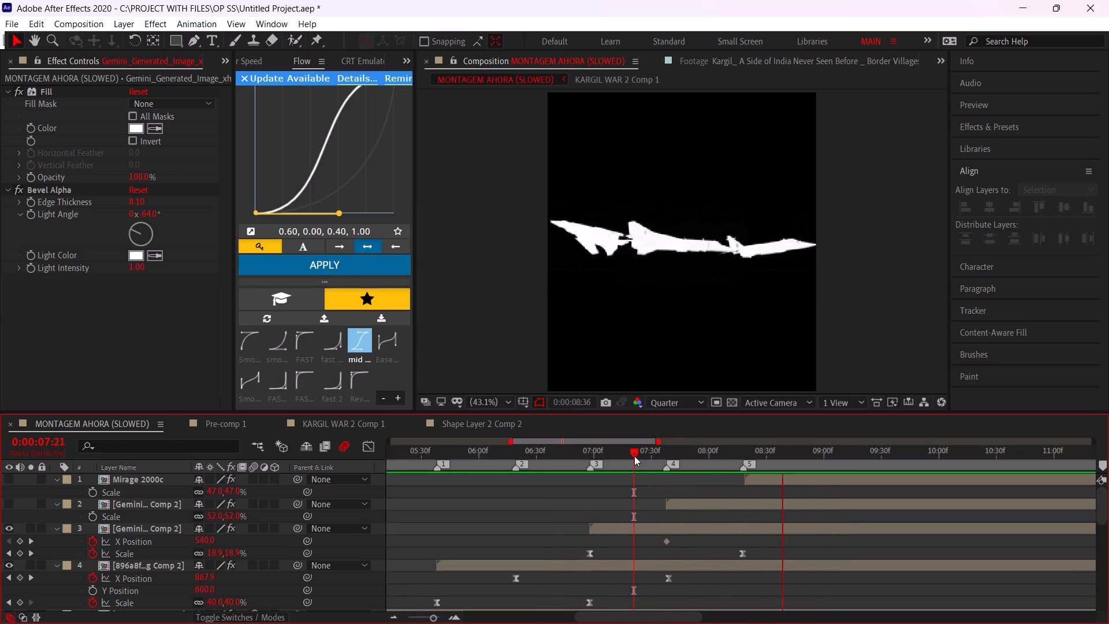
key("space")
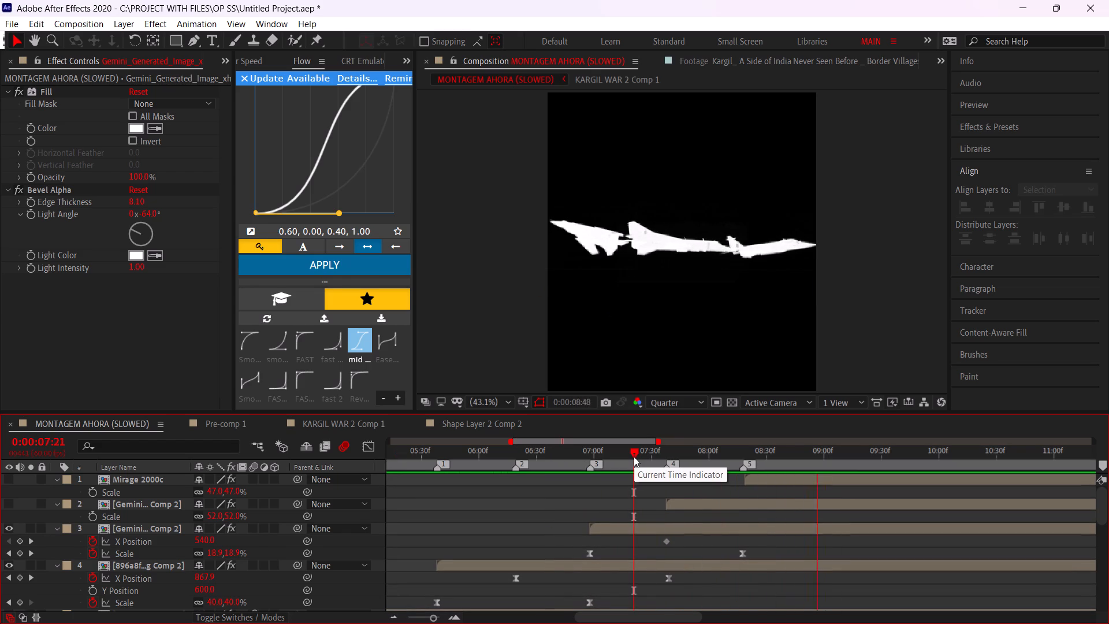
left_click(634, 456)
key("space")
left_click_drag(634, 456, 445, 480)
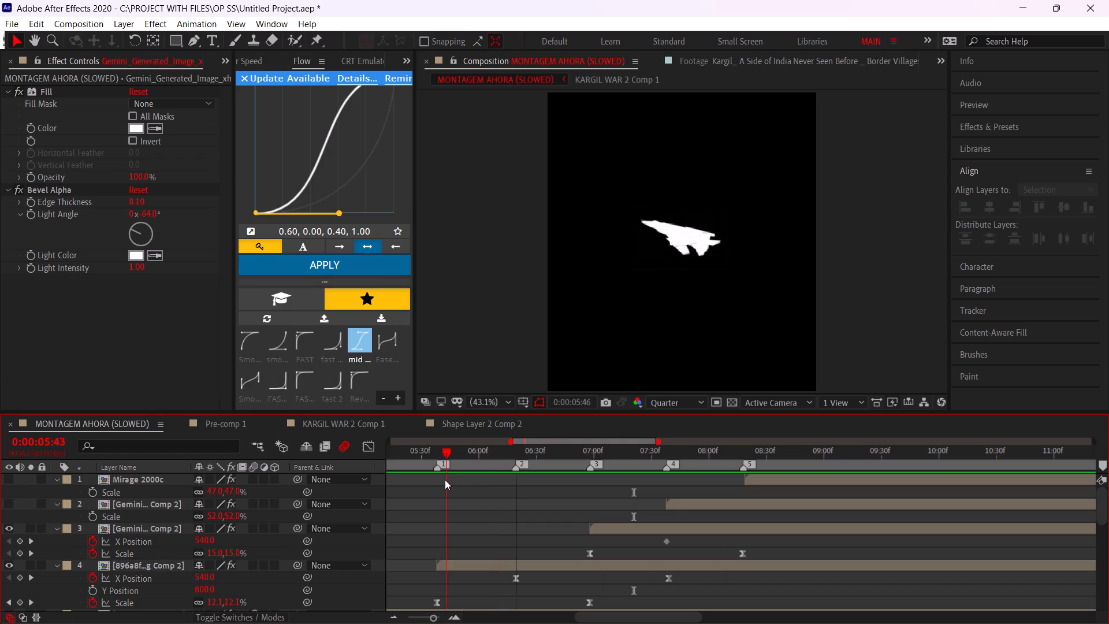
left_click_drag(445, 480, 435, 480)
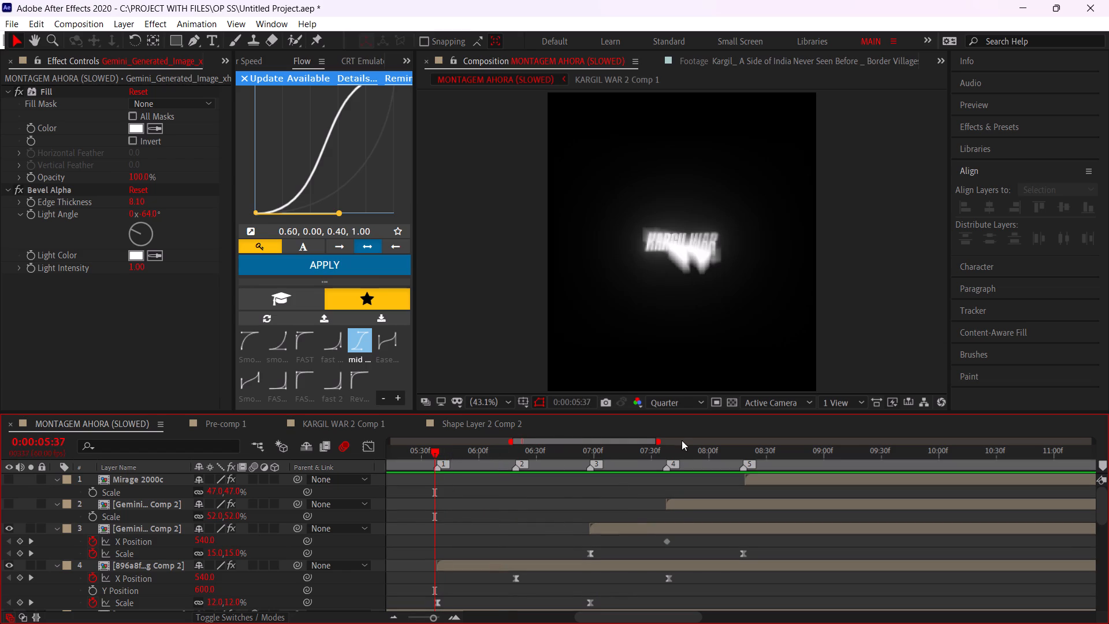
left_click_drag(466, 452, 439, 458)
key("space")
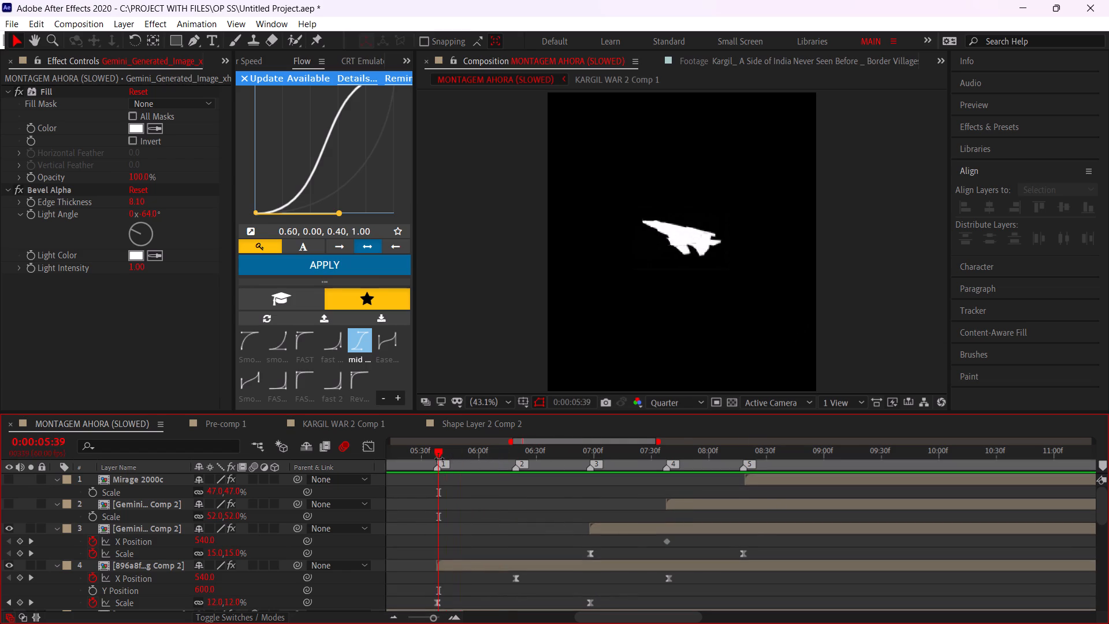
left_click(575, 458)
key("space")
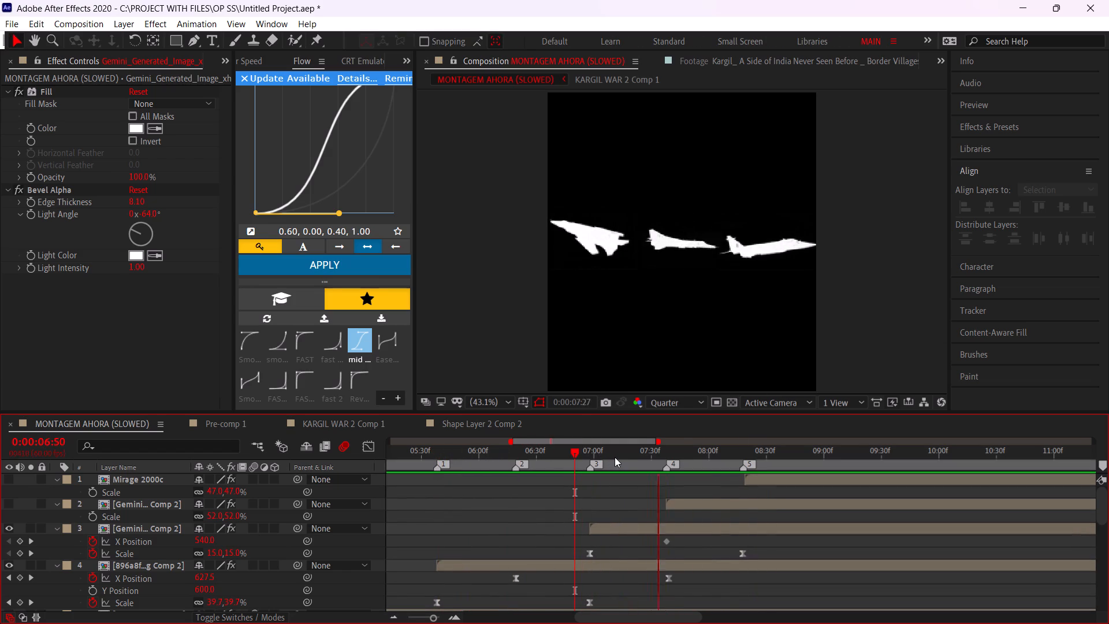
left_click(621, 452)
left_click_drag(624, 452, 520, 462)
key("space")
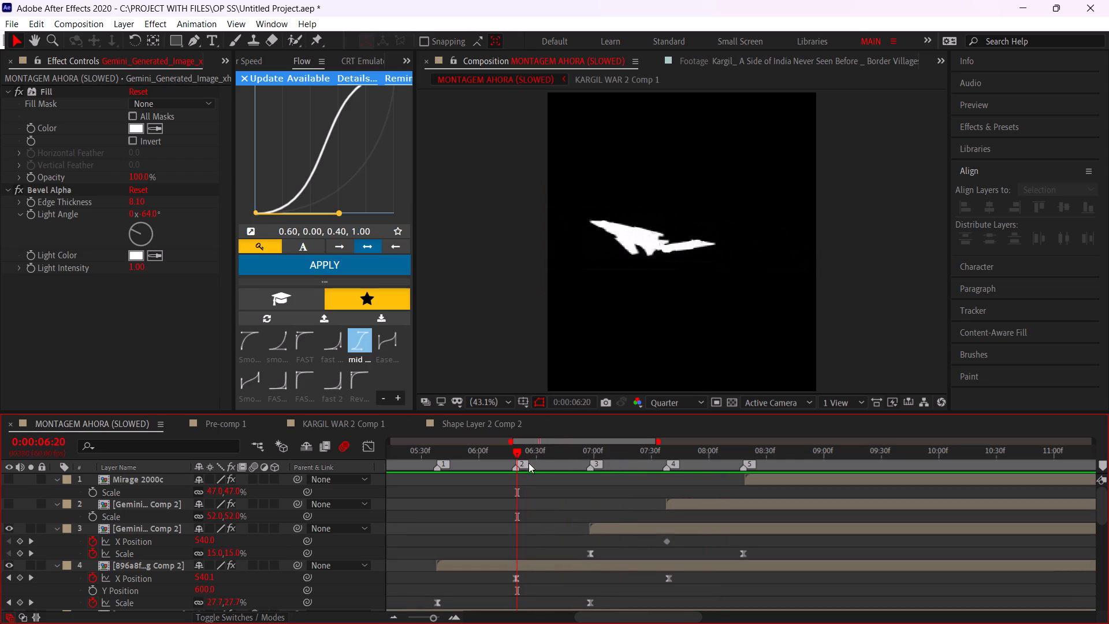
left_click(546, 456)
Move the layer 3 Gemini jet and its keyframes earlier so the layer starts at marker 2.
scroll(561, 473, "up", 1, "alt")
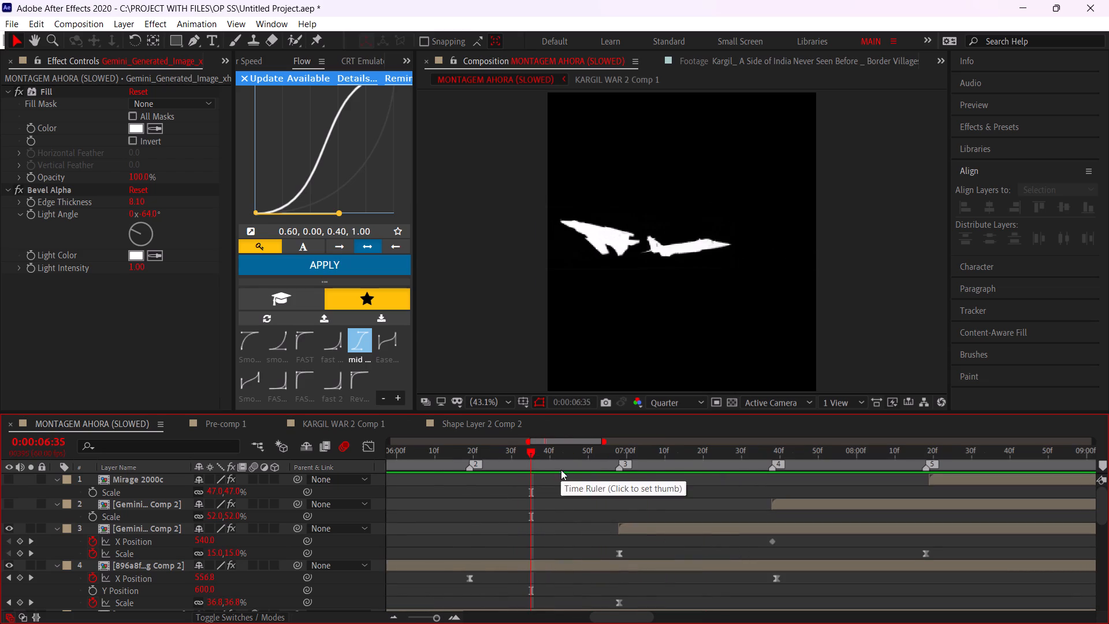
left_click_drag(580, 459, 618, 467)
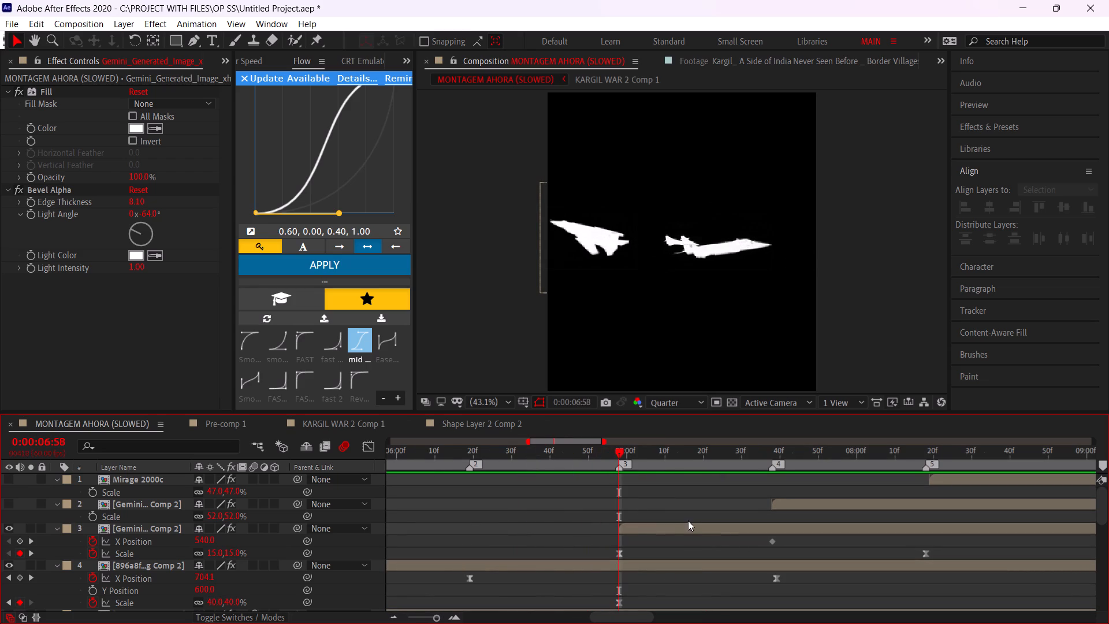
left_click_drag(693, 526, 544, 522)
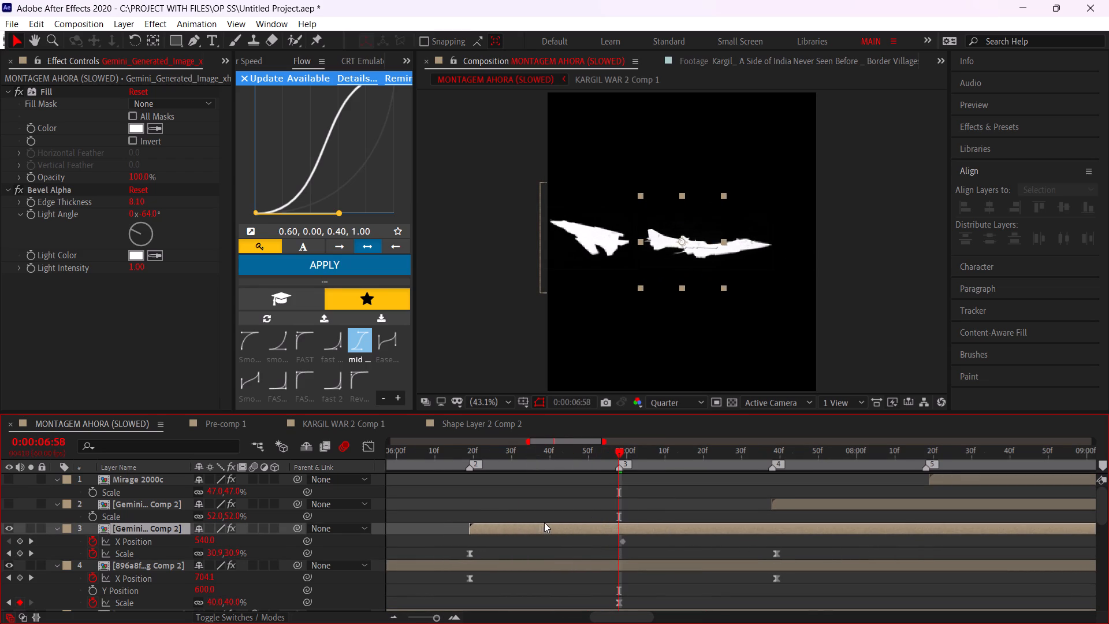
left_click_drag(544, 522, 544, 522)
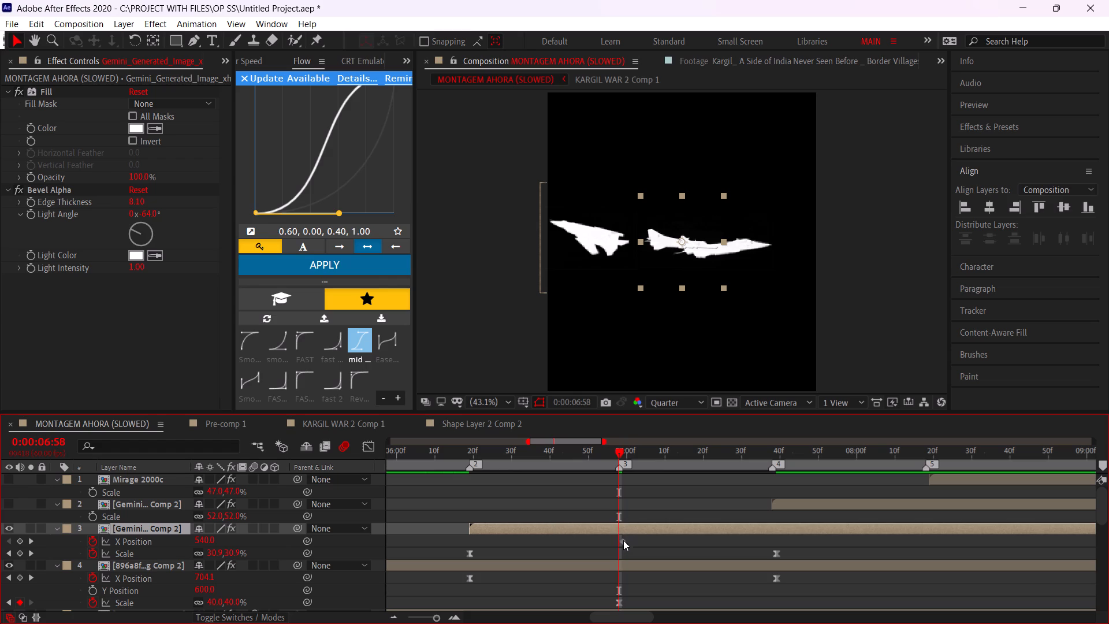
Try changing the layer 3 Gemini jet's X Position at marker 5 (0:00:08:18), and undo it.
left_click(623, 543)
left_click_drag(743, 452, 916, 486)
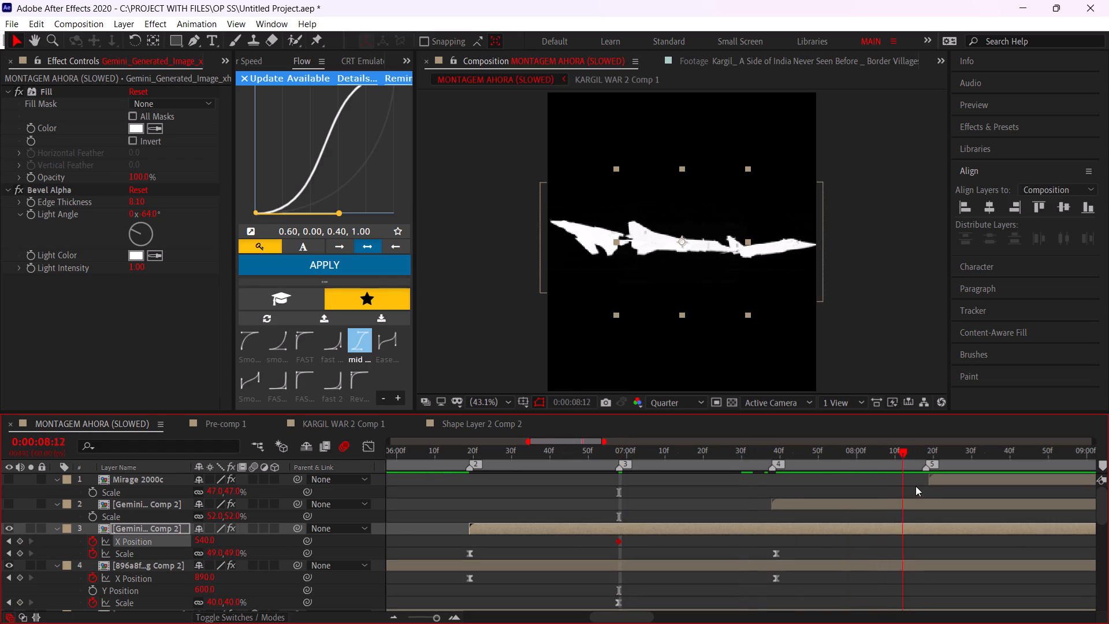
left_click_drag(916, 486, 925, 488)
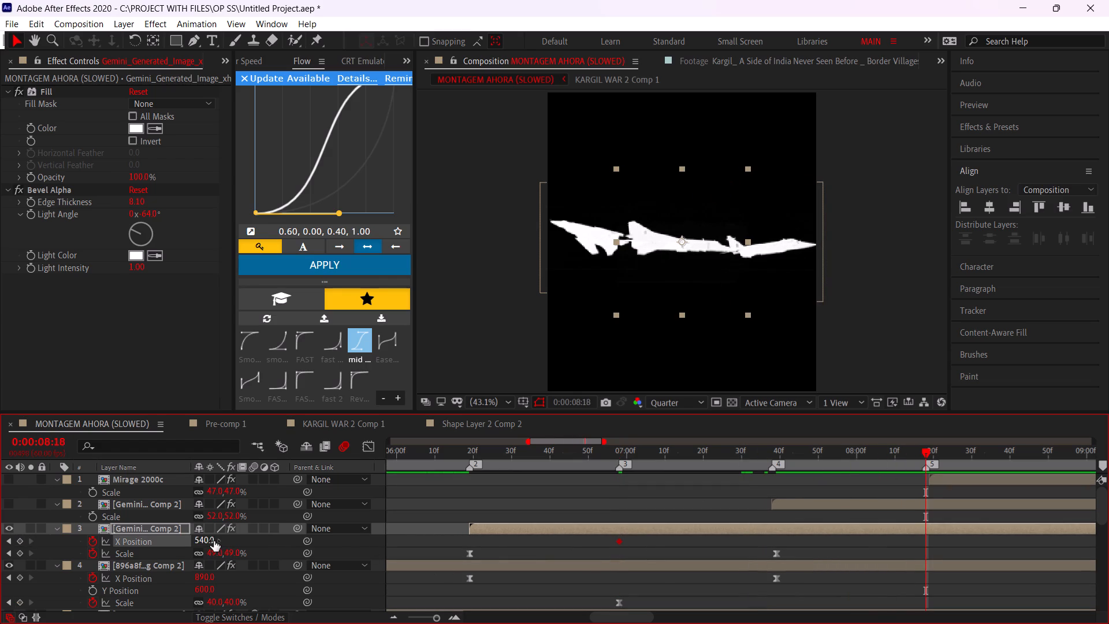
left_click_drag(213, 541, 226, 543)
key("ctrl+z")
Remove the X Position keyframing from the layer 3 Gemini jet.
left_click(94, 541)
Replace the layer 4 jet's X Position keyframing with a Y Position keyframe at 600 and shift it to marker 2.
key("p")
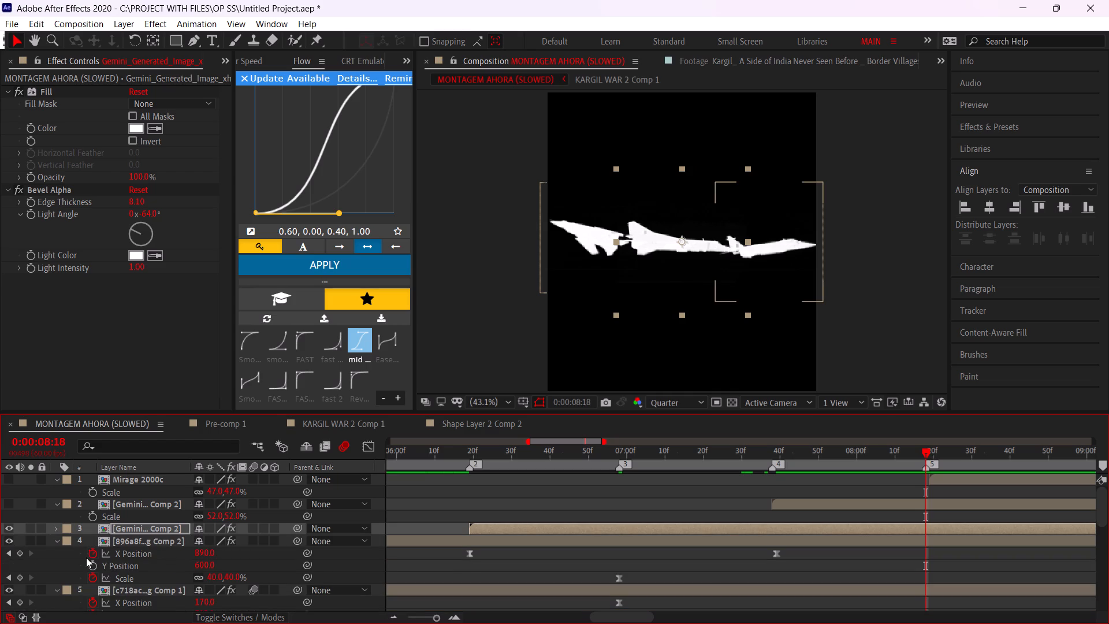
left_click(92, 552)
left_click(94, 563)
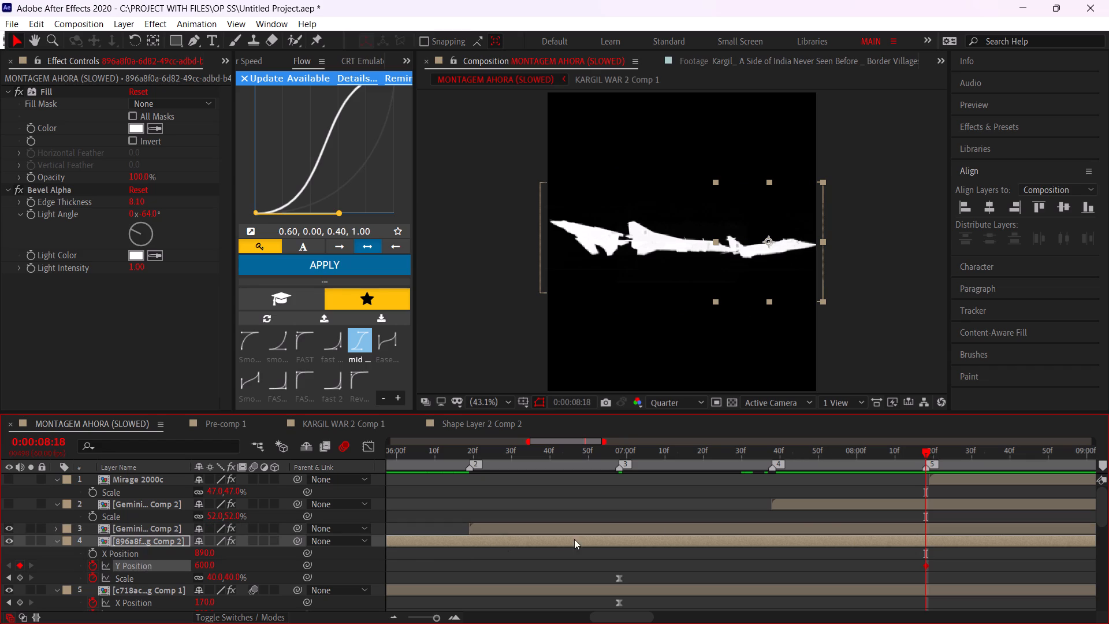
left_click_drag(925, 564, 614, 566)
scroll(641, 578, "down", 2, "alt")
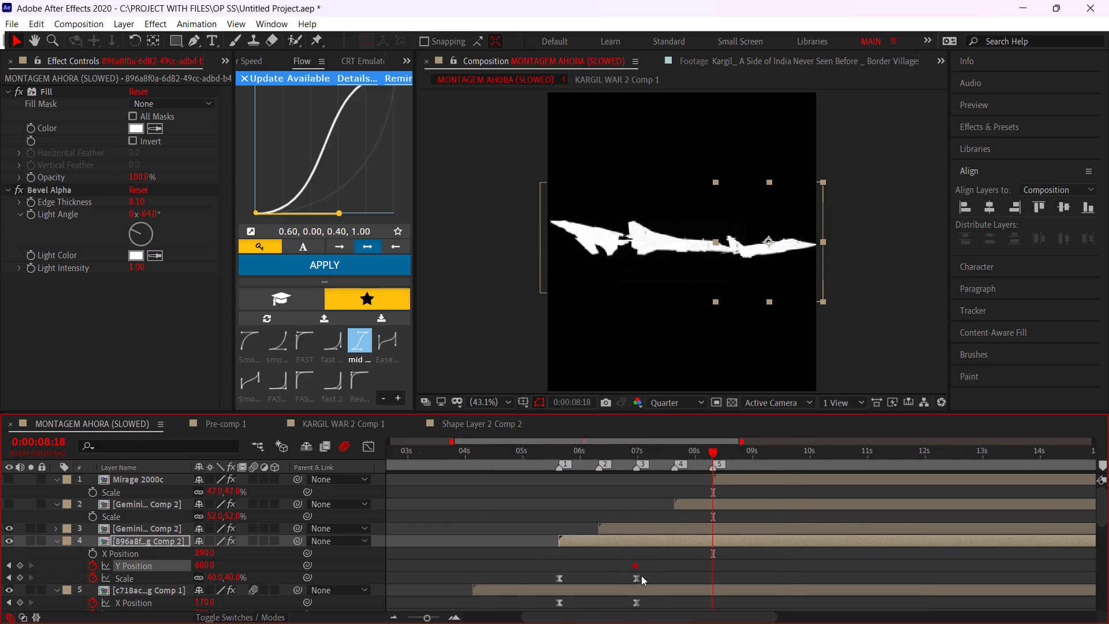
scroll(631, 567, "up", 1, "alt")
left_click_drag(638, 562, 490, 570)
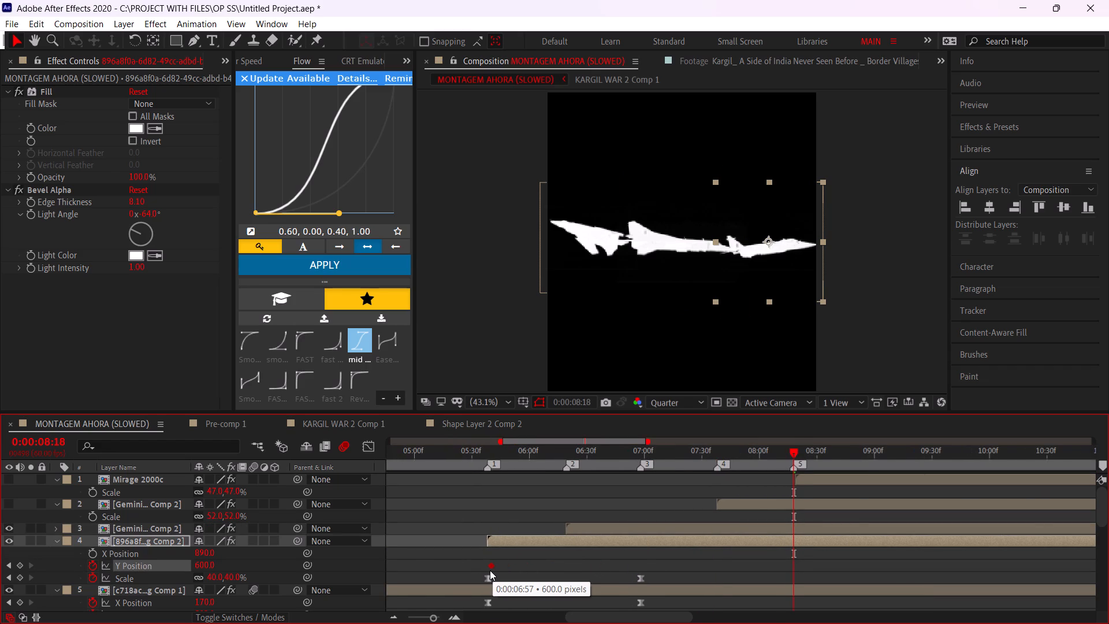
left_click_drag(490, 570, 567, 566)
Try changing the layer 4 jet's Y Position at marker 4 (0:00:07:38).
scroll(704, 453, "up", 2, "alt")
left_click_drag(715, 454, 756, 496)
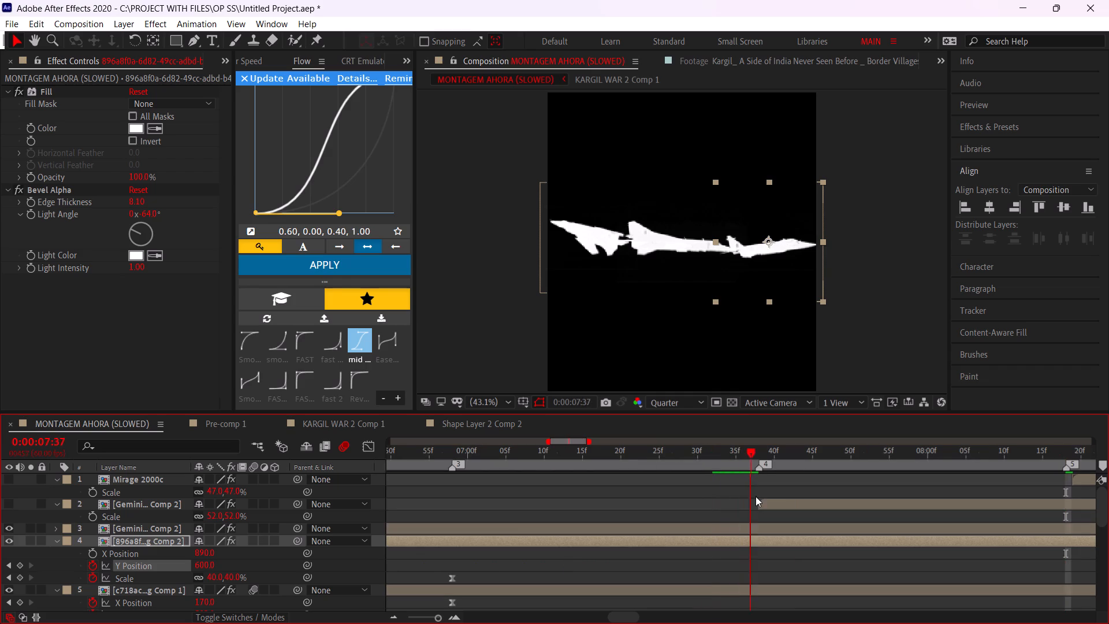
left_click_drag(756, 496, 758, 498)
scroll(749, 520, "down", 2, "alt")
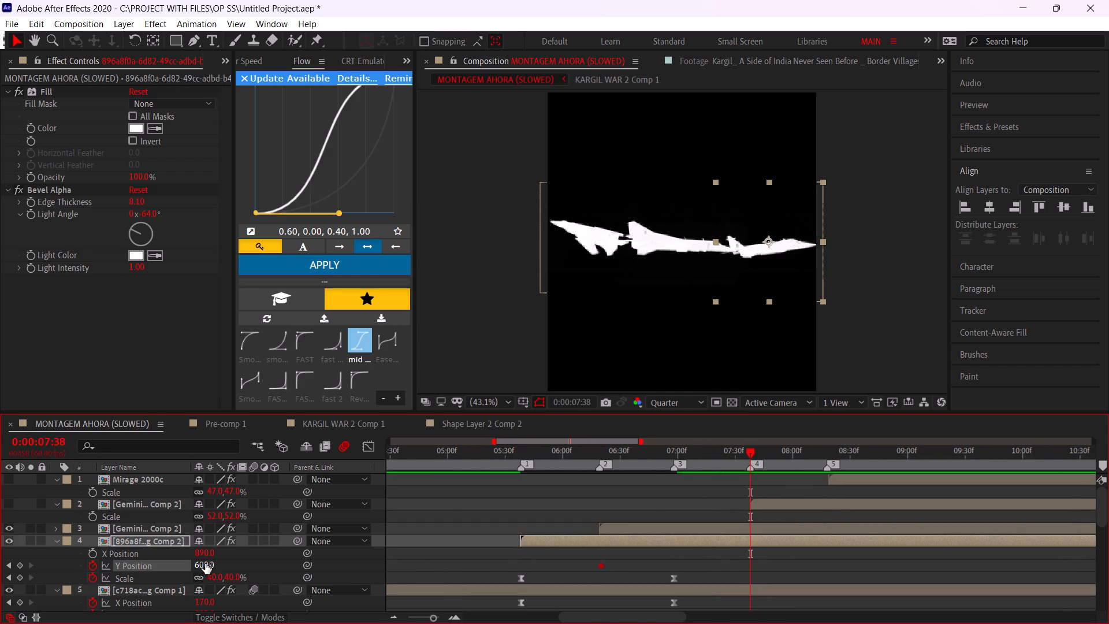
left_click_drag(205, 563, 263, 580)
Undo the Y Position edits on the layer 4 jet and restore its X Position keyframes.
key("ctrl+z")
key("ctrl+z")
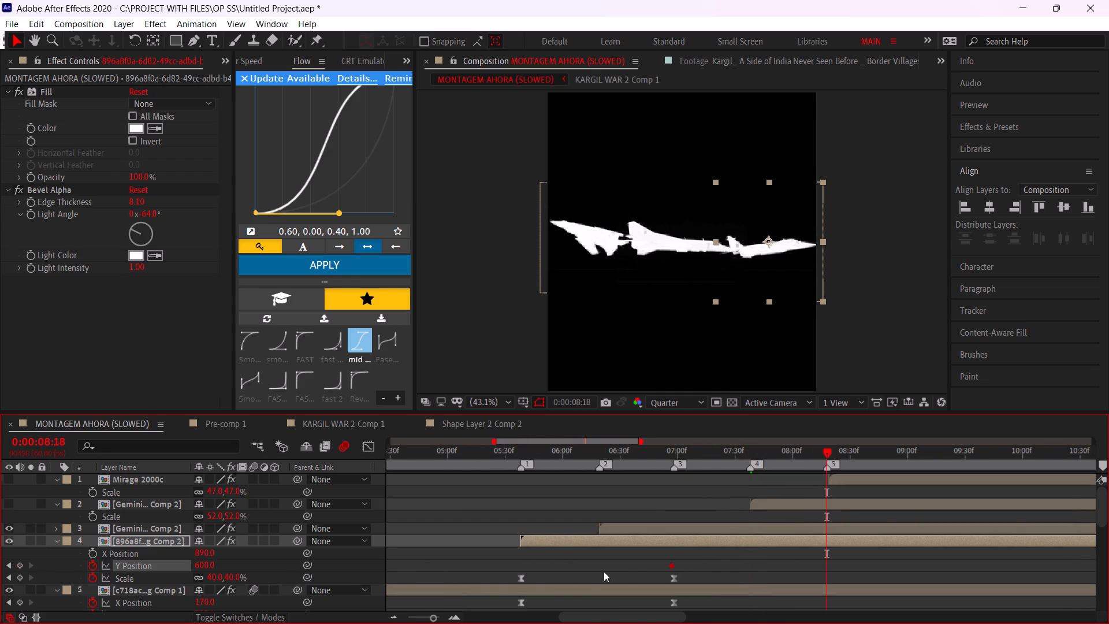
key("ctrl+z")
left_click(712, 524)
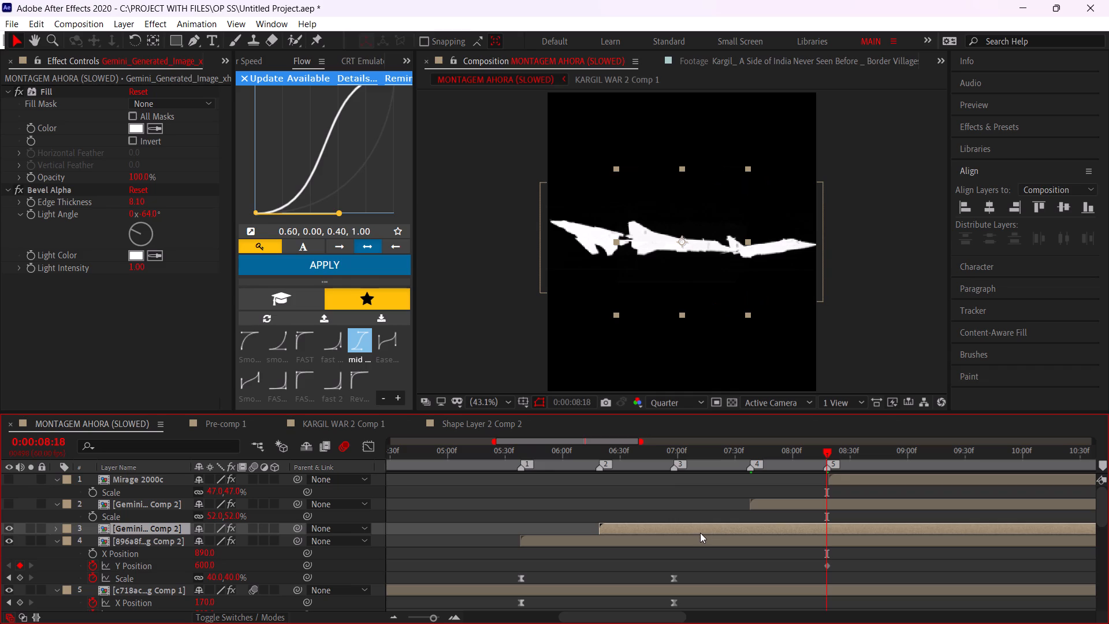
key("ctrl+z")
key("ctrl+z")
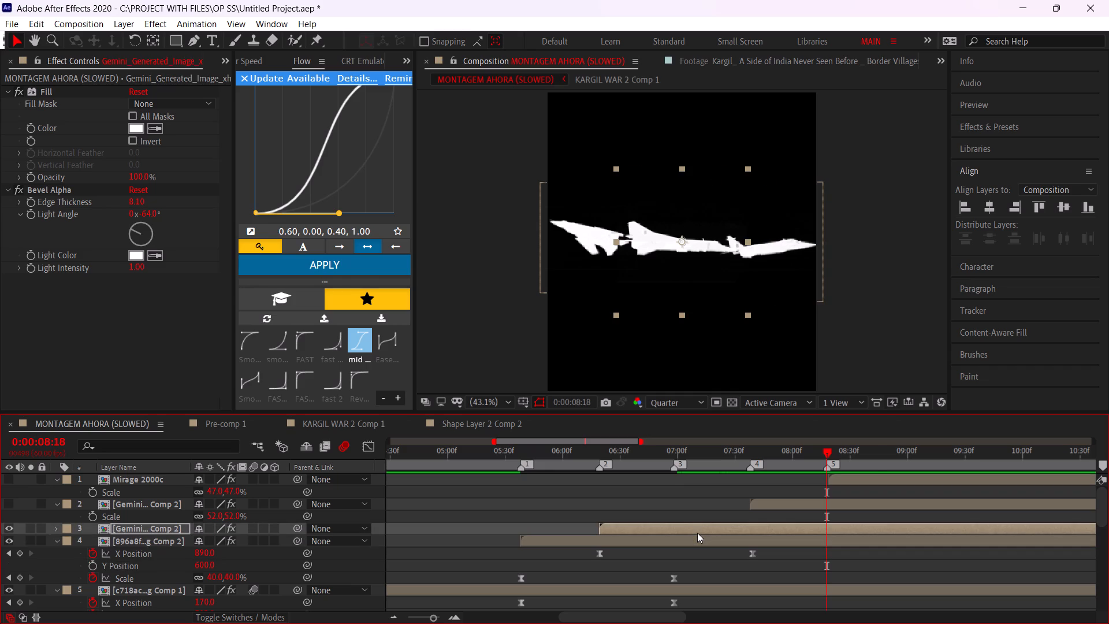
At marker 3 (0:00:06:58), add a Y Position keyframe at 600 to the layer 3 Gemini jet.
left_click(696, 525)
key("p")
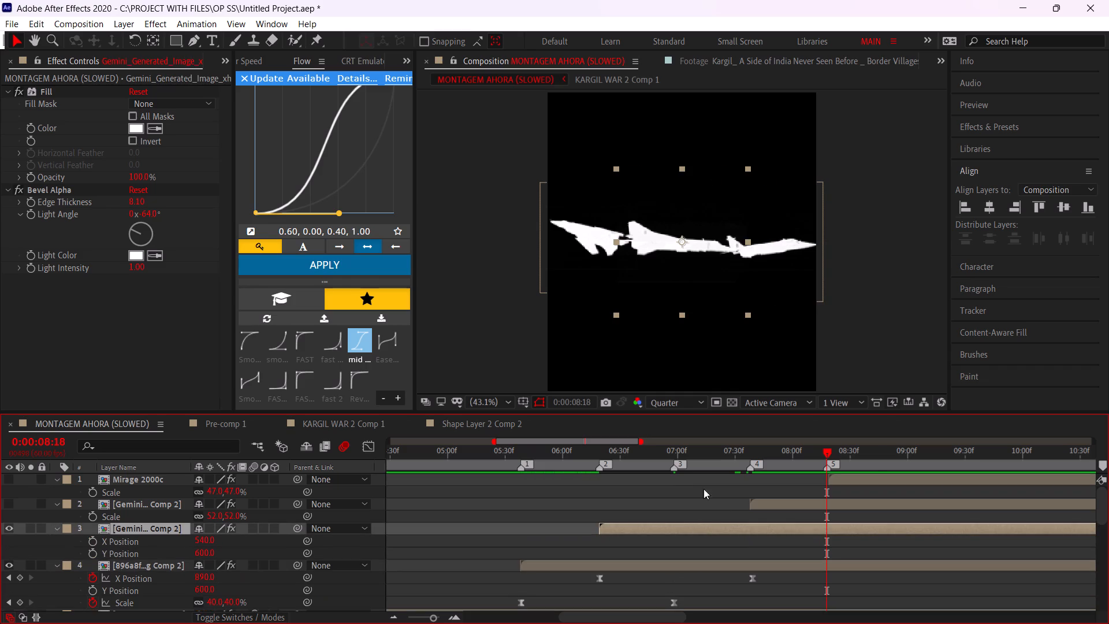
left_click(672, 455)
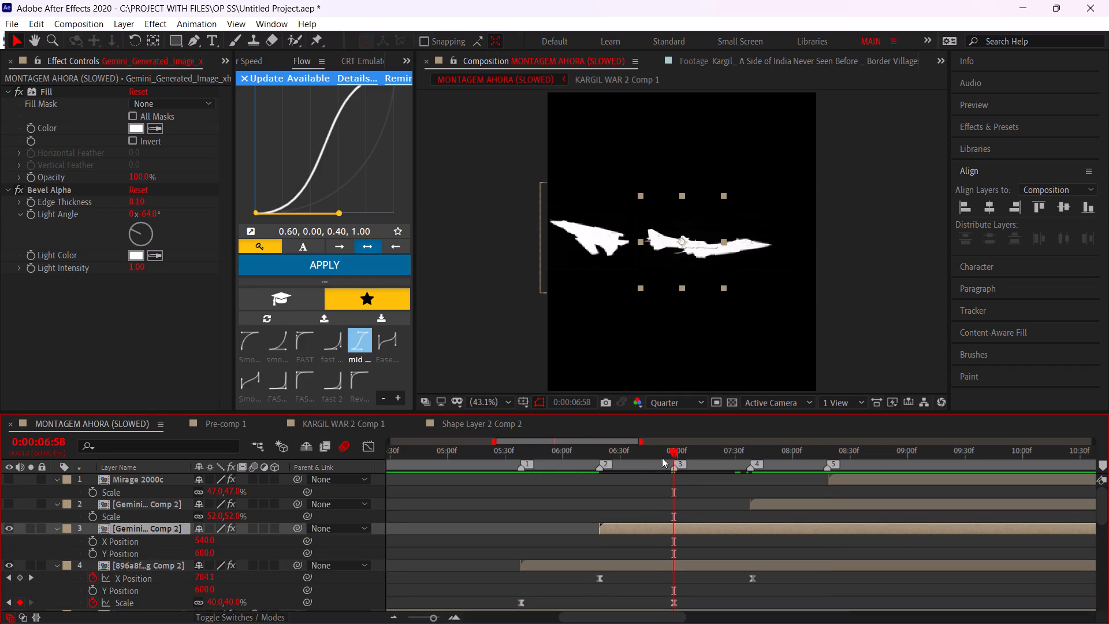
left_click(92, 549)
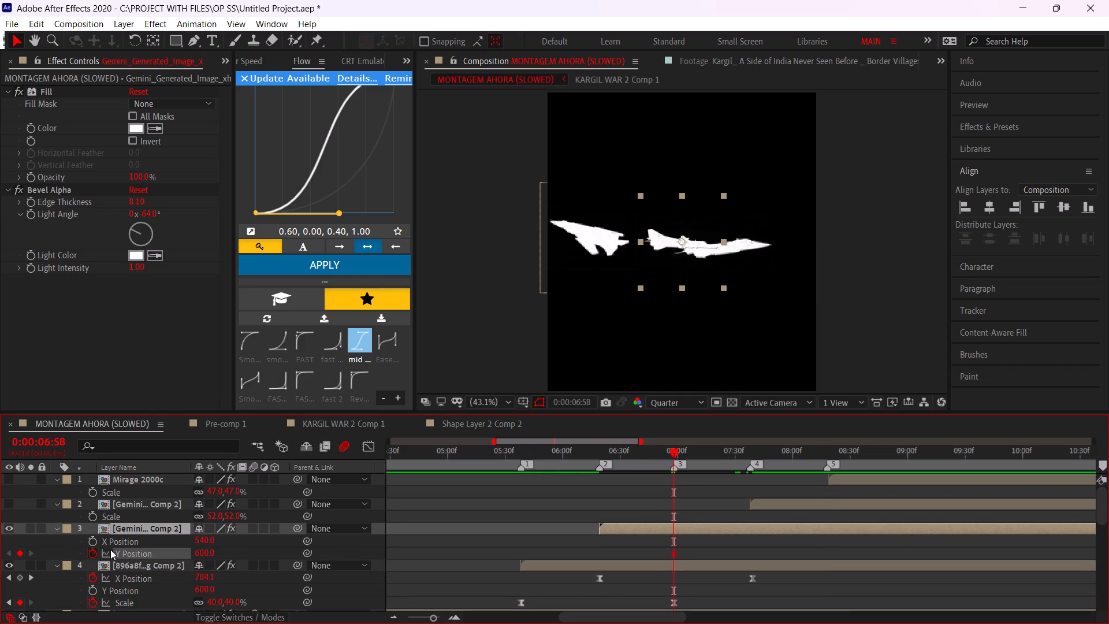
Collapse the layers' properties and show only Position and Scale for the layer 3 Gemini jet.
key("u")
key("u")
key("u")
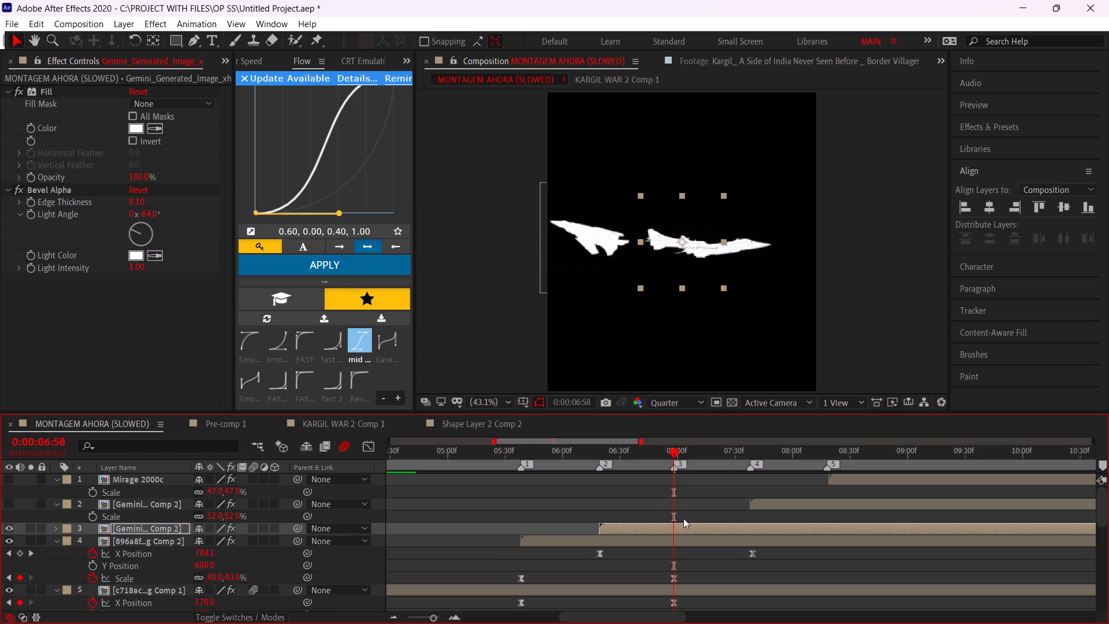
left_click(692, 503)
key("s")
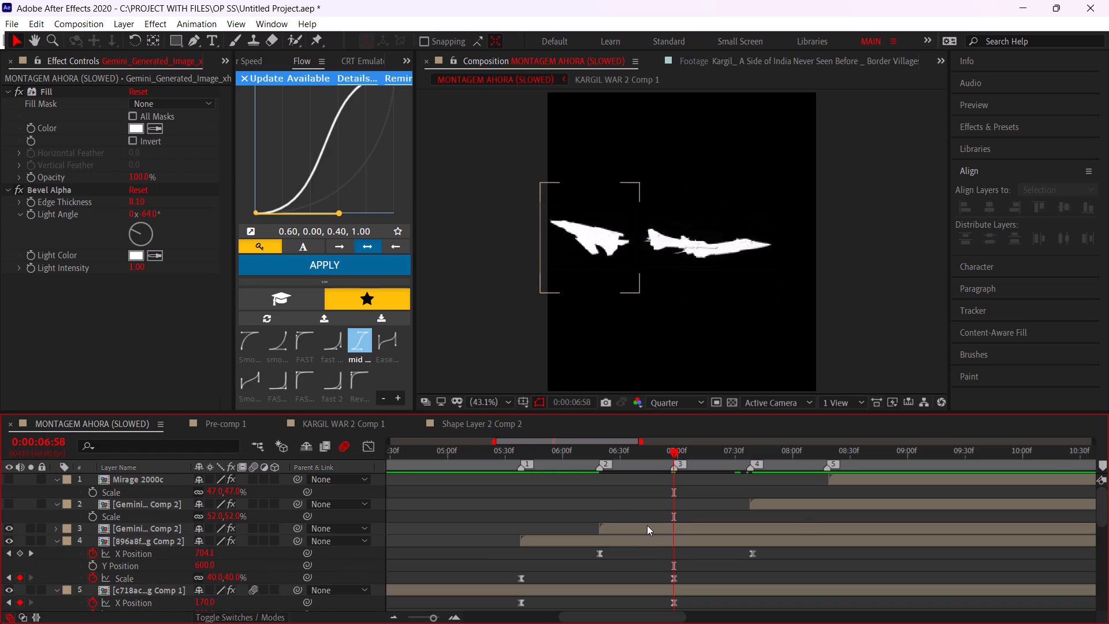
left_click(664, 498)
left_click(667, 503)
key("s")
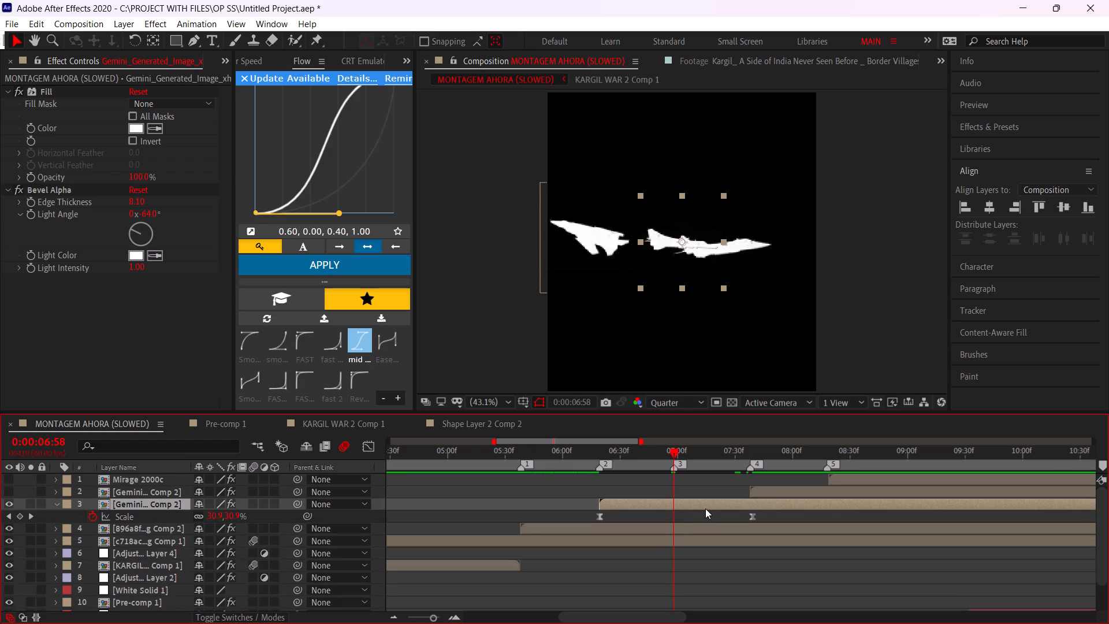
key("shift+p")
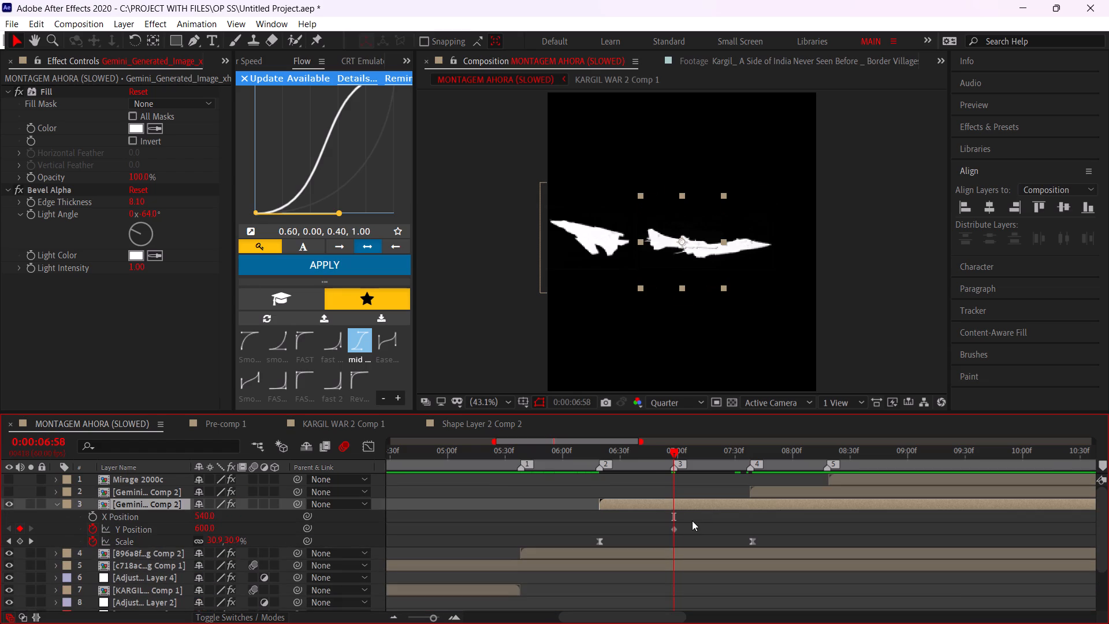
At marker 5 (0:00:08:18), add a second Y Position keyframe at 1040 to the layer 3 Gemini jet.
left_click_drag(738, 460, 825, 482)
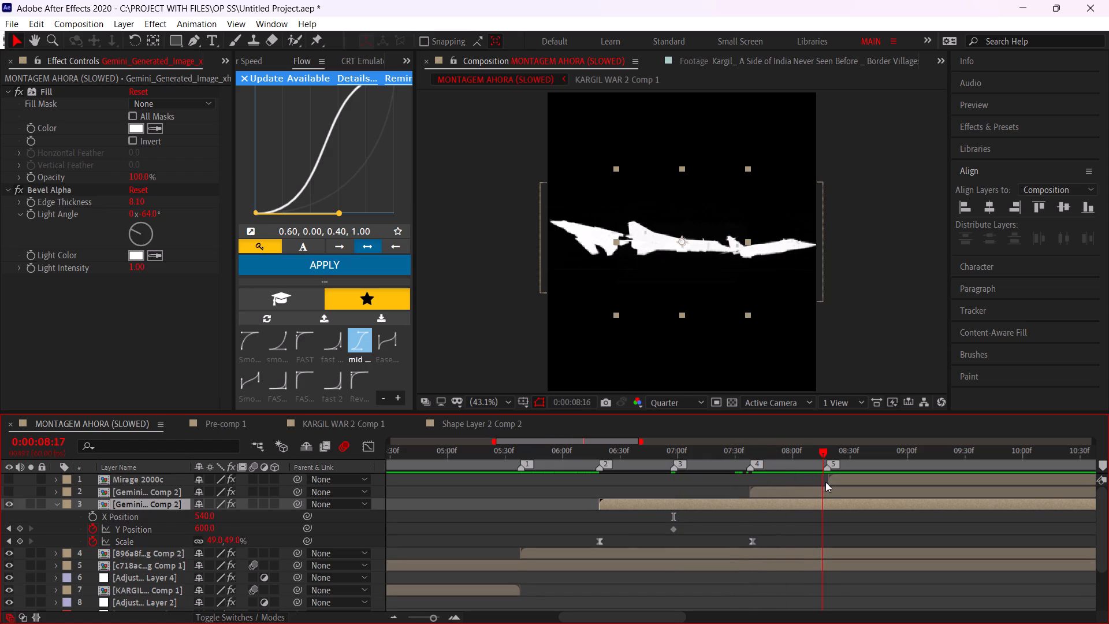
left_click_drag(825, 482, 827, 482)
left_click_drag(202, 526, 522, 528)
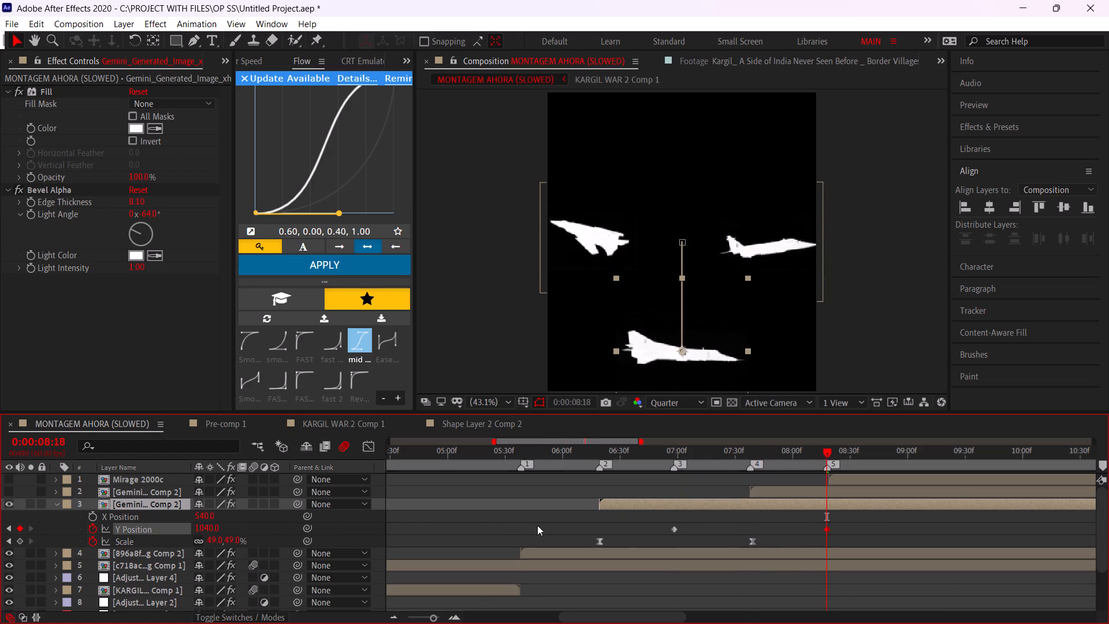
Apply the 0.60, 0.00, 0.40, 1.00 easing curve to both Y Position keyframes of the layer 3 Gemini jet.
left_click_drag(846, 526, 662, 529)
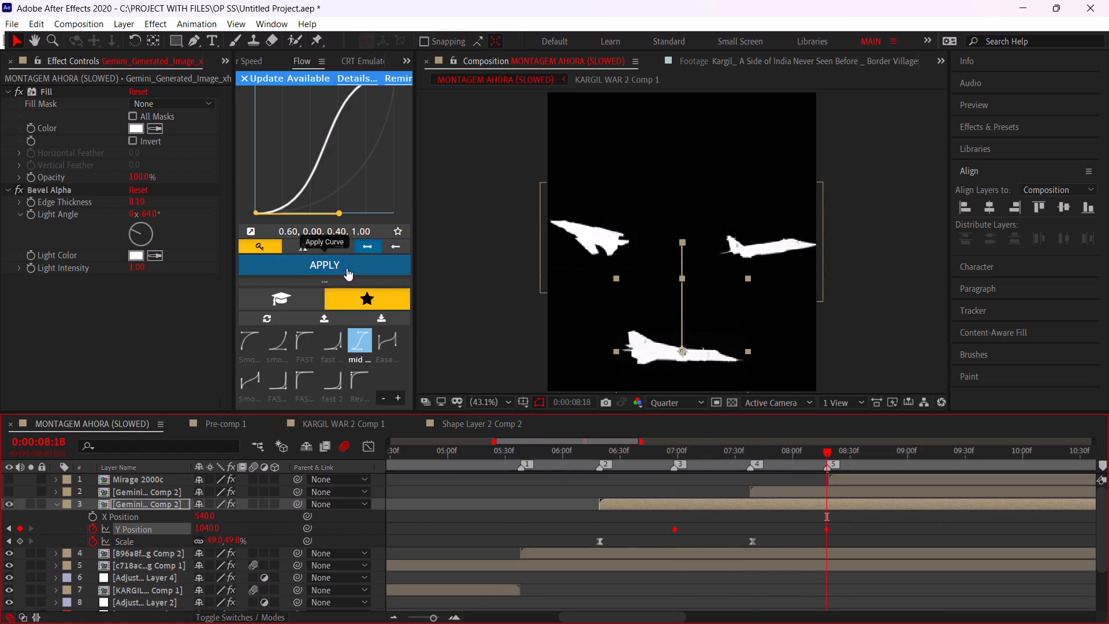
left_click(349, 265)
Preview the jet sequence from 0:00:03:52 with the layer 3 Gemini jet deselected.
scroll(783, 488, "down", 1, "alt")
left_click_drag(584, 457, 544, 463)
key("space")
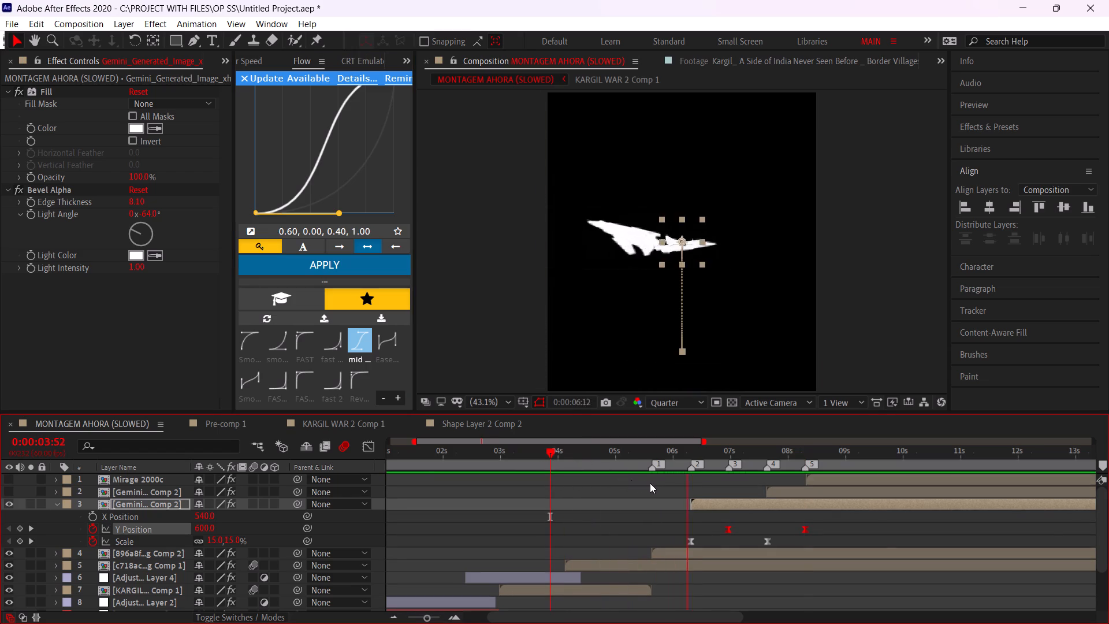
left_click(617, 523)
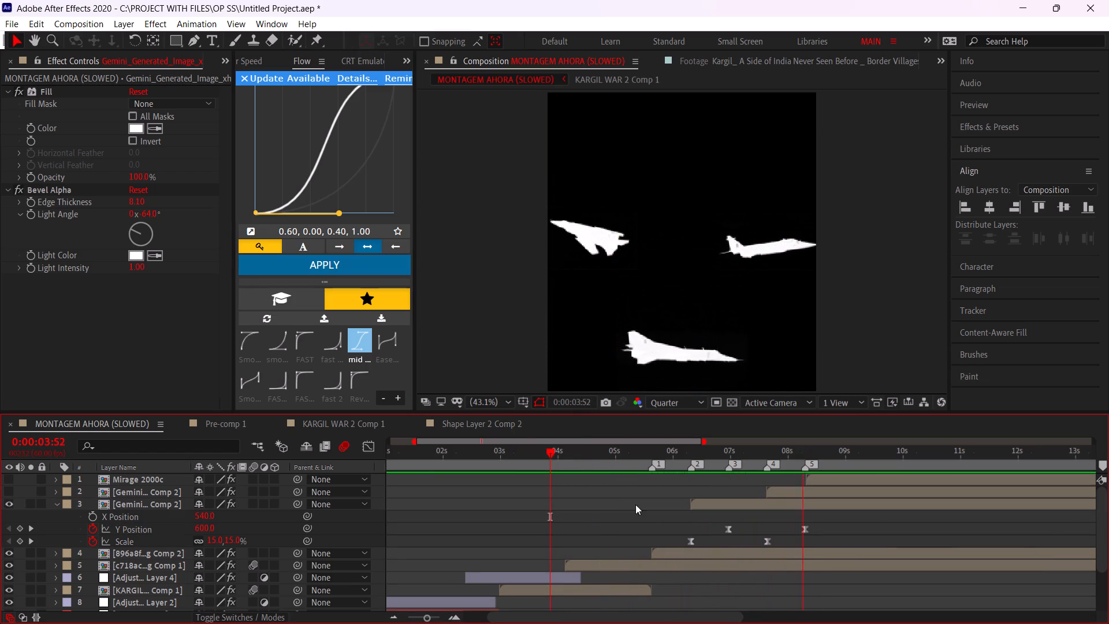
Preview the jet sequence from 0:00:05:50.
key("space")
left_click(664, 455)
key("space")
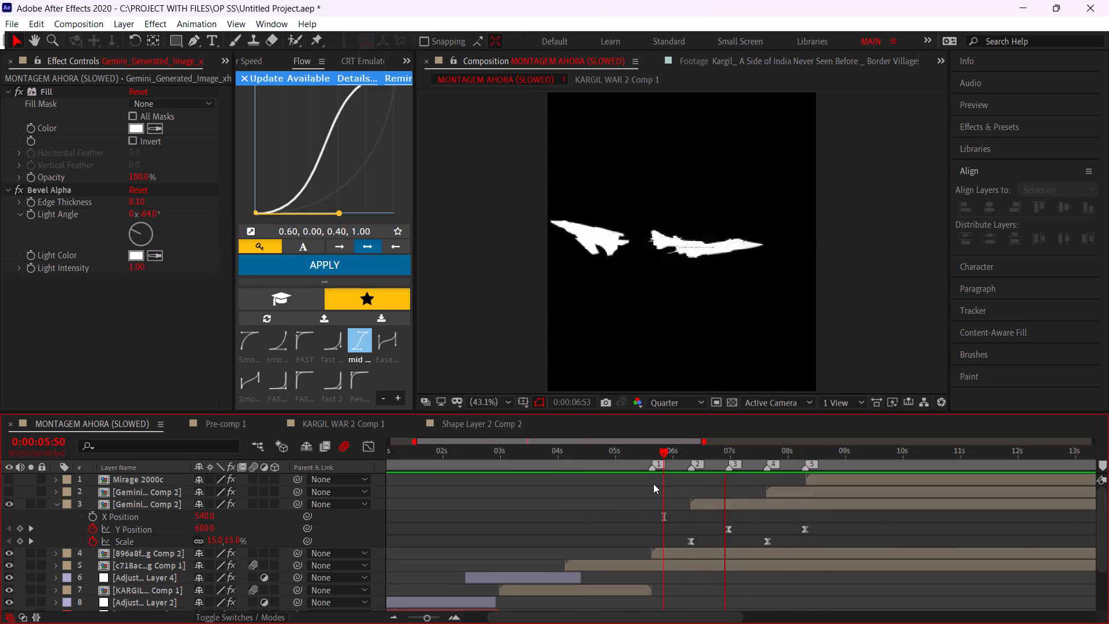
middle_click_drag(768, 500, 720, 515)
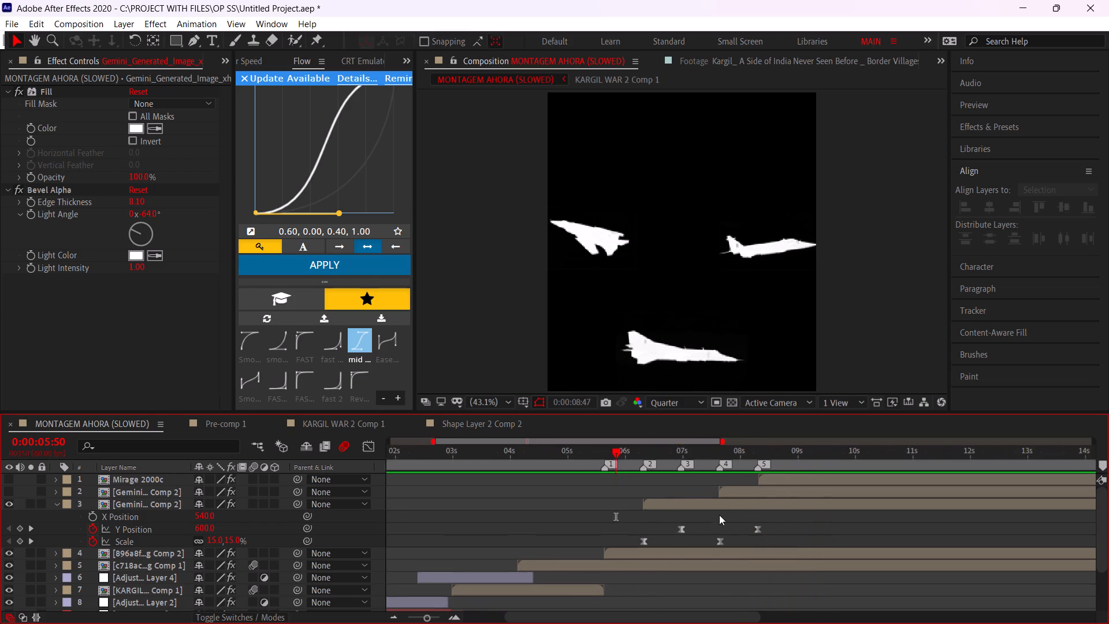
Move the layer 2 Gemini jet earlier in time so it starts at marker 3.
scroll(719, 515, "up", 2, "alt")
left_click(670, 466)
left_click_drag(757, 486, 596, 492)
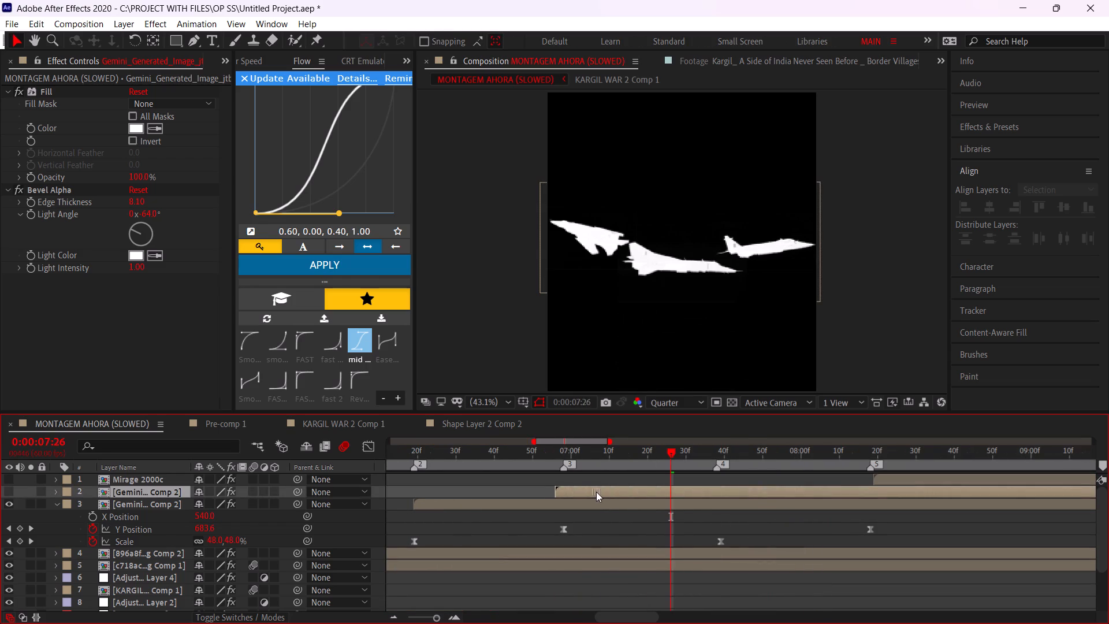
left_click_drag(596, 492, 601, 493)
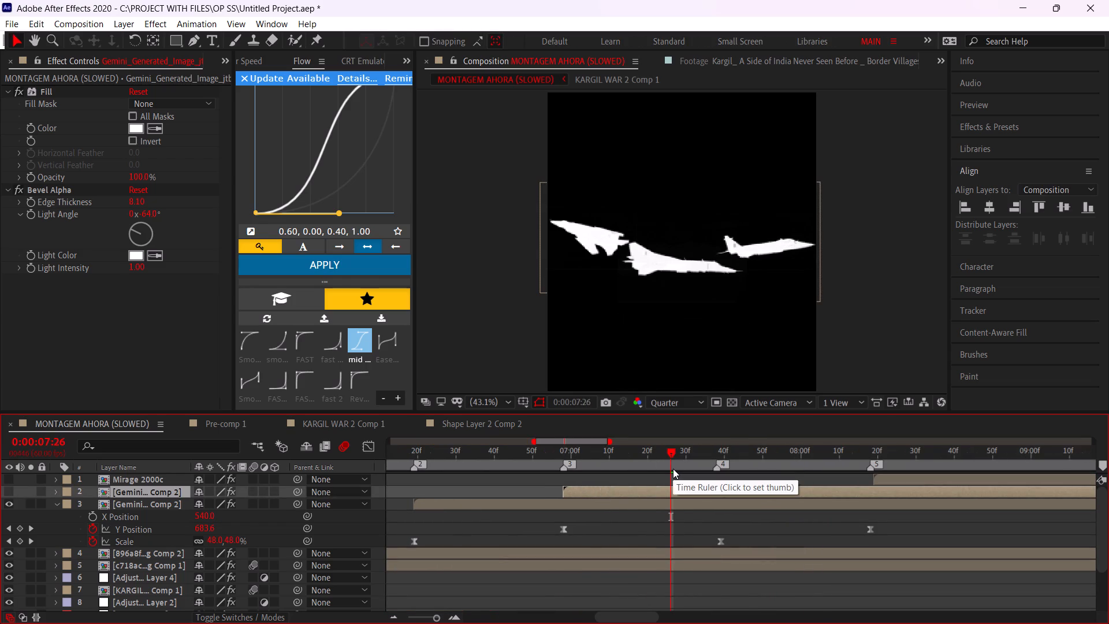
Add Scale keyframes to the layer 2 Gemini jet: 9% at marker 3 (0:00:06:58) and 52% at marker 5 (0:00:08:18).
key("s")
left_click_drag(574, 451, 564, 449)
left_click(92, 503)
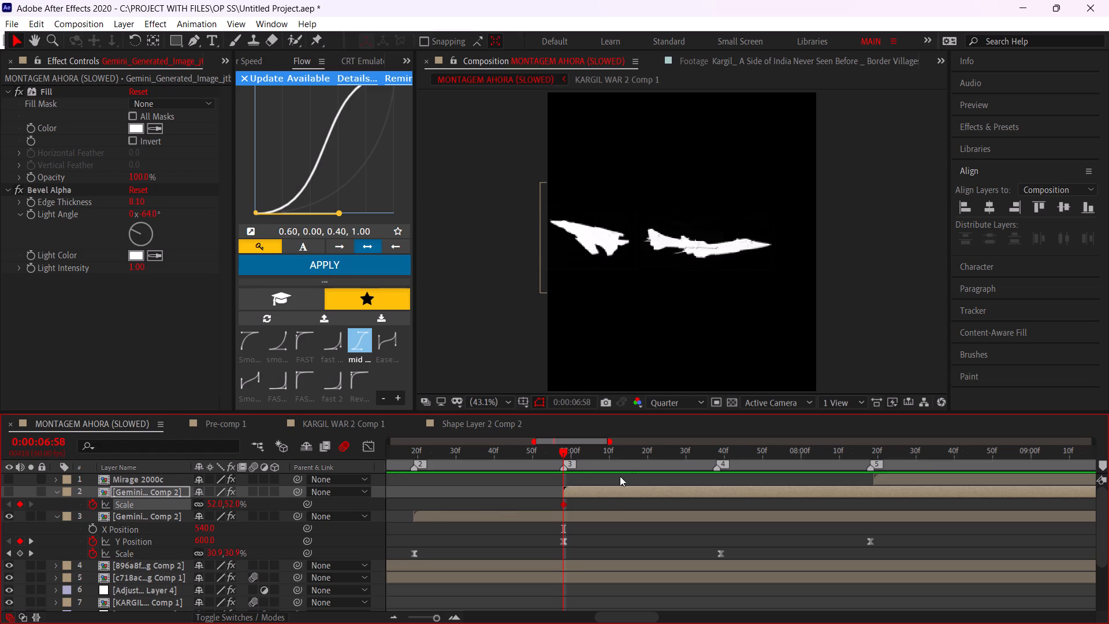
left_click_drag(652, 450, 872, 484)
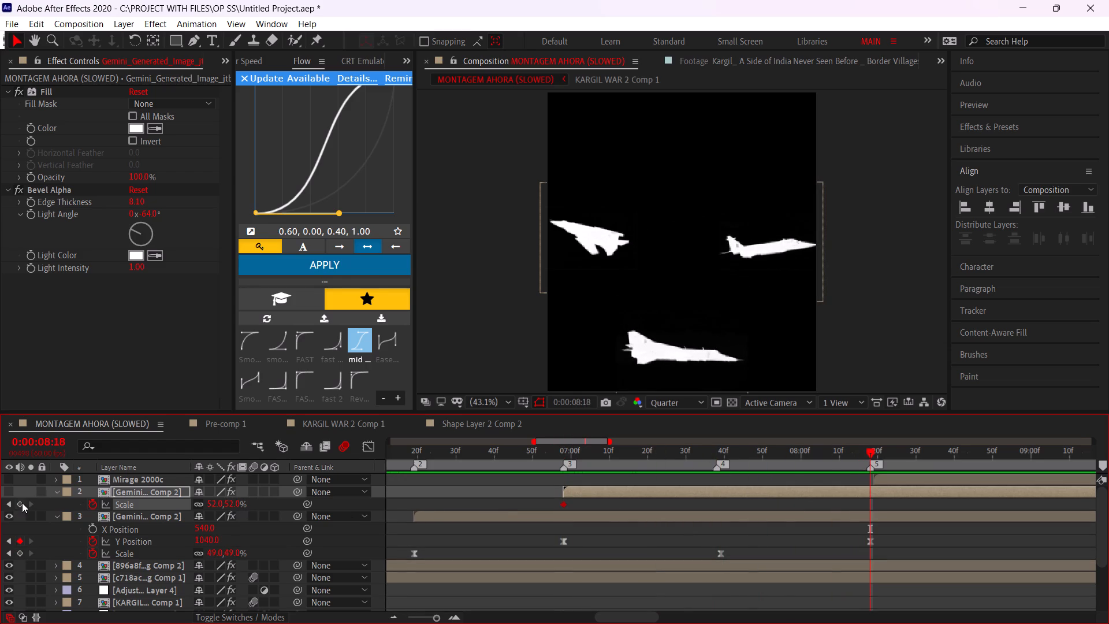
left_click(21, 503)
left_click(9, 502)
left_click_drag(211, 506, 191, 508)
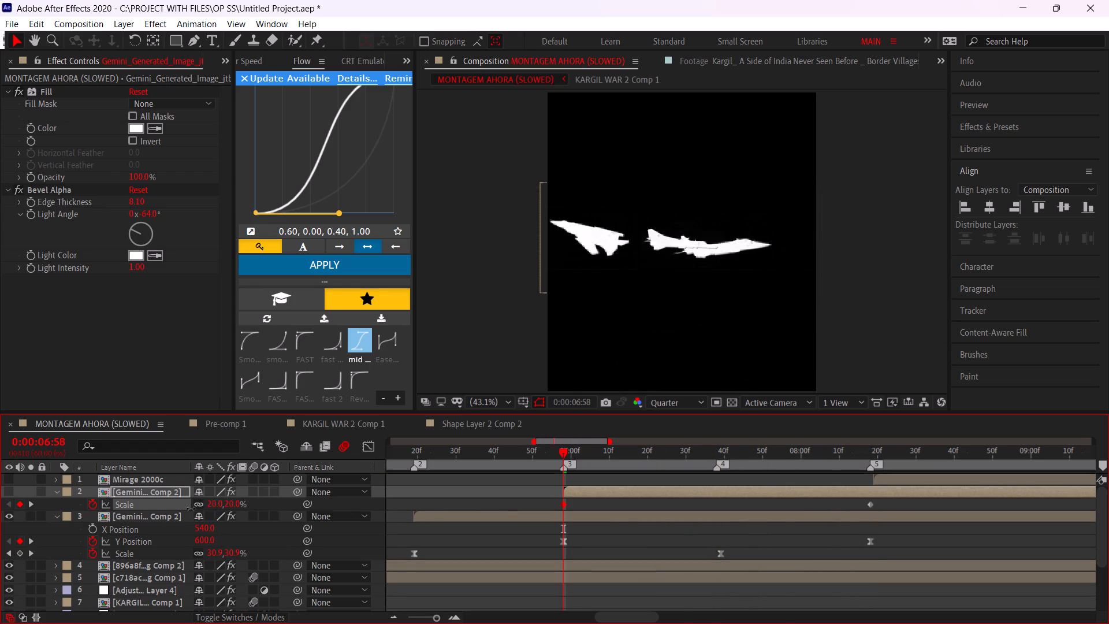
left_click_drag(191, 508, 181, 506)
Apply the 0.60, 0.00, 0.40, 1.00 easing curve to both Scale keyframes of the layer 2 Gemini jet.
left_click_drag(538, 501, 895, 505)
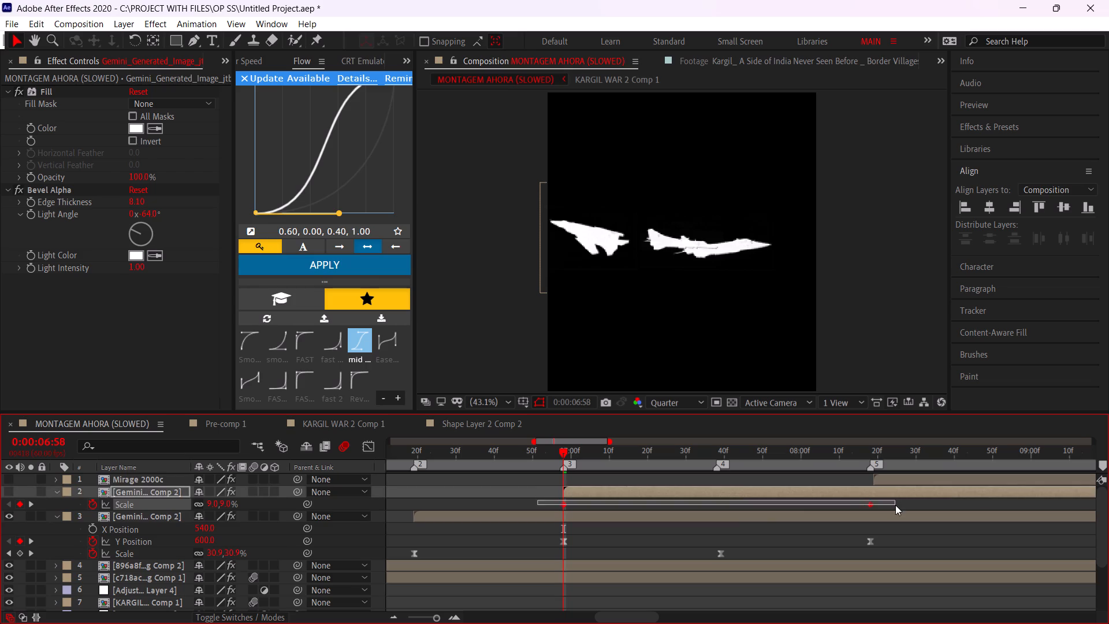
left_click_drag(895, 505, 896, 505)
left_click(355, 262)
Separate the layer 2 Gemini jet's Position dimensions and start keyframing its Y Position at marker 4 (0:00:07:38).
left_click(714, 456)
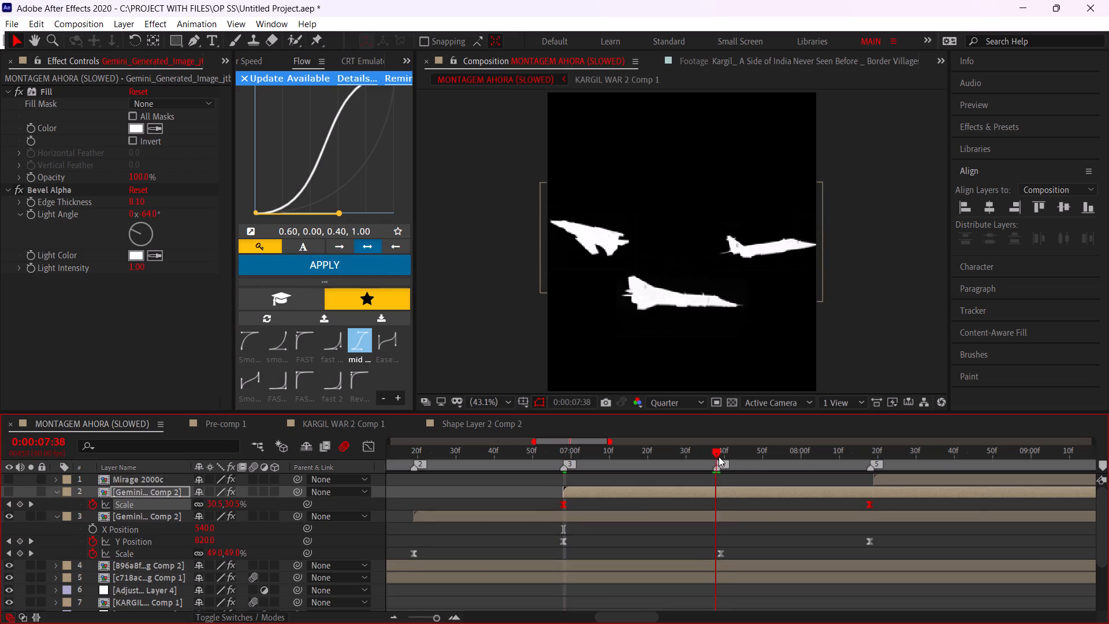
left_click(725, 491)
key("p")
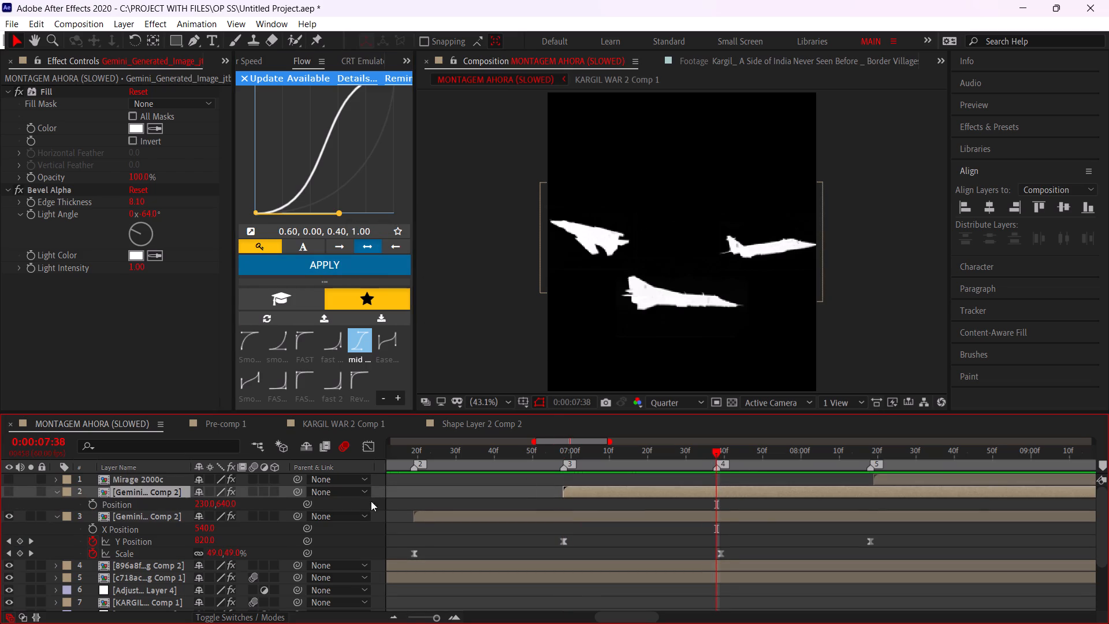
right_click(92, 503)
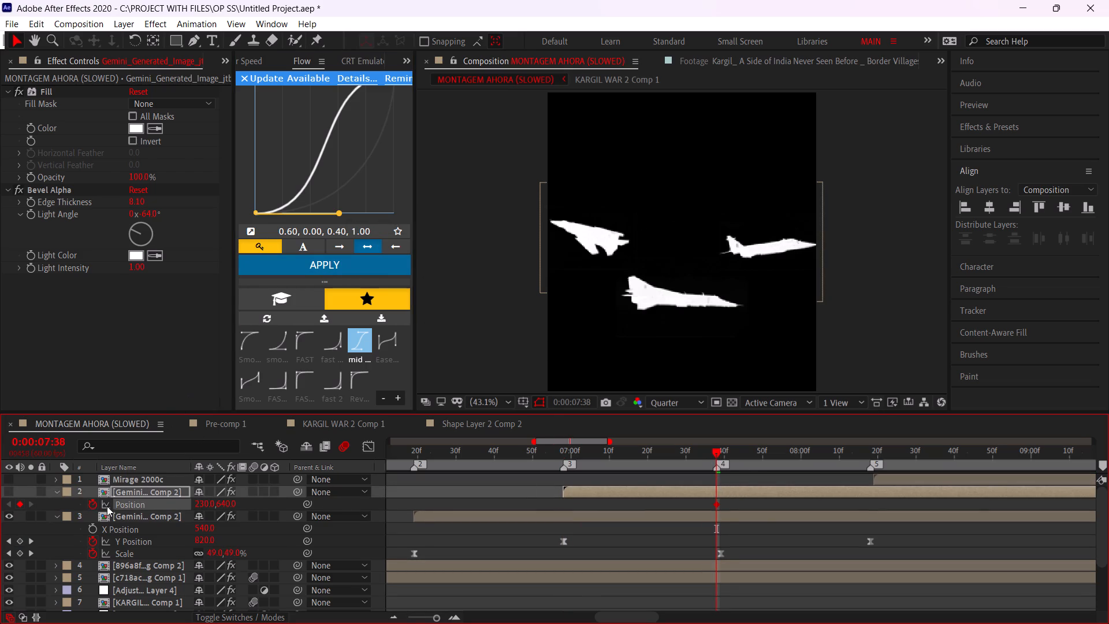
left_click(93, 506)
right_click(110, 503)
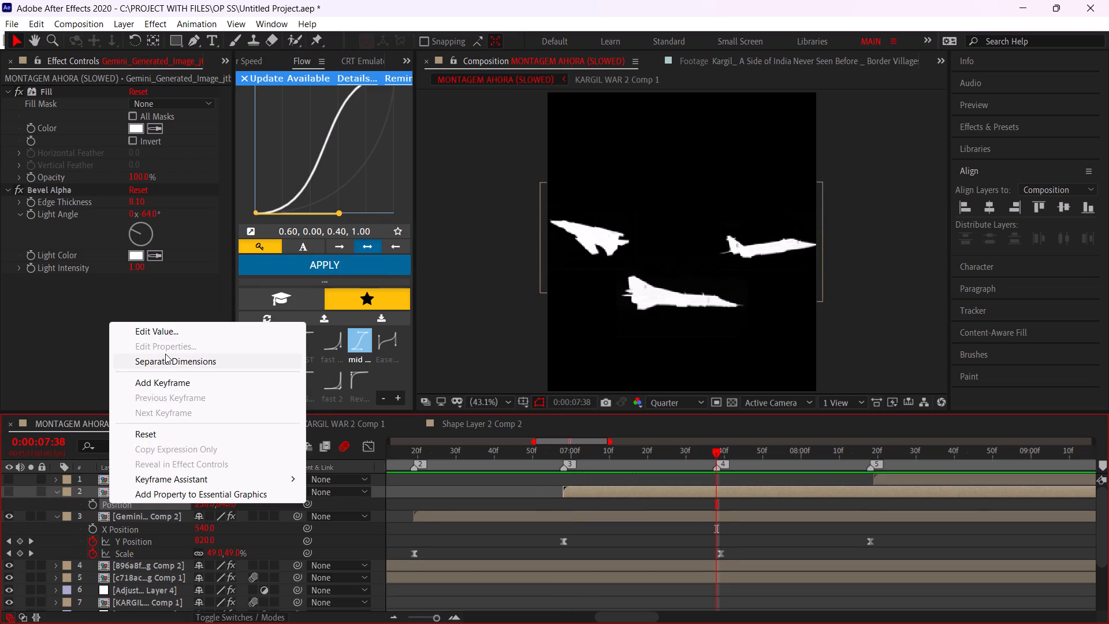
left_click(165, 354)
left_click(77, 553)
left_click_drag(98, 518, 111, 520)
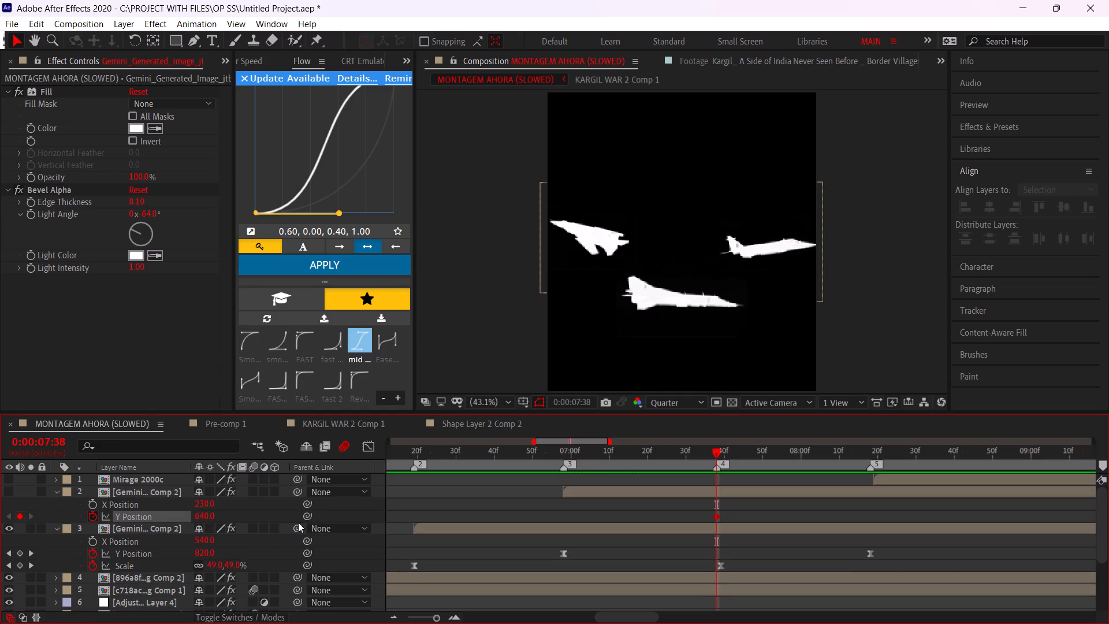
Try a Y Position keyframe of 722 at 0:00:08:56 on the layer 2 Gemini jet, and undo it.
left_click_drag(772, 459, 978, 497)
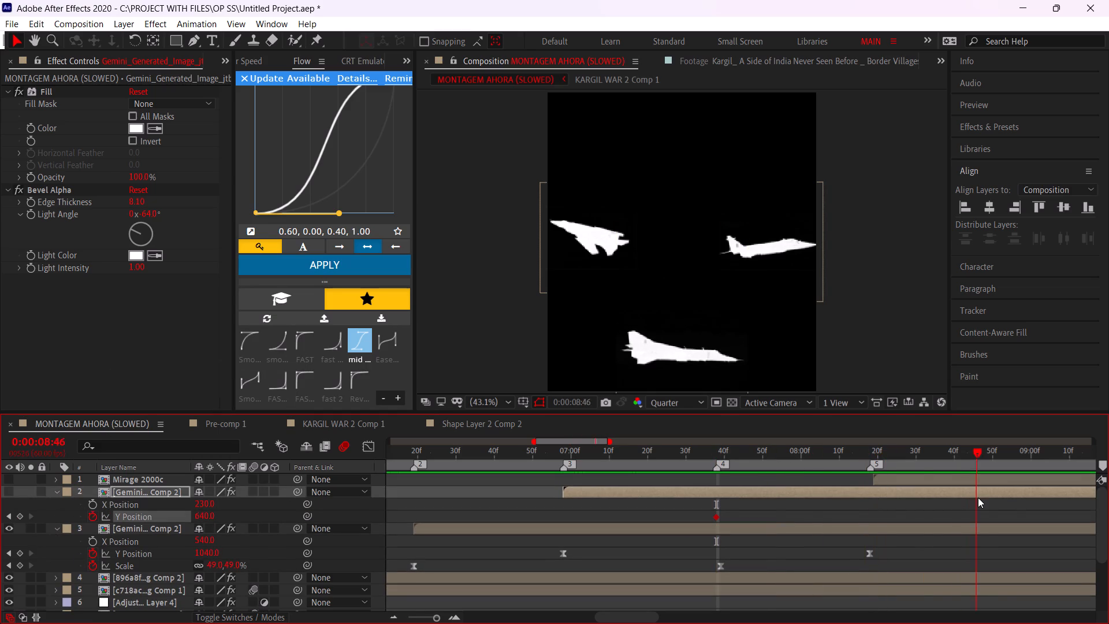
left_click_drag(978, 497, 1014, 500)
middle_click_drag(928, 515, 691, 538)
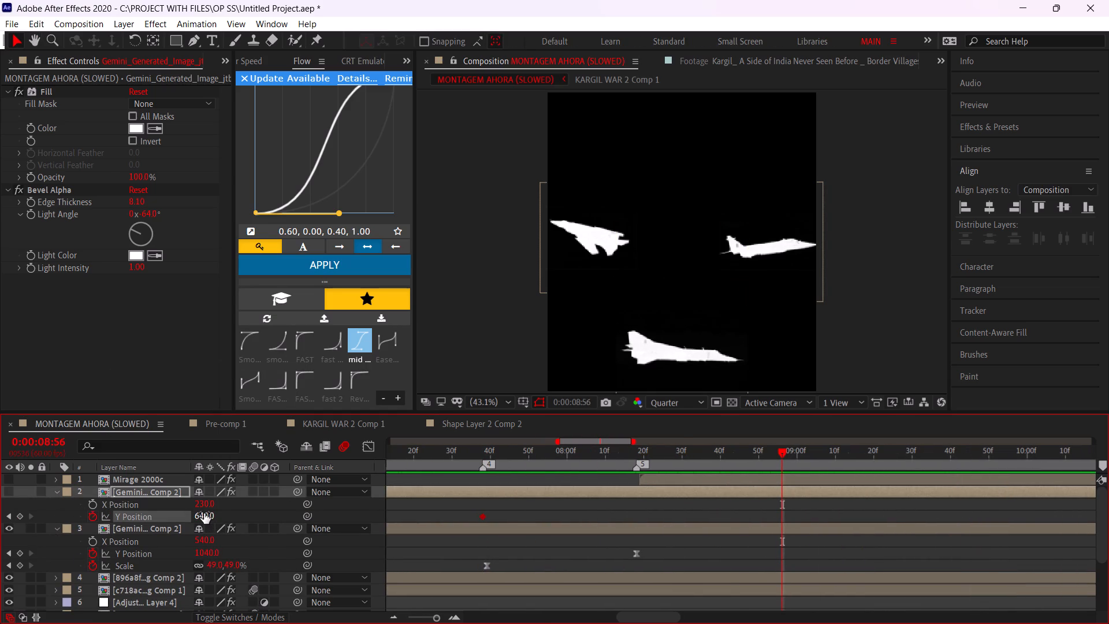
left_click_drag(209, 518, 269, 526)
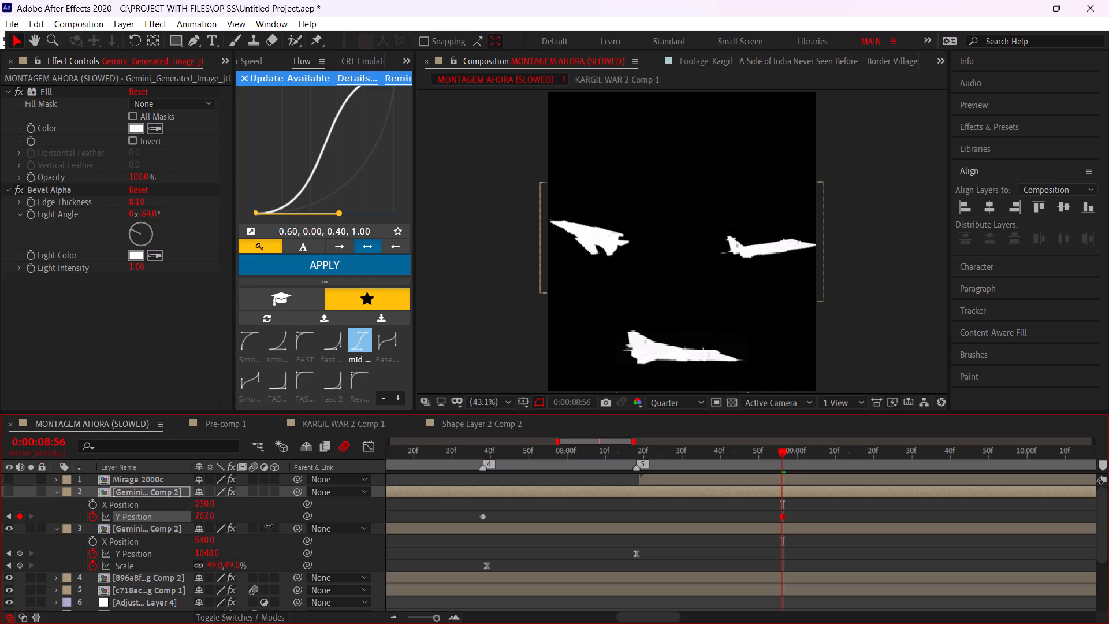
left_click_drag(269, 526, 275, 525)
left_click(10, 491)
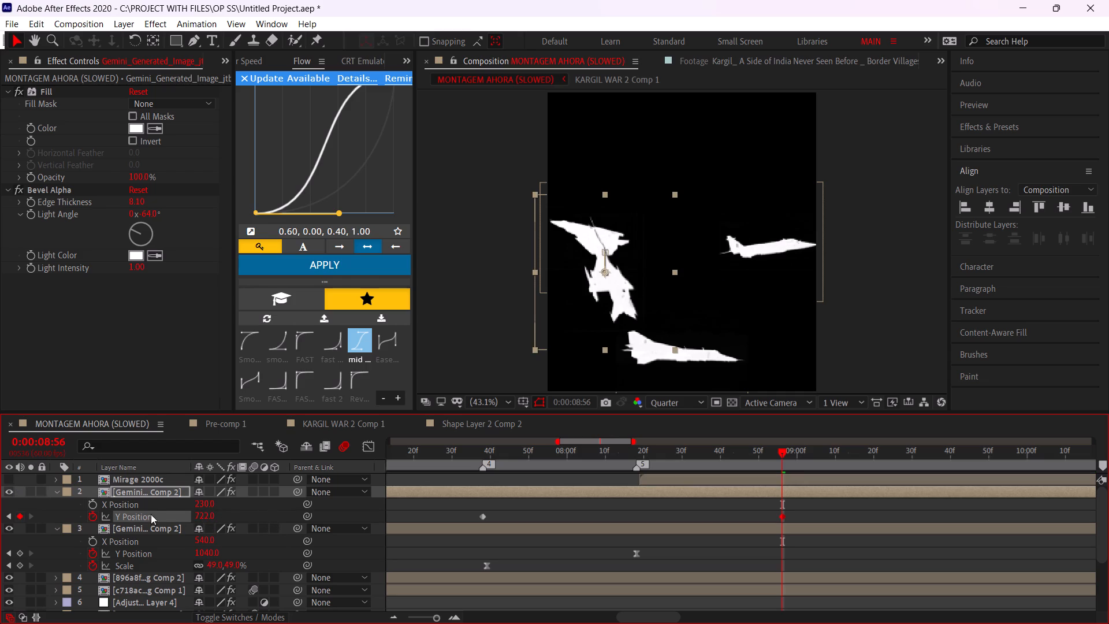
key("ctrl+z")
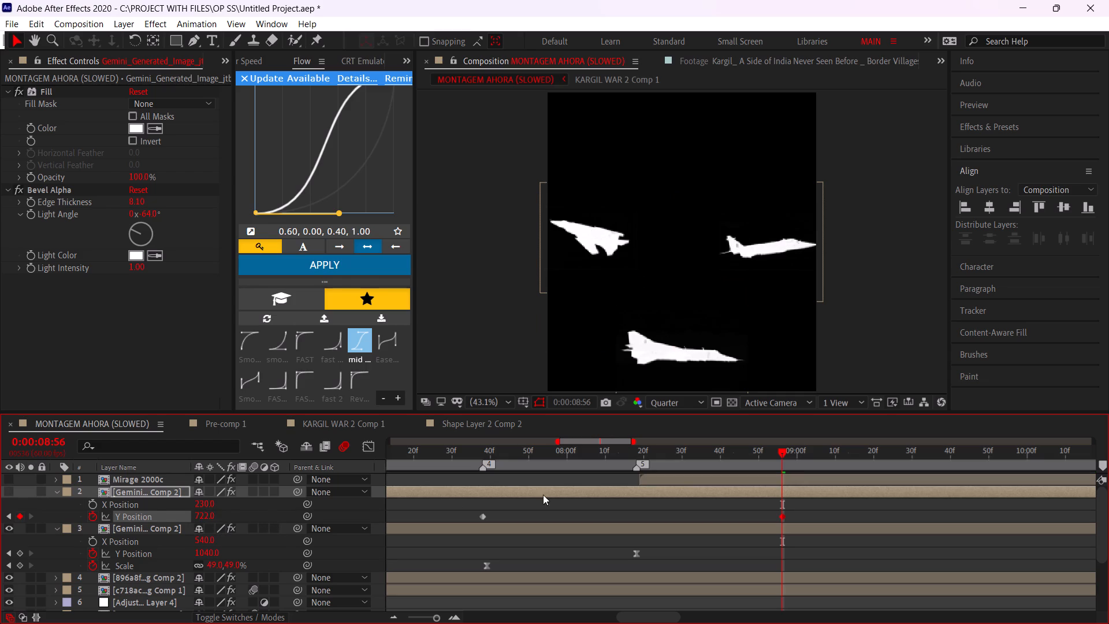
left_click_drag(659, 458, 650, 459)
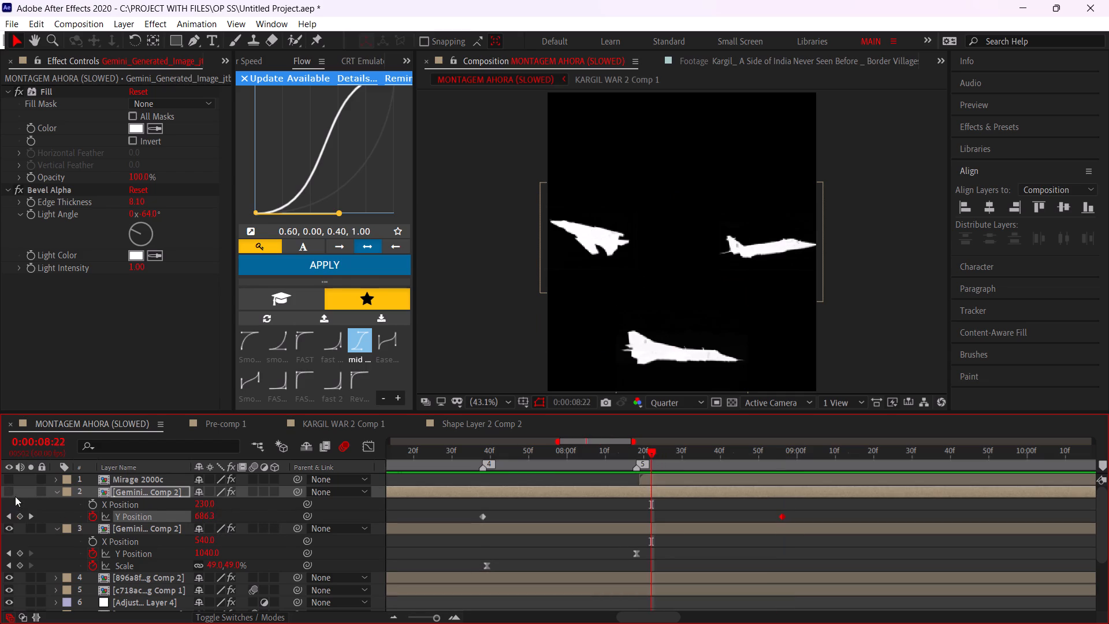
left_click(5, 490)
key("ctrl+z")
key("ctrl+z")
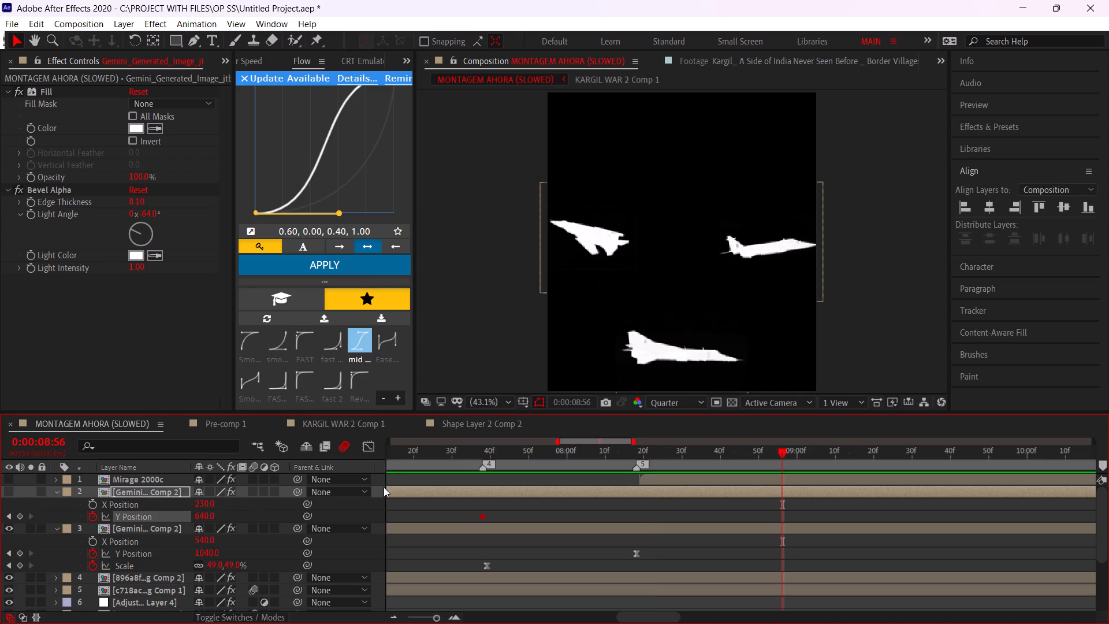
Make the layer 2 Gemini jet visible and centre it horizontally and vertically in the composition at 0:00:08:56.
left_click(6, 488)
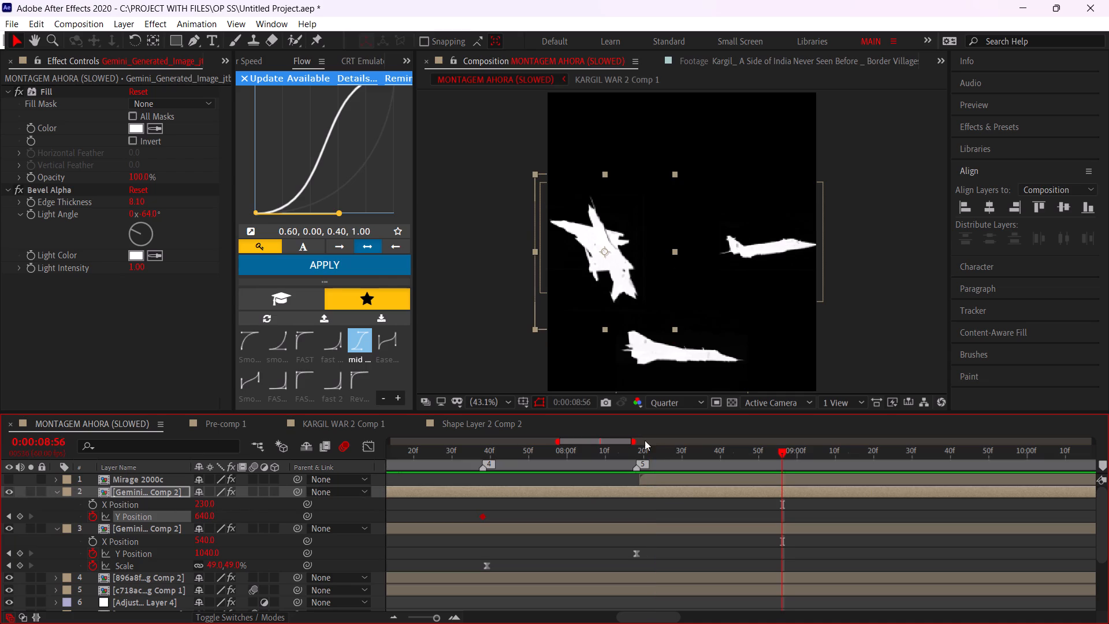
left_click(995, 207)
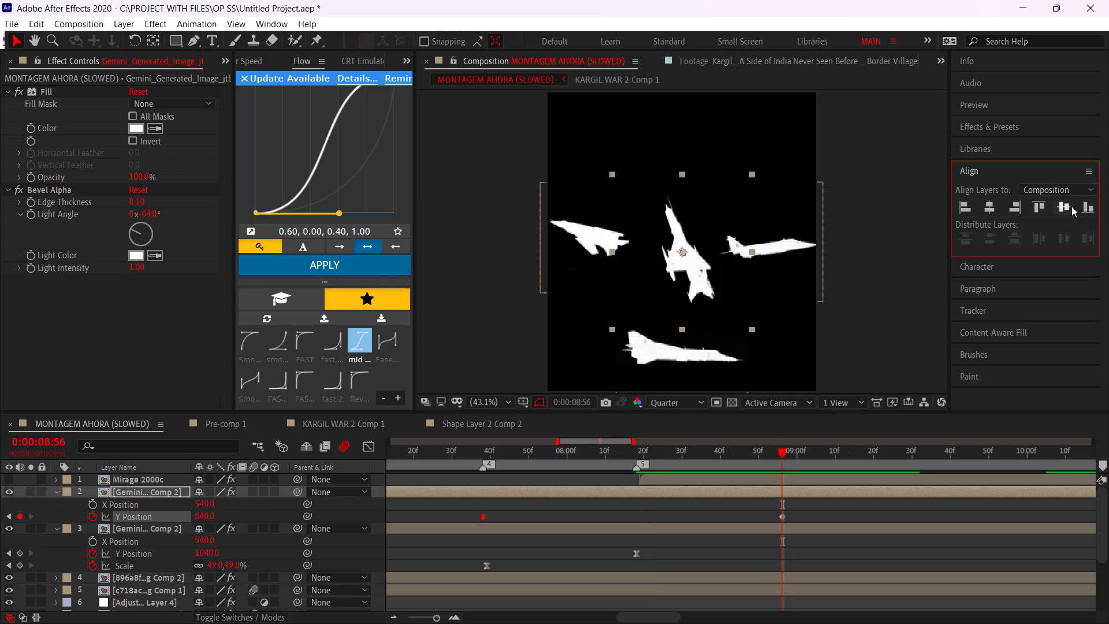
left_click(1069, 207)
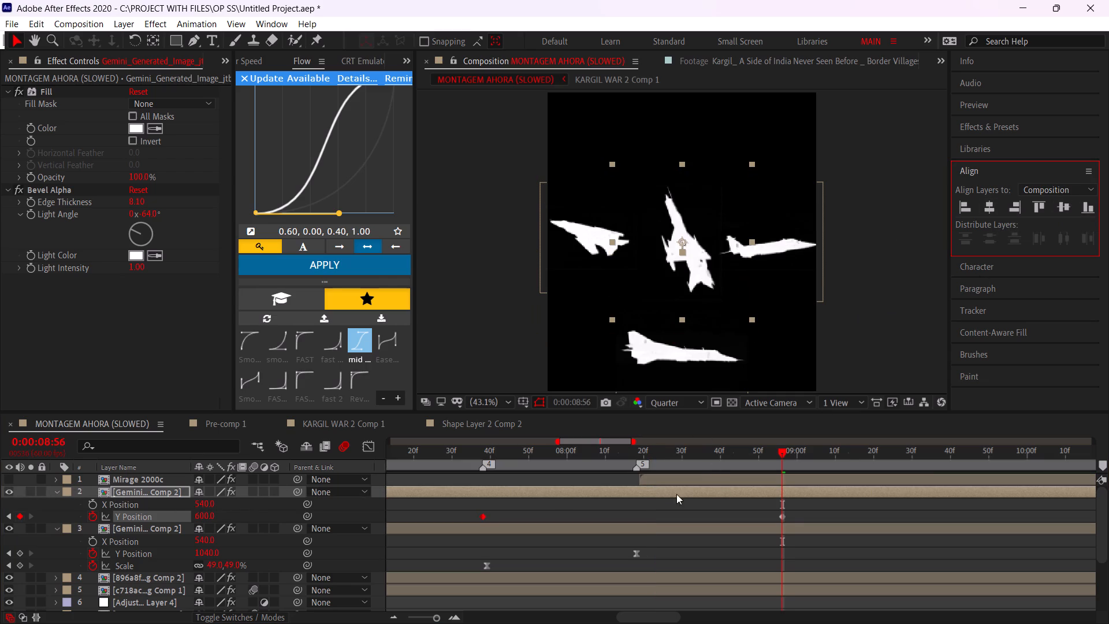
Delete the layer 2 jet's Y Position keyframe at marker 4 and move its centred 600 keyframe into that place.
left_click(485, 516)
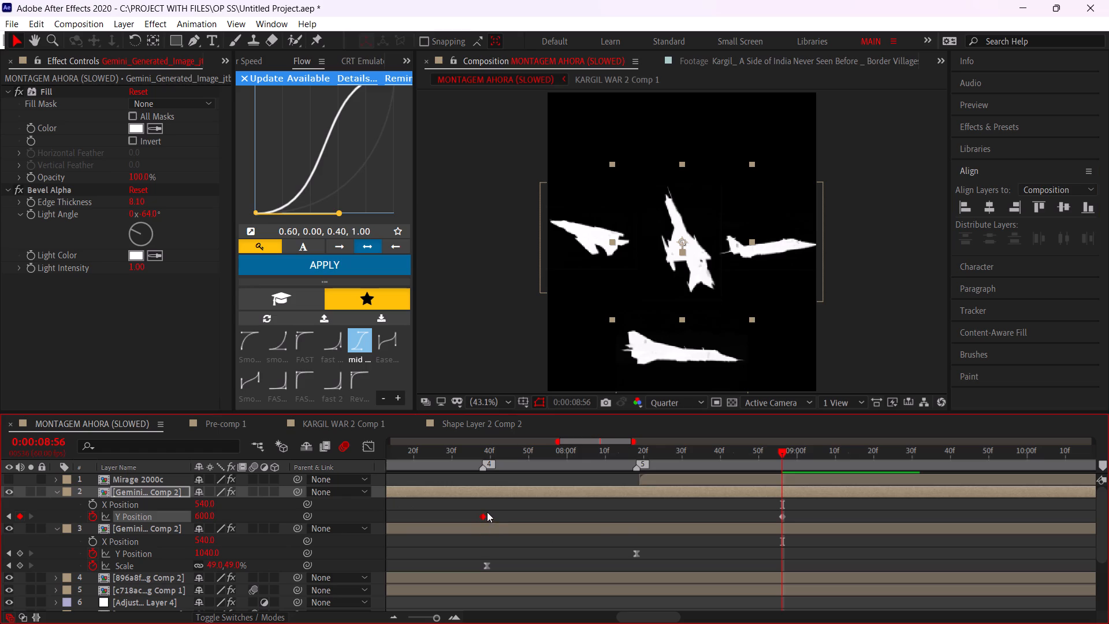
key("Delete")
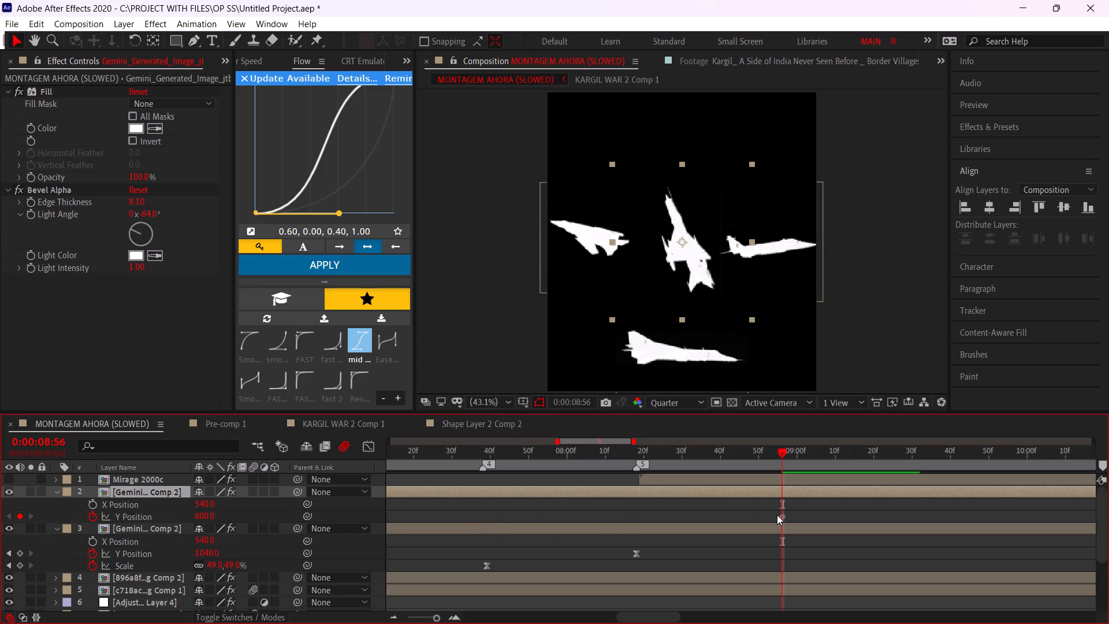
left_click_drag(783, 517, 484, 530)
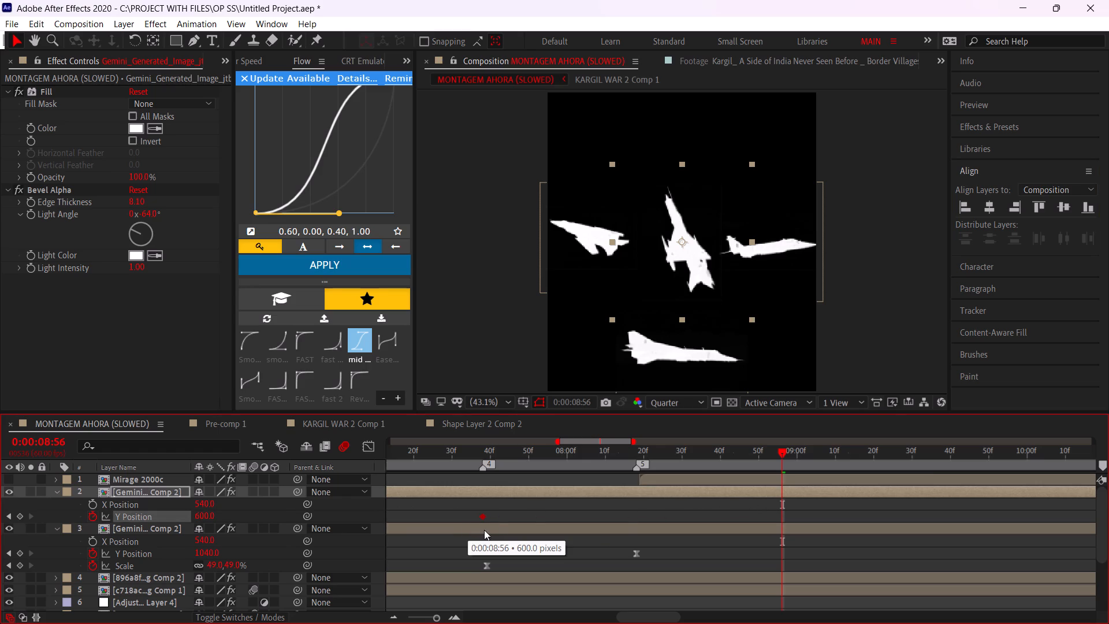
left_click_drag(484, 530, 484, 531)
Add a second Y Position keyframe at 240 to the layer 2 Gemini jet at 0:00:08:56.
left_click_drag(206, 514, 0, 460)
left_click_drag(212, 518, 93, 507)
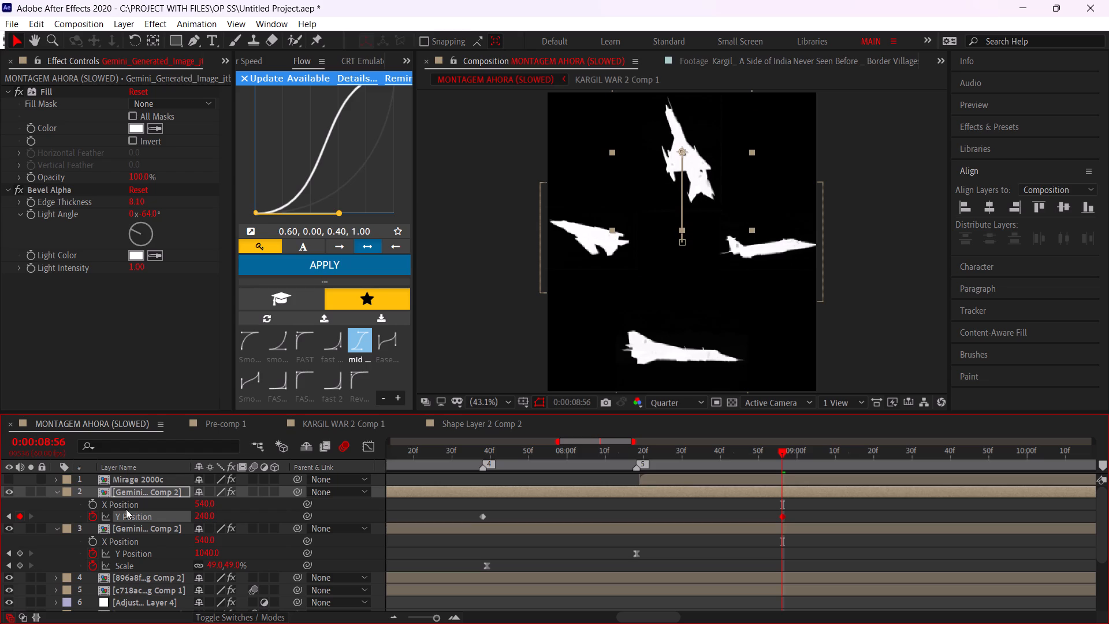
Apply the 0.60, 0.00, 0.40, 1.00 easing curve to both Y Position keyframes of the layer 2 Gemini jet.
left_click_drag(803, 515, 442, 522)
left_click(317, 268)
Scrub between markers 2 and 5 to review the layer 2 jet's growth and upward motion, with its Scale keyframes shown.
scroll(713, 467, "down", 4, "alt")
left_click_drag(583, 455, 570, 457)
scroll(557, 471, "up", 2, "alt")
left_click_drag(563, 452, 554, 454)
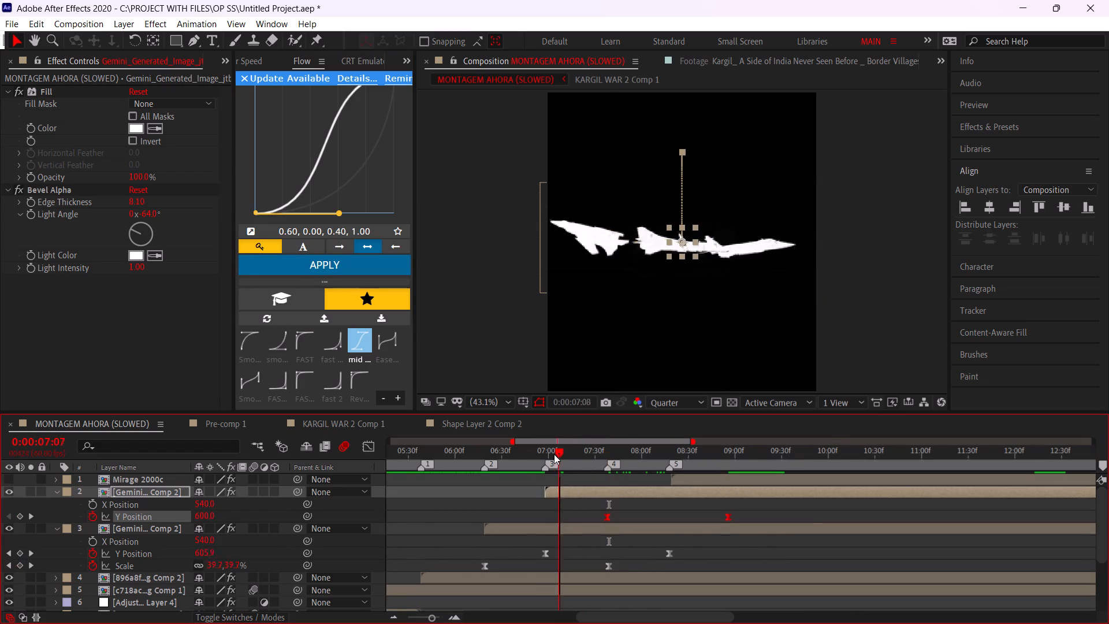
left_click_drag(554, 454, 701, 484)
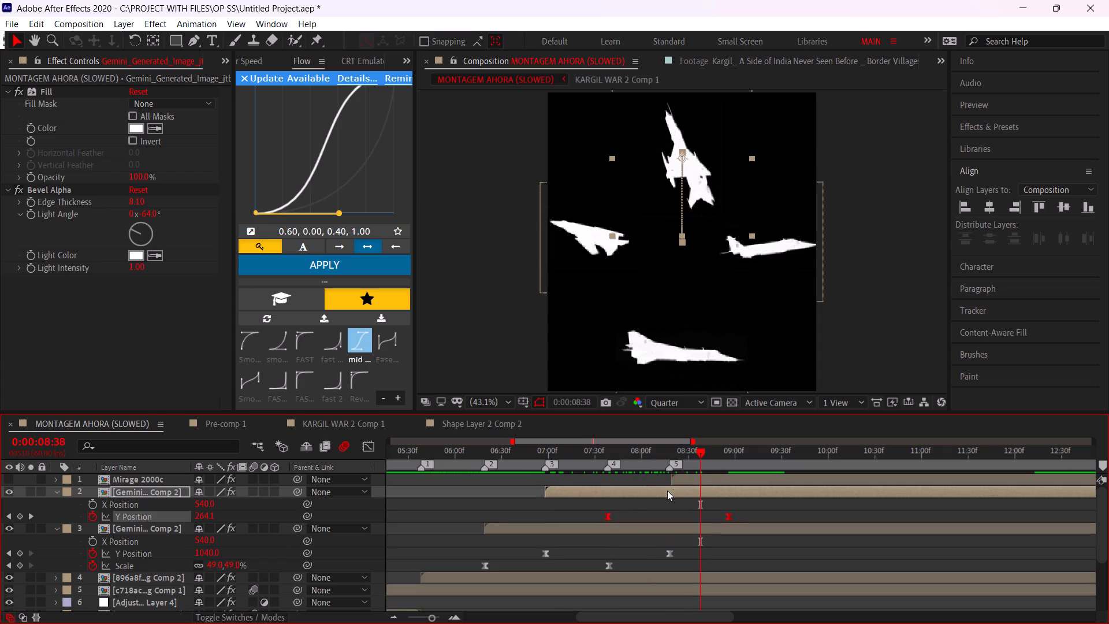
left_click(598, 495)
key("s")
left_click_drag(583, 450, 560, 457)
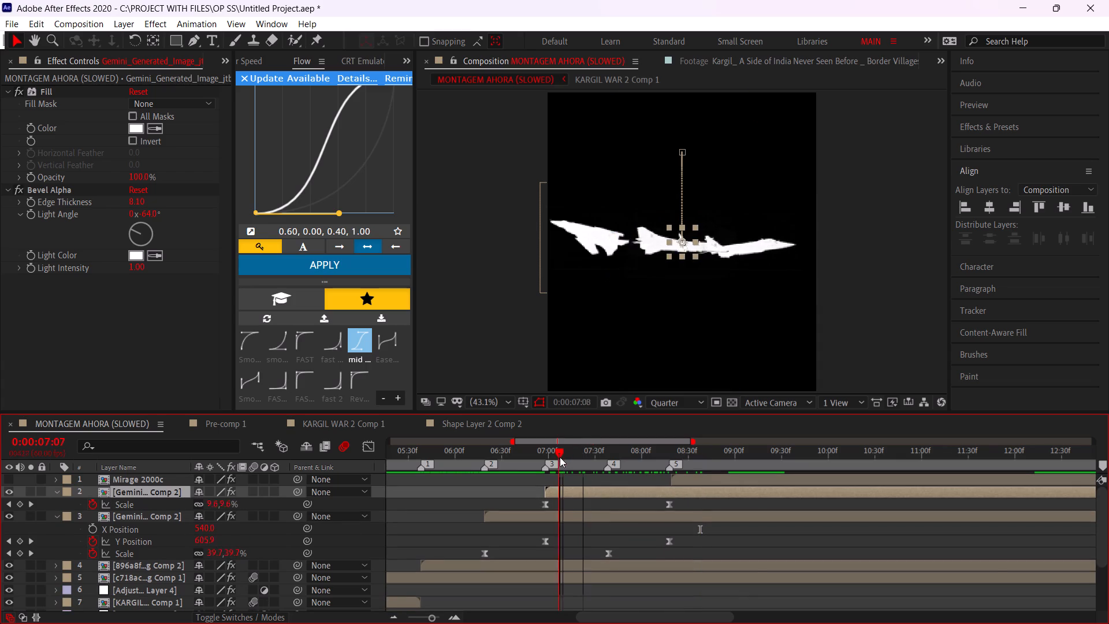
left_click_drag(560, 457, 557, 486)
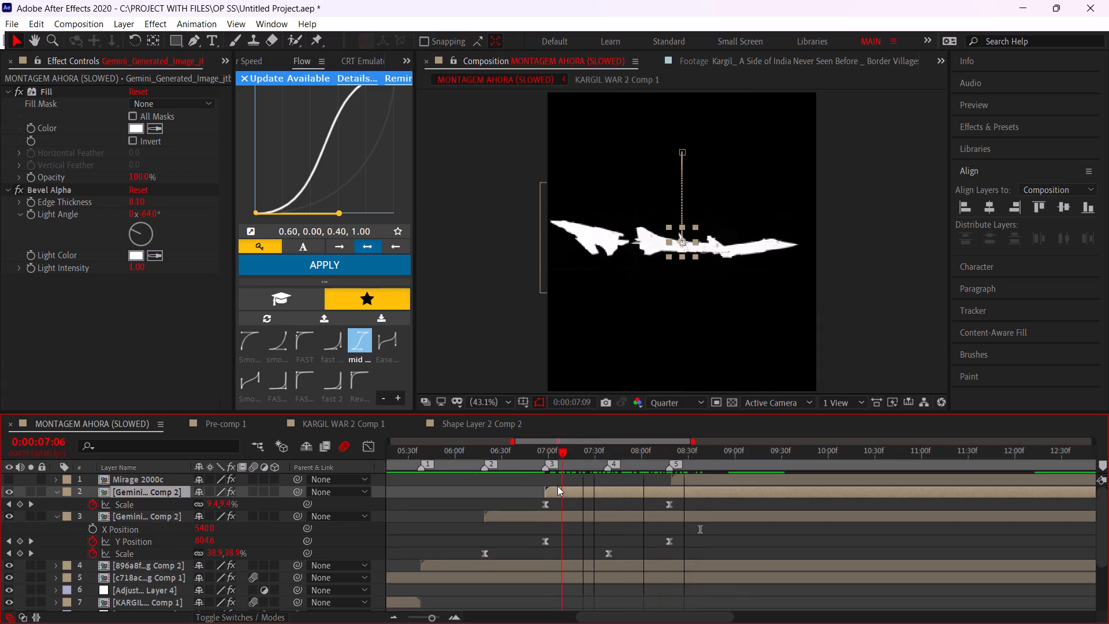
left_click_drag(557, 486, 529, 478)
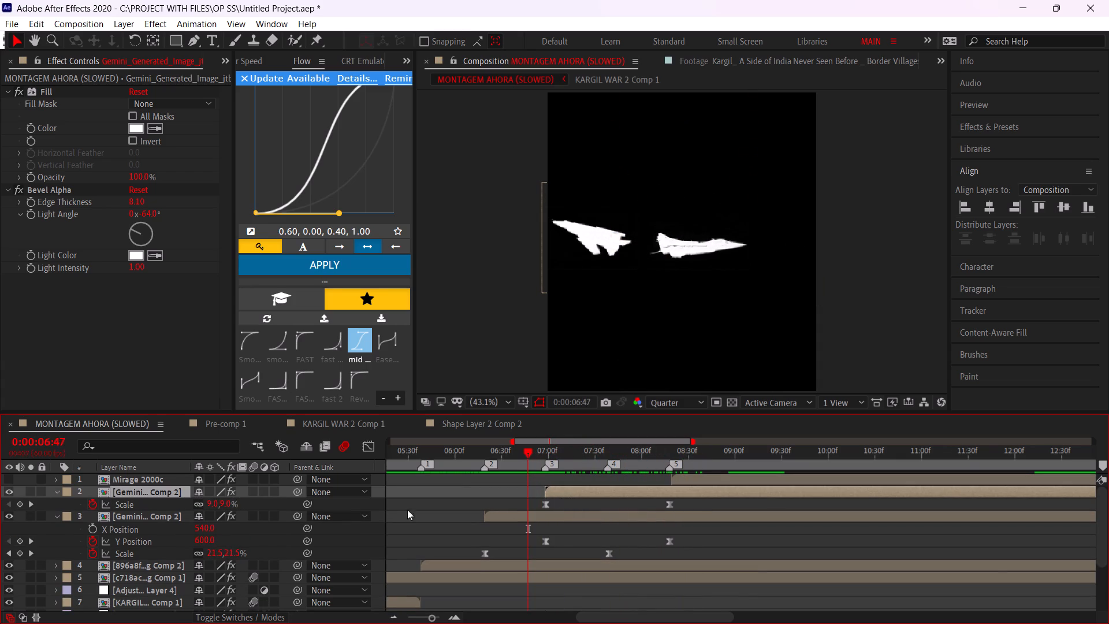
Move the layer 3 Gemini jet below the 896a8f jet layer in the stacking order.
left_click_drag(176, 515, 184, 572)
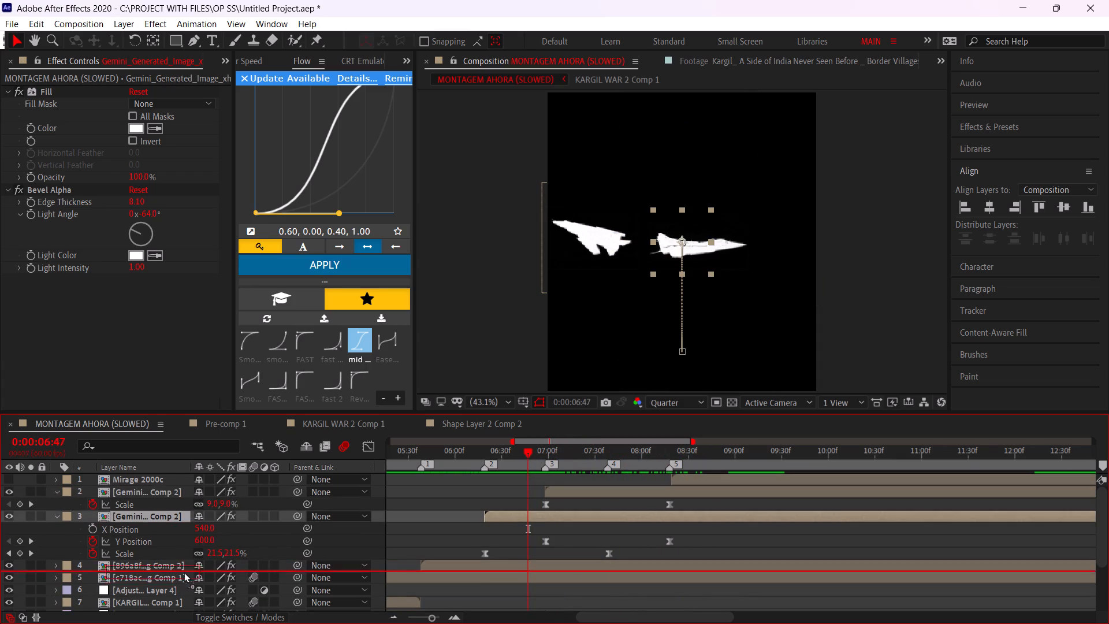
left_click_drag(184, 572, 183, 577)
scroll(475, 555, "down", 1)
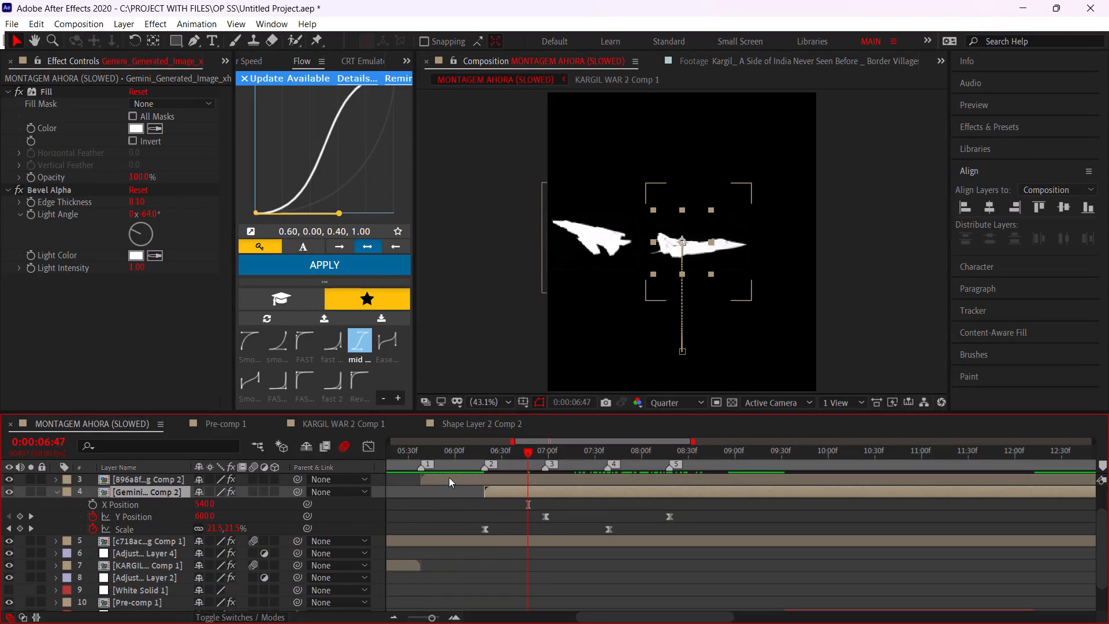
Move the 896a8f jet layer below the Gemini jet layer that has the Y Position and Scale keyframes.
left_click(449, 477)
left_click_drag(153, 483, 157, 511)
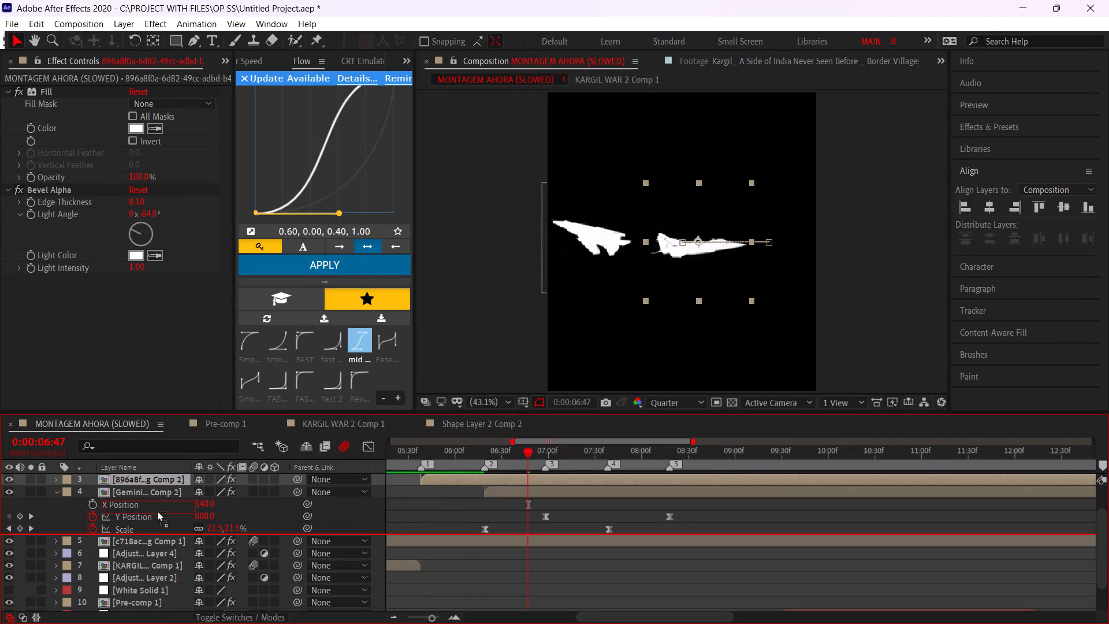
left_click_drag(157, 511, 158, 511)
Play back the sequence from several starting points to review the staggered growth and outward spread of the jets.
scroll(575, 535, "up", 2)
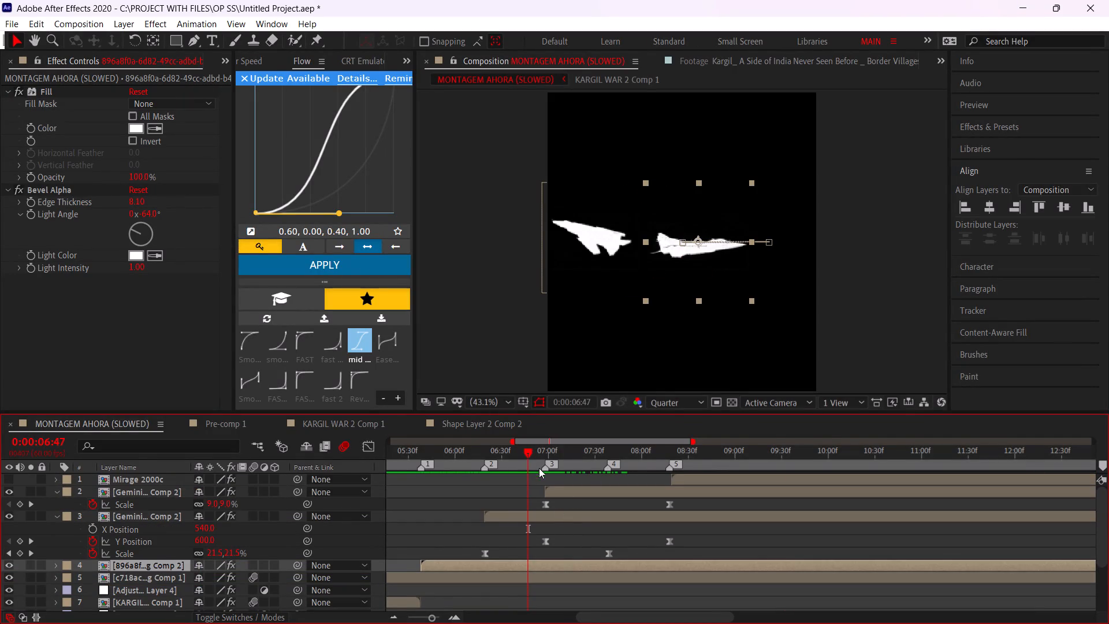
scroll(539, 468, "down", 1, "alt")
left_click_drag(465, 451, 404, 473)
key("space")
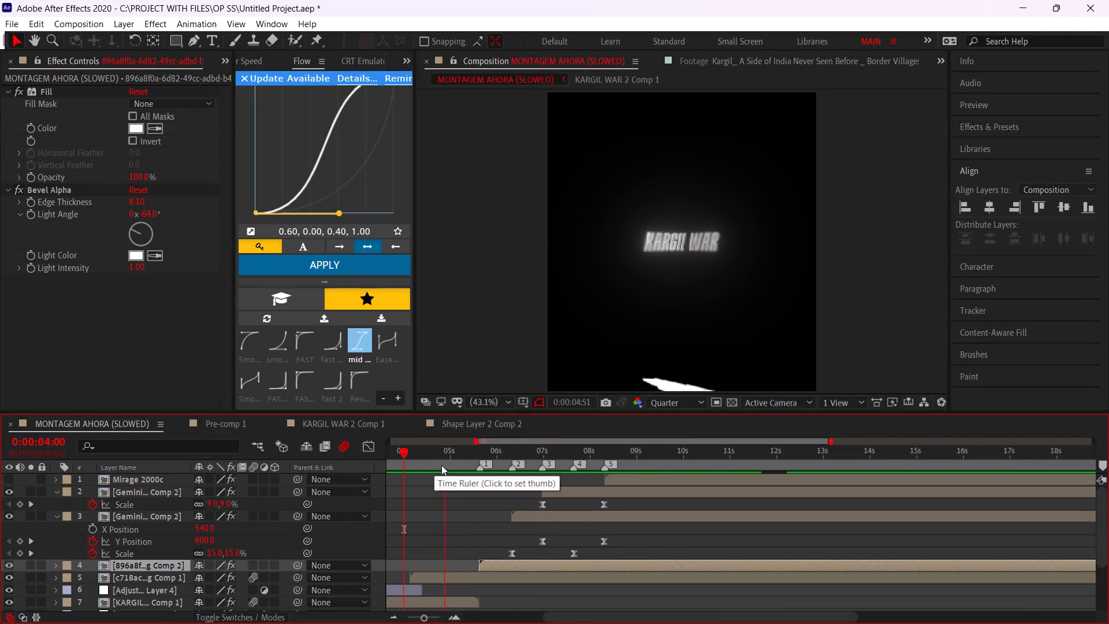
left_click(462, 504)
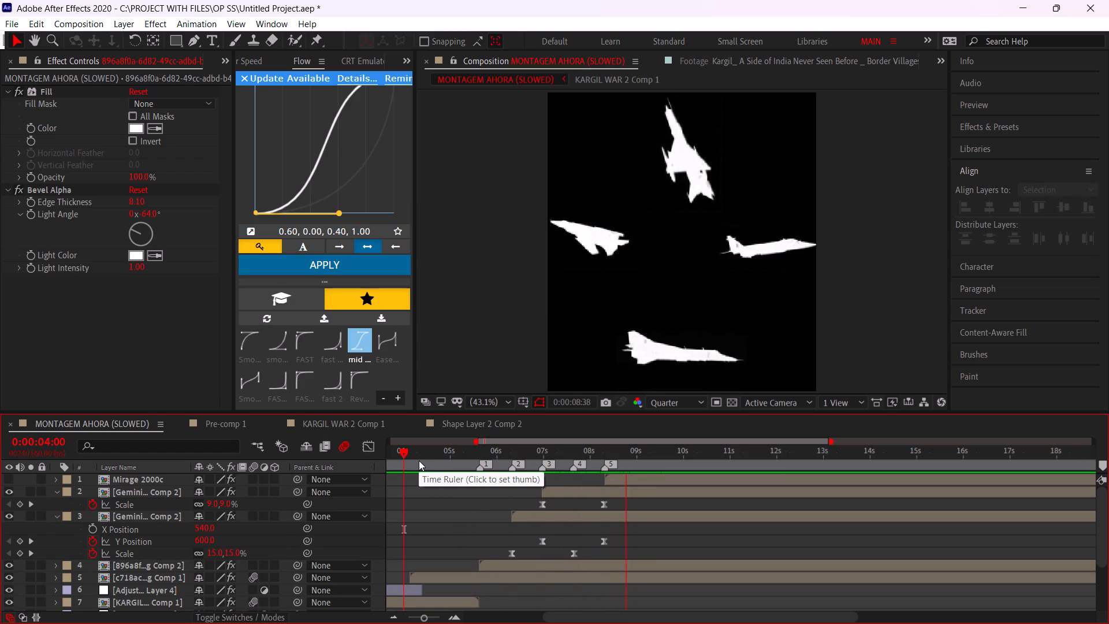
left_click_drag(445, 458, 434, 459)
key("space")
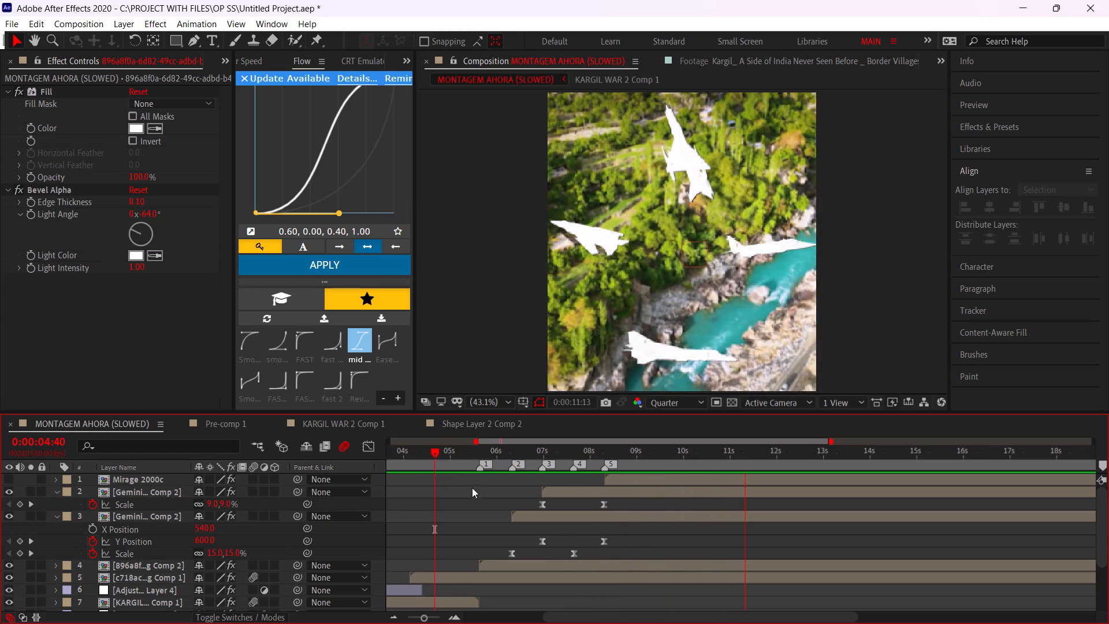
scroll(504, 492, "down", 2, "alt")
left_click_drag(441, 461, 291, 481)
key("space")
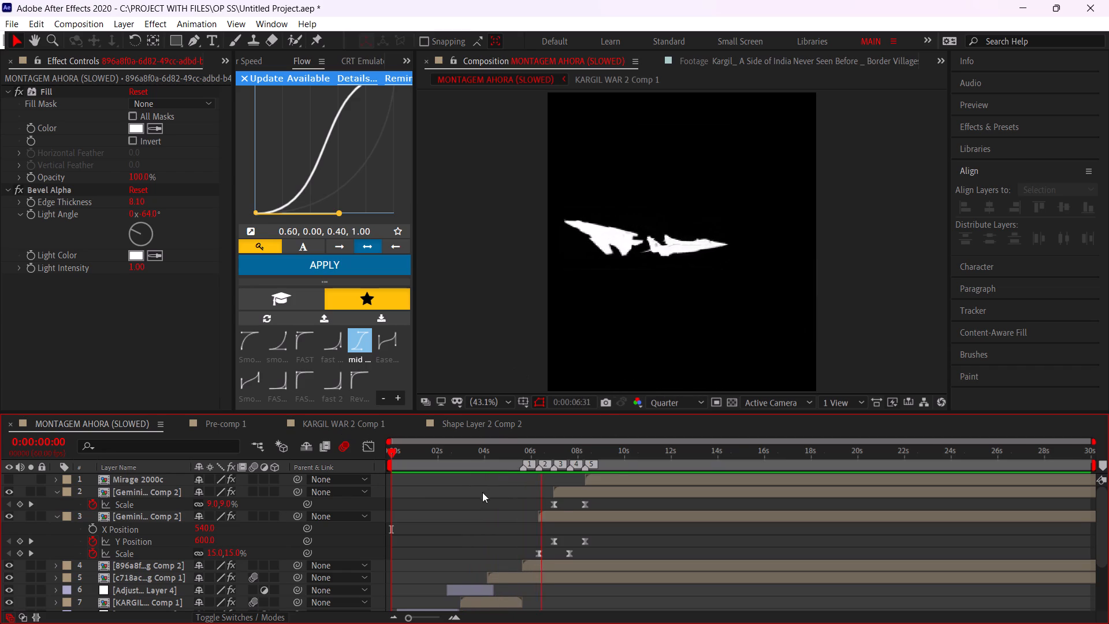
scroll(554, 505, "up", 1, "alt")
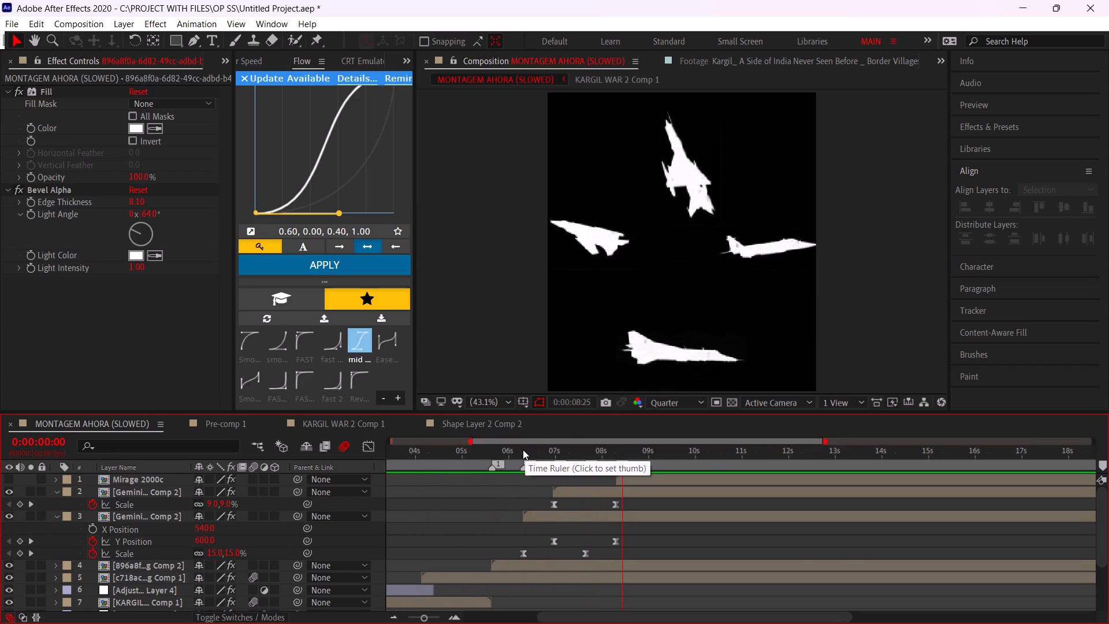
left_click(499, 456)
key("space")
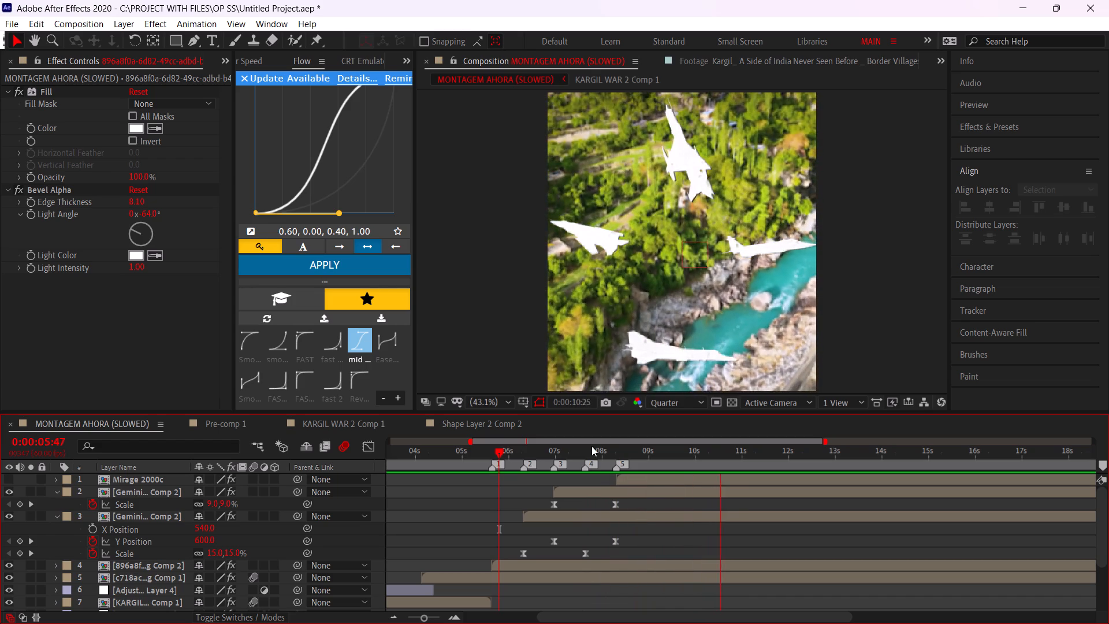
left_click(465, 459)
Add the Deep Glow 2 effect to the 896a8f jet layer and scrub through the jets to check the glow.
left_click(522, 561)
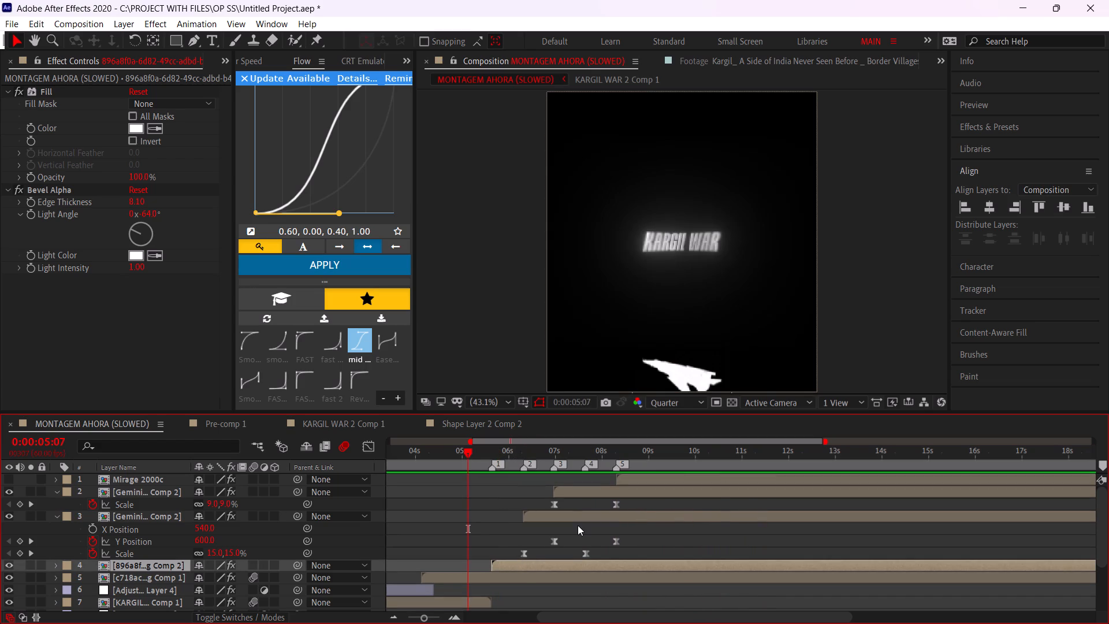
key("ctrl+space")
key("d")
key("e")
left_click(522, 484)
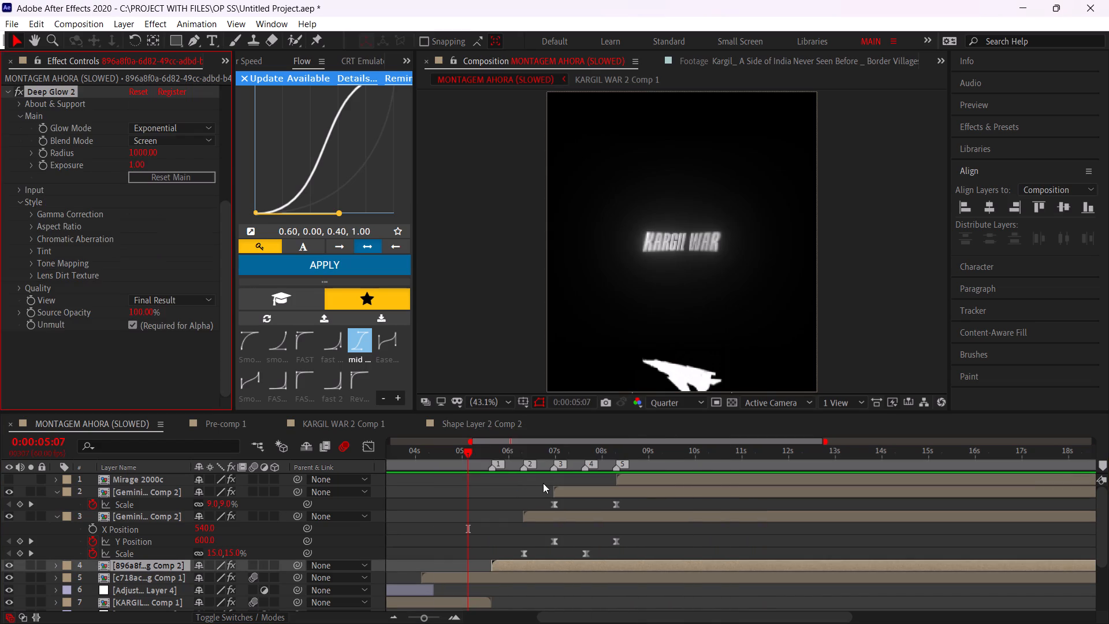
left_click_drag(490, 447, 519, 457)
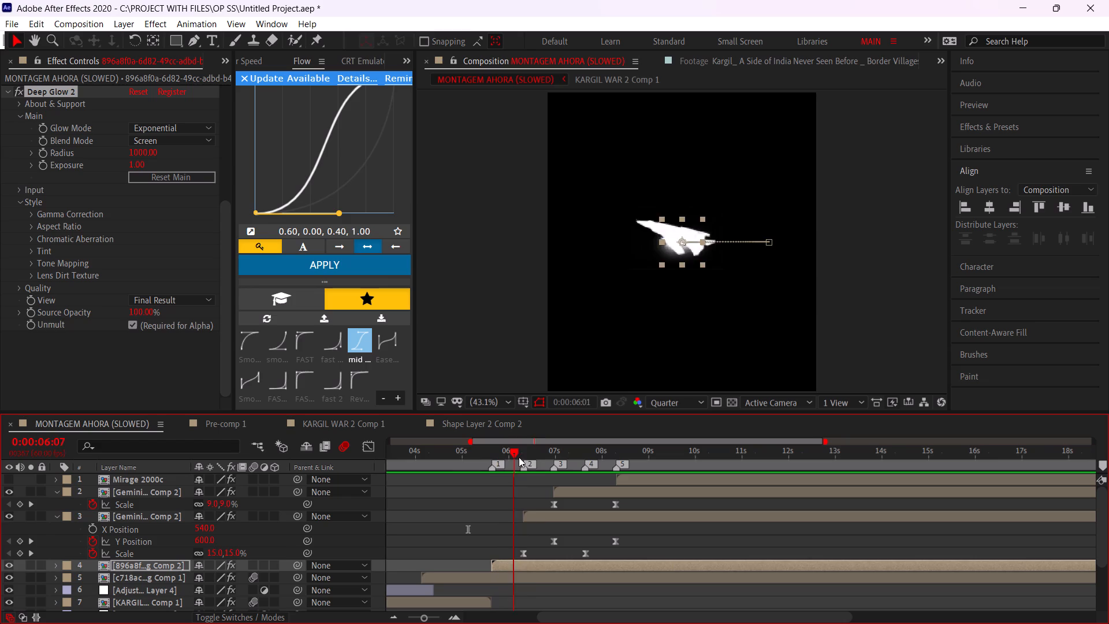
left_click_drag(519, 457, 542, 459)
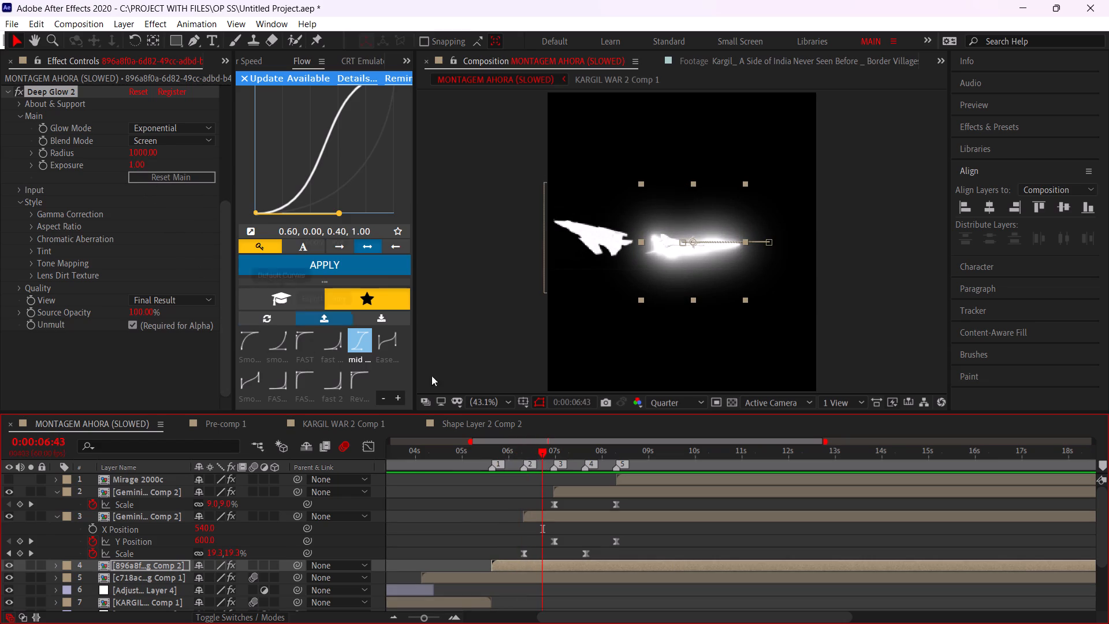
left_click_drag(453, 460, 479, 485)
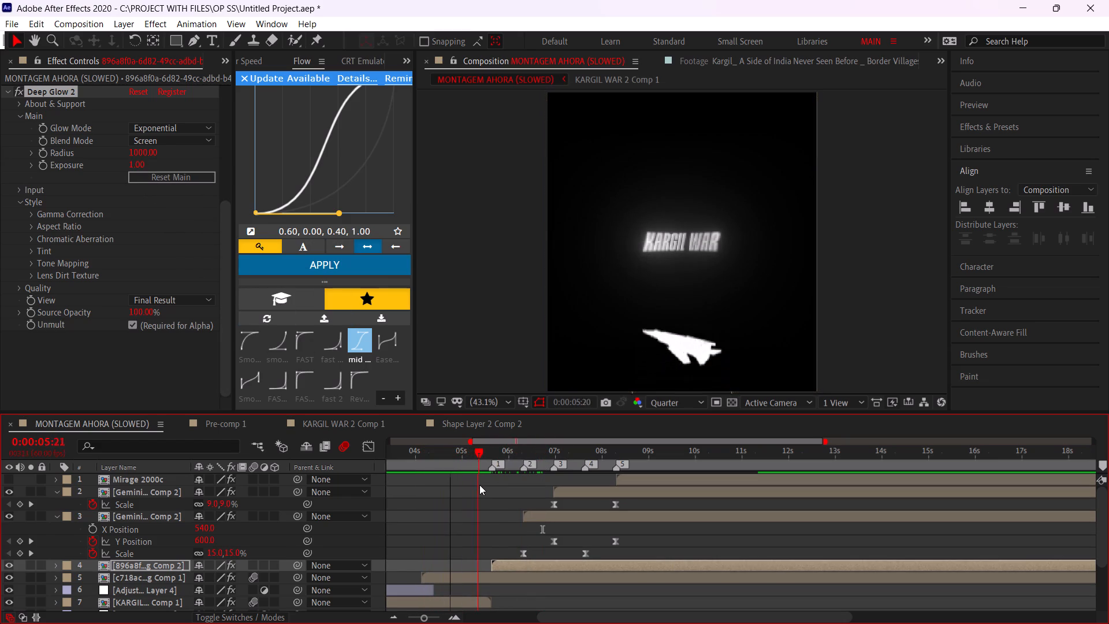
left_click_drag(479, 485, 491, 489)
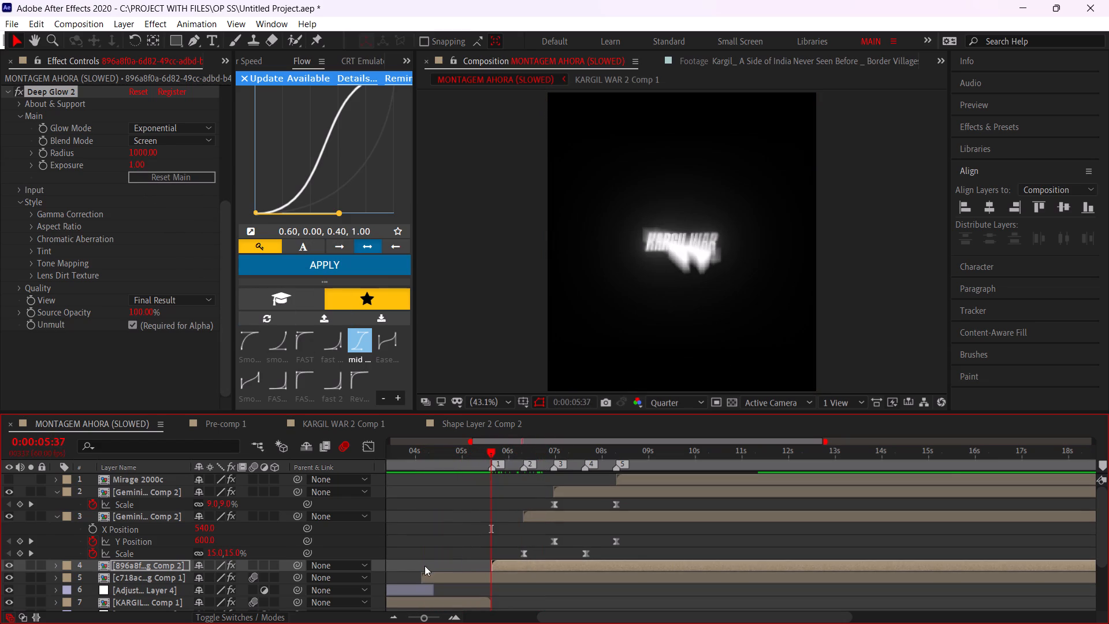
Apply the 0.75, 0.02, 1.00, 0.15 easing curve to the c718ac jet's Y Position keyframes and preview its entrance.
left_click(434, 579)
key("u")
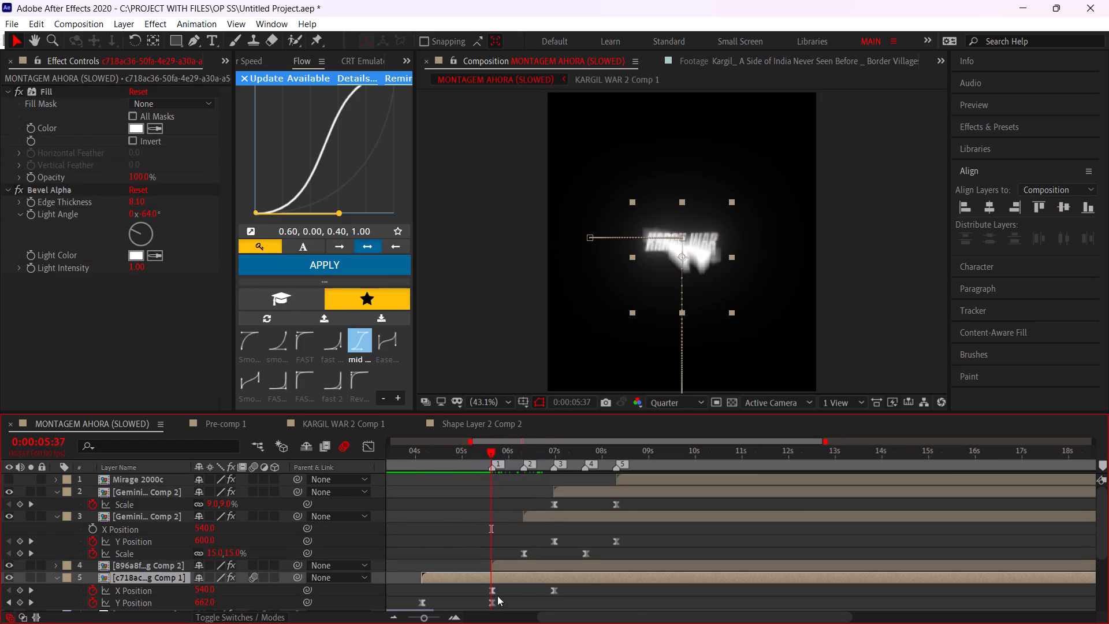
left_click_drag(505, 603, 393, 602)
left_click(326, 348)
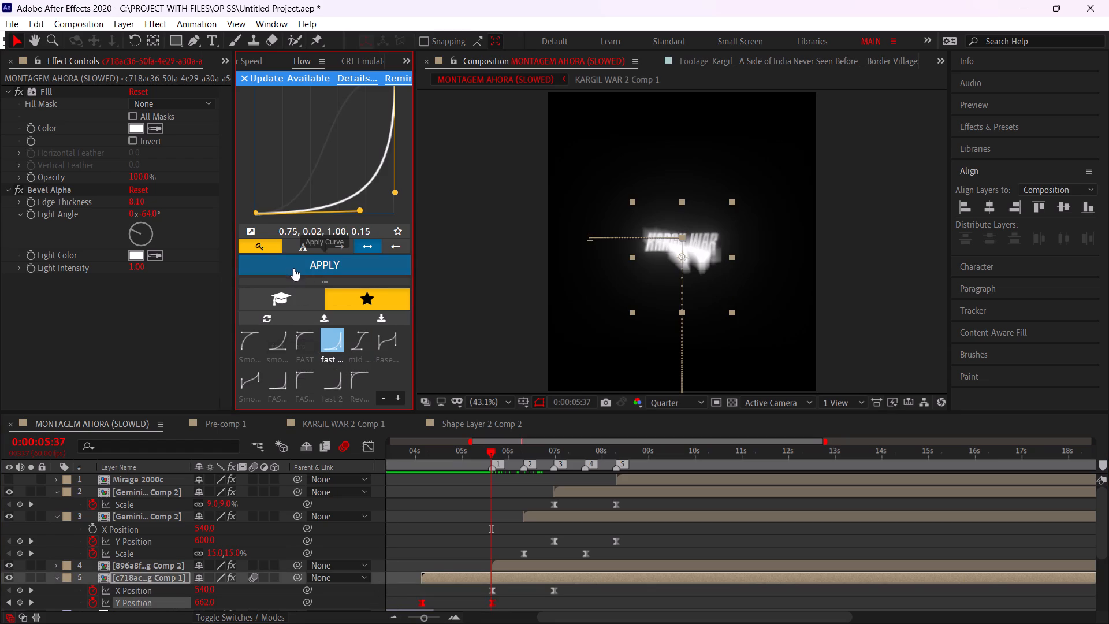
left_click(293, 268)
scroll(500, 496, "up", 1, "alt")
middle_click_drag(469, 517, 565, 512)
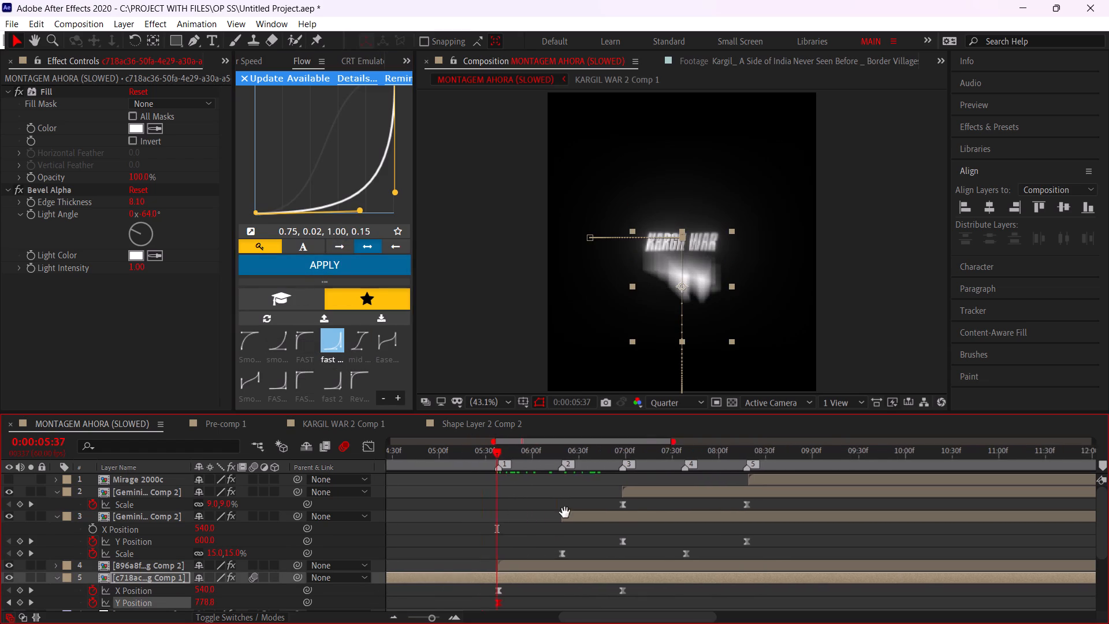
middle_click_drag(565, 512, 595, 510)
left_click(444, 471)
key("space")
left_click(442, 458)
key("space")
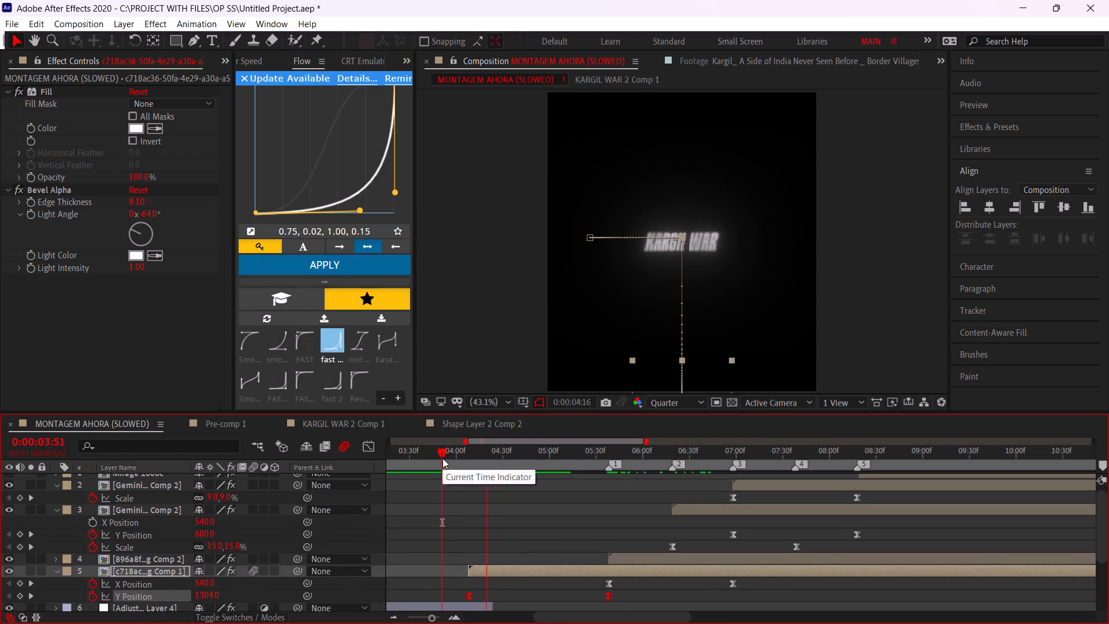
Add the Deep Glow 2 effect to the c718ac jet layer with a radius of 2000 and an exposure of 0.20.
left_click(475, 459)
left_click(535, 573)
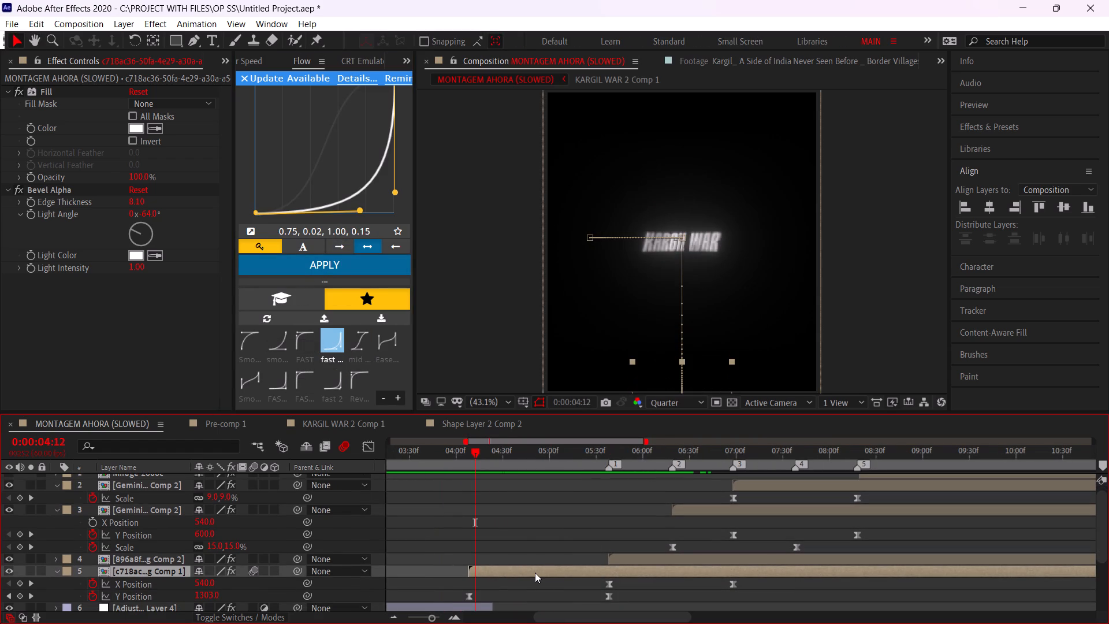
key("ctrl+space")
key("d")
key("e")
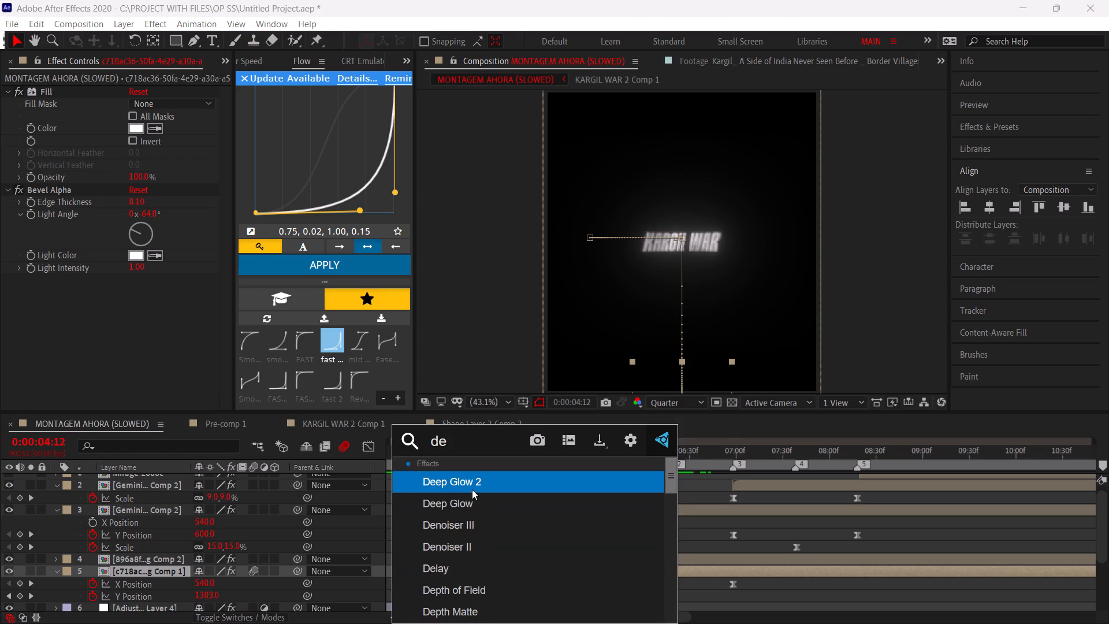
left_click(472, 489)
left_click(132, 153)
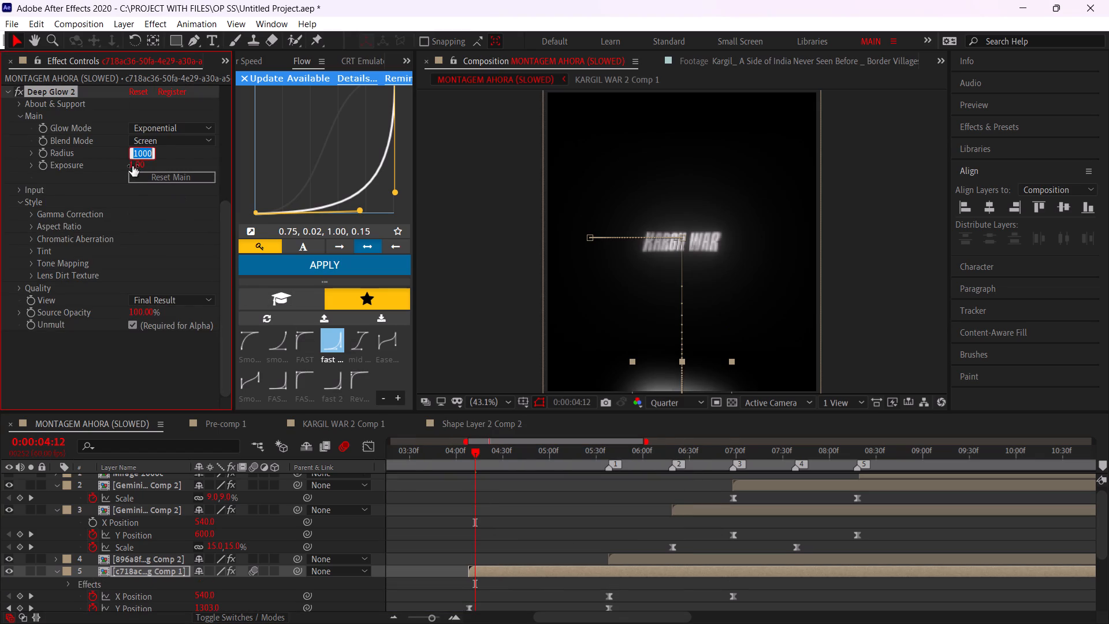
left_click(133, 168)
type("0.2")
left_click(181, 215)
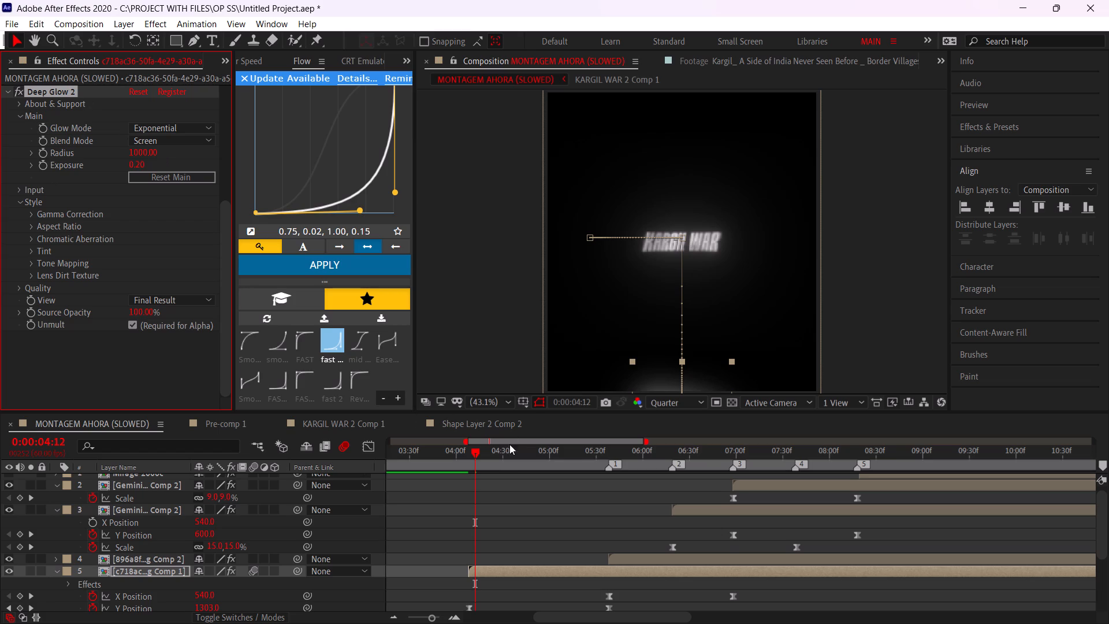
left_click_drag(505, 455, 597, 469)
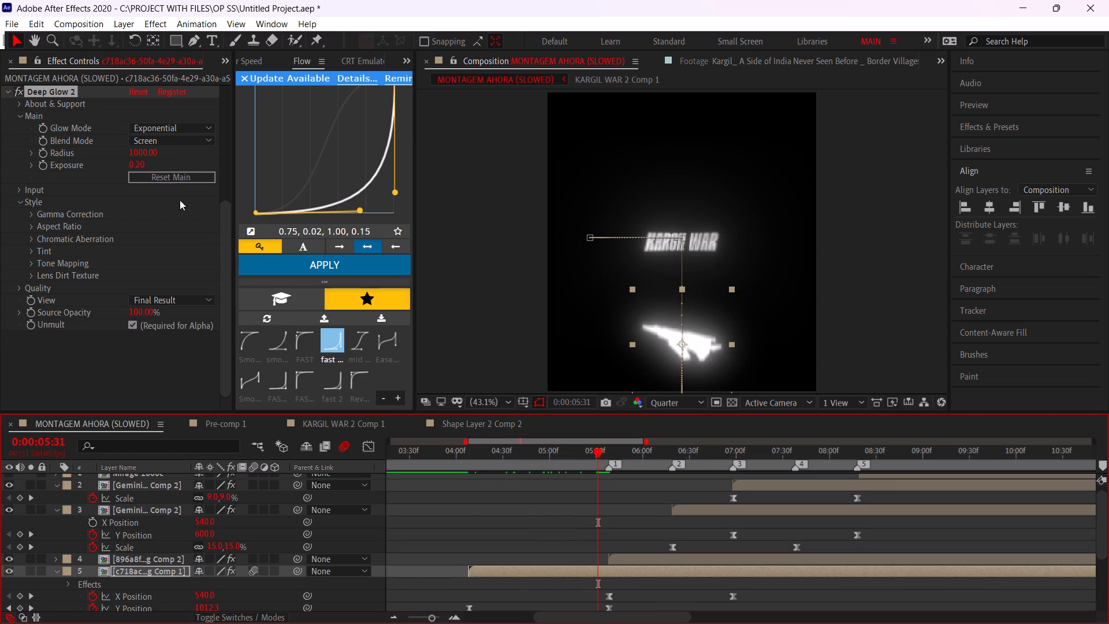
left_click_drag(152, 153, 1108, 318)
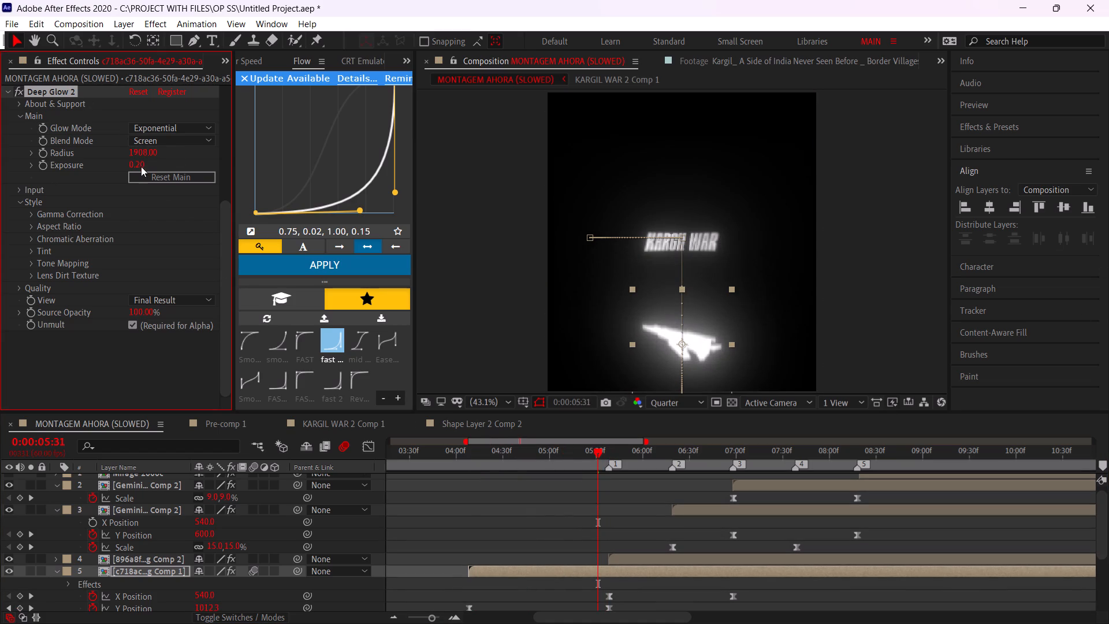
left_click_drag(142, 153, 479, 188)
Copy the c718ac jet's Deep Glow 2 effect and paste it over the Deep Glow 2 on the 896a8f jet layer.
key("ctrl+c")
left_click(649, 558)
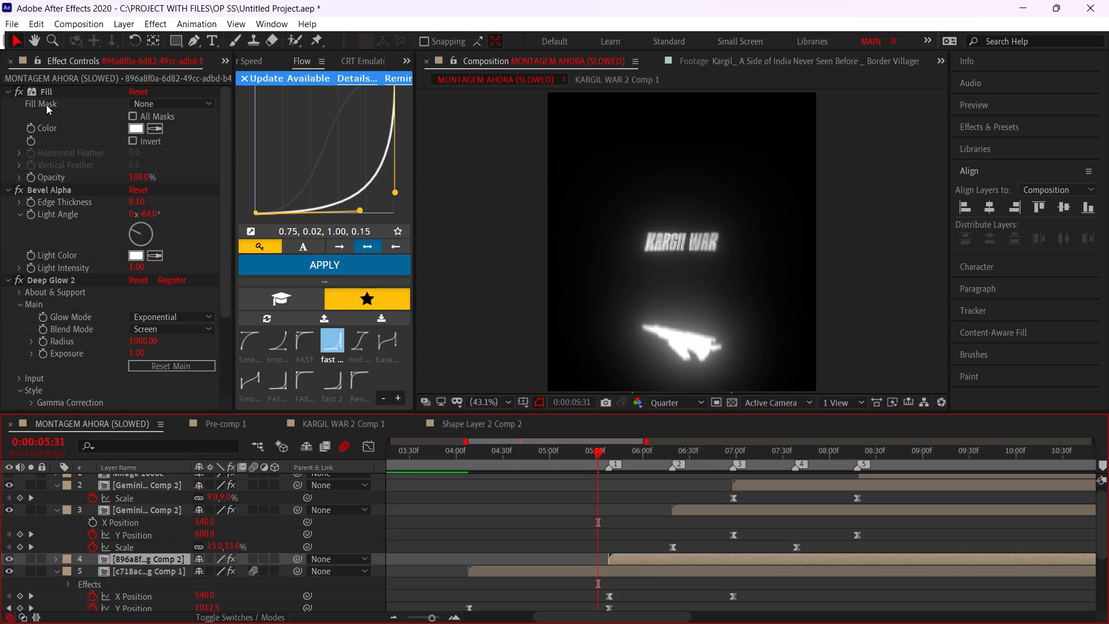
left_click(70, 280)
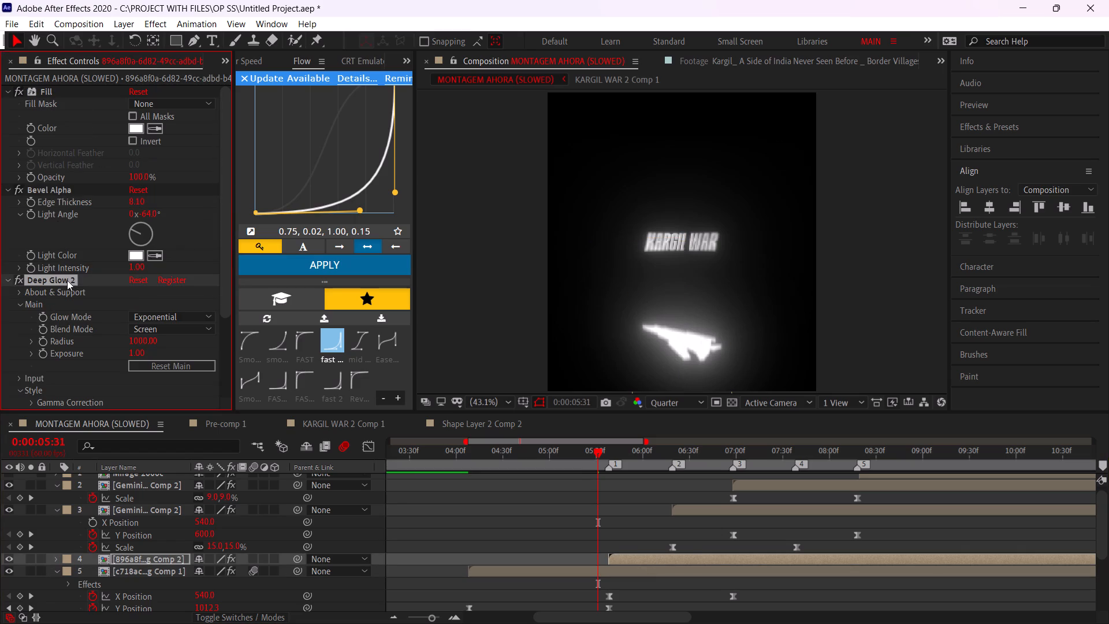
key("ctrl+v")
scroll(107, 291, "down", 4)
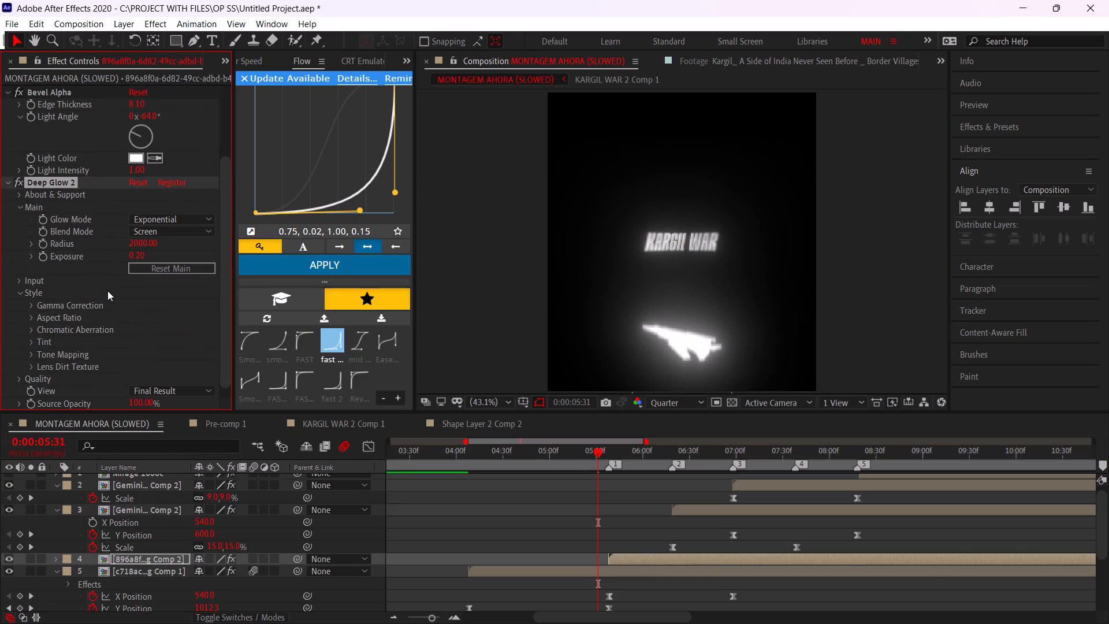
scroll(107, 291, "down", 4)
Paste the copied Deep Glow 2 effect onto both Gemini jet layers, layers 3 and 2.
left_click(696, 514)
left_click(710, 452)
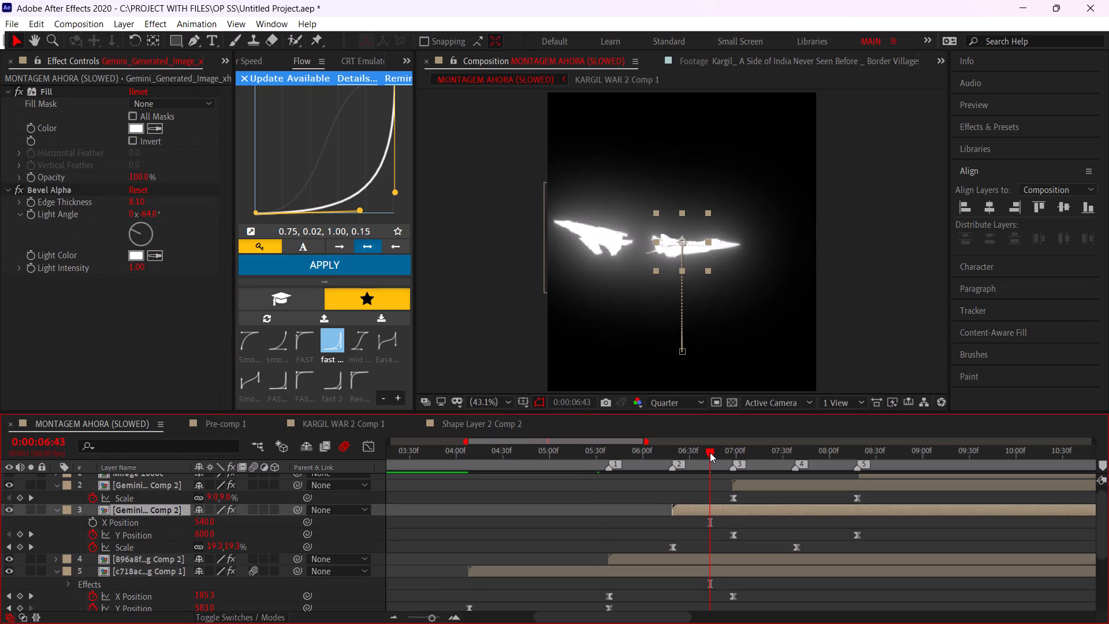
key("ctrl+v")
left_click(785, 462)
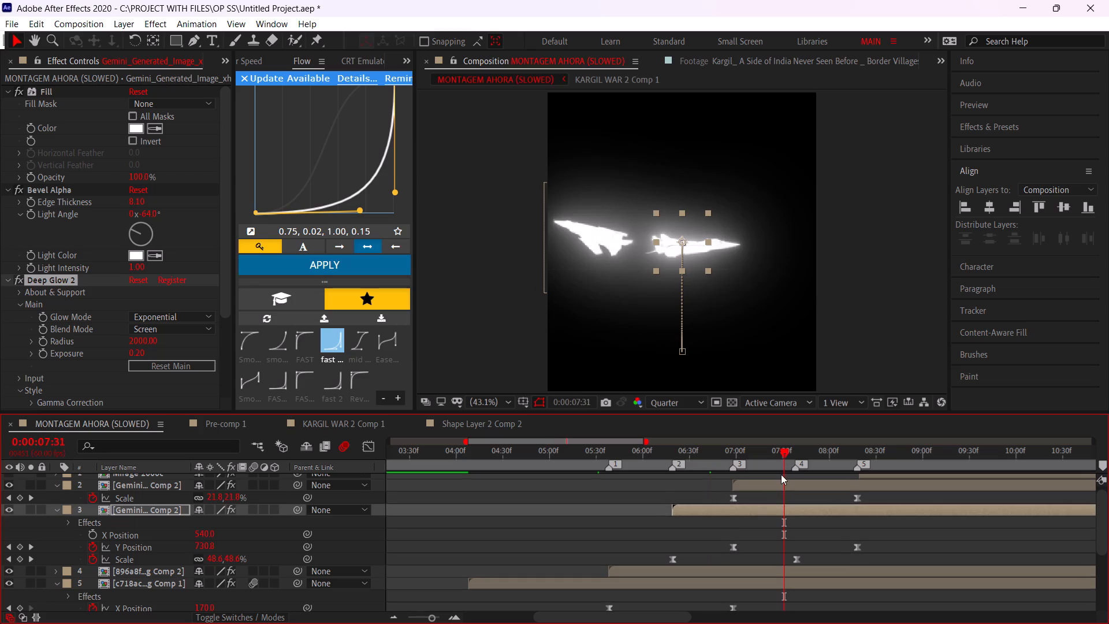
left_click(775, 488)
key("ctrl+v")
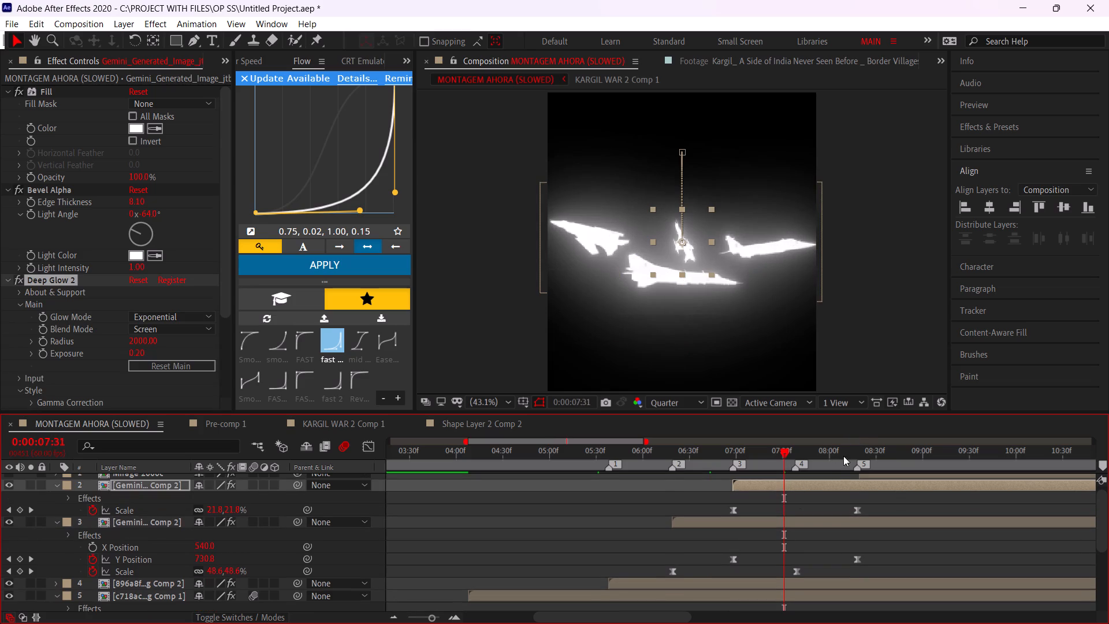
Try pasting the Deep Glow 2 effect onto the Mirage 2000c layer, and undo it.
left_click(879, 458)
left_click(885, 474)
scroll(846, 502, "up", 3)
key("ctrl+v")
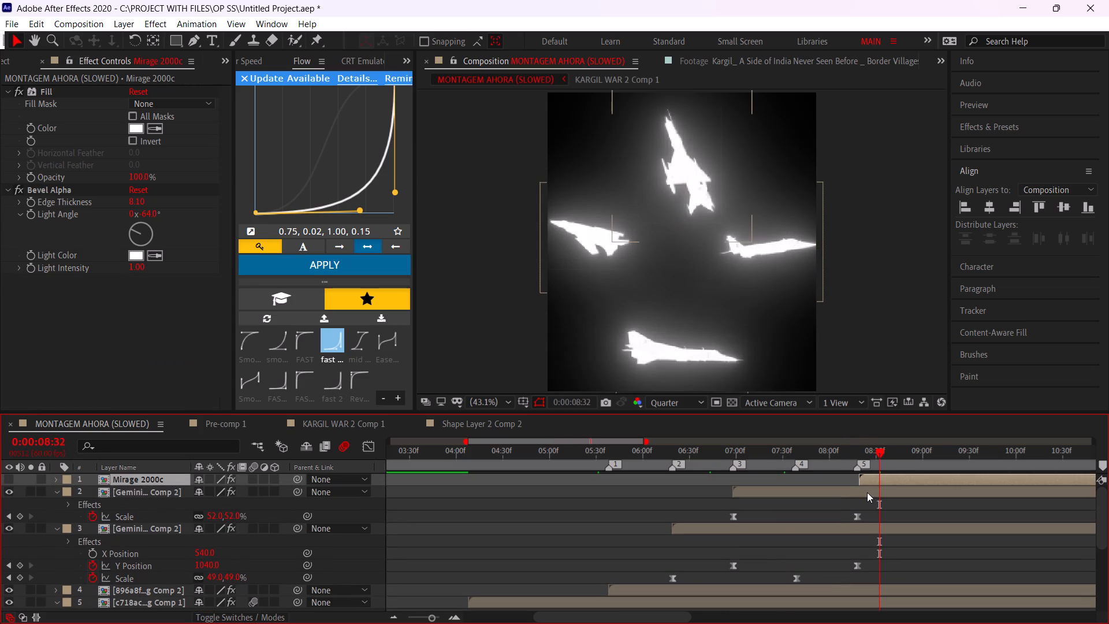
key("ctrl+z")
Turn on the visibility of the Mirage 2000c layer.
left_click(3, 478)
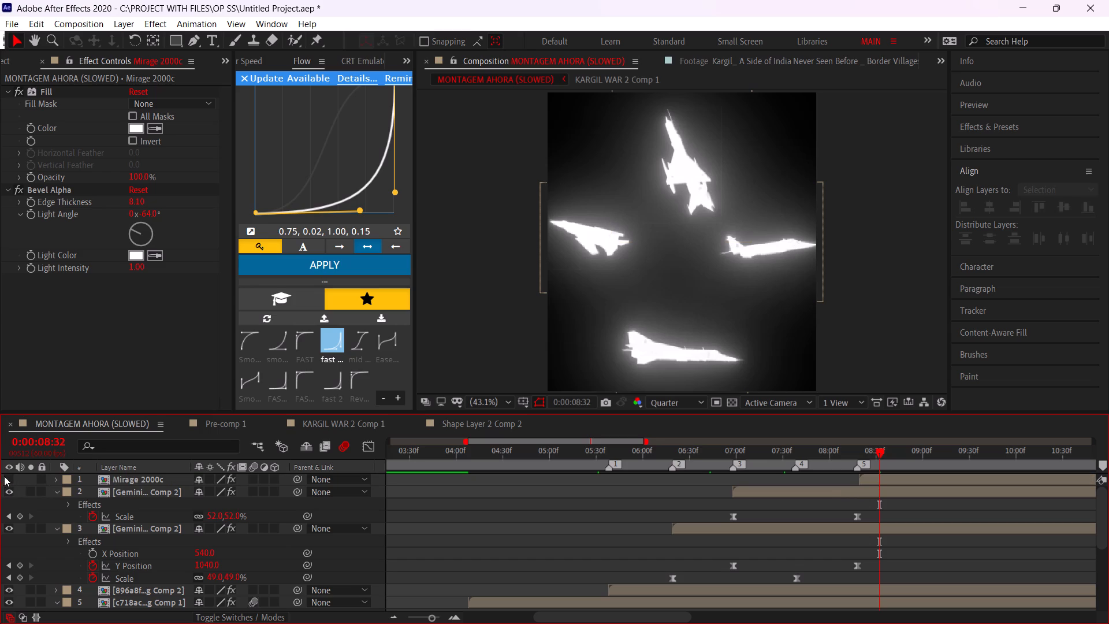
left_click(10, 473)
left_click(13, 477)
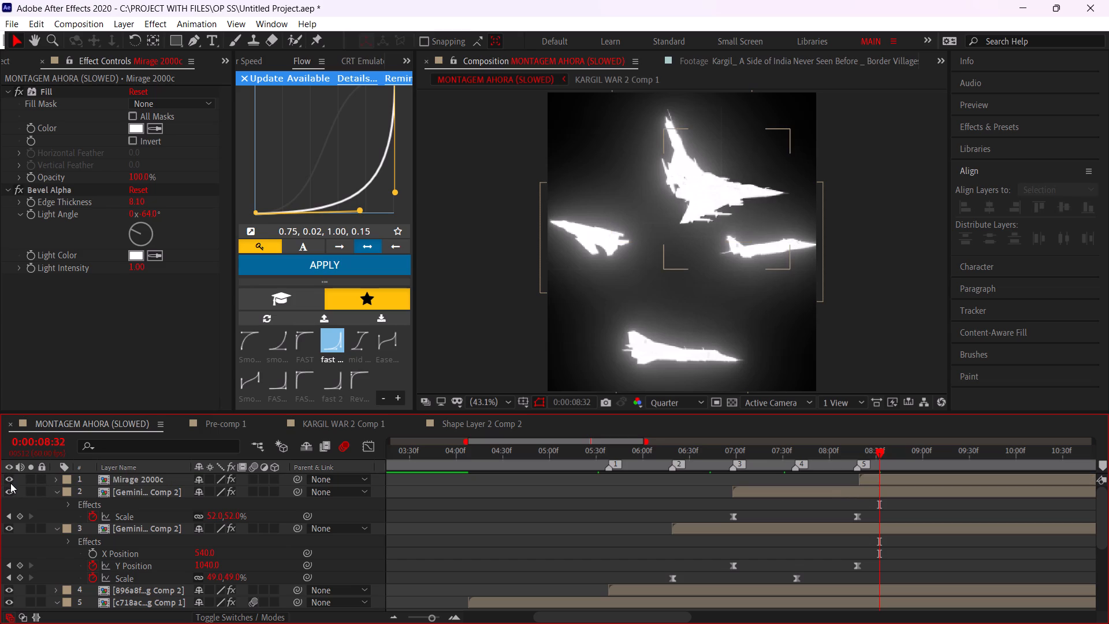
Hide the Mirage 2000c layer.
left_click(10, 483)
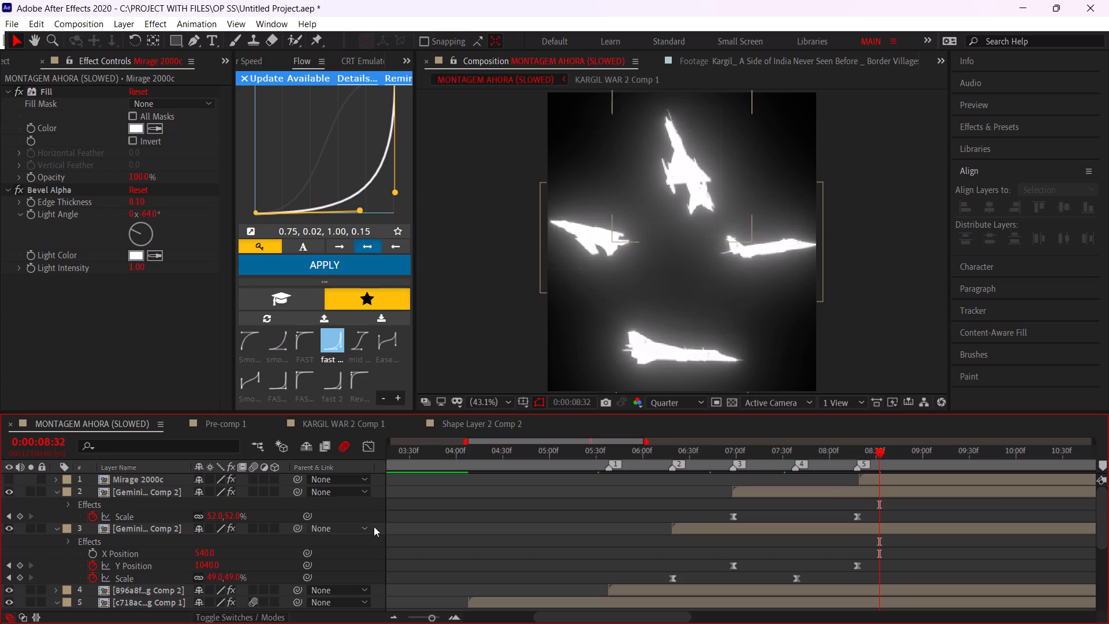
Preview the jet animation from the start of the composition.
left_click(503, 503)
scroll(648, 537, "down", 2, "alt")
left_click_drag(443, 461, 267, 491)
key("space")
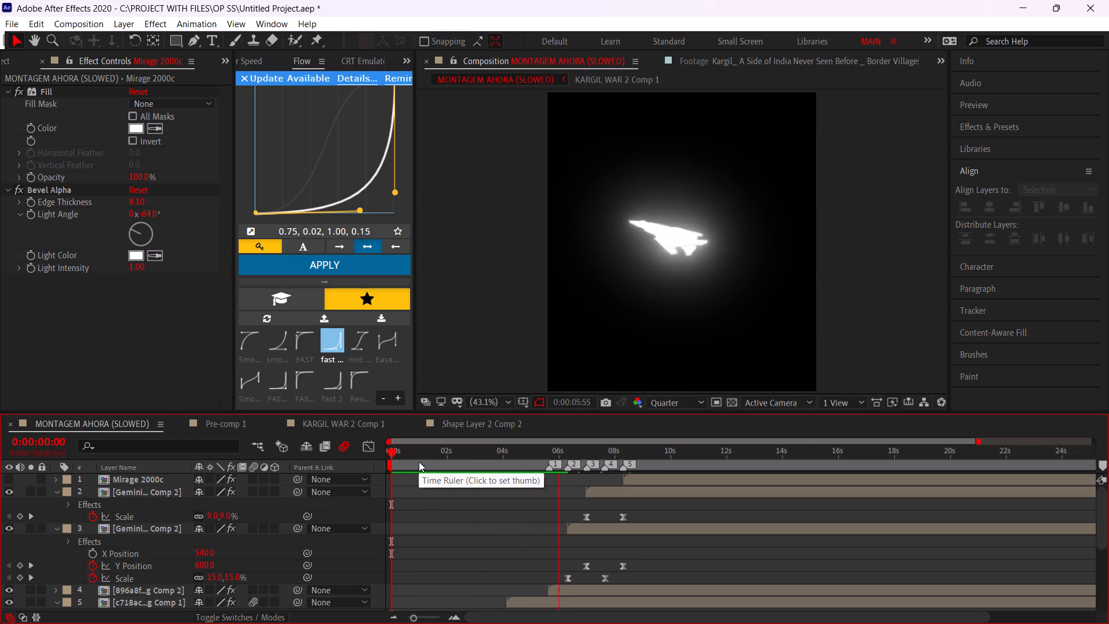
key("space")
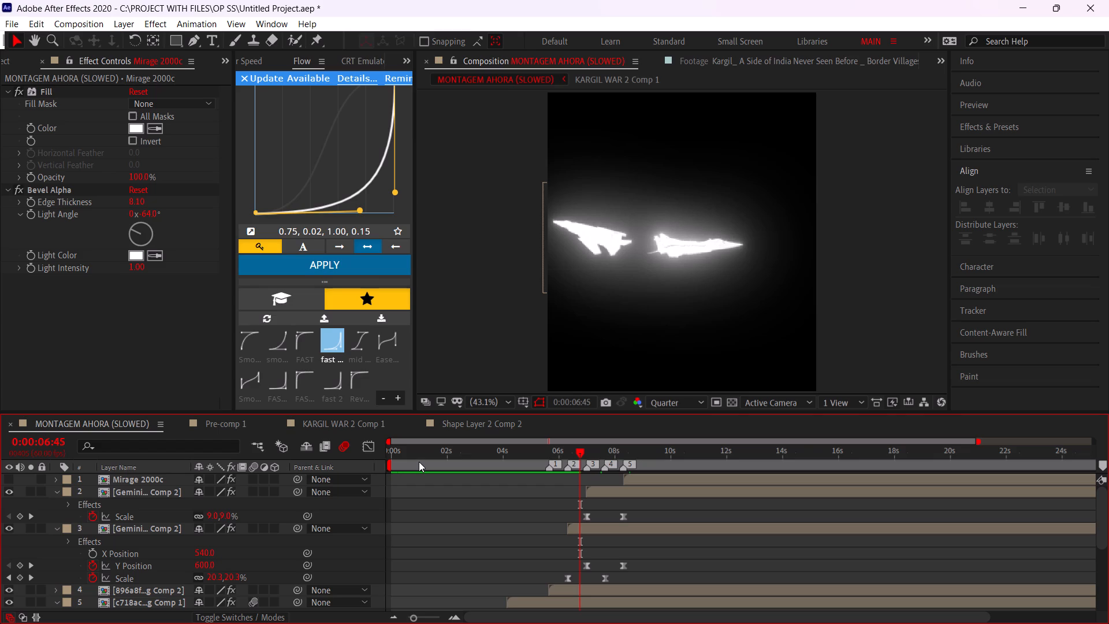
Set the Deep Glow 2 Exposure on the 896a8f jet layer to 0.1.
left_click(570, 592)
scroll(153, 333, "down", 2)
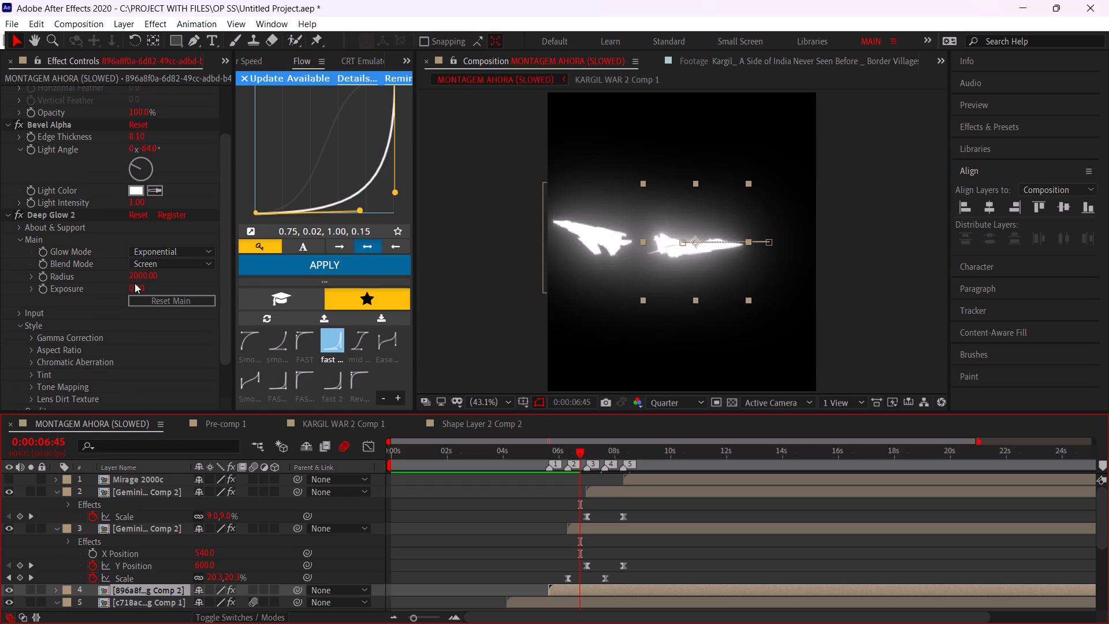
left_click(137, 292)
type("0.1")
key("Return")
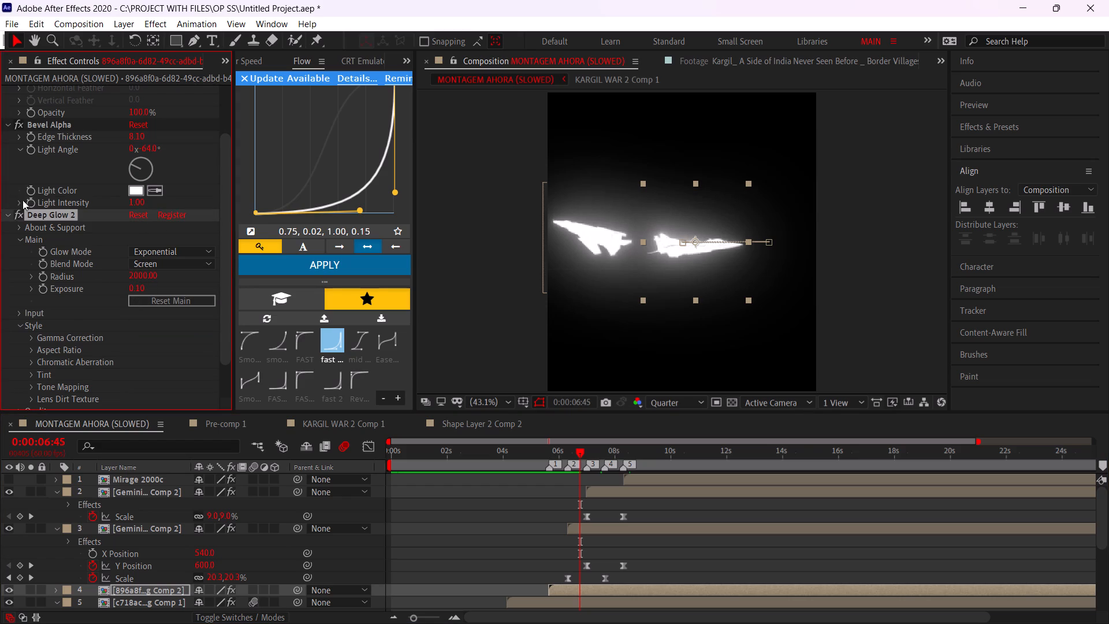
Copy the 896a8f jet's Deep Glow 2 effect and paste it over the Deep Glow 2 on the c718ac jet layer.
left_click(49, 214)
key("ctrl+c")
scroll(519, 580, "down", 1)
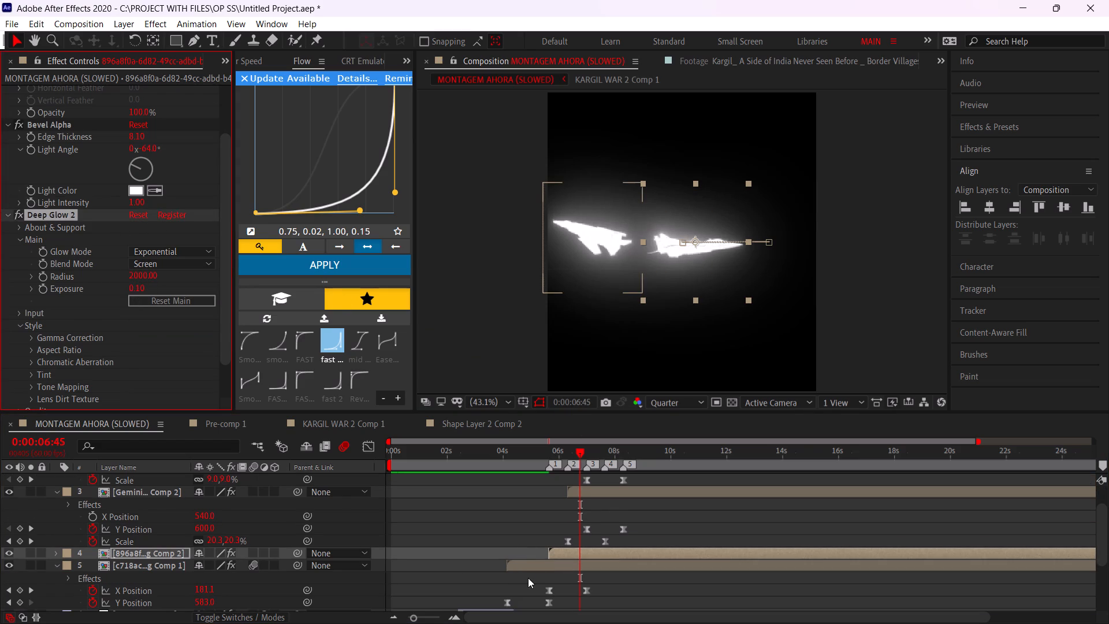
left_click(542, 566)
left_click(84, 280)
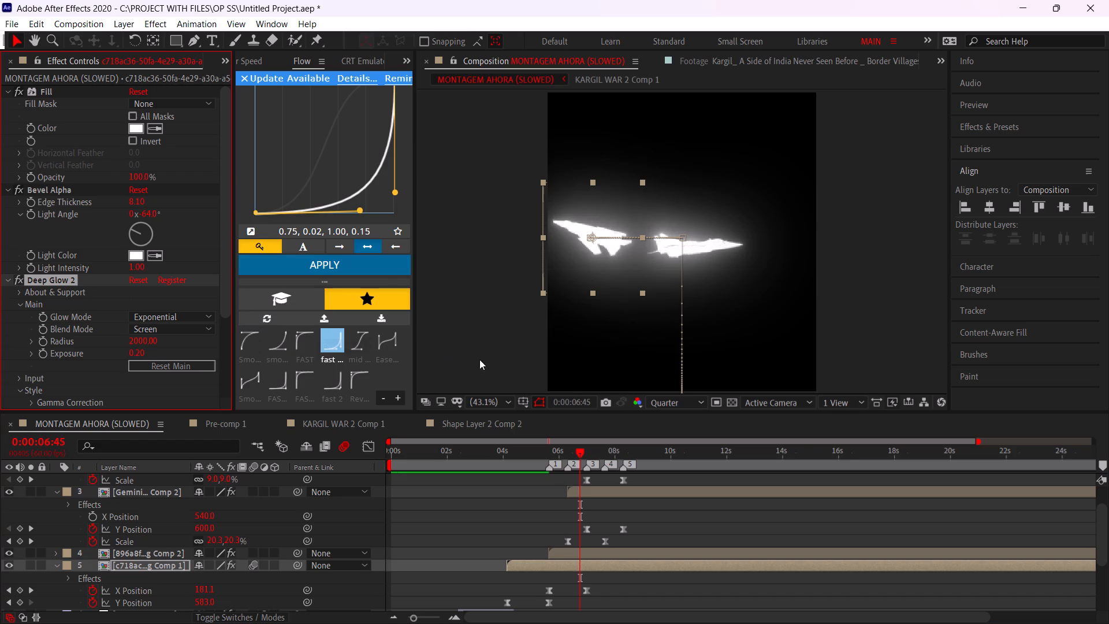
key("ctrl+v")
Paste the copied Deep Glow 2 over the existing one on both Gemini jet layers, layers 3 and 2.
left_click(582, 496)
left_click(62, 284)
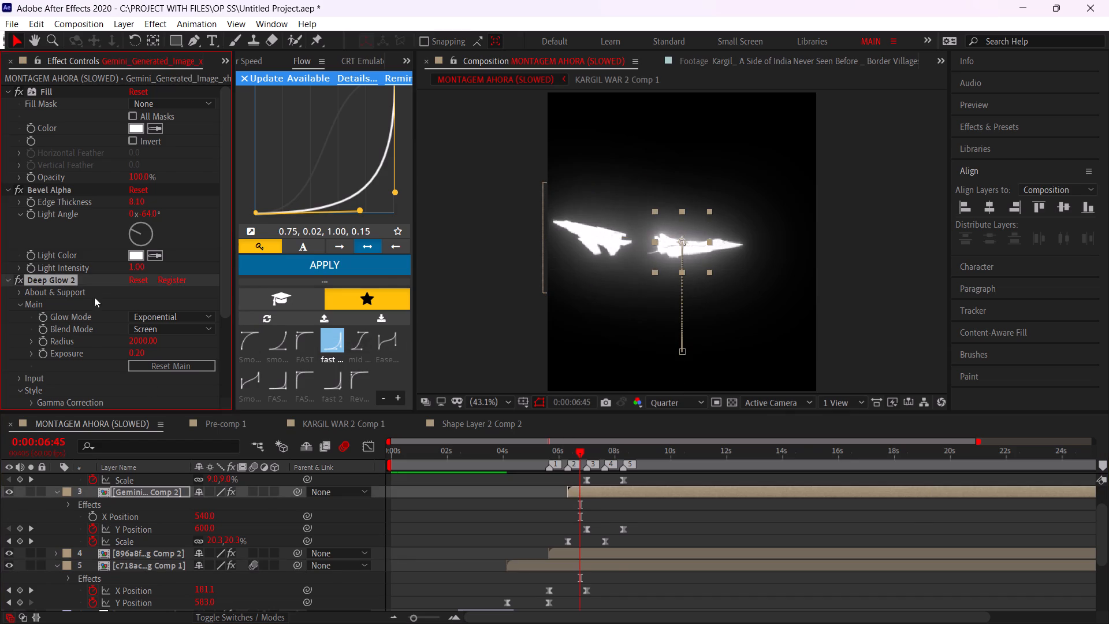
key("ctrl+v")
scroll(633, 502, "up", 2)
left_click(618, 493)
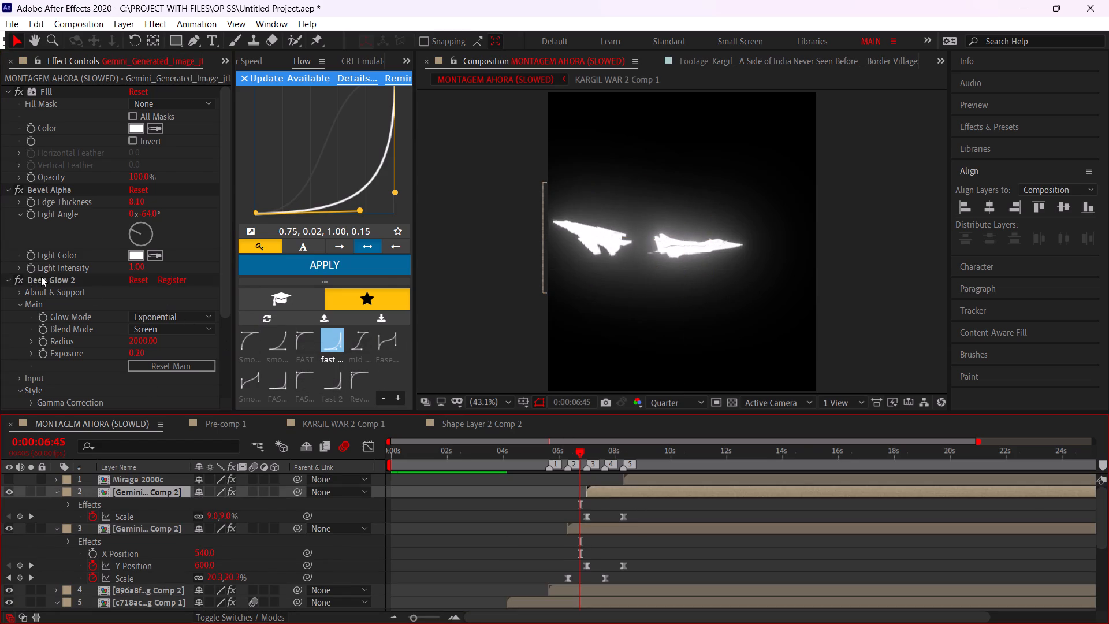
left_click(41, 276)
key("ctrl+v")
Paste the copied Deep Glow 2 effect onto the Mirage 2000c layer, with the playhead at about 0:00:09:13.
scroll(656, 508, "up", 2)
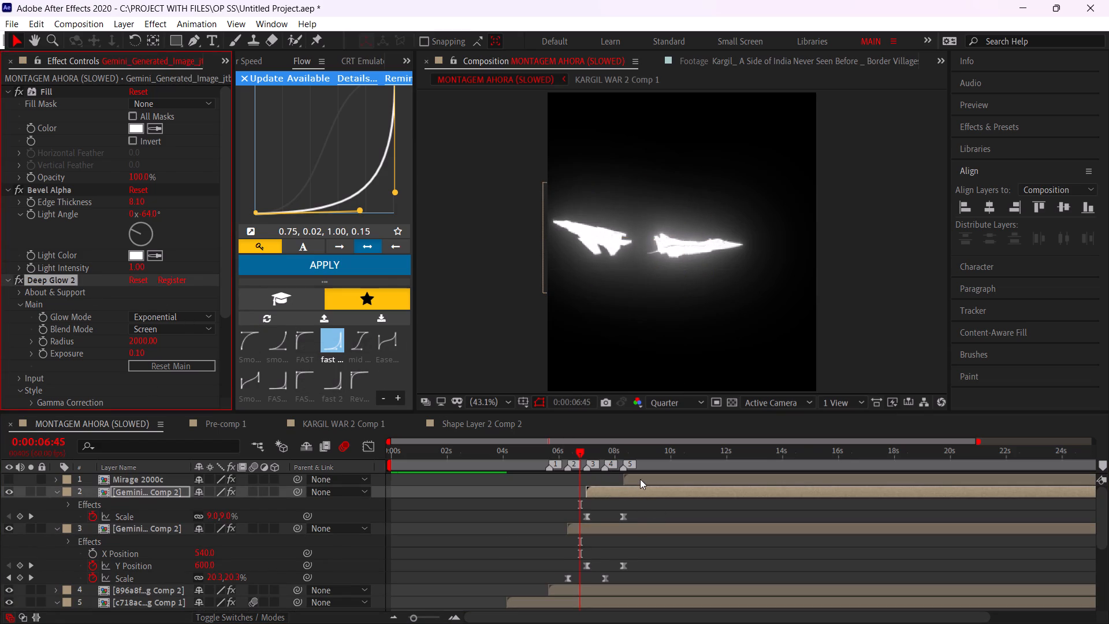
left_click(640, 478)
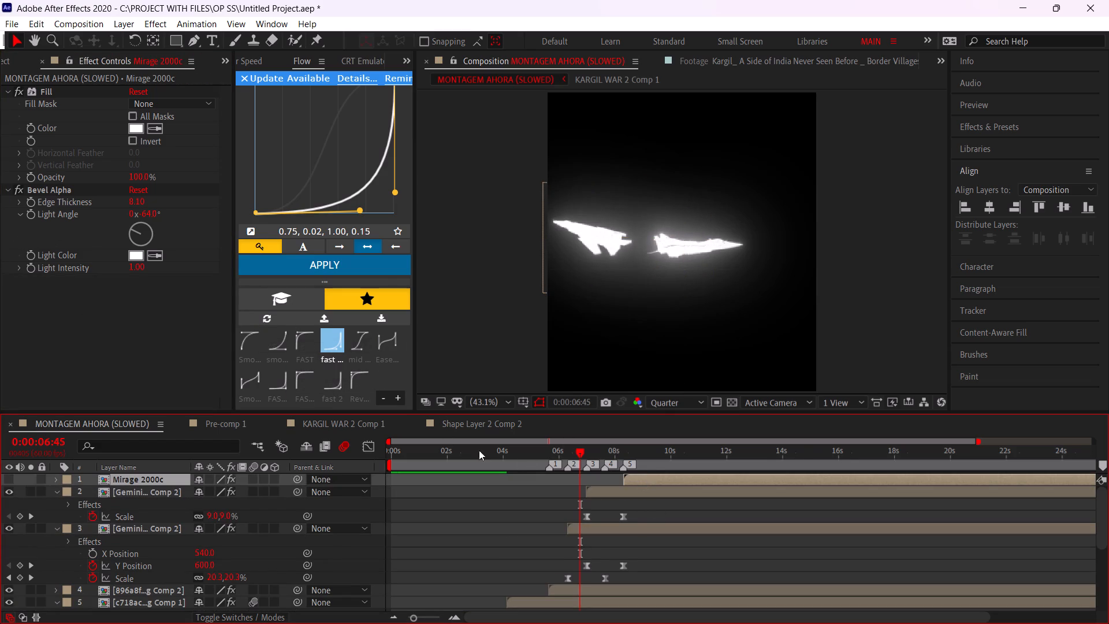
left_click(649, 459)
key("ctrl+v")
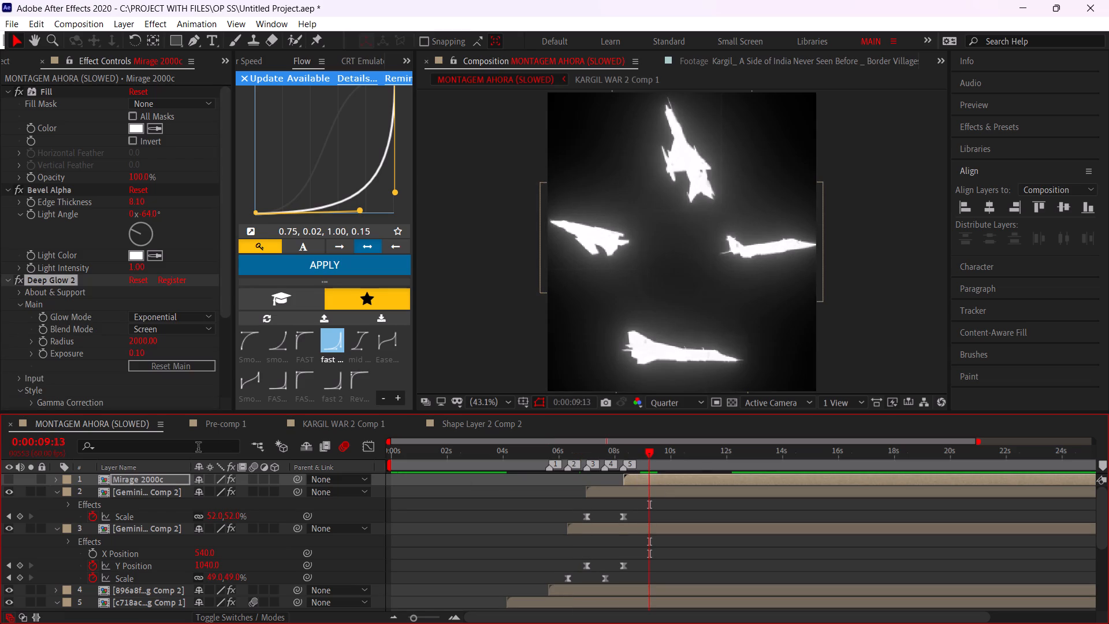
Make the Mirage 2000c layer visible and center it horizontally and vertically in the composition.
left_click(7, 475)
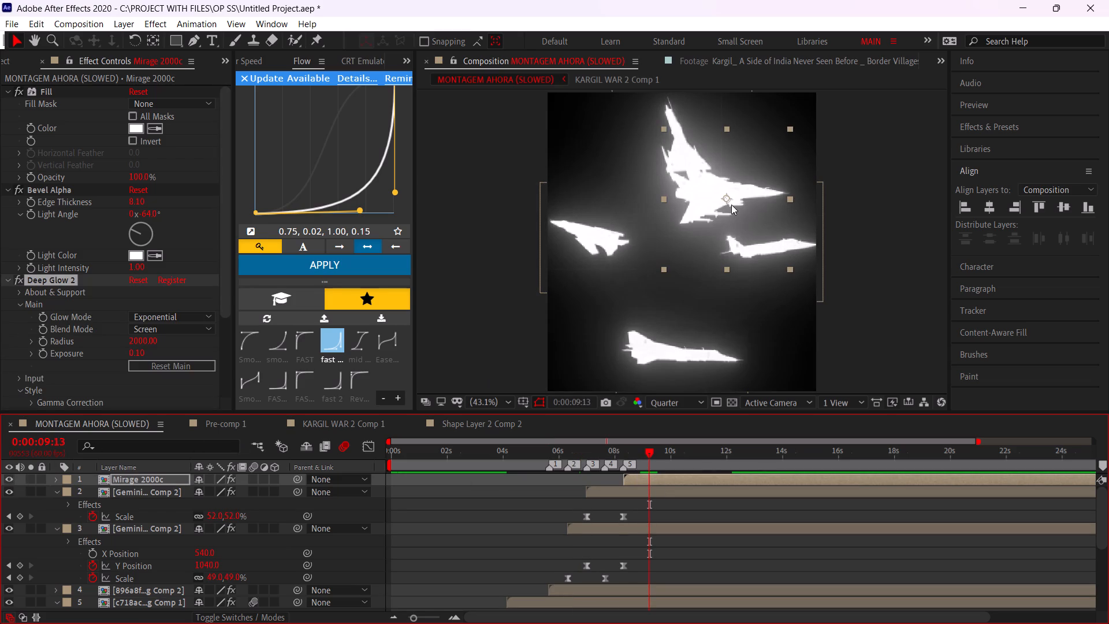
left_click(994, 212)
left_click(1063, 212)
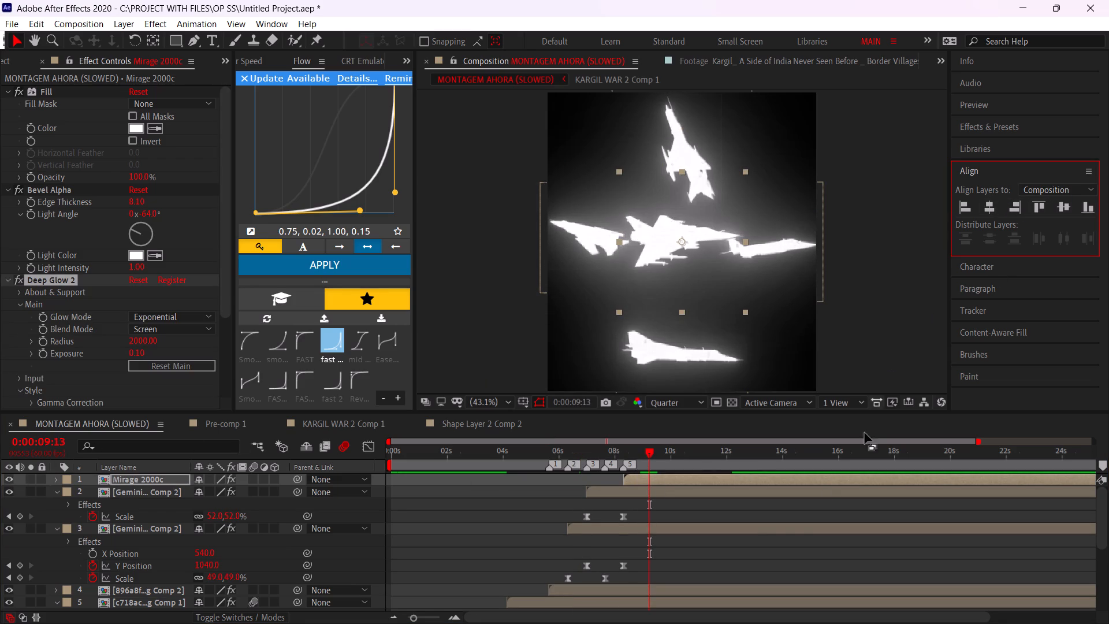
left_click(697, 560)
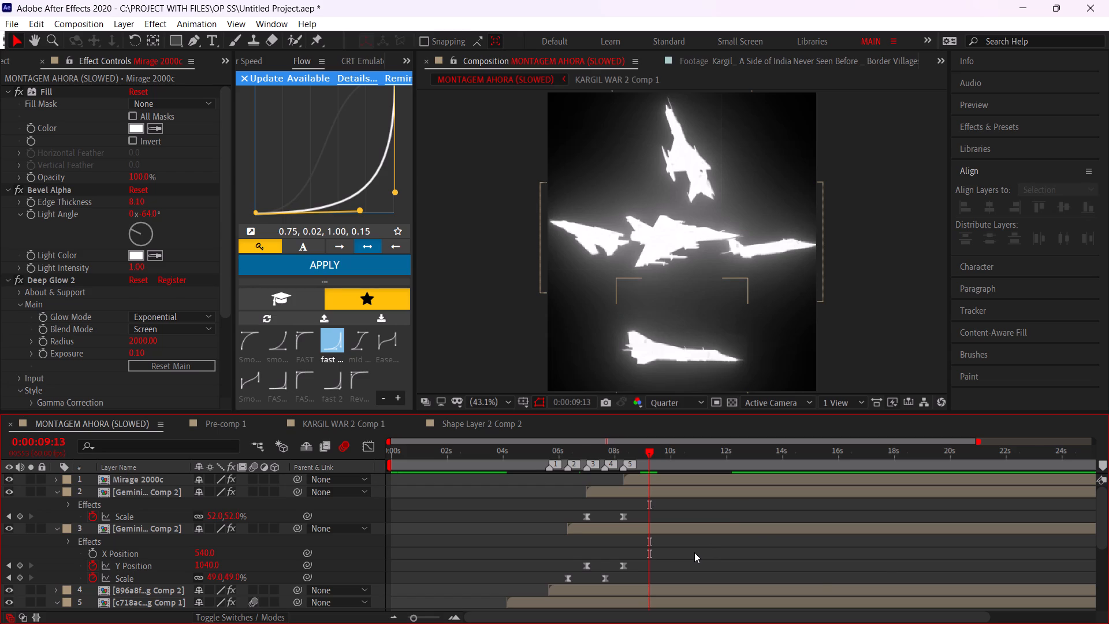
Preview the composition from the start and again from about 0:00:02:49 and 0:00:03:19 to check the jets.
scroll(694, 552, "down", 2, "alt")
left_click_drag(477, 459, 236, 491)
key("space")
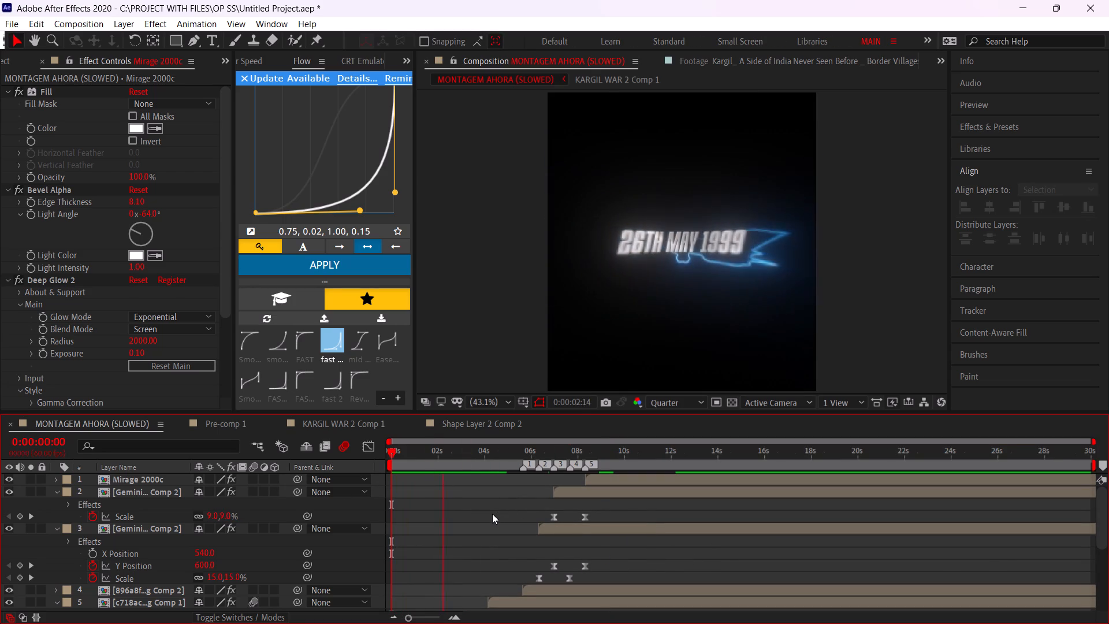
left_click_drag(444, 458, 260, 495)
key("space")
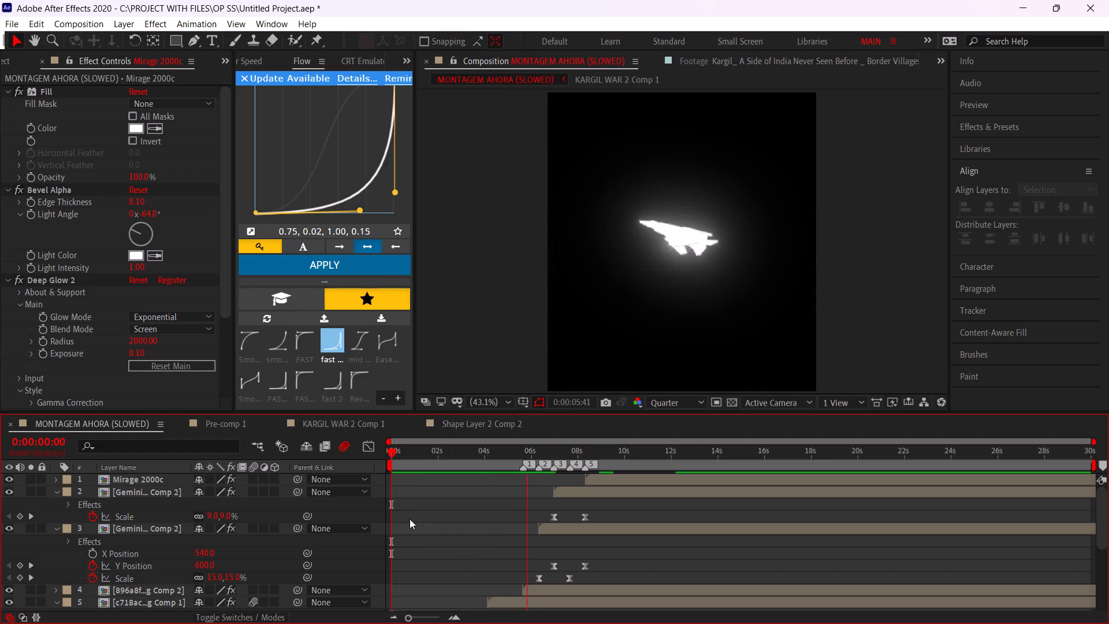
left_click(456, 460)
key("space")
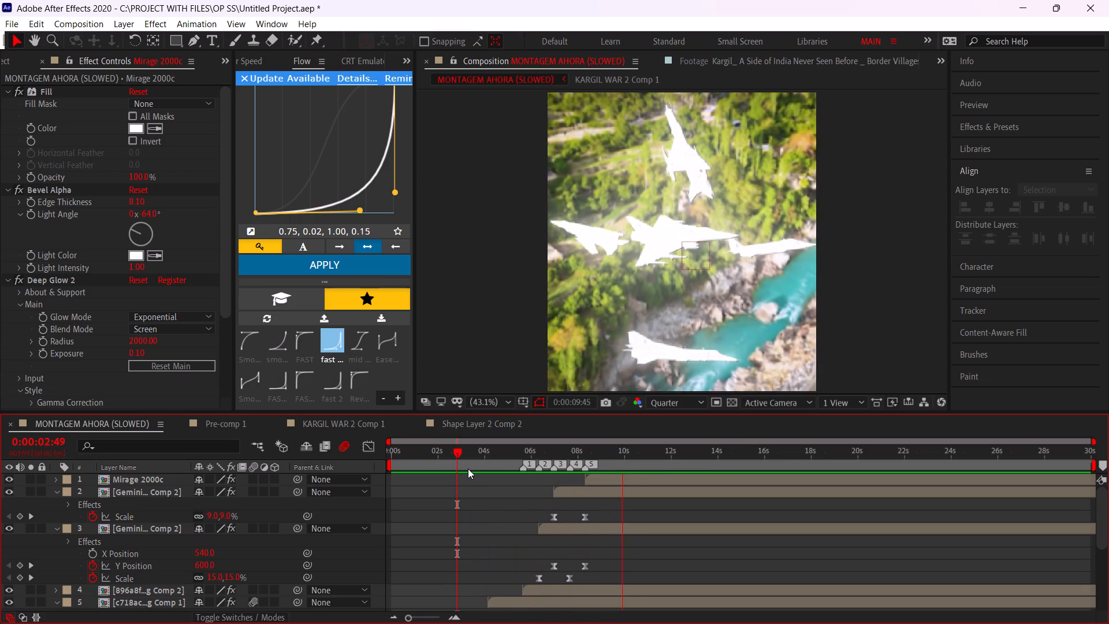
left_click(457, 474)
left_click(468, 466)
key("space")
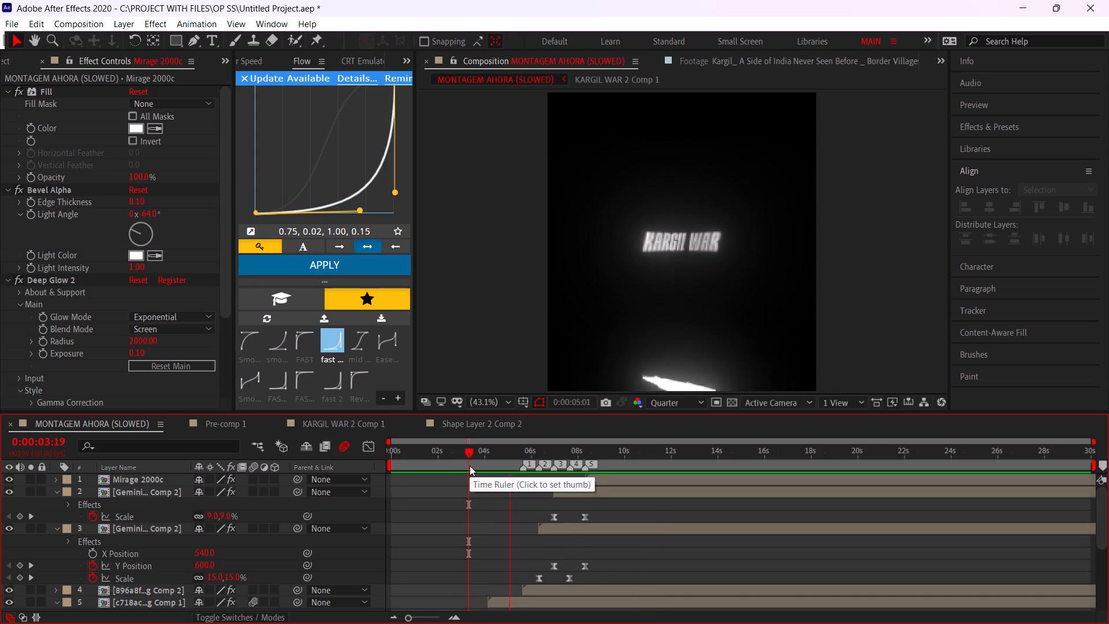
left_click(470, 466)
At the c718ac jet's first keyframe, 0:00:04:08, raise its Y Position to about 1520 and select the Y Position keyframes.
scroll(478, 514, "up", 1, "alt")
scroll(471, 502, "down", 3)
scroll(516, 495, "up", 1, "alt")
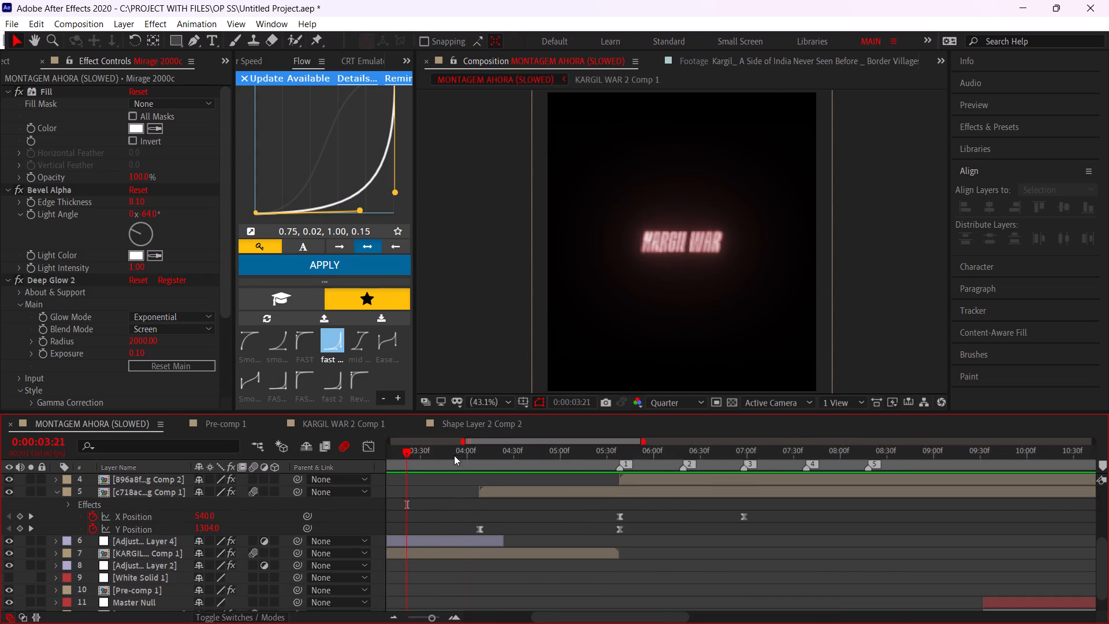
left_click_drag(454, 455, 479, 465)
scroll(481, 474, "up", 2, "alt")
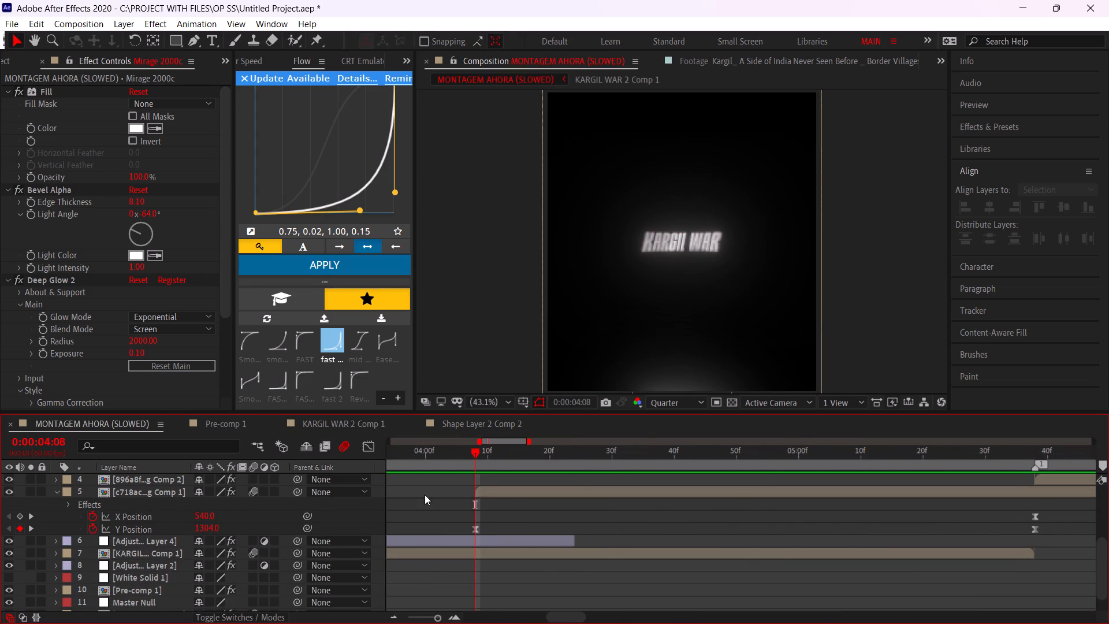
left_click_drag(198, 529, 349, 515)
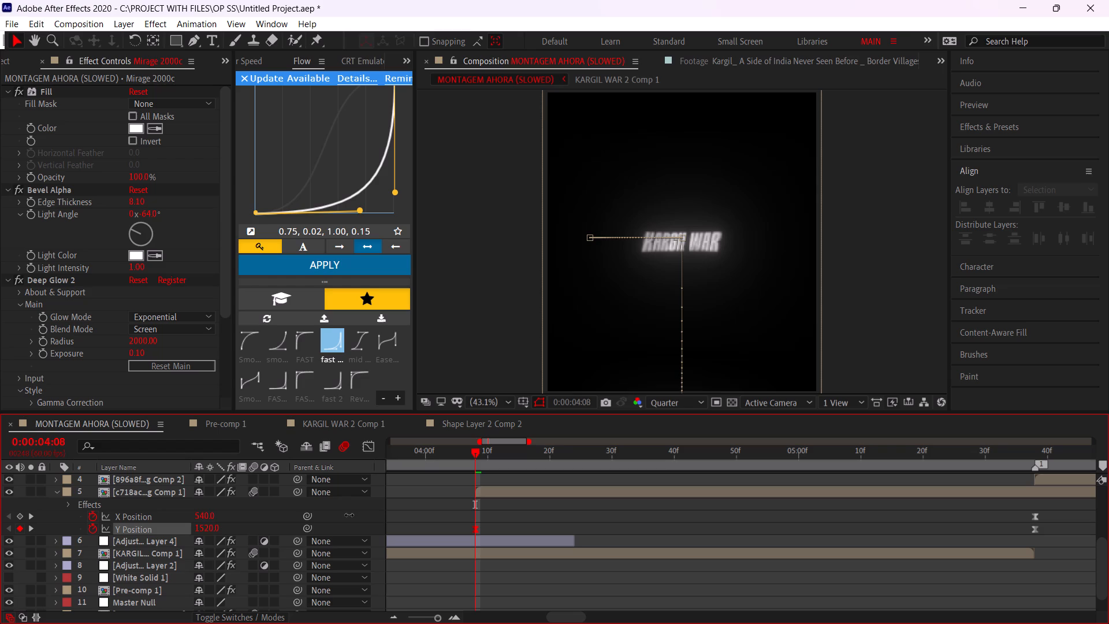
left_click_drag(349, 515, 351, 515)
left_click(174, 528)
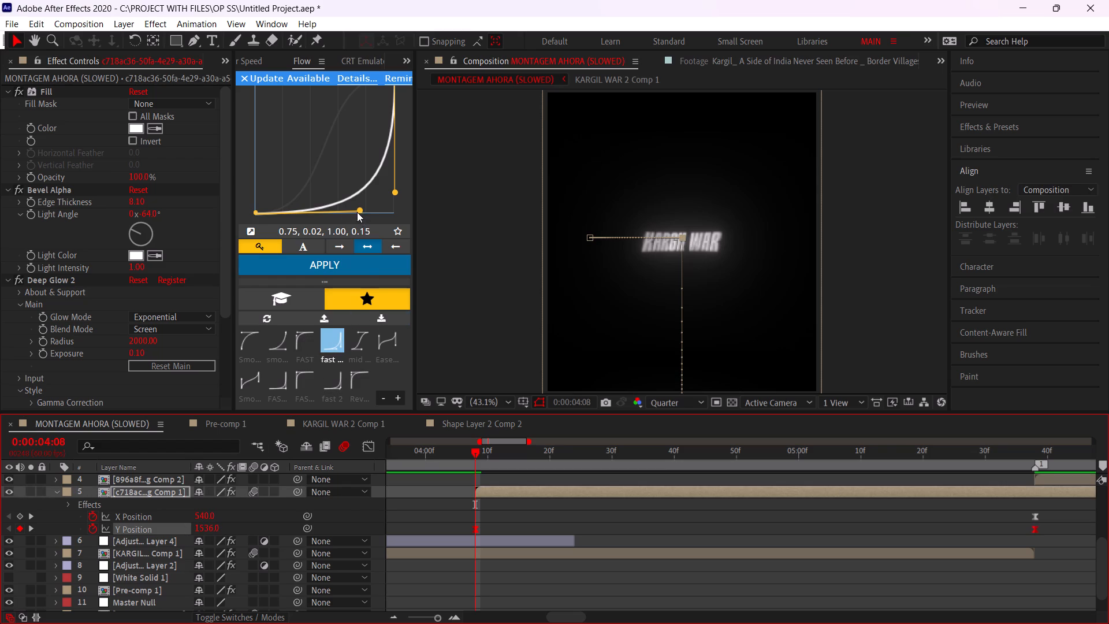
Apply a Flow easing curve of 1.00, 0.00, 1.00, 0.15 to the c718ac jet's selected Y Position keyframes.
left_click_drag(357, 212, 397, 213)
left_click(354, 263)
Preview the c718ac jet's eased entrance and the following jets from about 0:00:04:08, 0:00:04:11 and 0:00:03:09.
scroll(572, 528, "down", 1, "alt")
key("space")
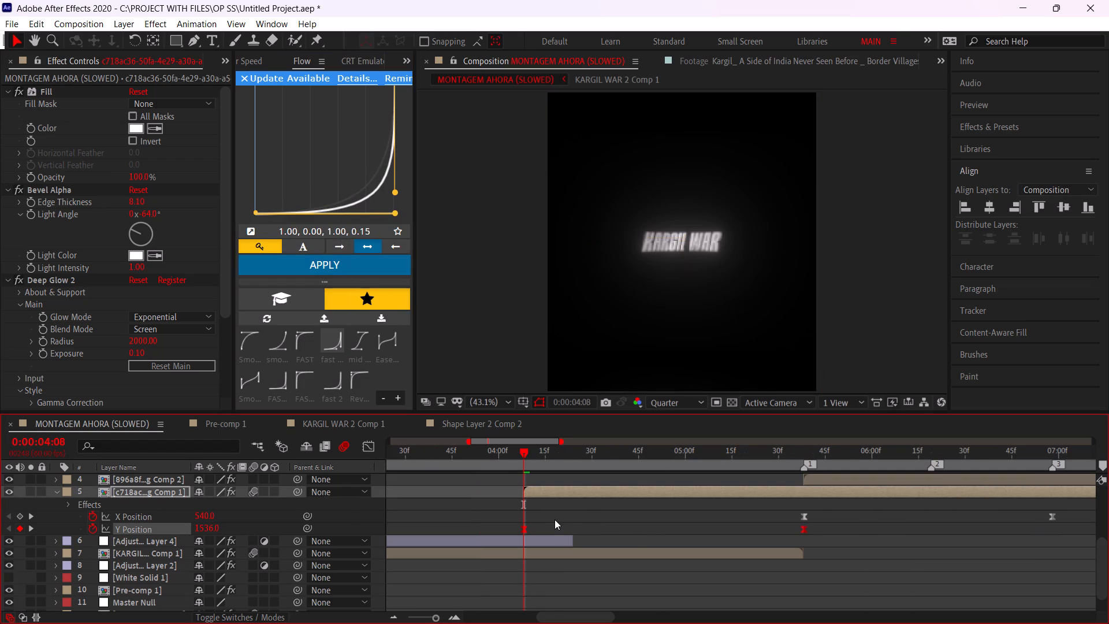
left_click(694, 519)
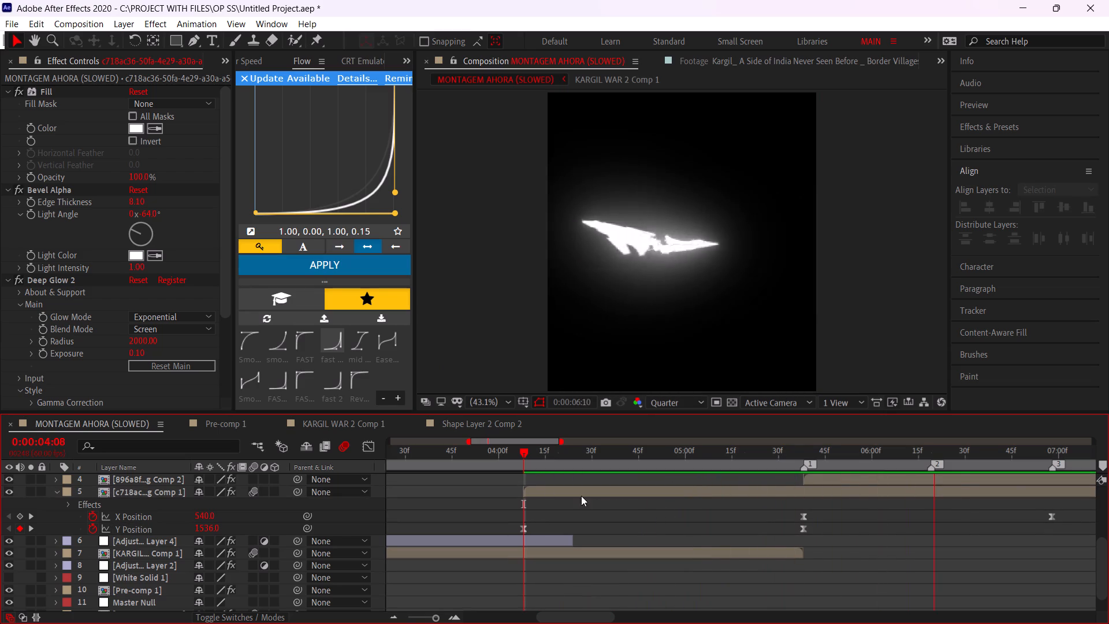
left_click(534, 463)
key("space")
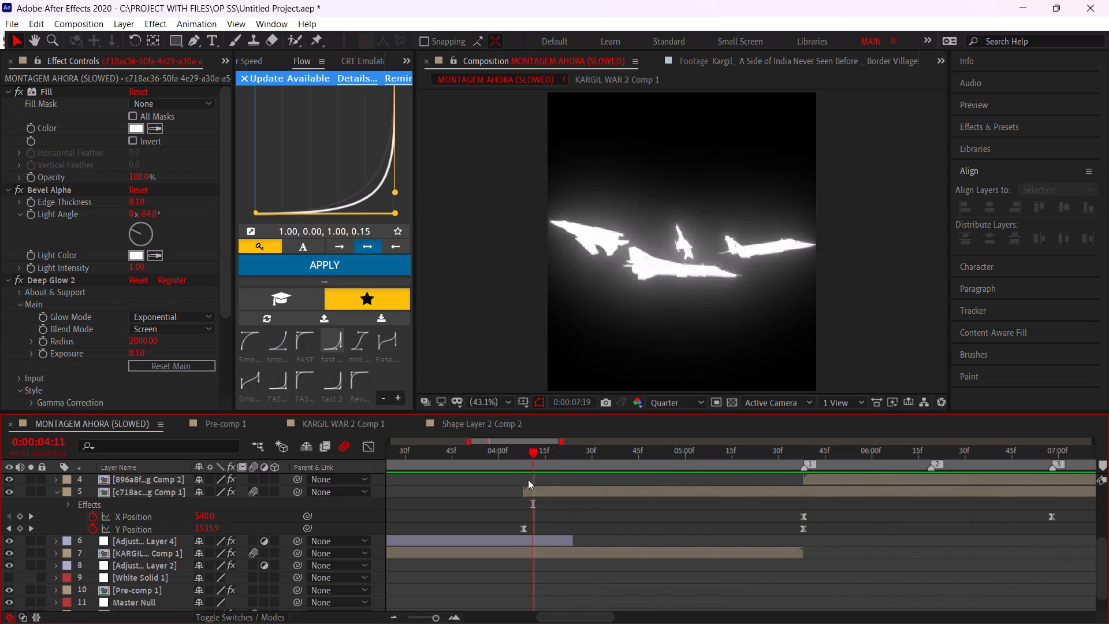
scroll(570, 499, "down", 2, "alt")
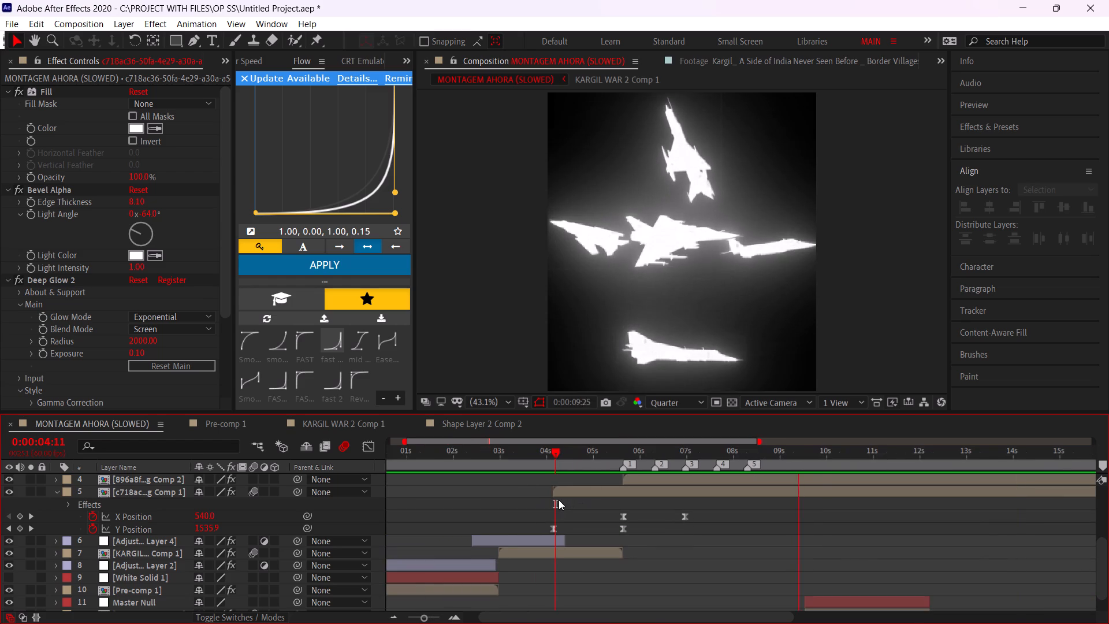
left_click(507, 470)
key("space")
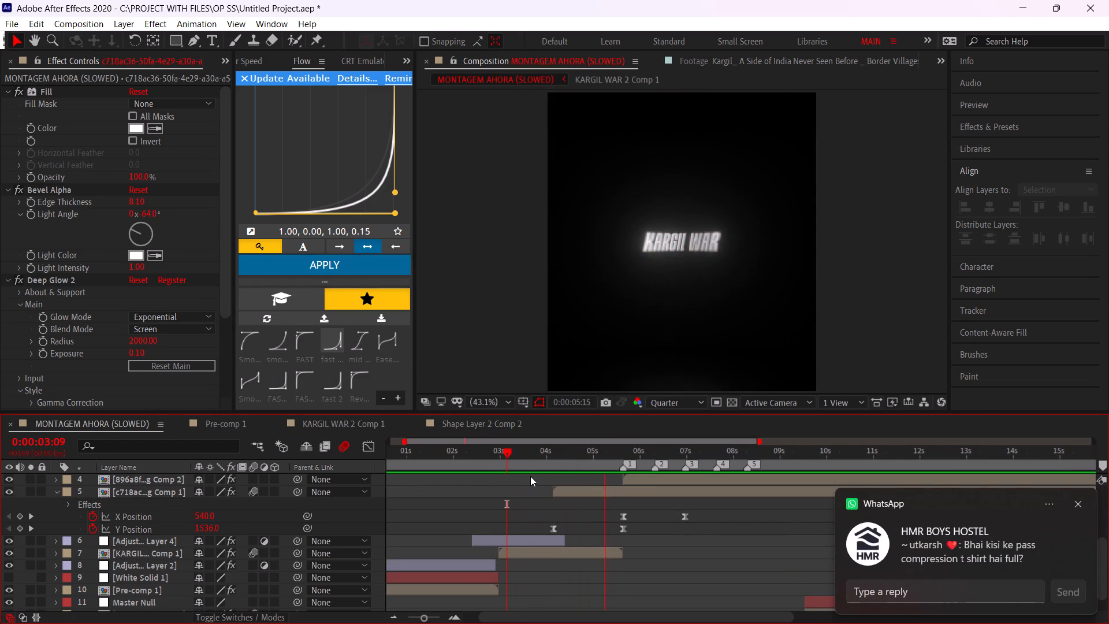
Cut the Deep Glow 2 effect from each jet layer in turn: c718ac, 896a8f, both Gemini layers and Mirage 2000c.
left_click(573, 463)
scroll(609, 510, "up", 6)
left_click(76, 279)
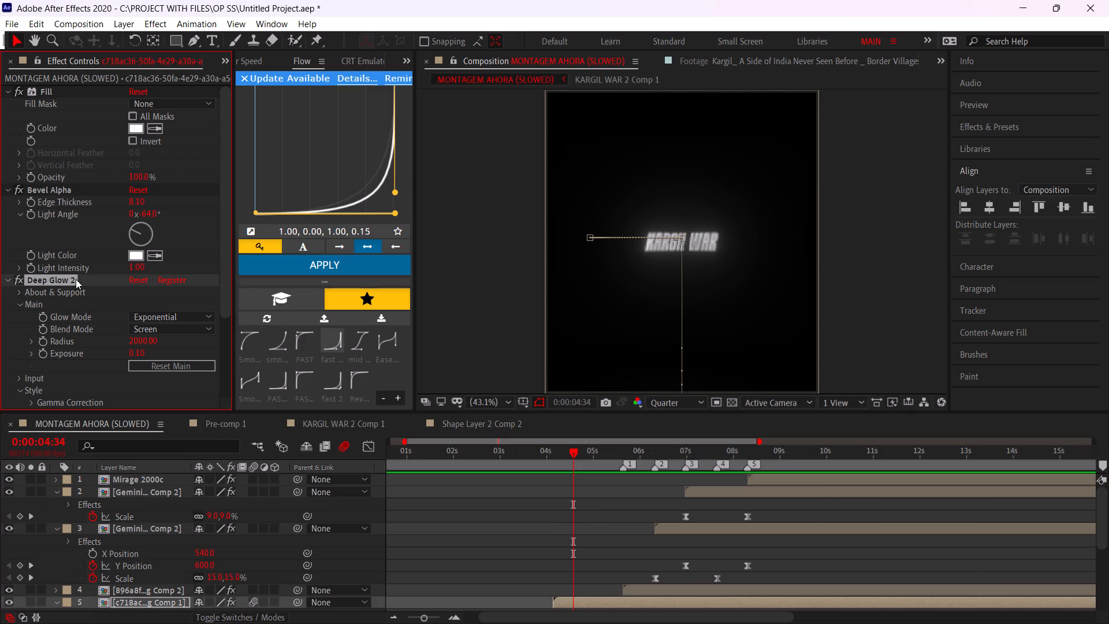
key("ctrl+x")
left_click(656, 586)
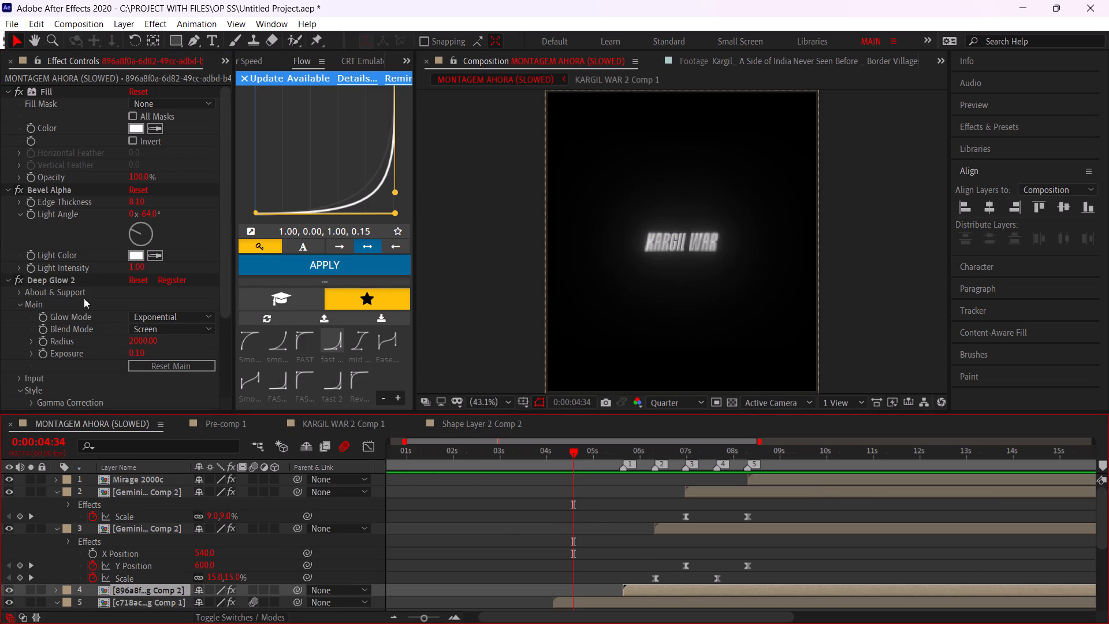
left_click(80, 281)
key("ctrl+x")
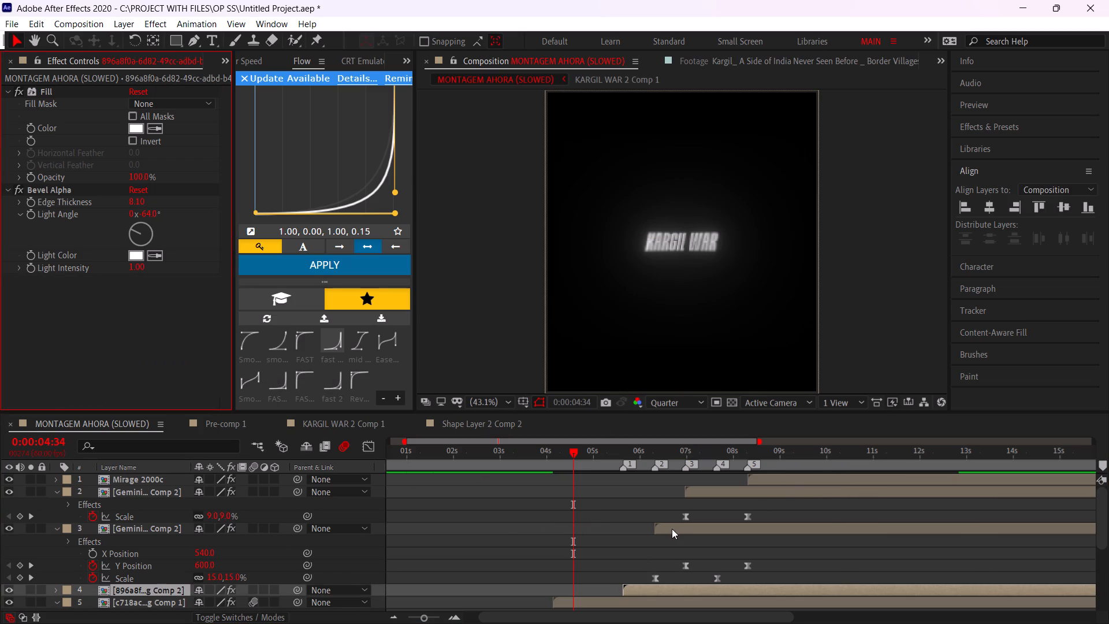
left_click(689, 529)
left_click(85, 284)
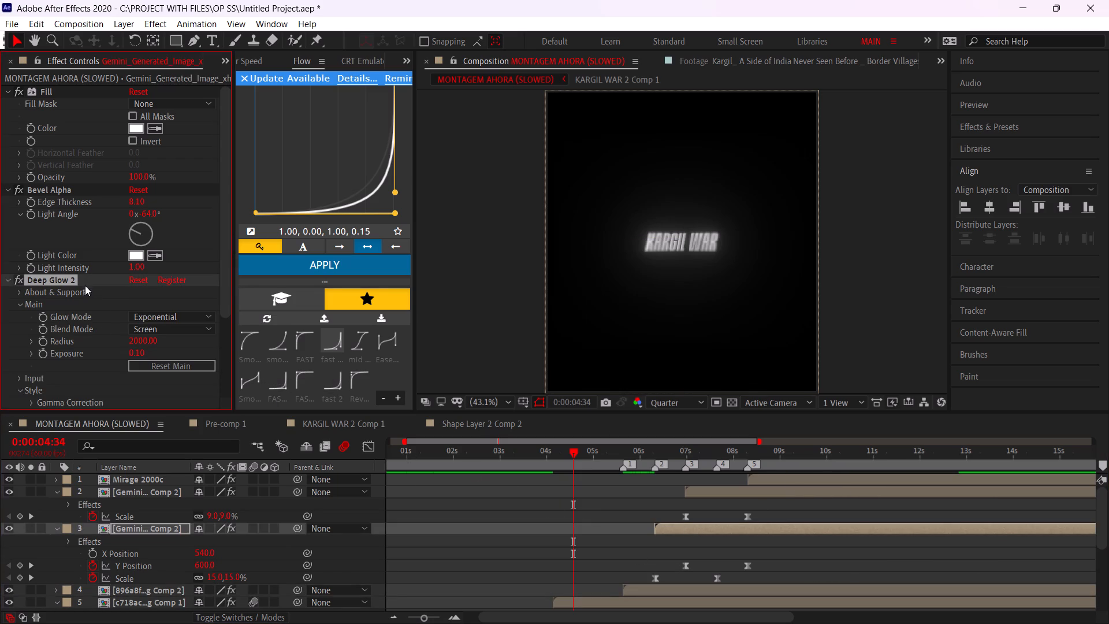
key("ctrl+x")
left_click(730, 494)
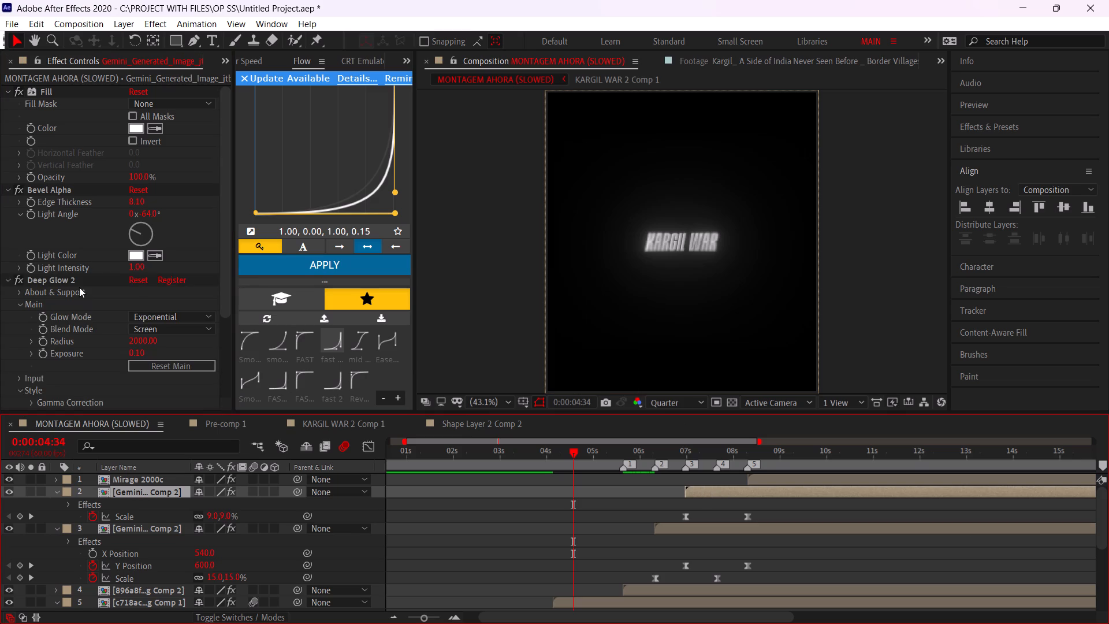
left_click(80, 280)
key("ctrl+x")
left_click(778, 476)
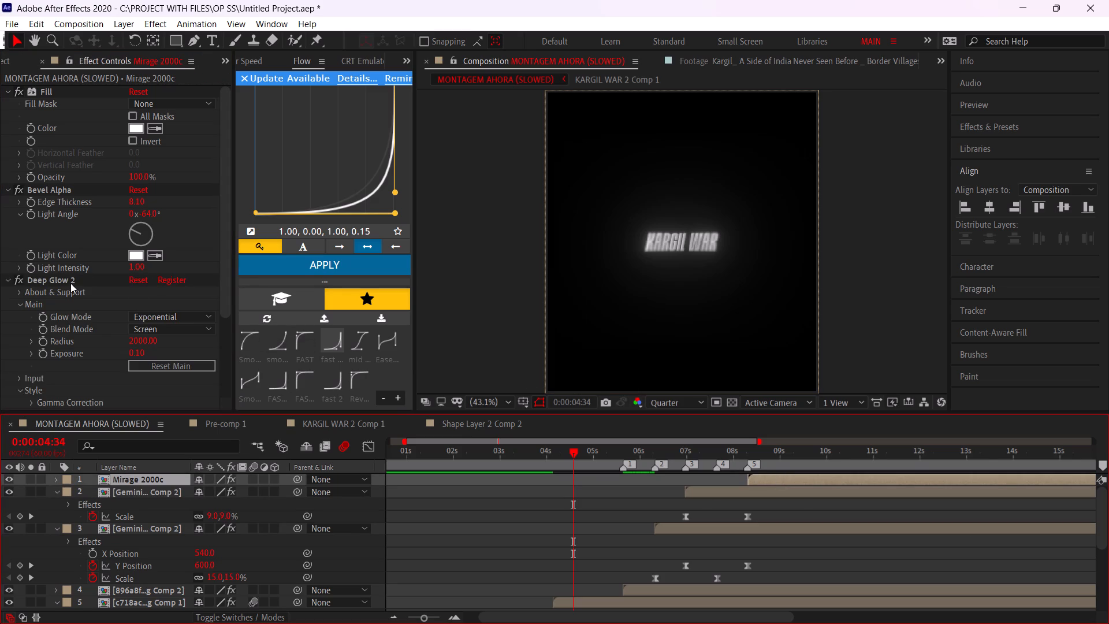
Cut the Deep Glow 2 effect from the Mirage 2000c layer.
left_click(70, 283)
key("ctrl+x")
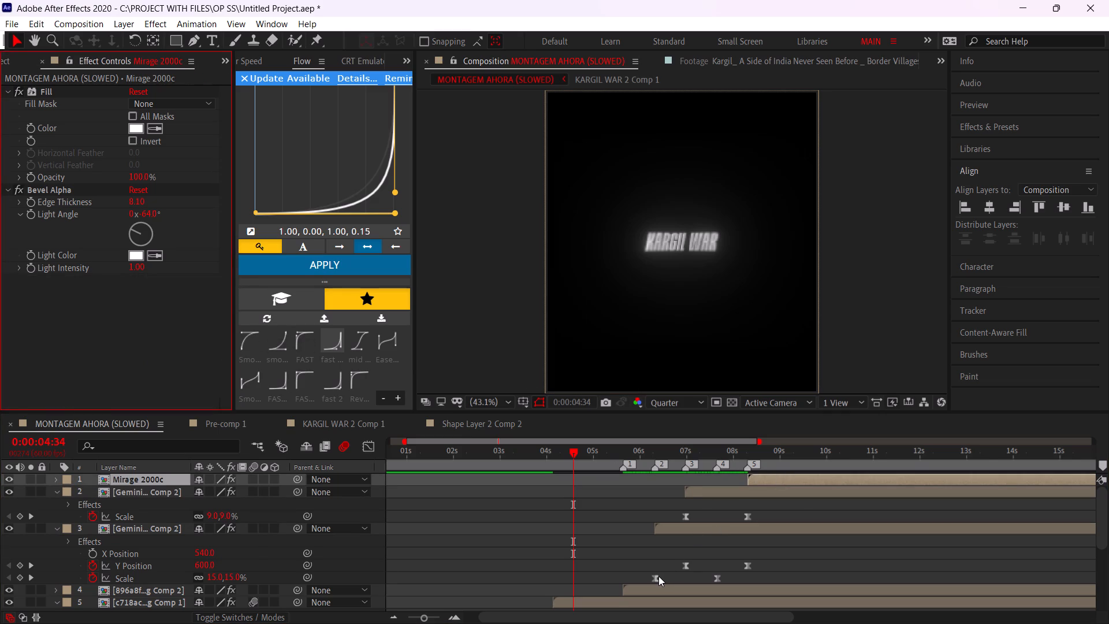
Preview the jet animation without the glow, restarting from about 0:00:04:29.
scroll(657, 576, "down", 1)
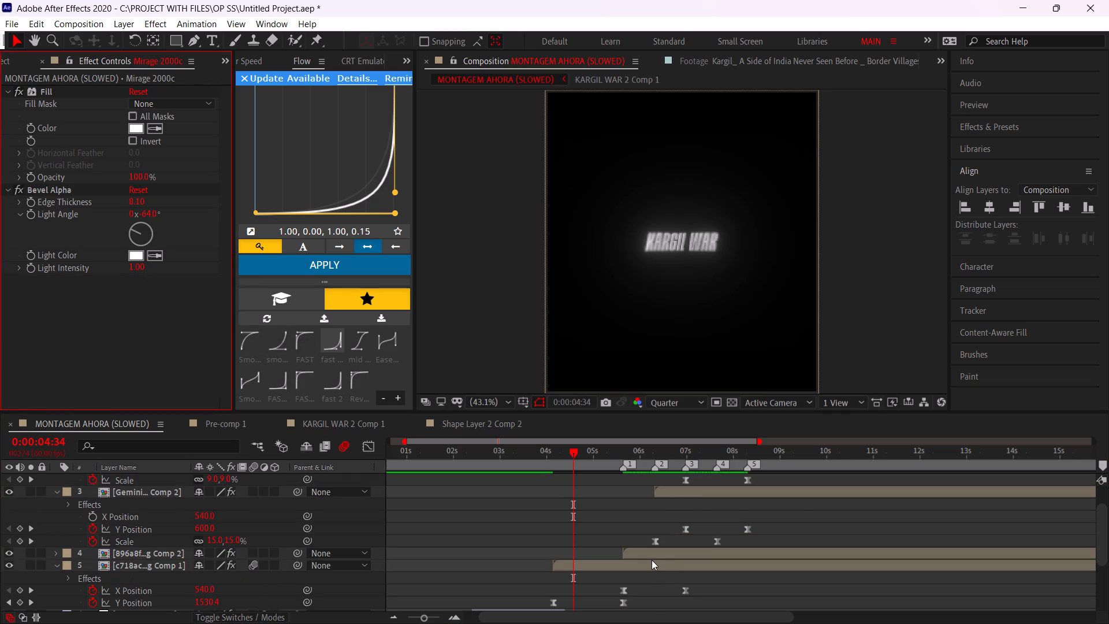
key("space")
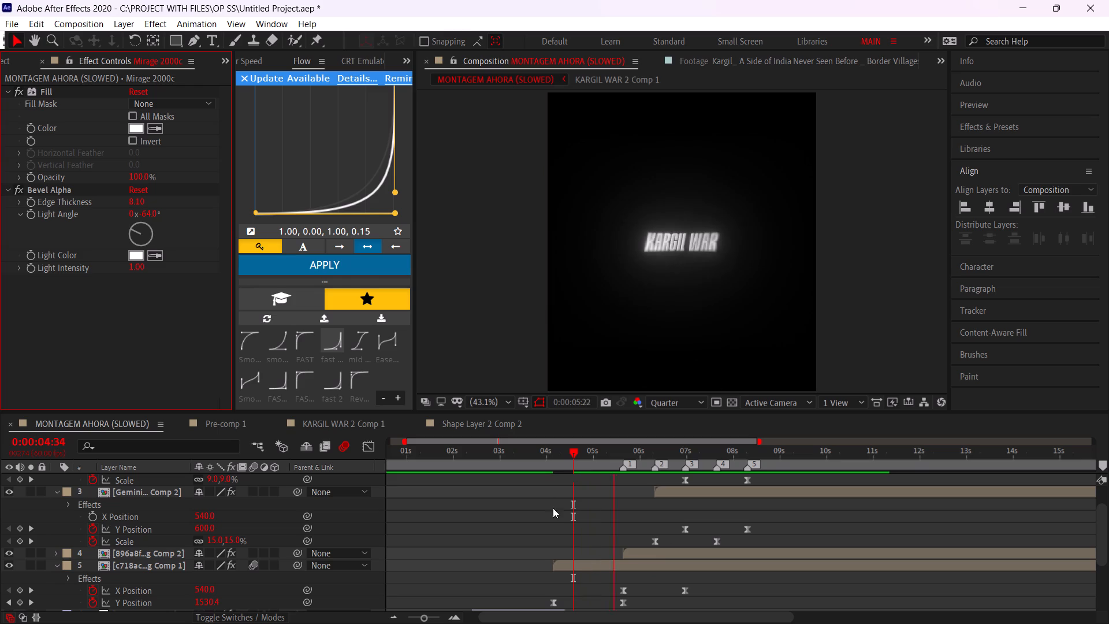
left_click(569, 461)
key("space")
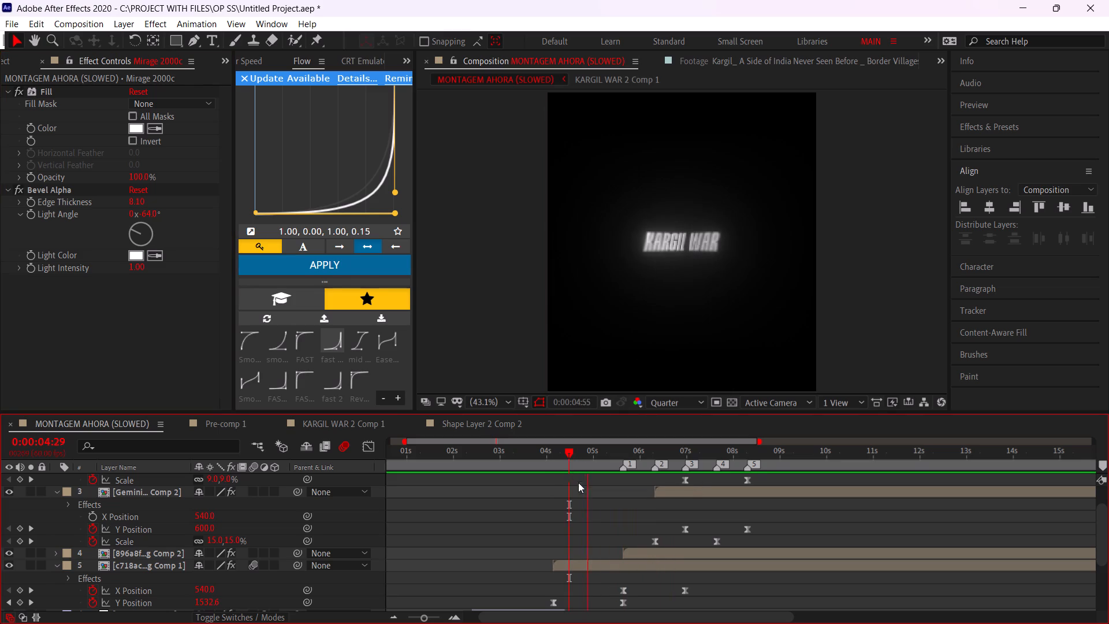
left_click(546, 525)
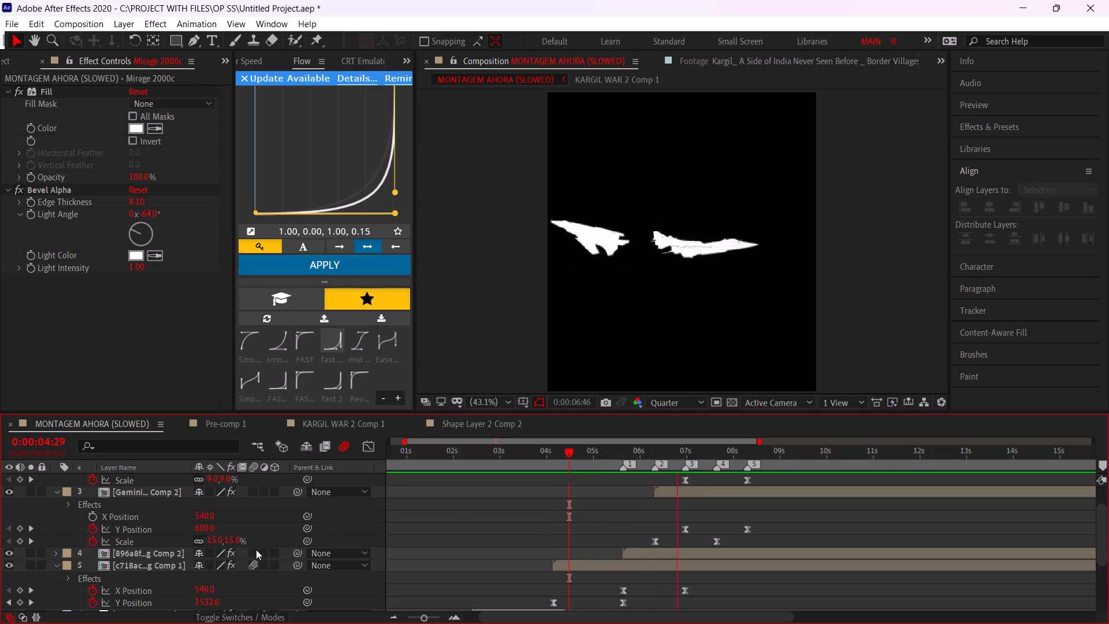
Enable motion blur on the 896a8f jet, both Gemini jets and the Mirage 2000c layer.
left_click(256, 549)
left_click(254, 491)
scroll(256, 508, "up", 1)
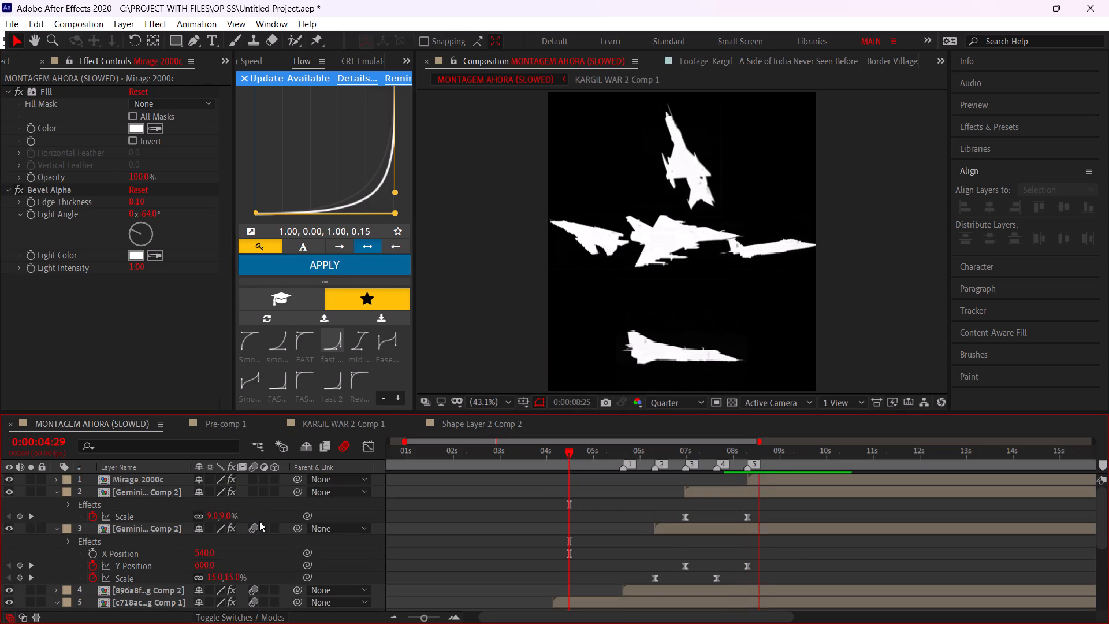
left_click(254, 495)
left_click(254, 483)
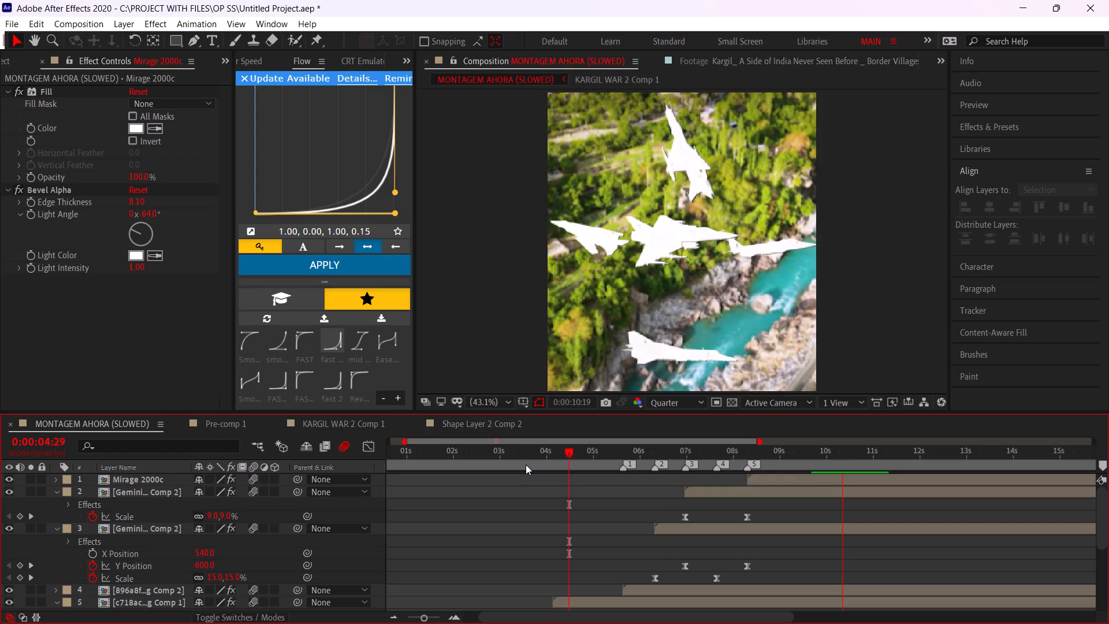
Preview the motion-blurred jets from about 0:00:03:33.
left_click(526, 465)
key("space")
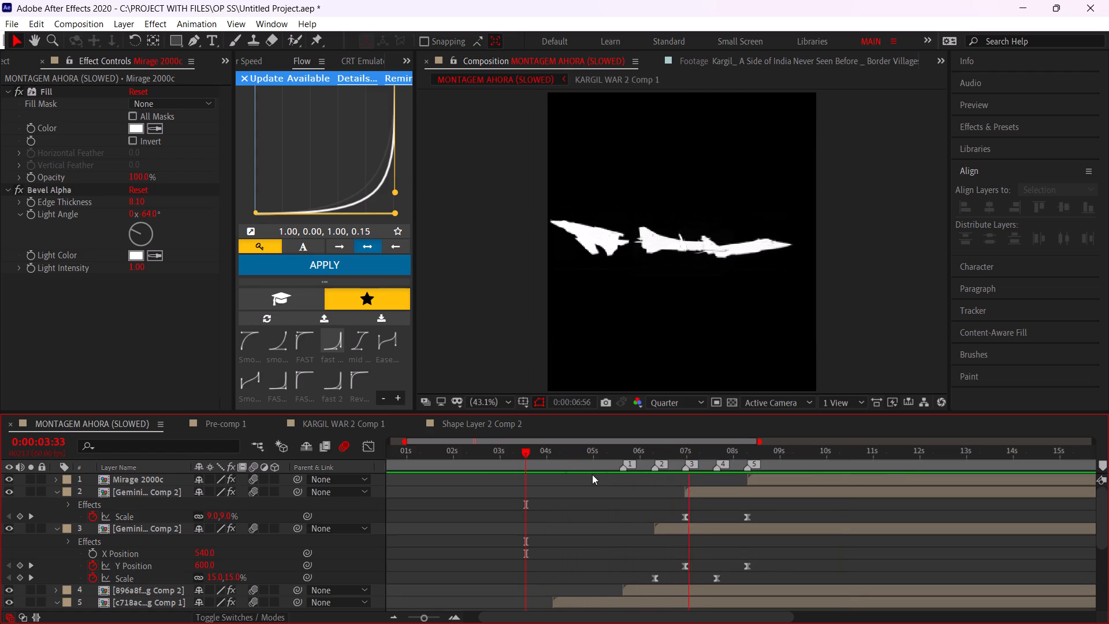
left_click(640, 467)
With the playhead at 0:00:05:55, move the 896a8f jet layer below the c718ac jet layer in the stack.
scroll(633, 510, "up", 2, "alt")
left_click_drag(638, 466, 646, 481)
left_click(643, 589)
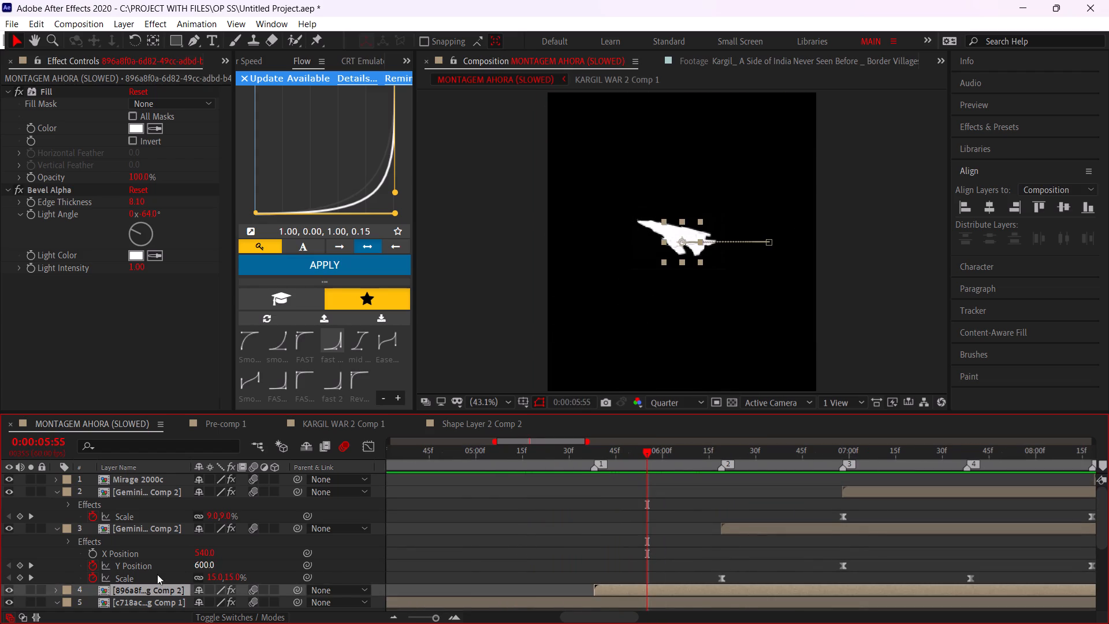
left_click_drag(156, 590, 161, 612)
scroll(487, 580, "down", 2)
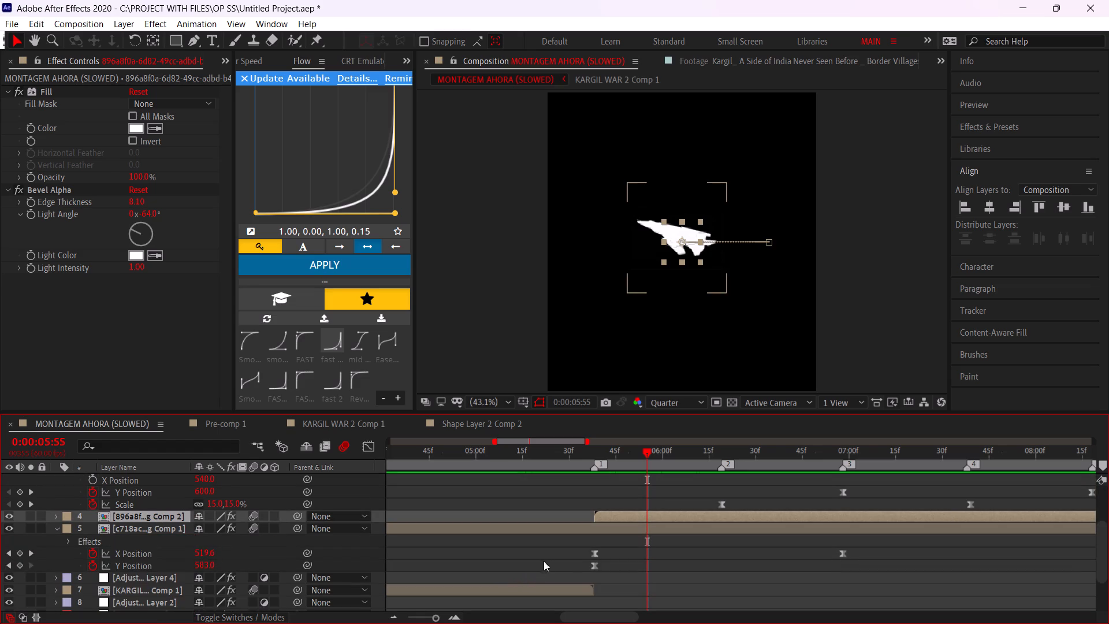
left_click_drag(142, 517, 148, 563)
Move the Gemini jet layer that starts at marker 2 below the 896a8f jet layer in the stack.
scroll(653, 573, "up", 1)
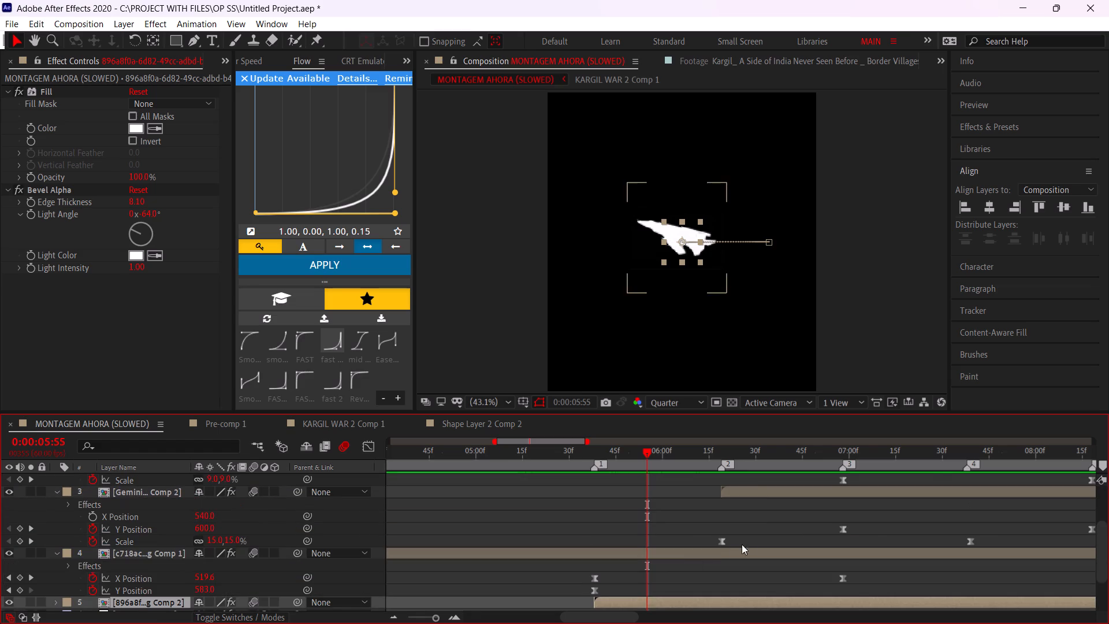
left_click(755, 488)
left_click_drag(151, 490, 157, 584)
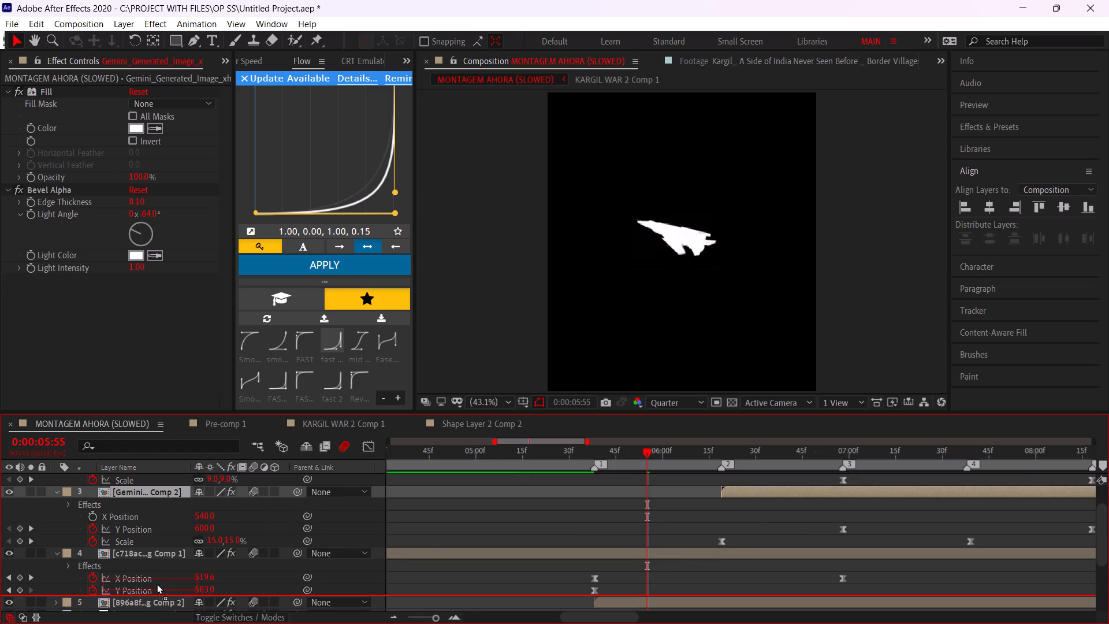
left_click_drag(157, 584, 162, 530)
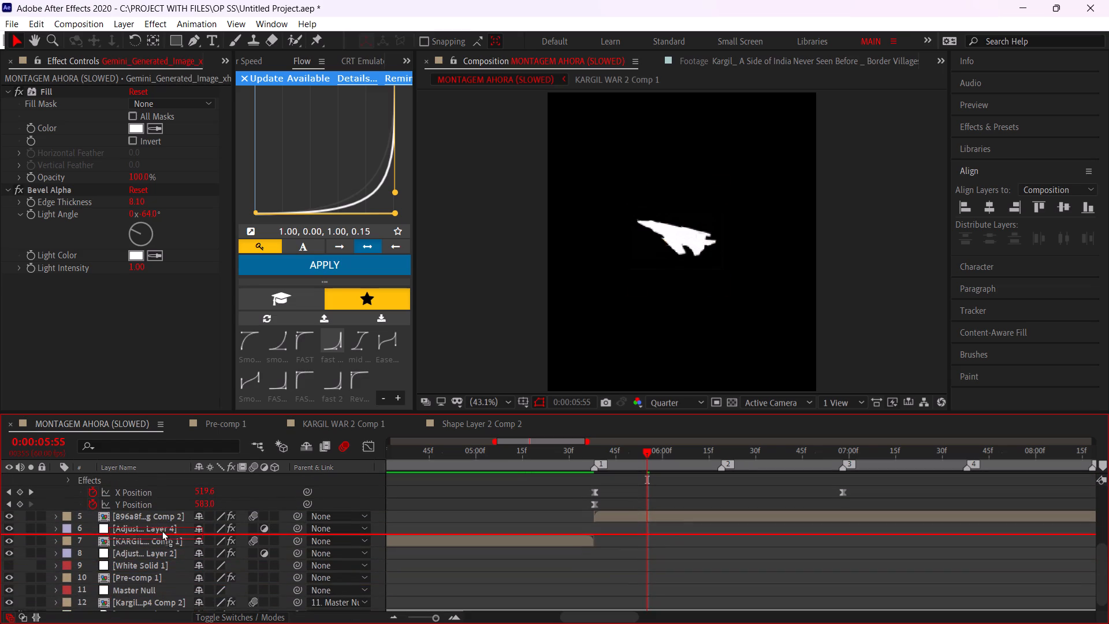
left_click_drag(162, 530, 162, 528)
Move the Gemini jet layer that starts at marker 3 below the other Gemini jet layer, undoing any accidental time shift.
scroll(893, 556, "up", 2)
scroll(838, 515, "up", 1)
scroll(775, 529, "down", 2, "alt")
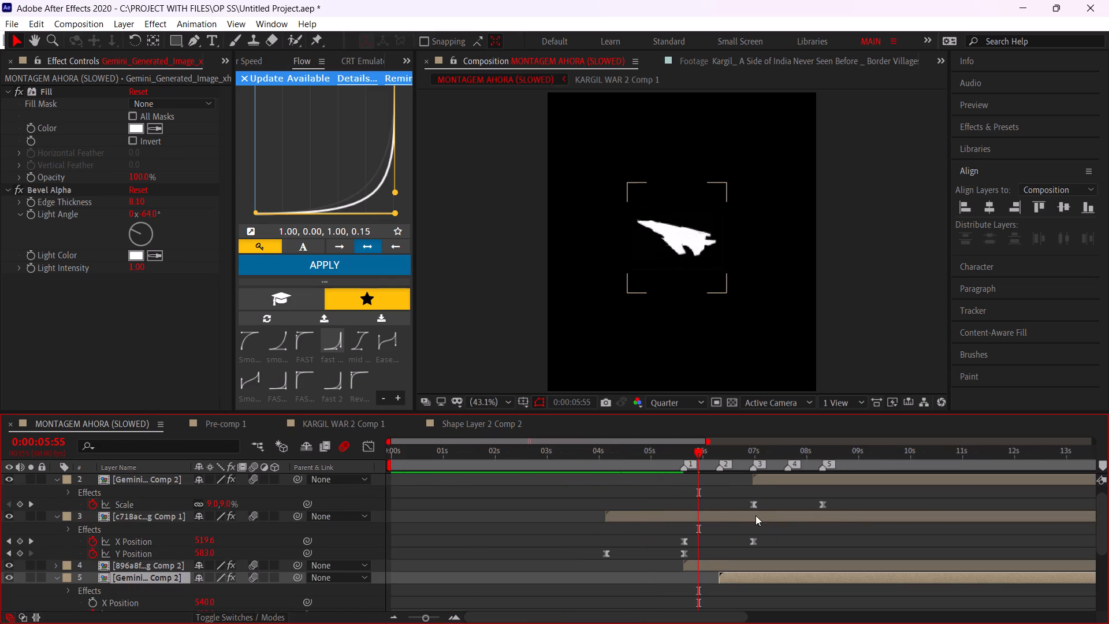
left_click(762, 473)
left_click(771, 476)
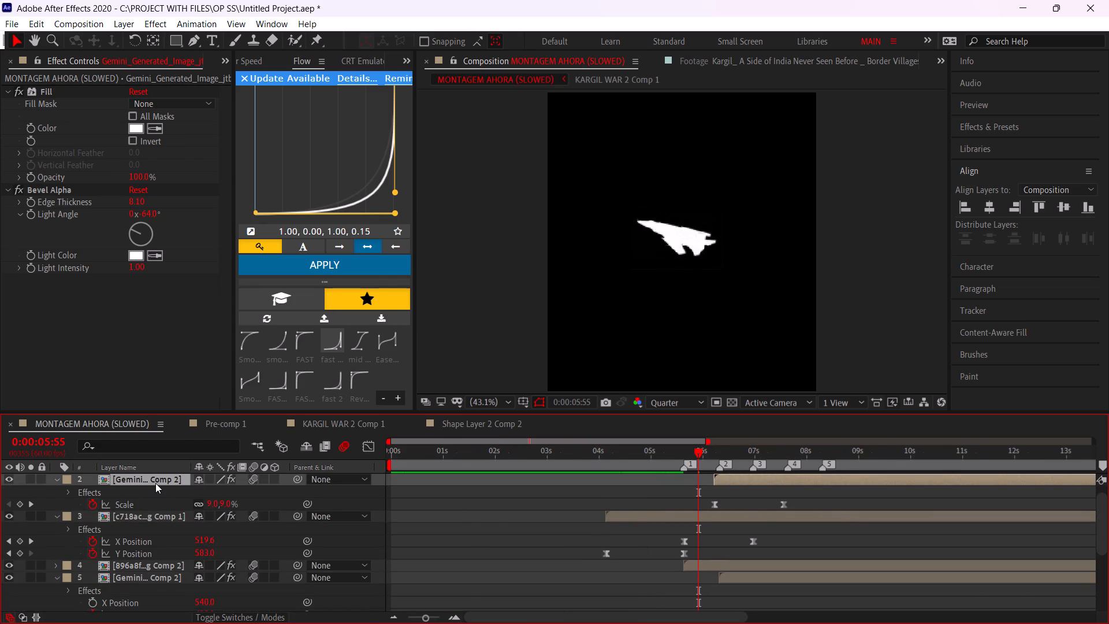
key("ctrl+z")
left_click_drag(159, 480, 169, 601)
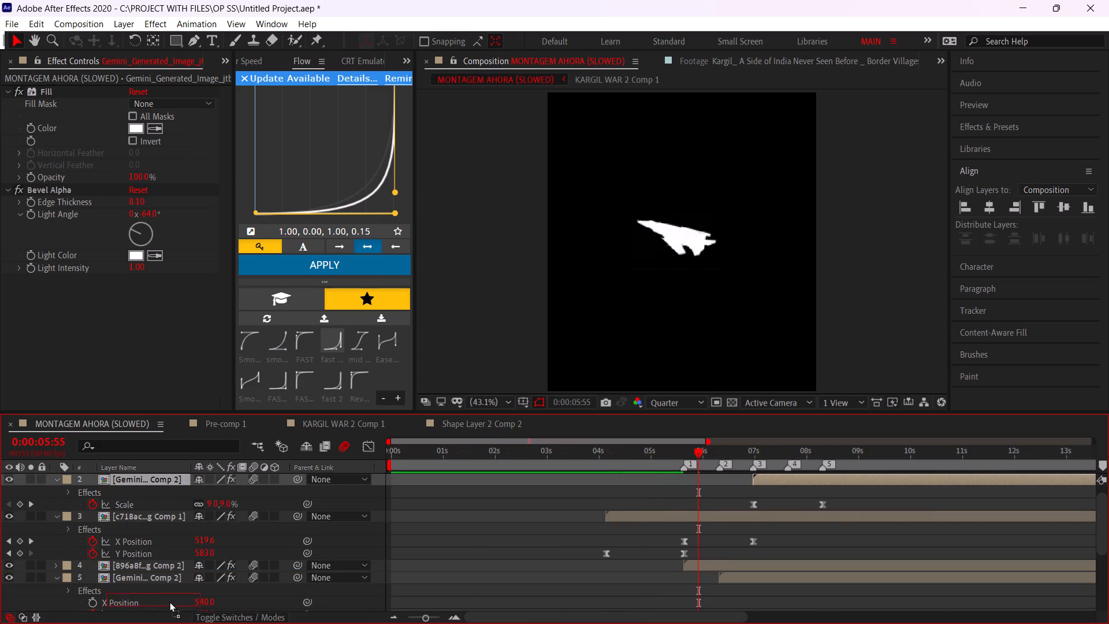
left_click_drag(169, 601, 159, 512)
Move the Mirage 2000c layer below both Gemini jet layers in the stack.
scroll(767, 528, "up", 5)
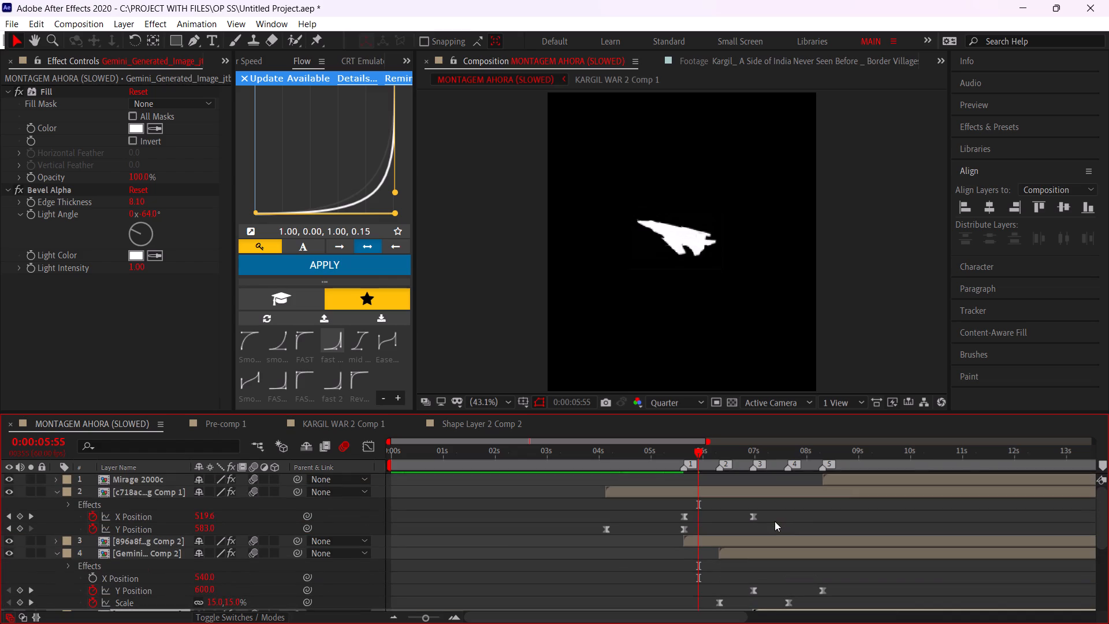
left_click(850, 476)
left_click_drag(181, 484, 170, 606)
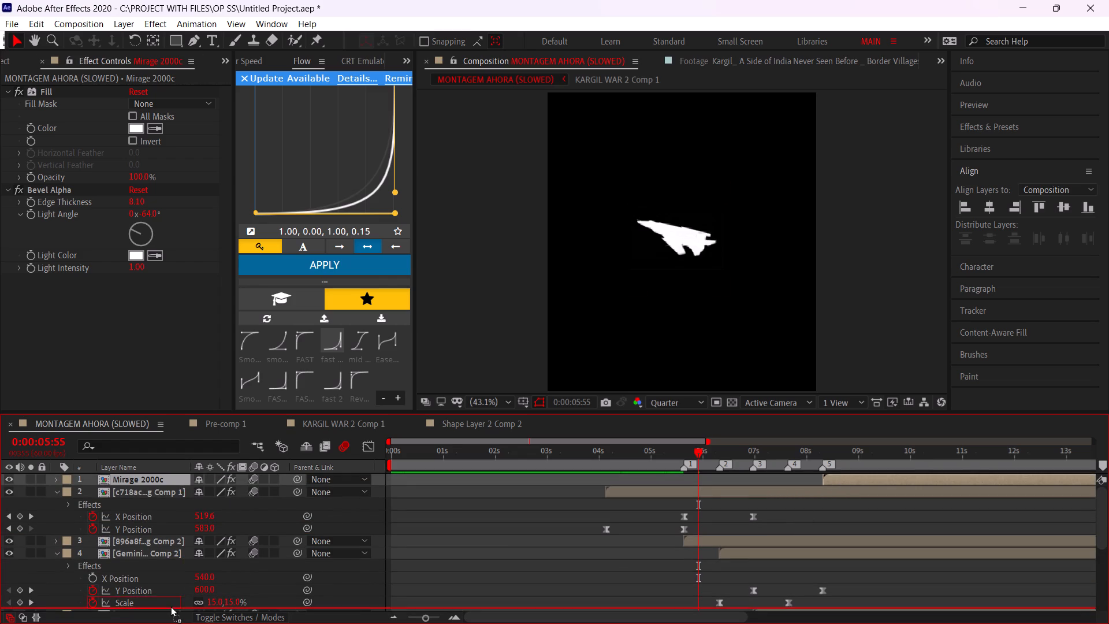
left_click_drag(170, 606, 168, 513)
Preview the reordered jets from the start of the composition, and stop with the playhead at 0:00:07:24.
scroll(753, 528, "down", 3, "alt")
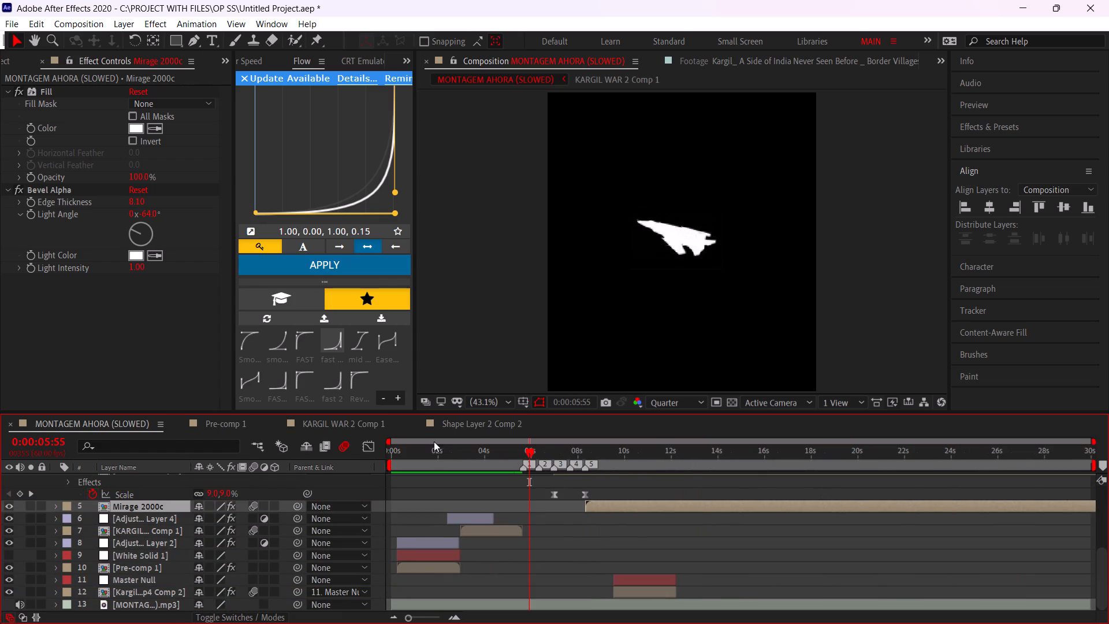
left_click_drag(432, 459, 271, 488)
key("space")
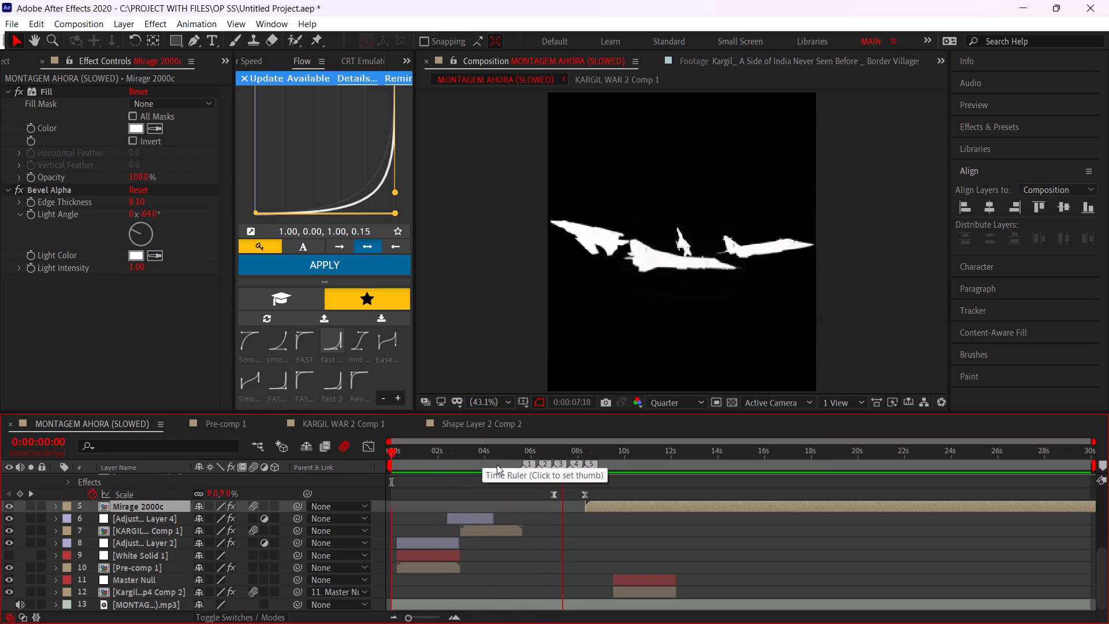
left_click(569, 461)
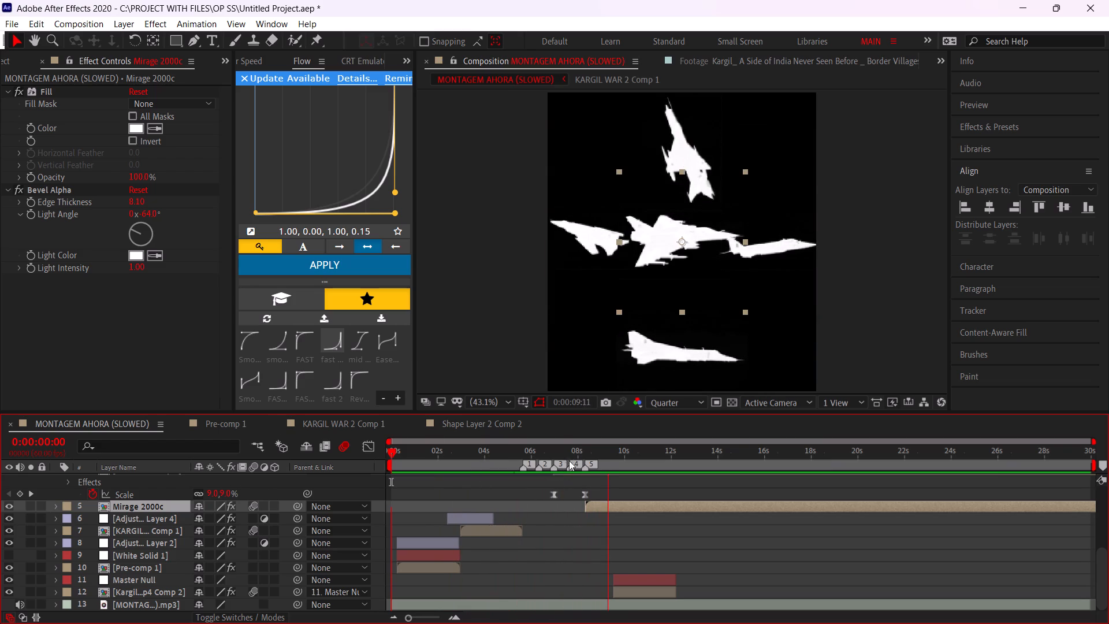
left_click(564, 453)
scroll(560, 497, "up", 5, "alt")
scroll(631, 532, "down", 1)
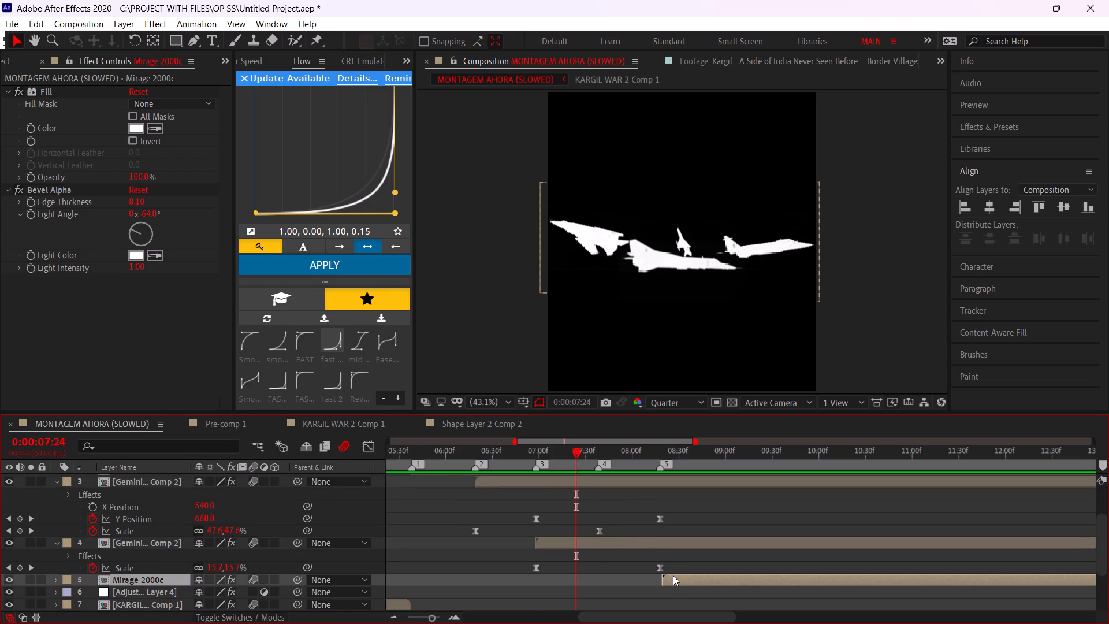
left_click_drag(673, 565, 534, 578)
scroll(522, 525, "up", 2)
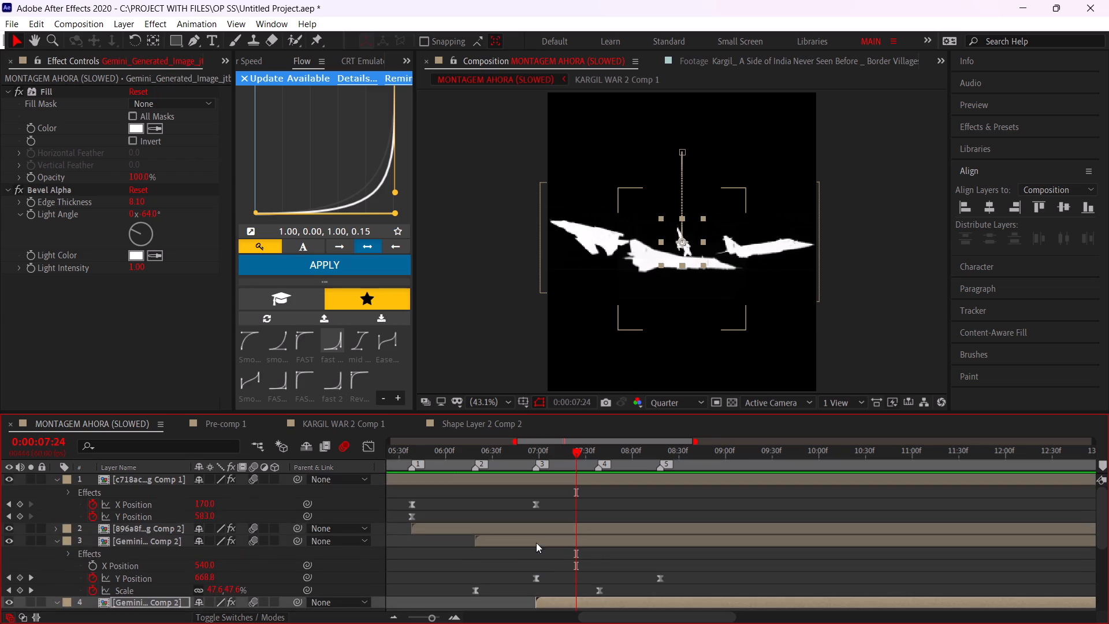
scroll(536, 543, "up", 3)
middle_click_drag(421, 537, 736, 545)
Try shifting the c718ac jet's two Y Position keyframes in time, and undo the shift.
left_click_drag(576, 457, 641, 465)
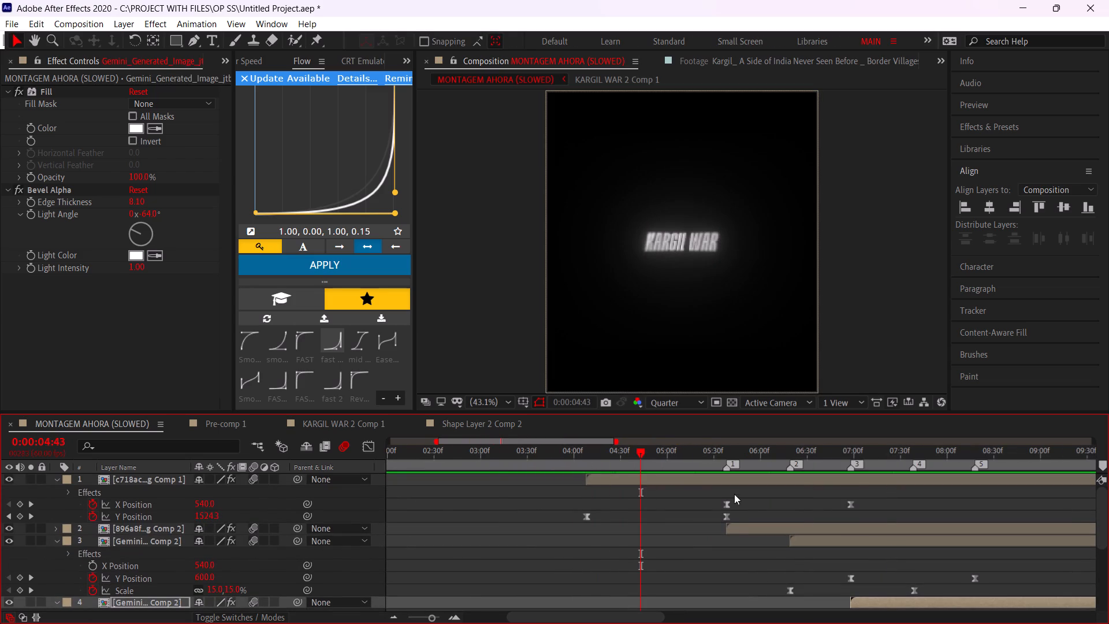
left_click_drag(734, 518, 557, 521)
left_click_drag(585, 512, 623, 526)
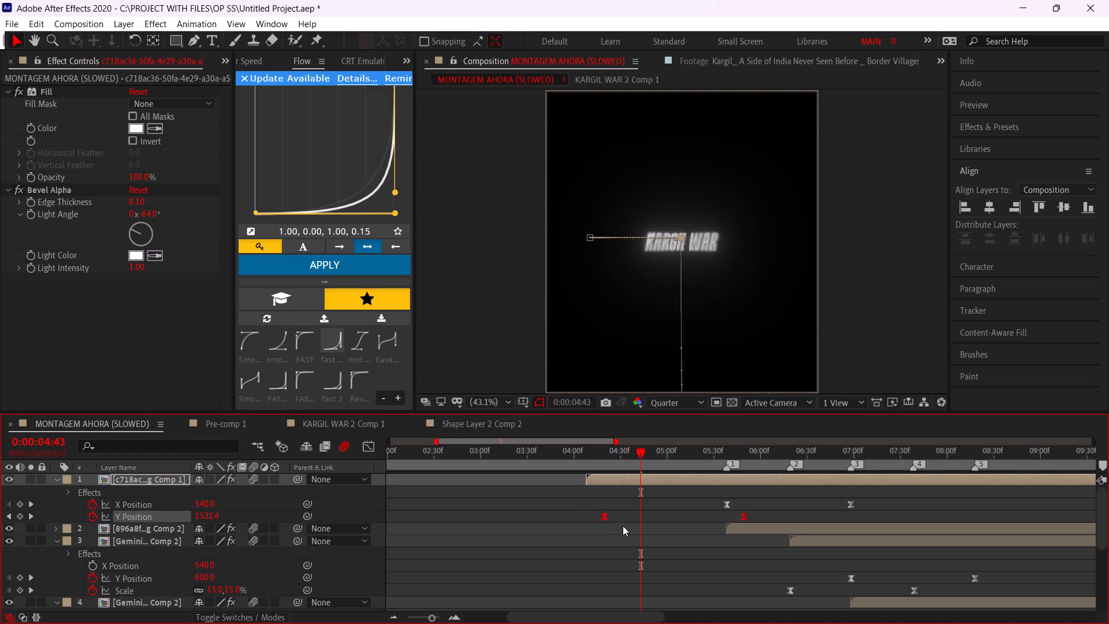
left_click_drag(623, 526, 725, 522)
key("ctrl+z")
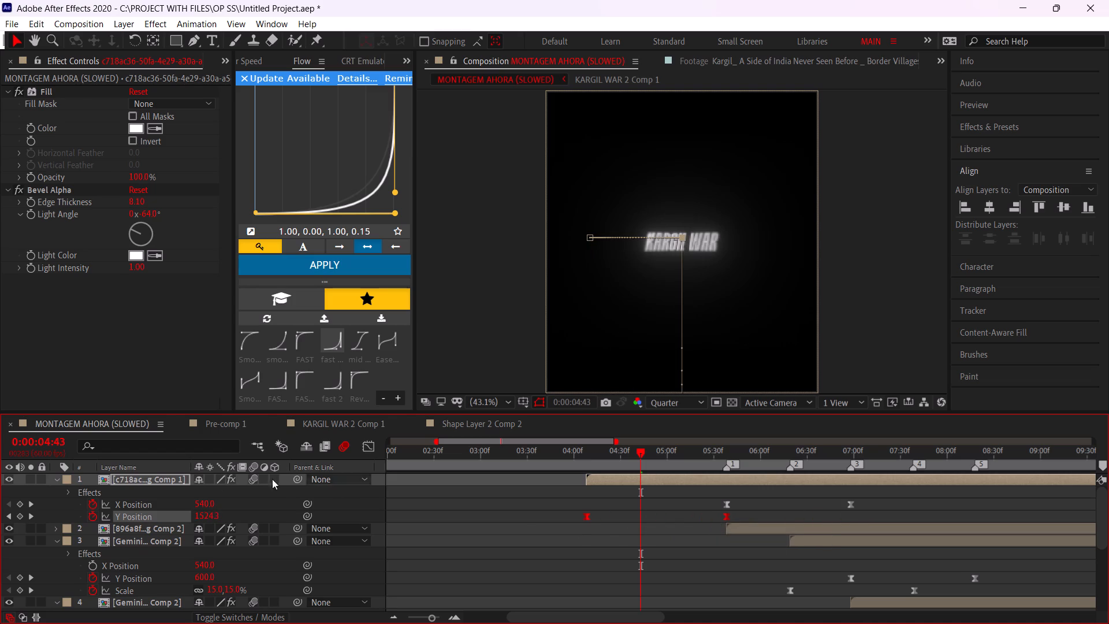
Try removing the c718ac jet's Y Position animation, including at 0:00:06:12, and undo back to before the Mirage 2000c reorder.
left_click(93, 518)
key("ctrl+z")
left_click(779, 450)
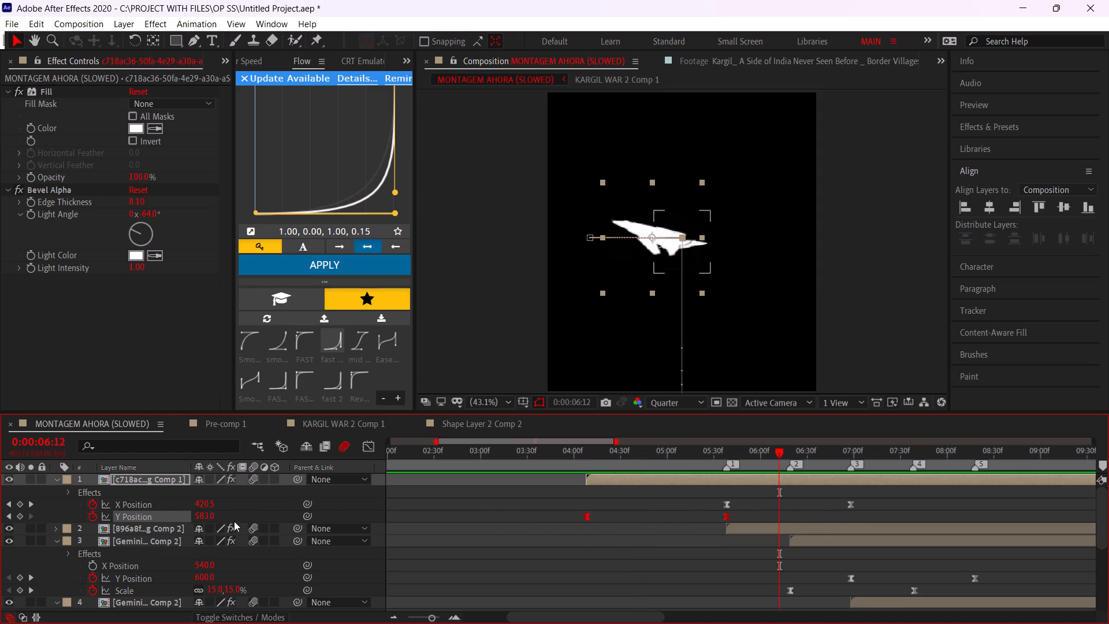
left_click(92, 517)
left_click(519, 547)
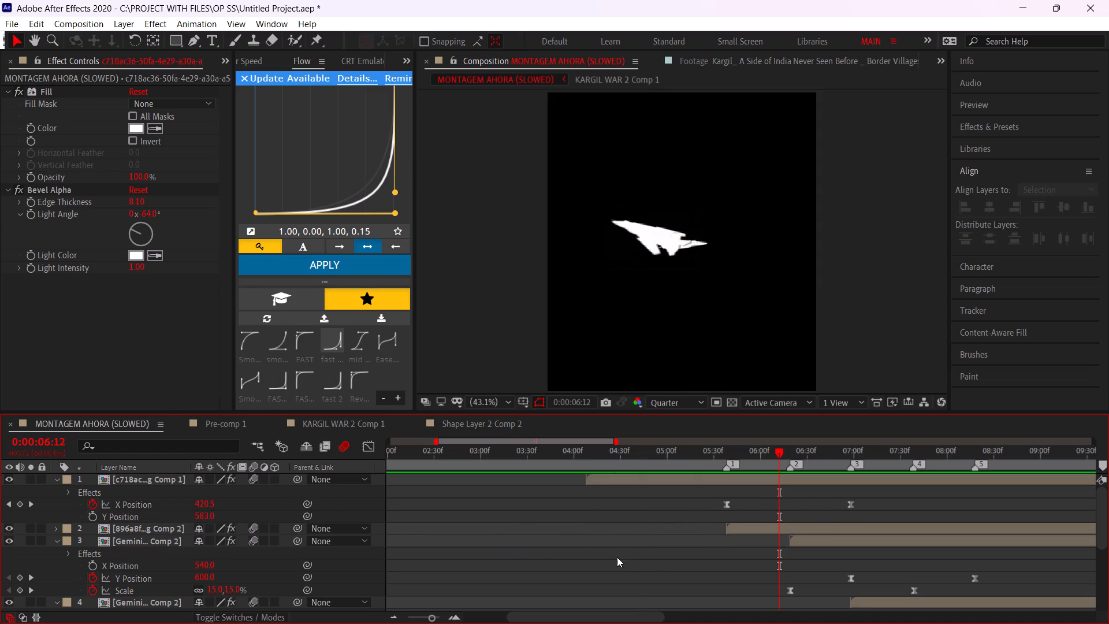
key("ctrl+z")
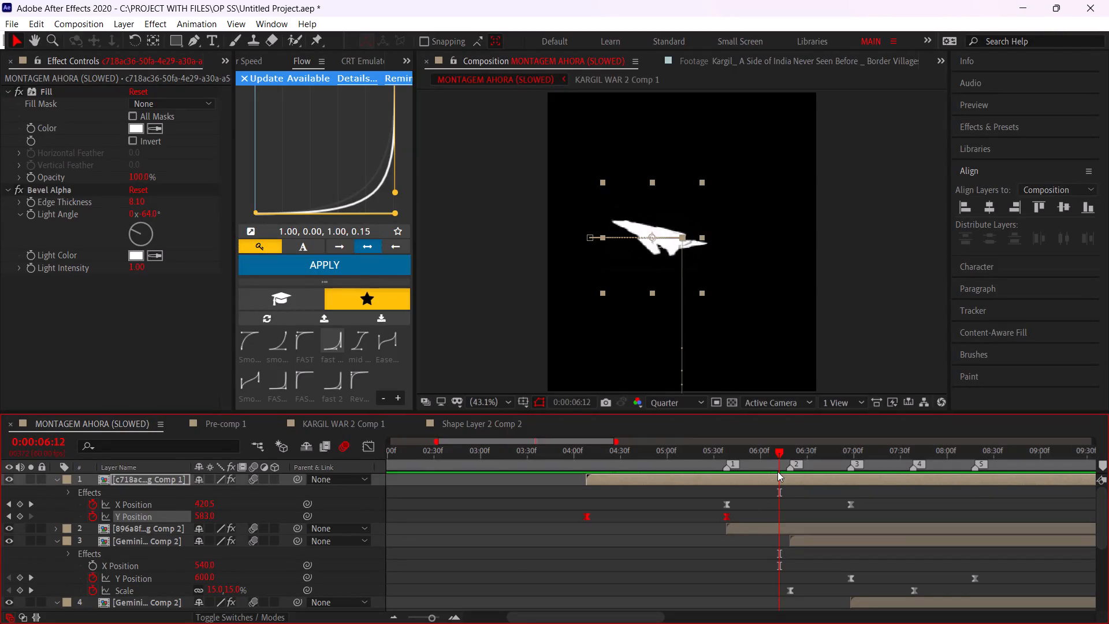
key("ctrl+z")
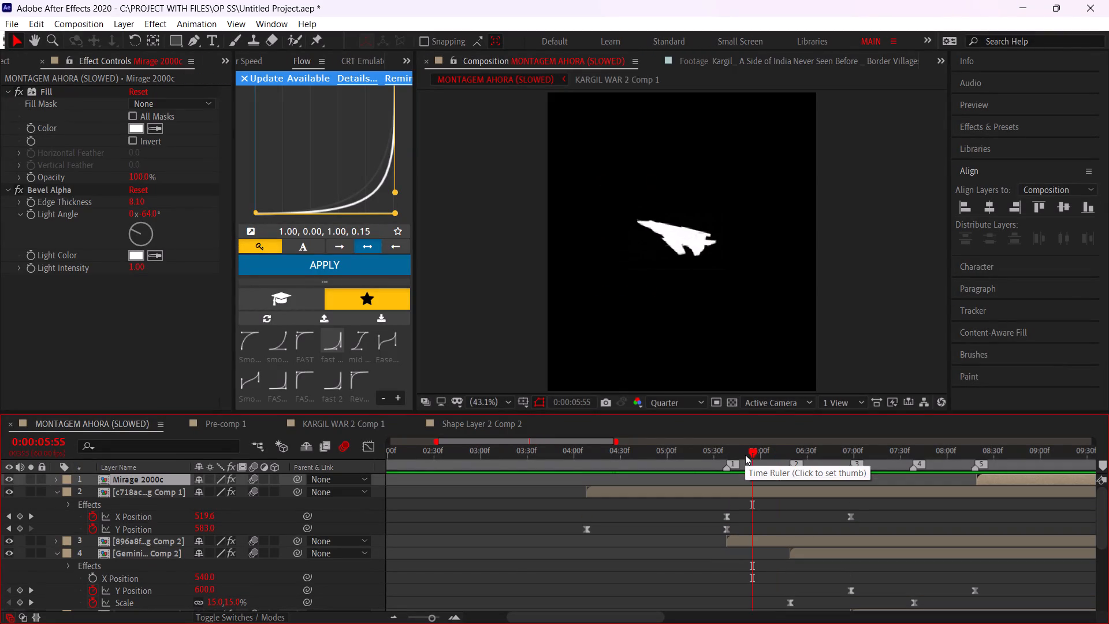
Remove the c718ac jet's Y Position keyframes at 0:00:05:55, leaving a fixed value of 583.0.
left_click(94, 527)
Create a 37% Scale keyframe on the c718ac jet at 0:00:05:38 and move it back to 0:00:04:55.
scroll(748, 512, "up", 2, "alt")
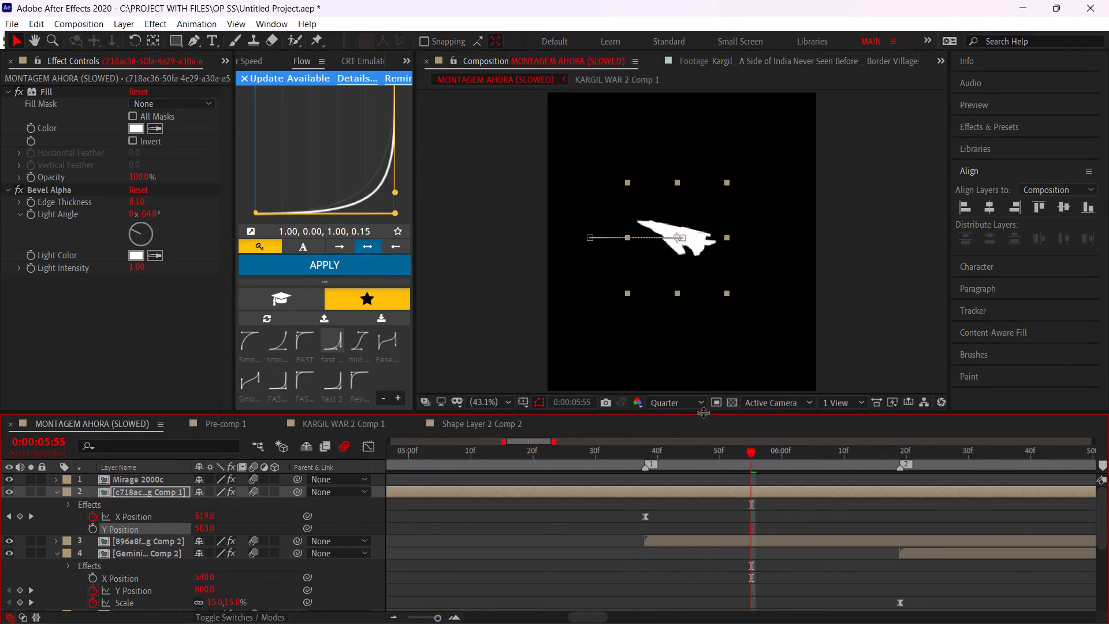
left_click(642, 447)
left_click(649, 493)
key("s")
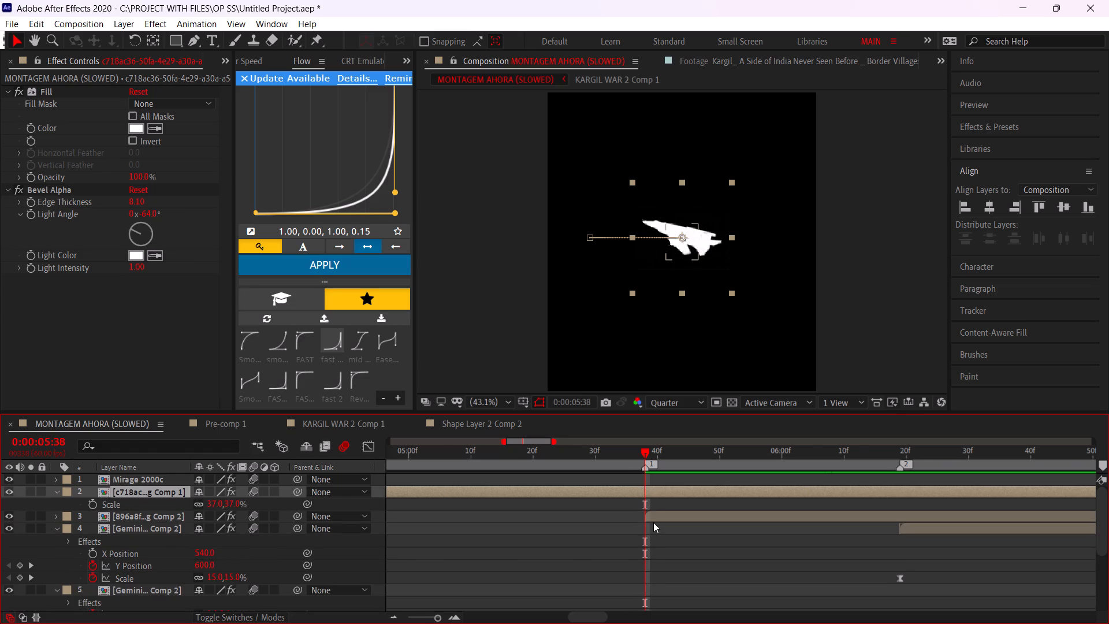
scroll(653, 522, "down", 2, "alt")
left_click(93, 504)
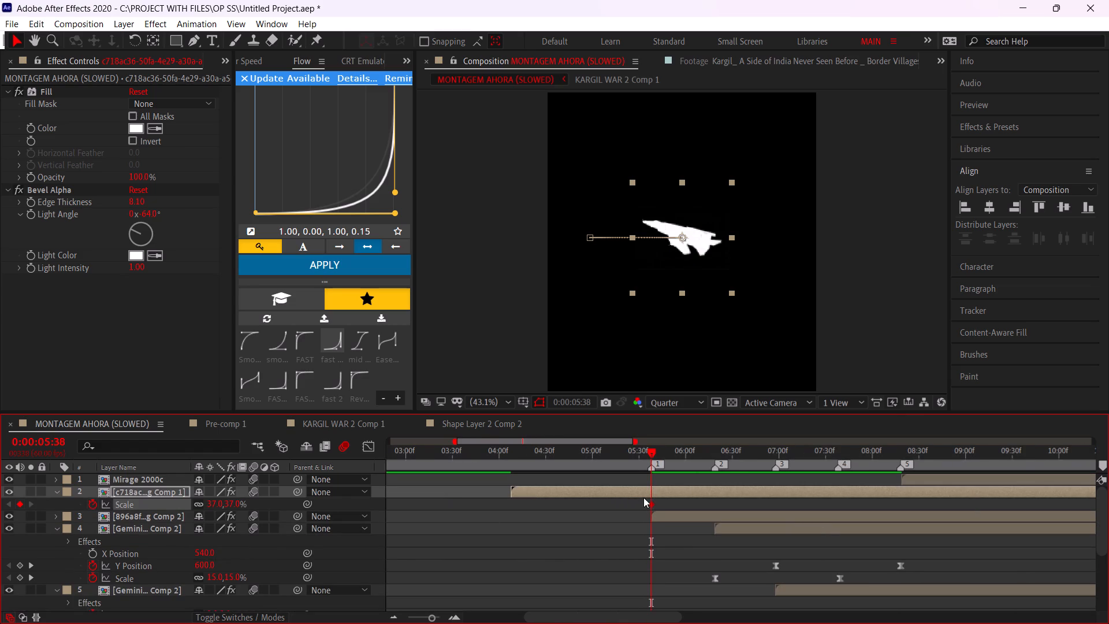
left_click_drag(653, 508, 586, 519)
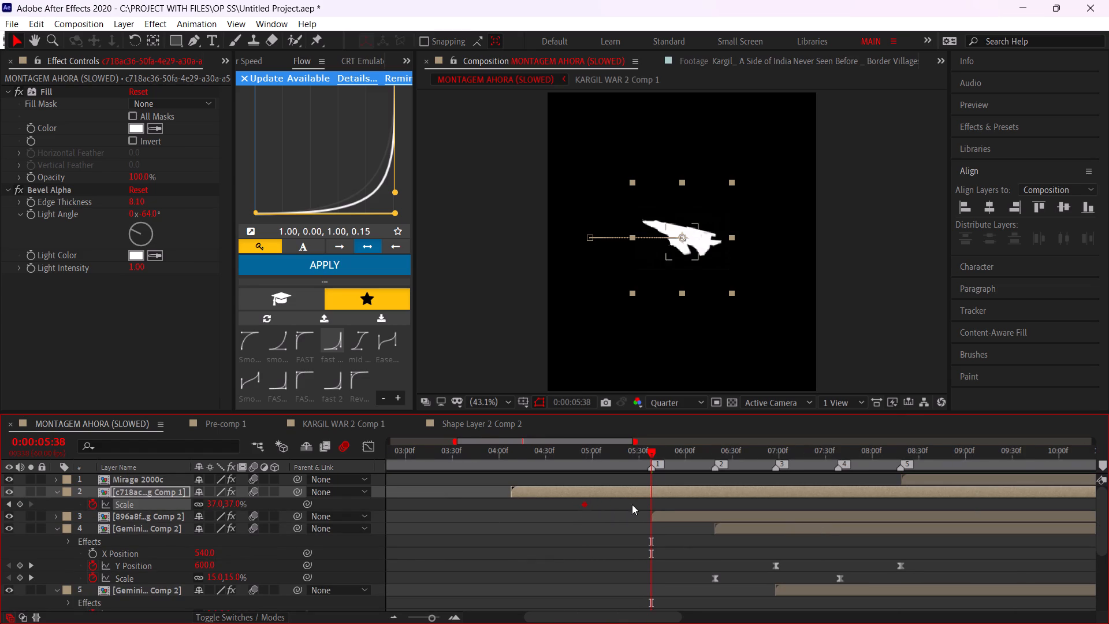
Add a 37% Scale keyframe on the c718ac jet at 0:00:06:19, and set the 0:00:04:55 keyframe to 0%.
left_click_drag(704, 458, 716, 466)
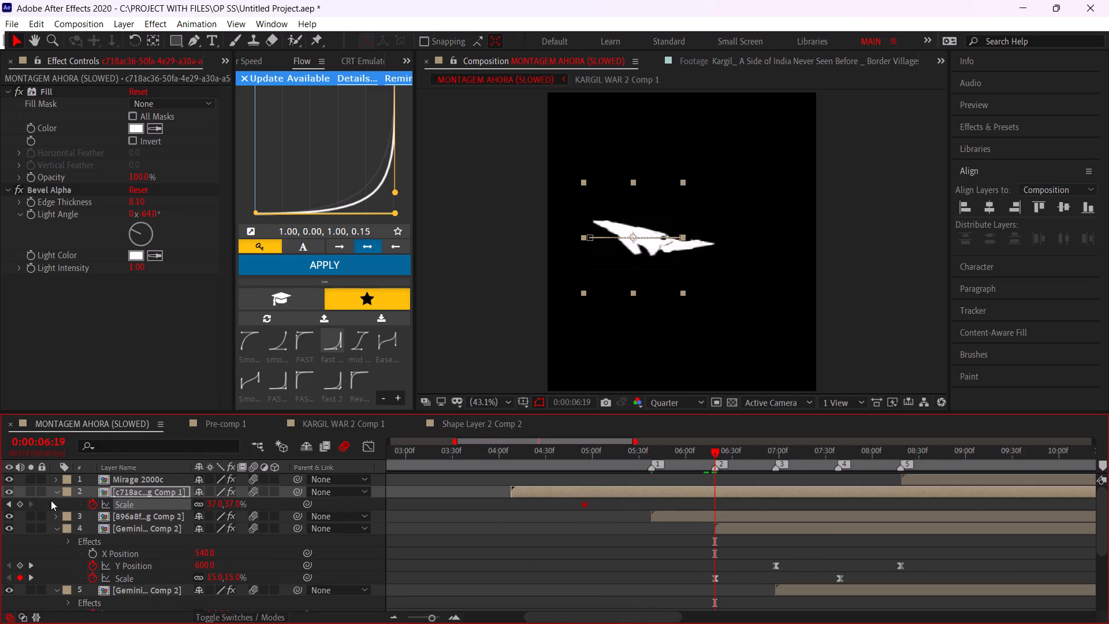
left_click(18, 503)
left_click(6, 504)
left_click_drag(211, 502, 183, 497)
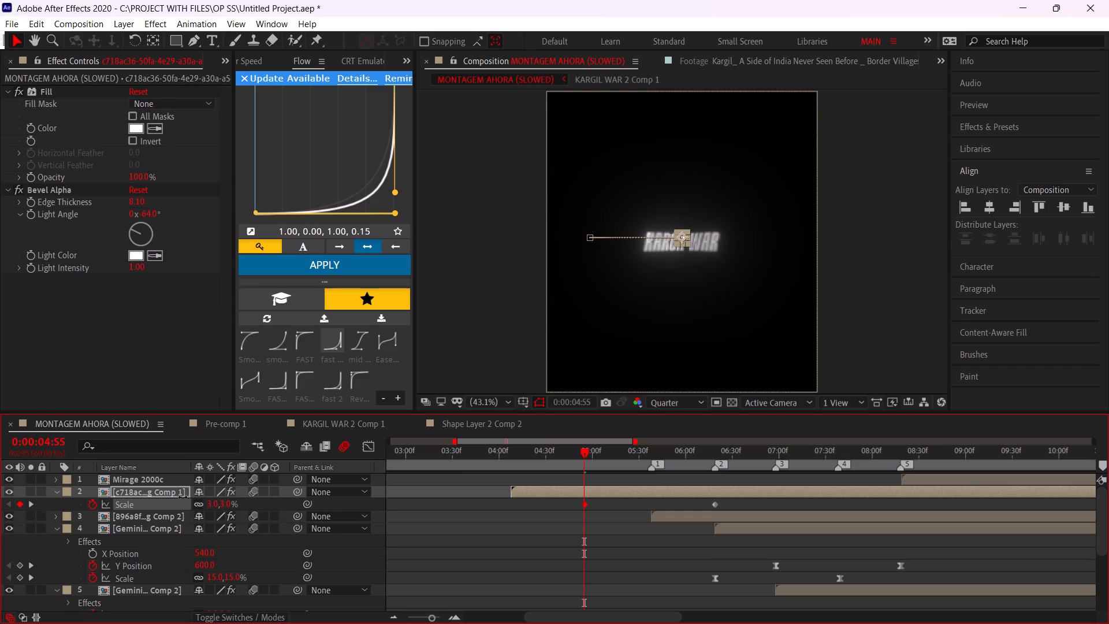
left_click_drag(183, 497, 185, 497)
scroll(708, 253, "up", 2, "alt")
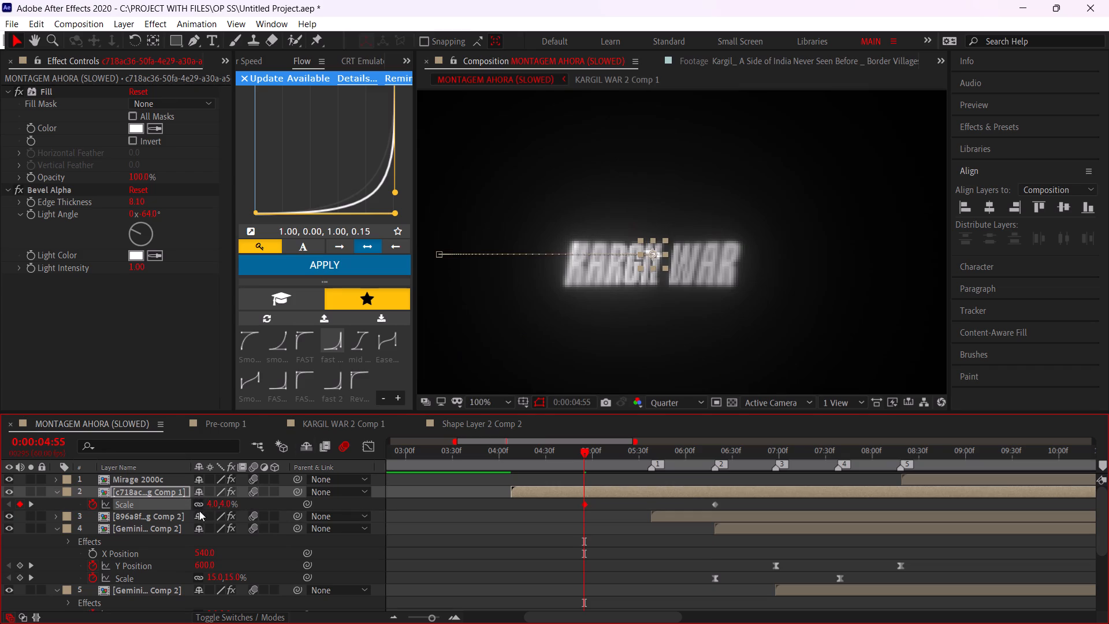
left_click(209, 507)
key("0")
left_click(284, 502)
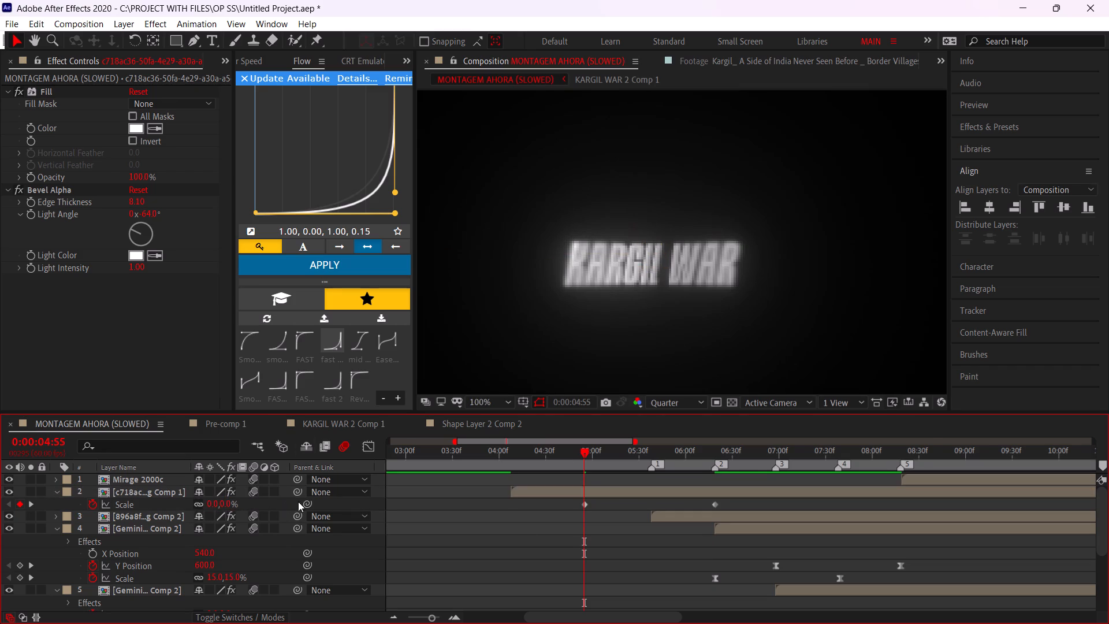
Ease both c718ac Scale keyframes with the Flow mid preset curve 0.60, 0.00, 0.40, 1.00.
scroll(684, 544, "down", 2, "alt")
left_click_drag(496, 493, 503, 496)
left_click_drag(523, 497, 596, 506)
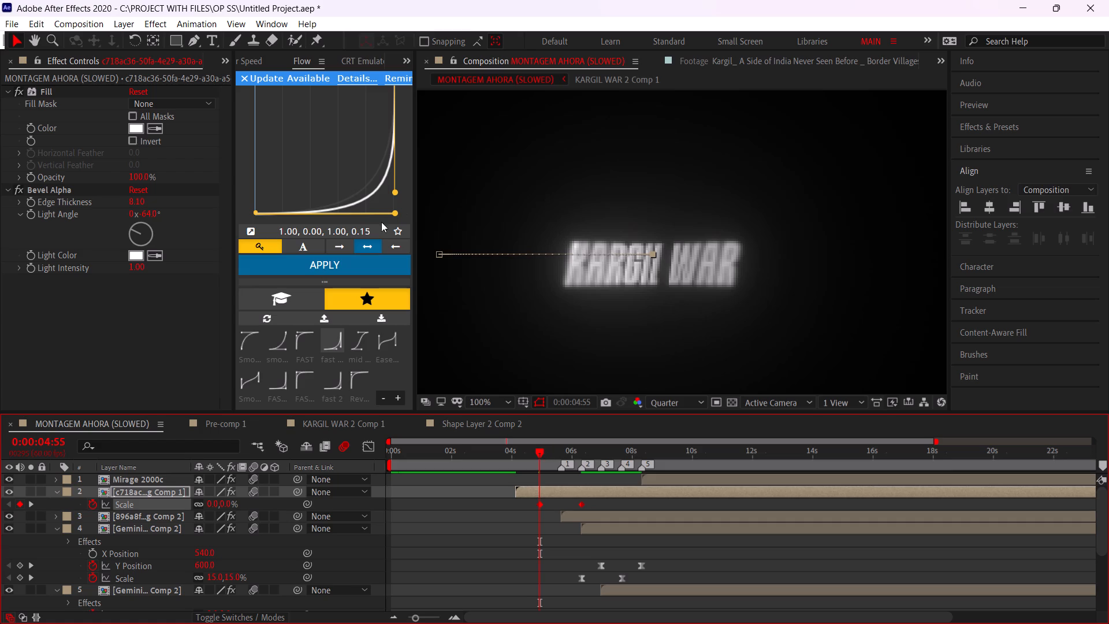
left_click_drag(351, 343, 352, 337)
left_click(358, 270)
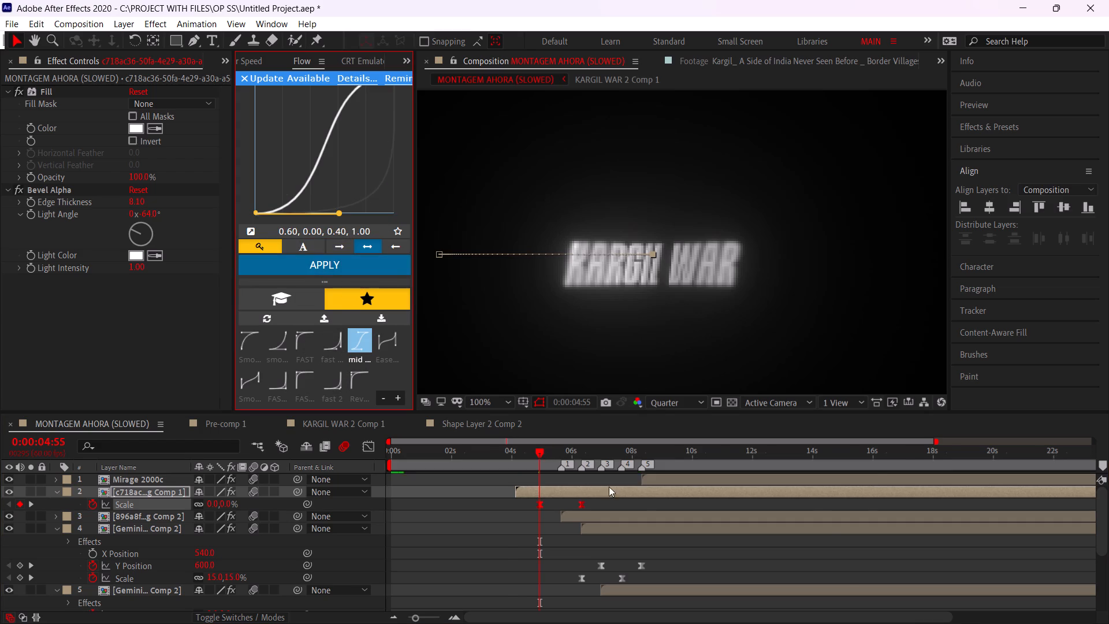
Preview the composition from the start twice with the whole frame in view to check the c718ac jet's scale-in.
scroll(641, 500, "down", 1, "alt")
left_click_drag(414, 454, 300, 462)
key("space")
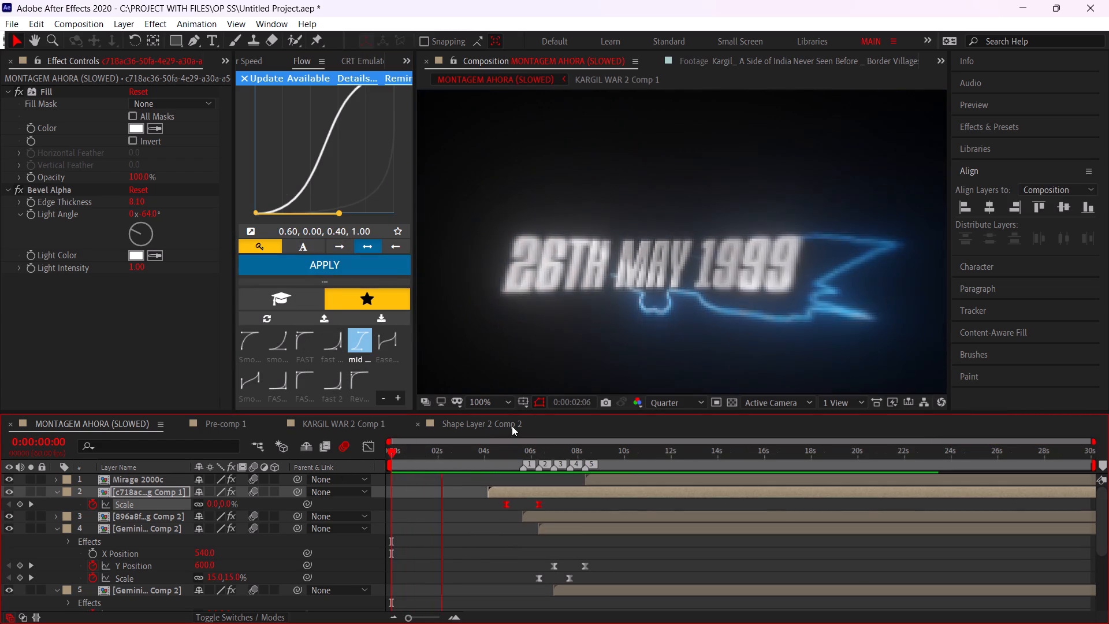
left_click(515, 408)
left_click(538, 158)
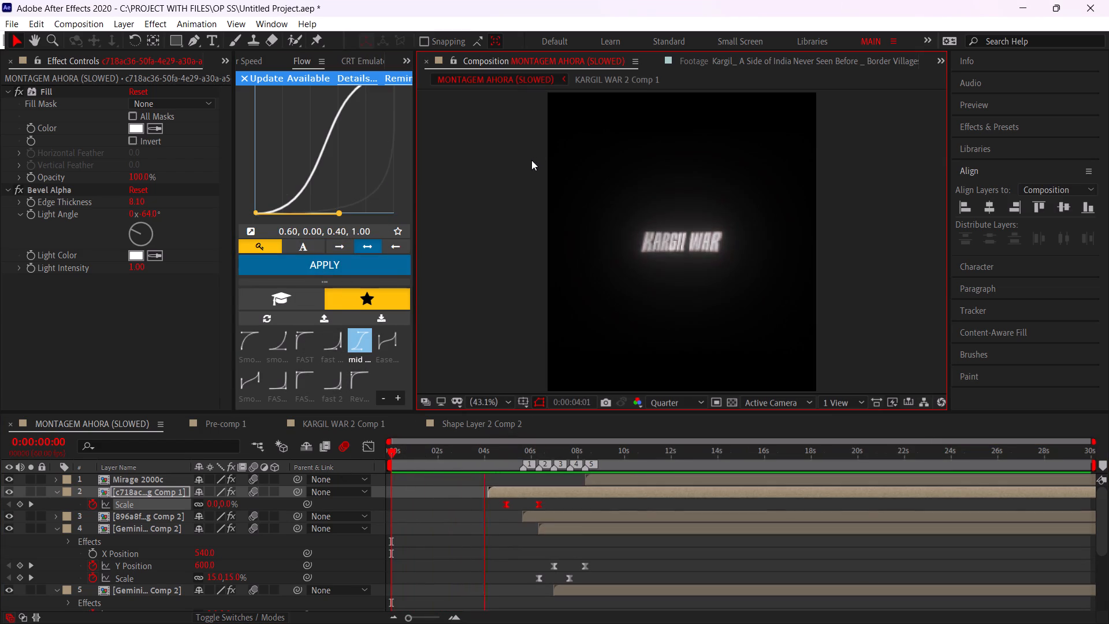
left_click(470, 527)
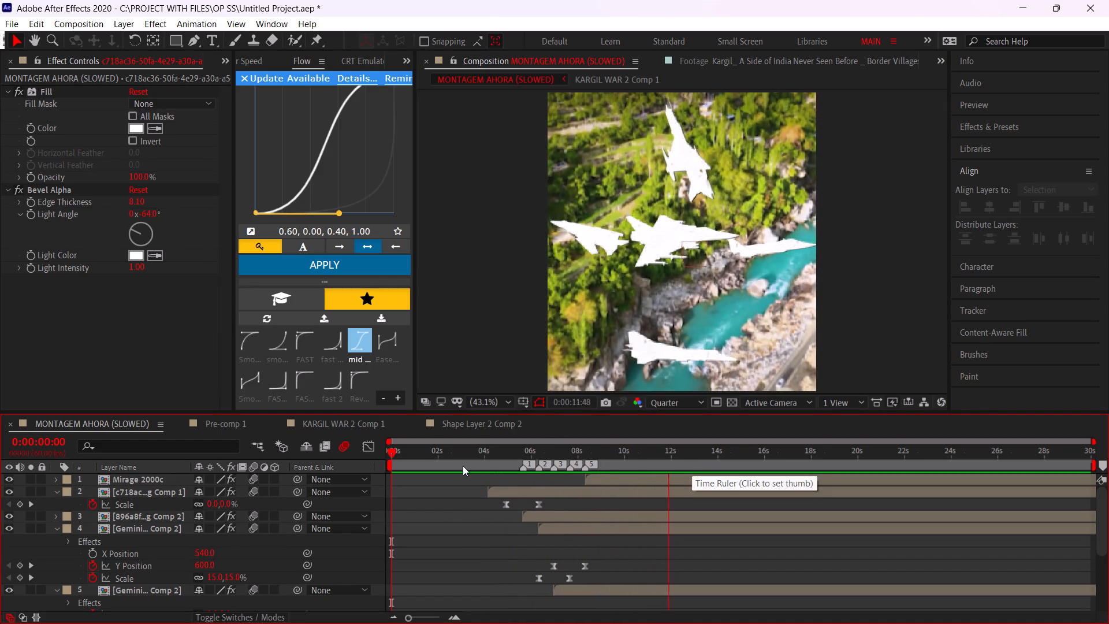
left_click_drag(463, 466, 388, 480)
key("space")
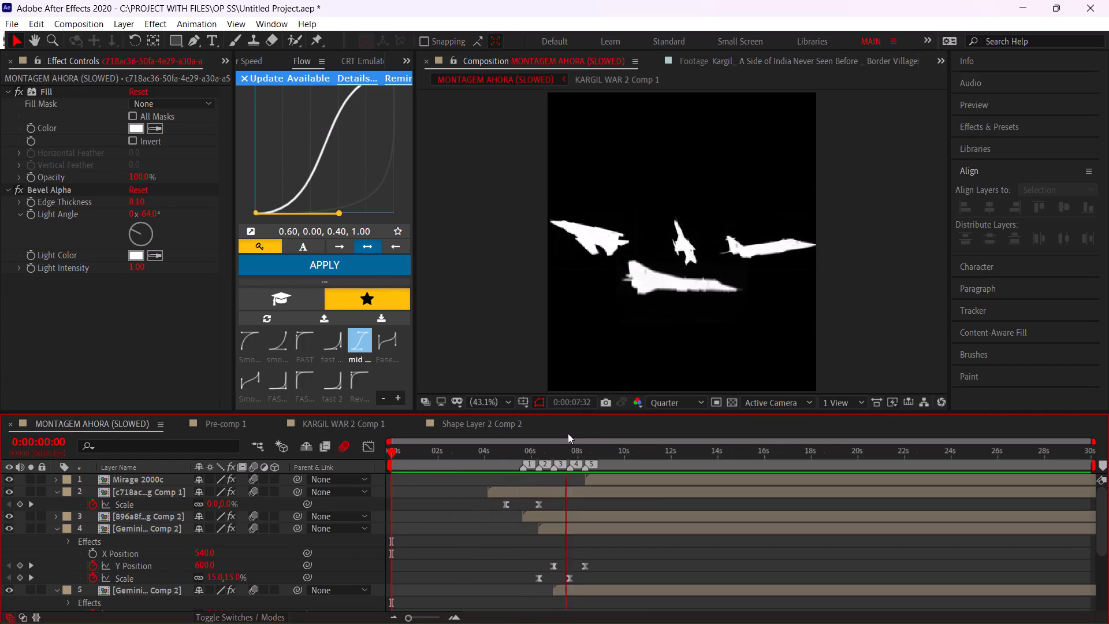
Show only the Scale property on all five jet layers and move the current time to 0:00:05:38.
scroll(500, 469, "up", 2, "alt")
left_click_drag(604, 448, 588, 449)
left_click(861, 479)
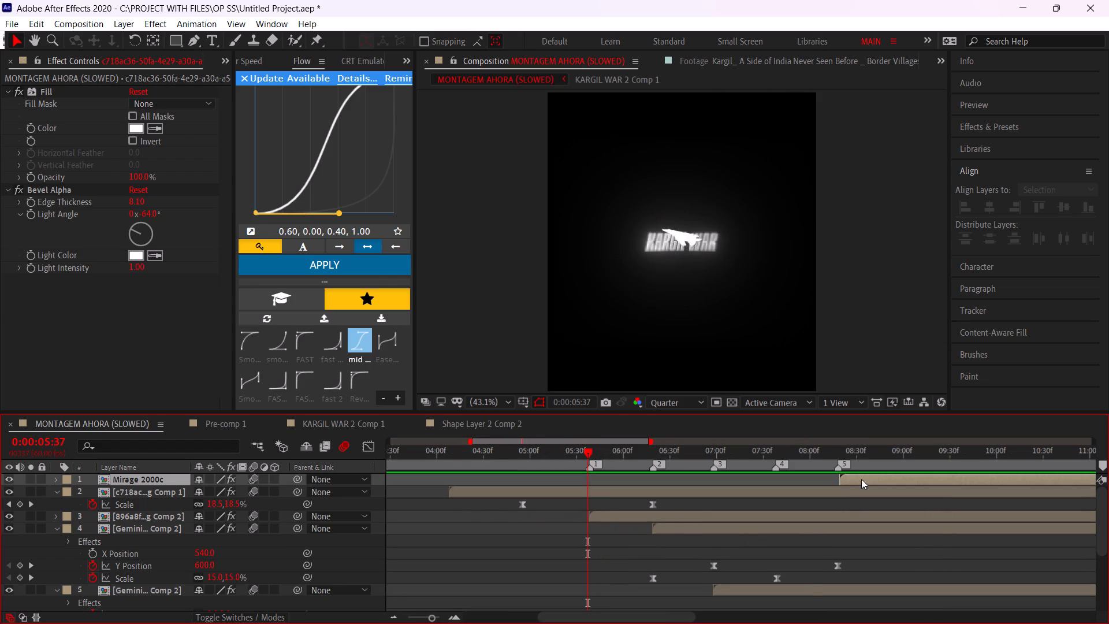
left_click(798, 592, "shift")
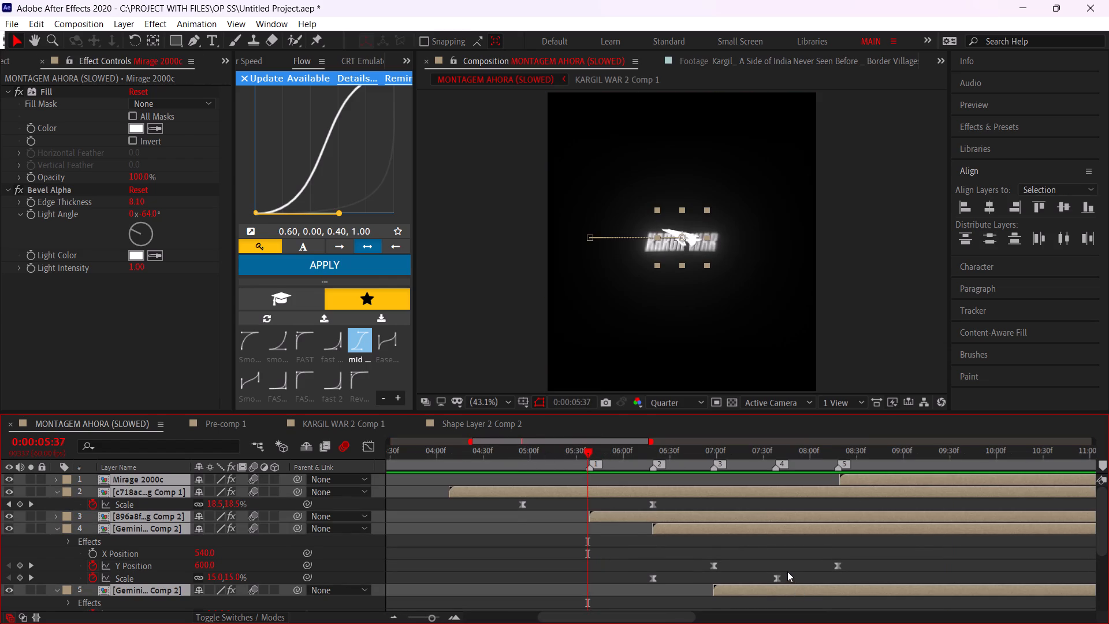
key("s")
scroll(732, 522, "down", 1)
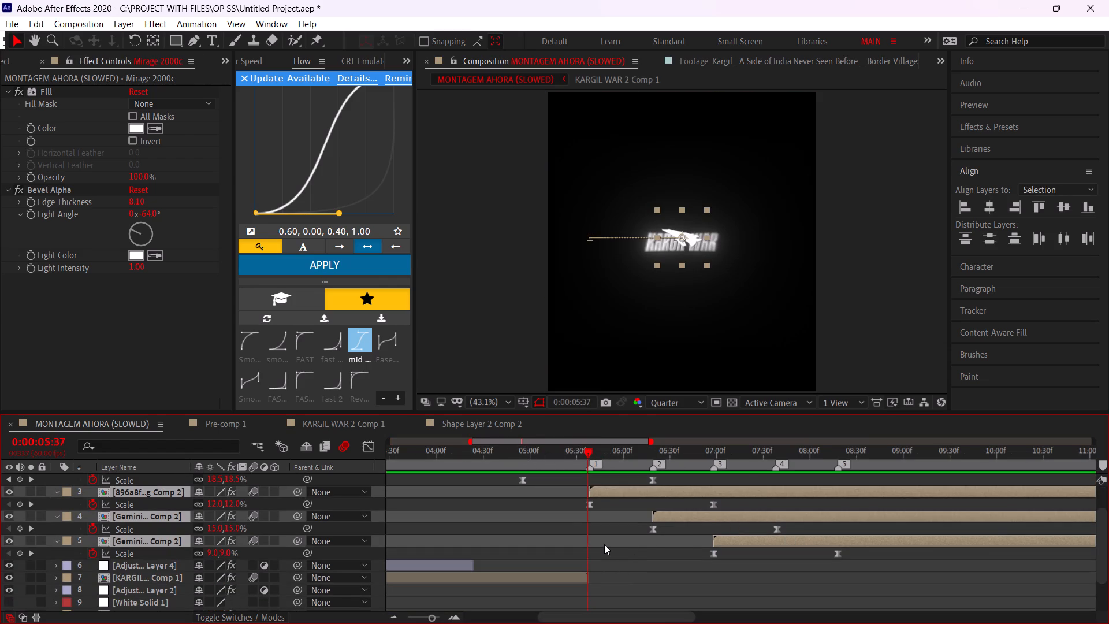
left_click(604, 544)
scroll(228, 499, "up", 1)
scroll(618, 516, "up", 1, "alt")
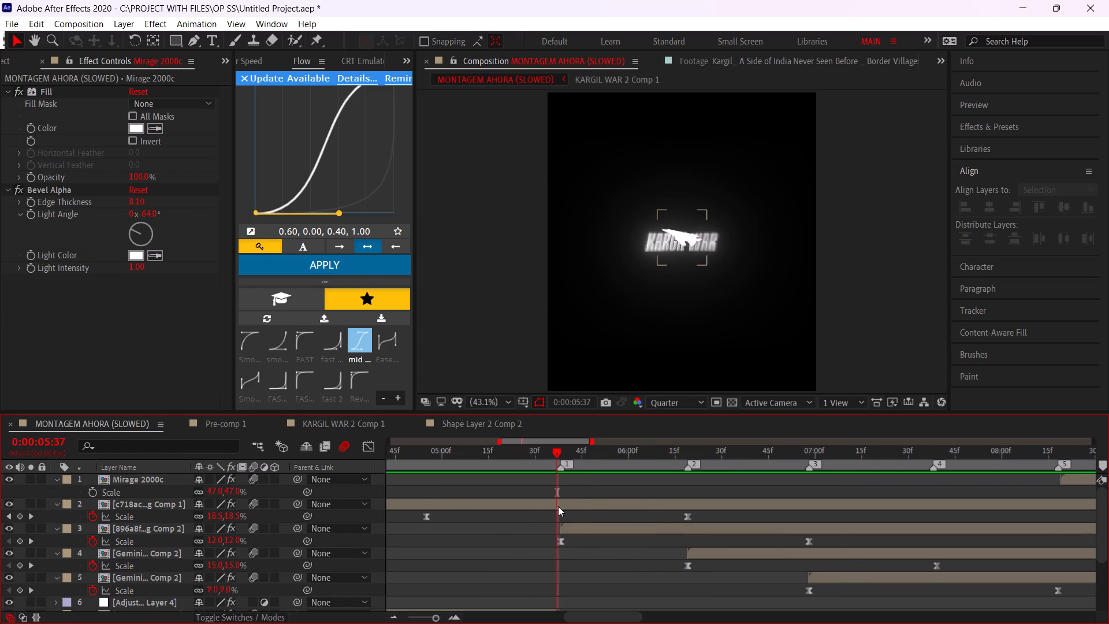
left_click_drag(549, 451, 559, 454)
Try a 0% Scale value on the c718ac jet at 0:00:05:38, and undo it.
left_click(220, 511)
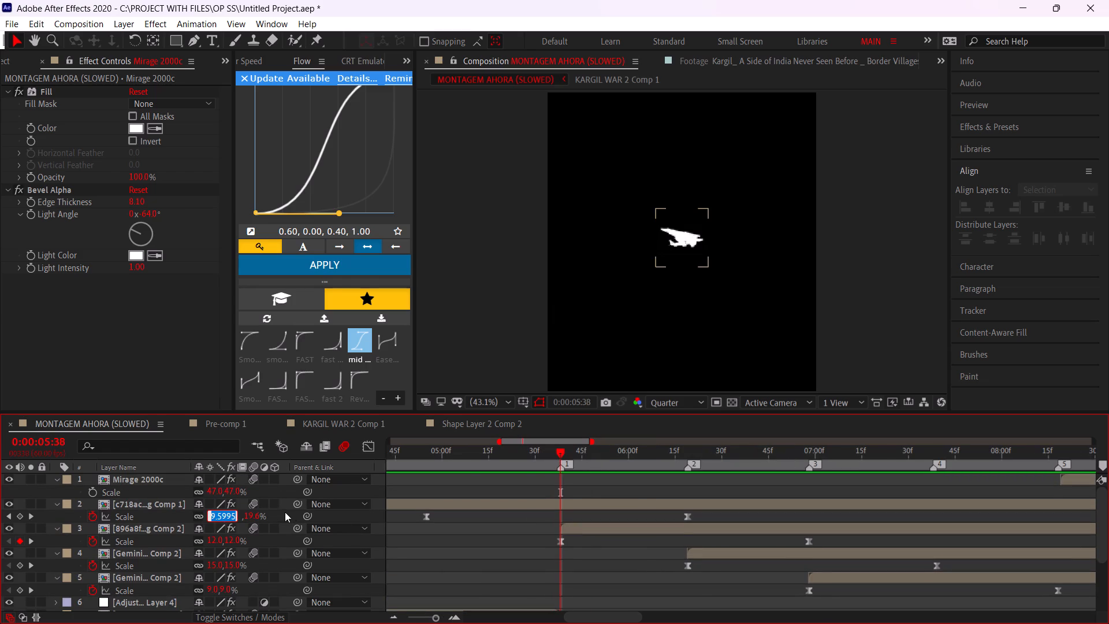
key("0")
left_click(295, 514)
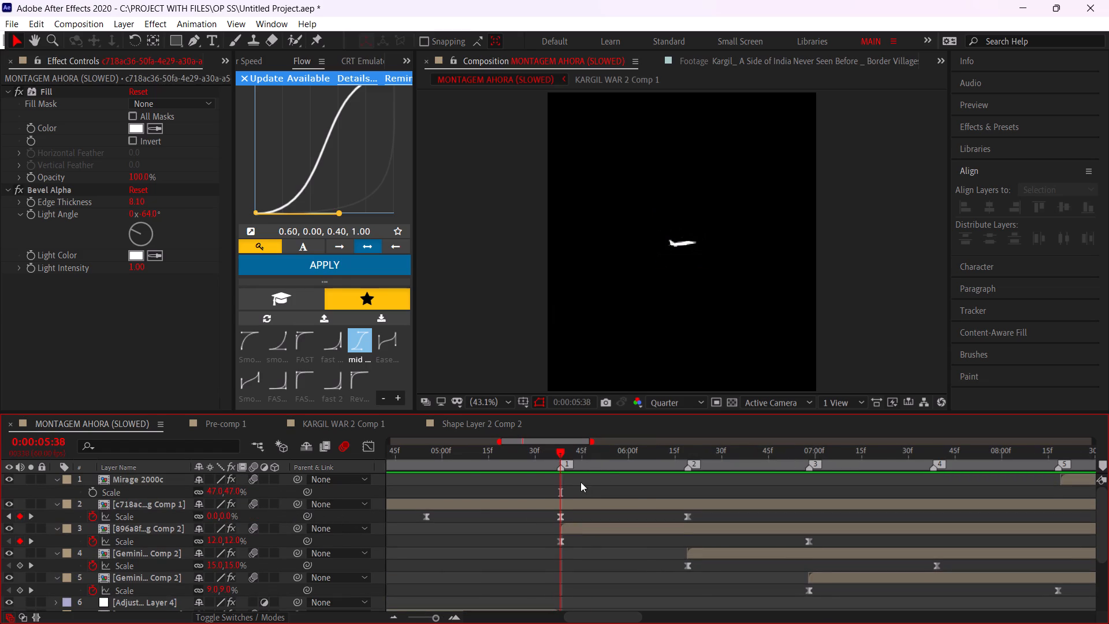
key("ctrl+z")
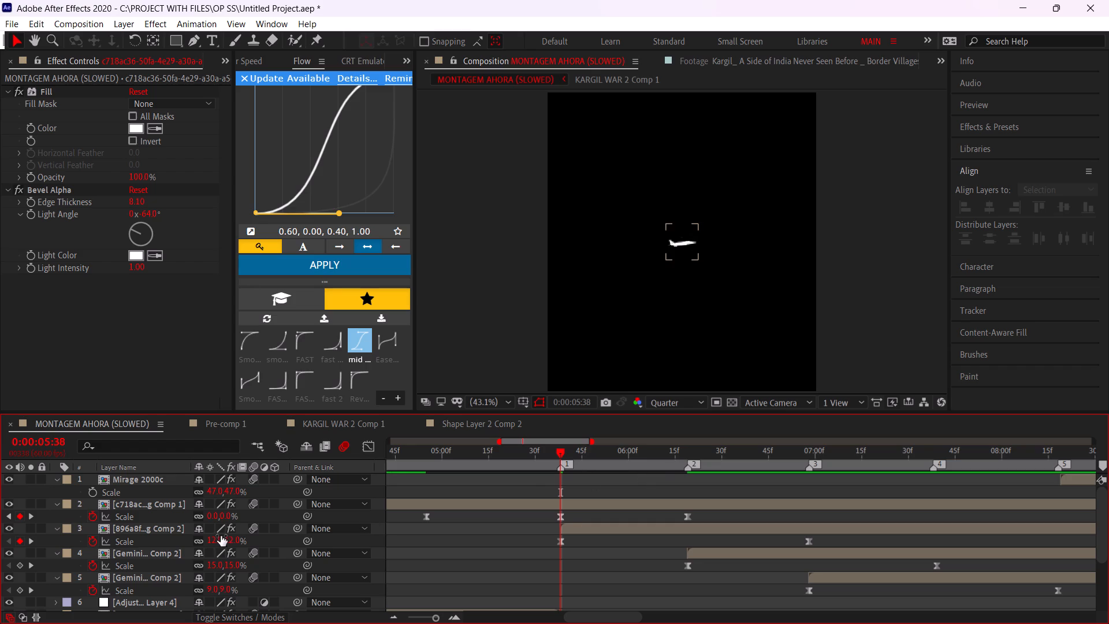
Set the 896a8f jet's first Scale keyframe at 0:00:05:38 to 0%.
left_click(218, 538)
key("0")
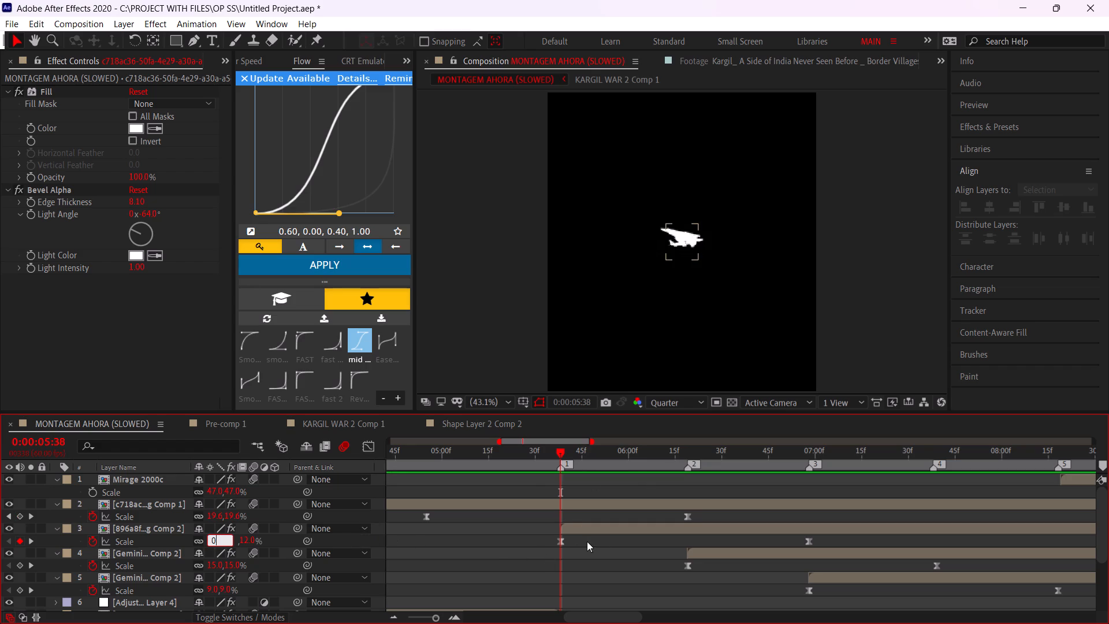
left_click(604, 538)
Set the first Scale keyframe of the Gemini jet on layer 4 to 0% at 0:00:06:19.
left_click(757, 555)
left_click(687, 444)
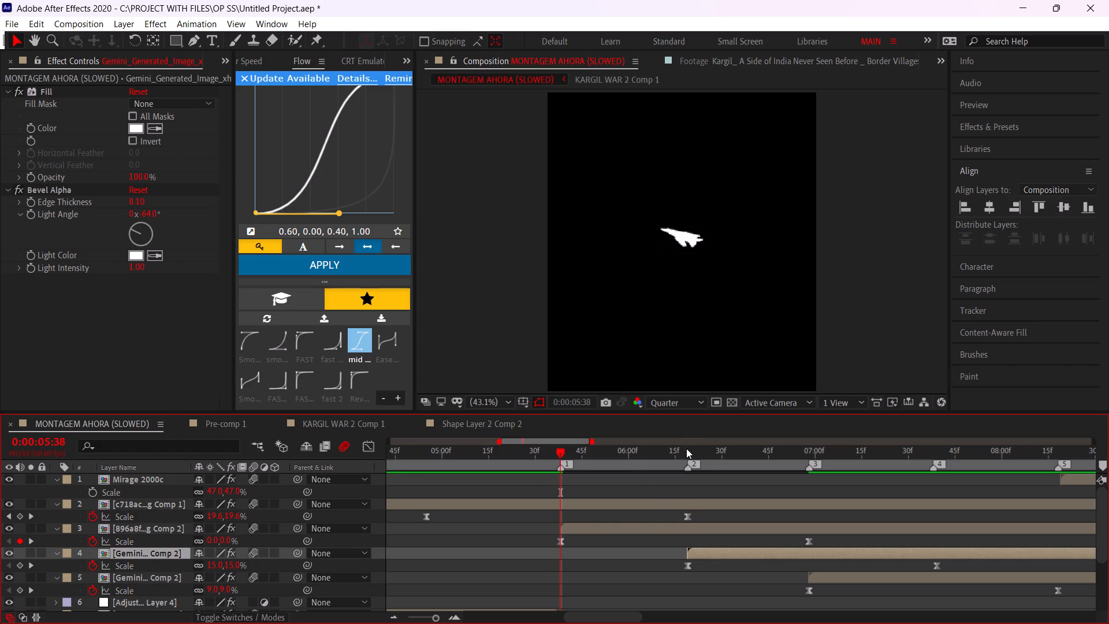
left_click(686, 454)
left_click(686, 454)
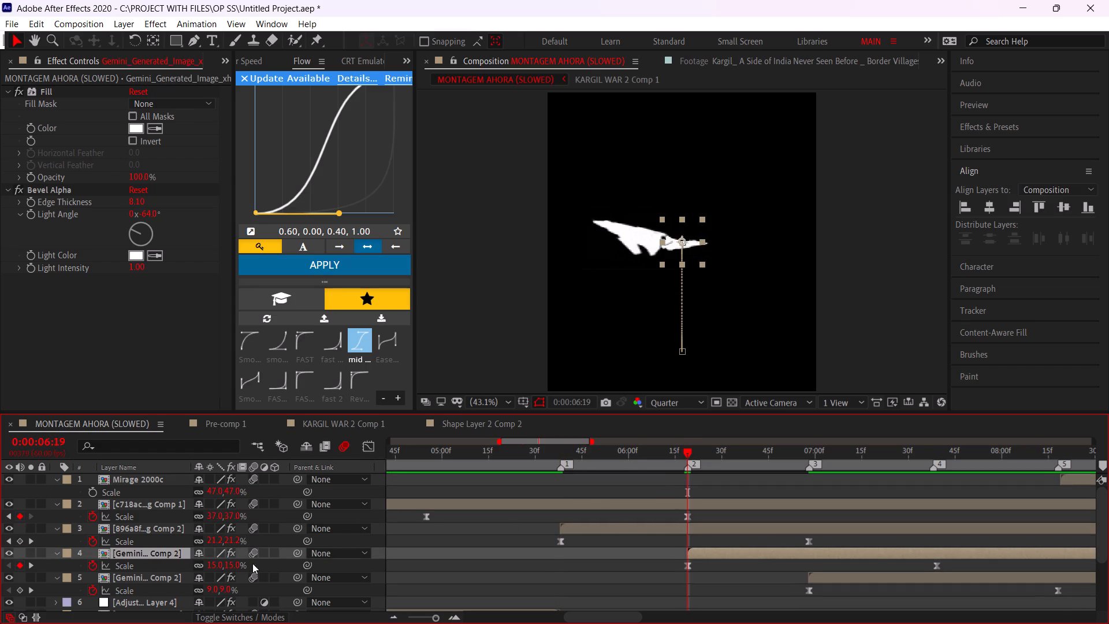
left_click(215, 567)
key("0")
left_click(286, 562)
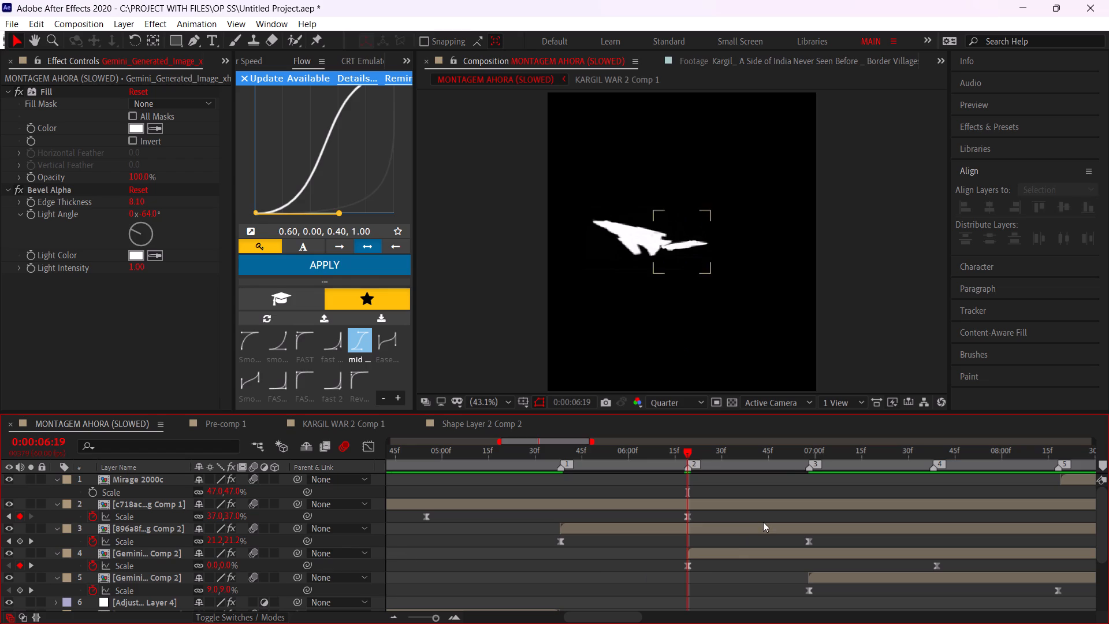
Set the first Scale keyframe of the Gemini jet on layer 5 to 0% at 0:00:06:58.
left_click_drag(803, 451, 807, 451)
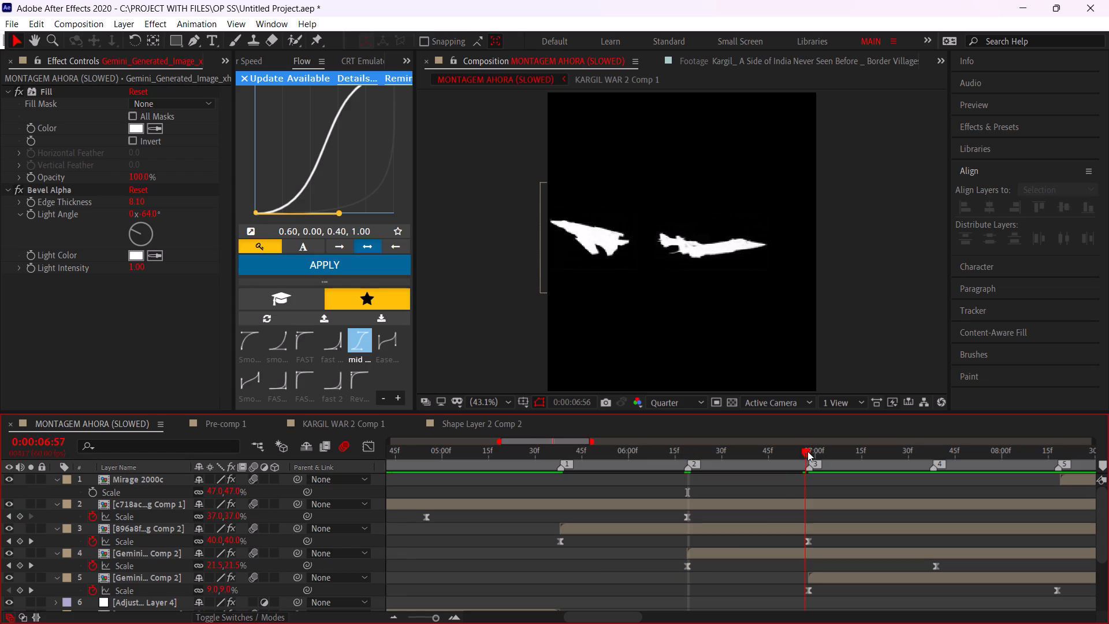
left_click_drag(807, 451, 808, 451)
left_click(821, 579)
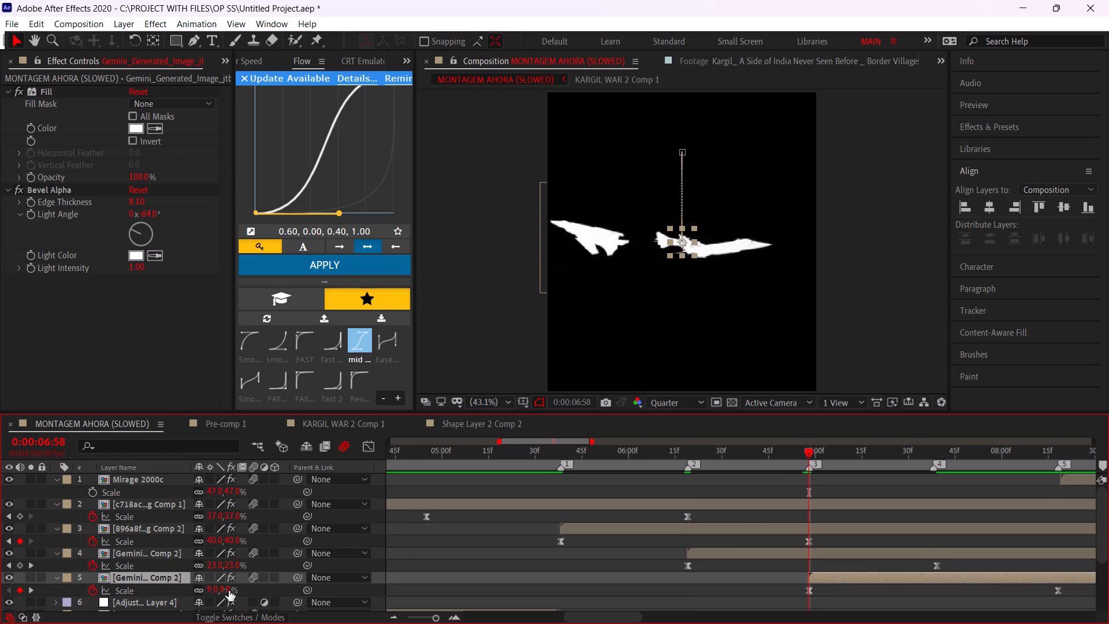
left_click(224, 590)
key("0")
left_click(271, 593)
Ease all Scale keyframes of the four animated jets with the Flow curve 0.60, 0.00, 0.40, 1.00.
scroll(809, 543, "down", 2, "alt")
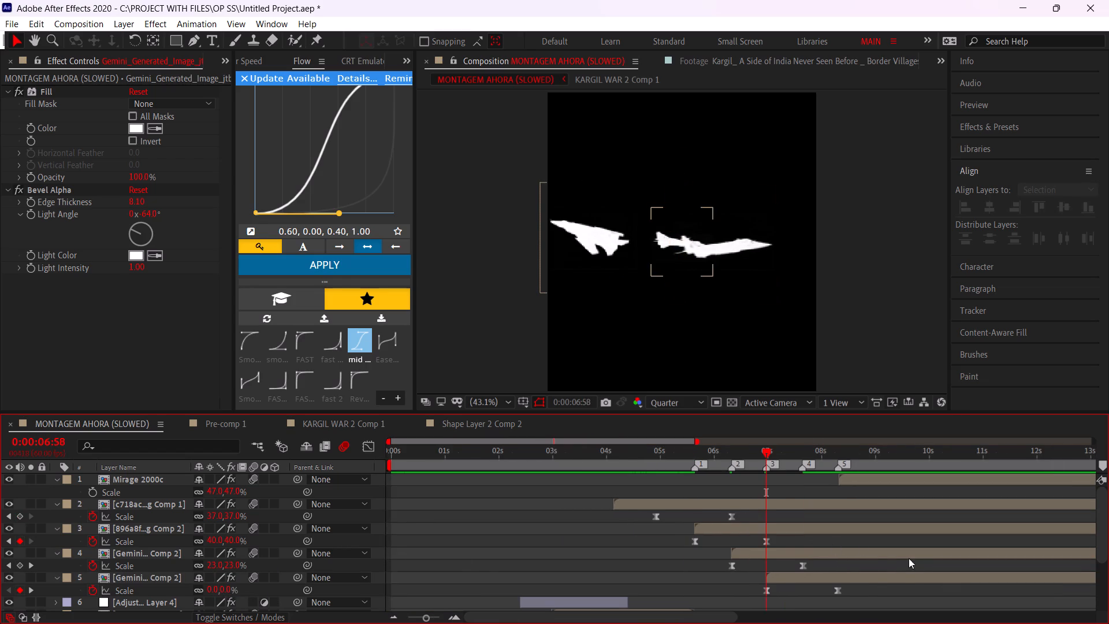
left_click_drag(864, 593, 605, 505)
left_click(315, 266)
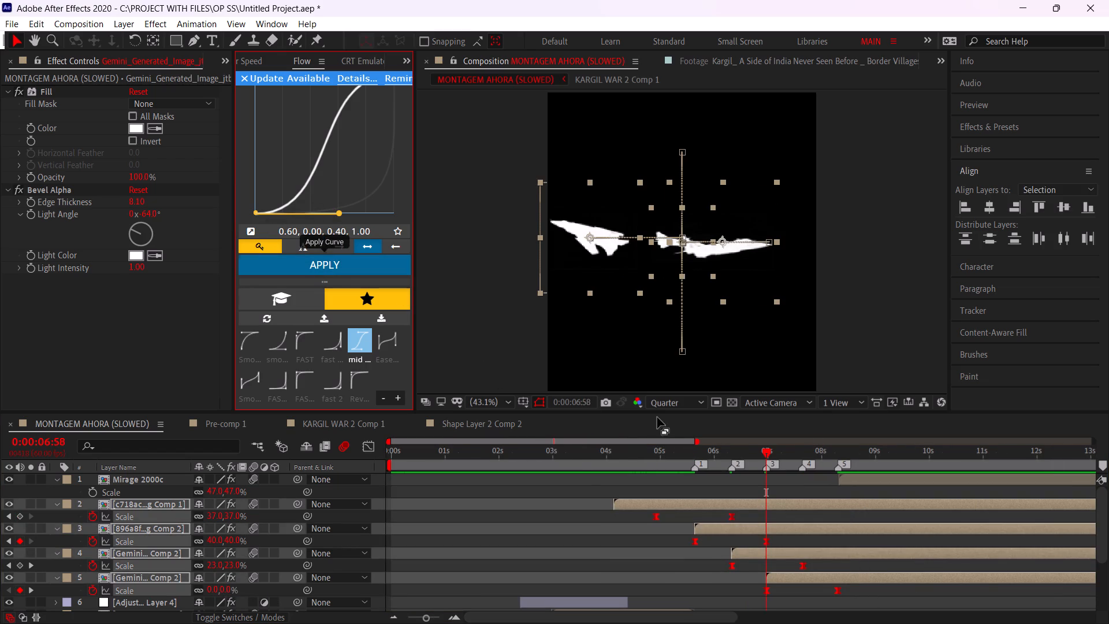
Preview the composition from the start and from 0:00:04:17 to check how the jets scale in from zero.
left_click_drag(572, 463, 186, 482)
key("space")
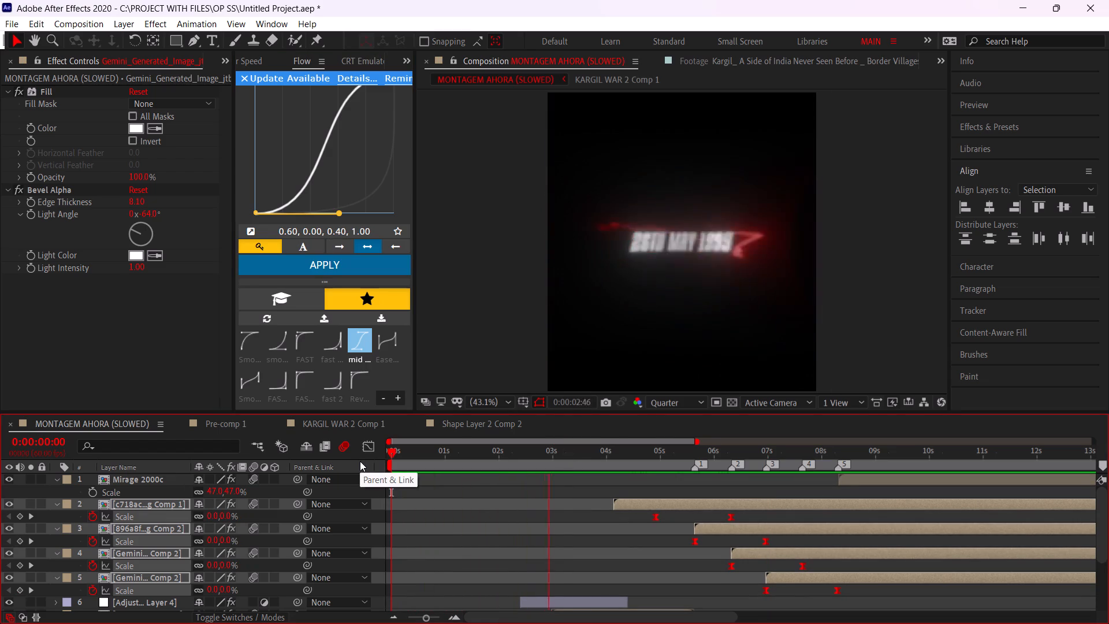
left_click(587, 489)
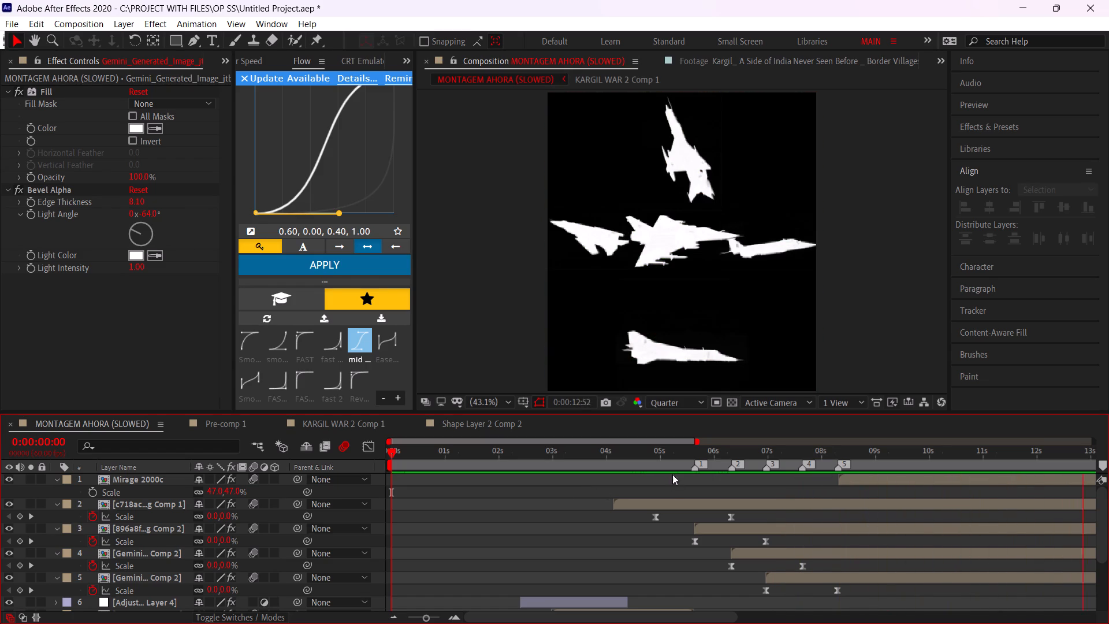
left_click(622, 467)
key("space")
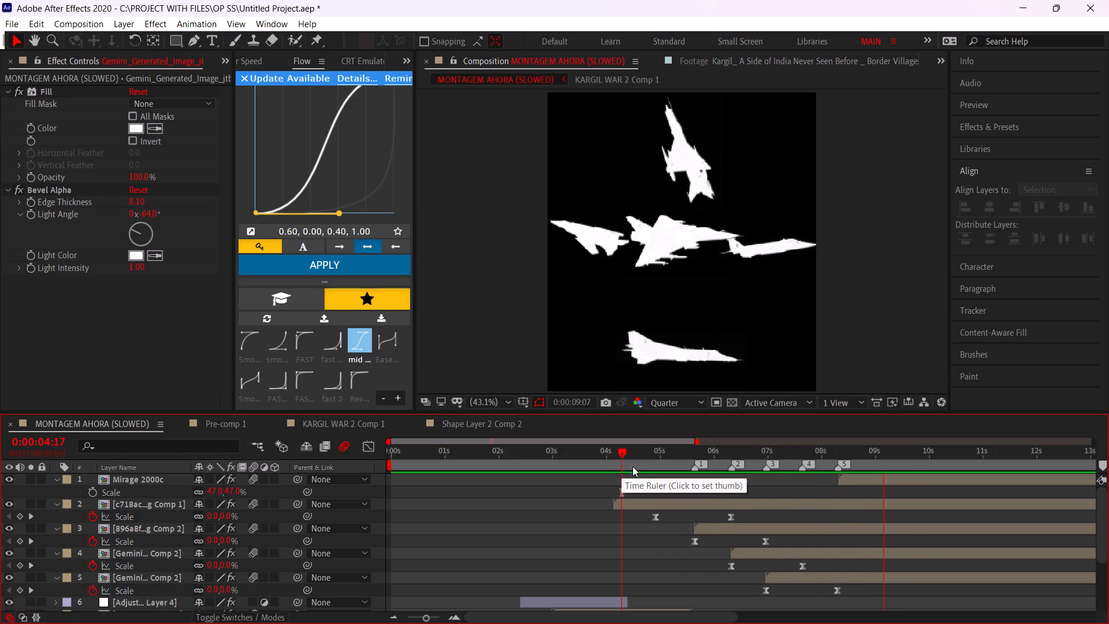
left_click(597, 438)
left_click_drag(587, 454, 214, 506)
key("space")
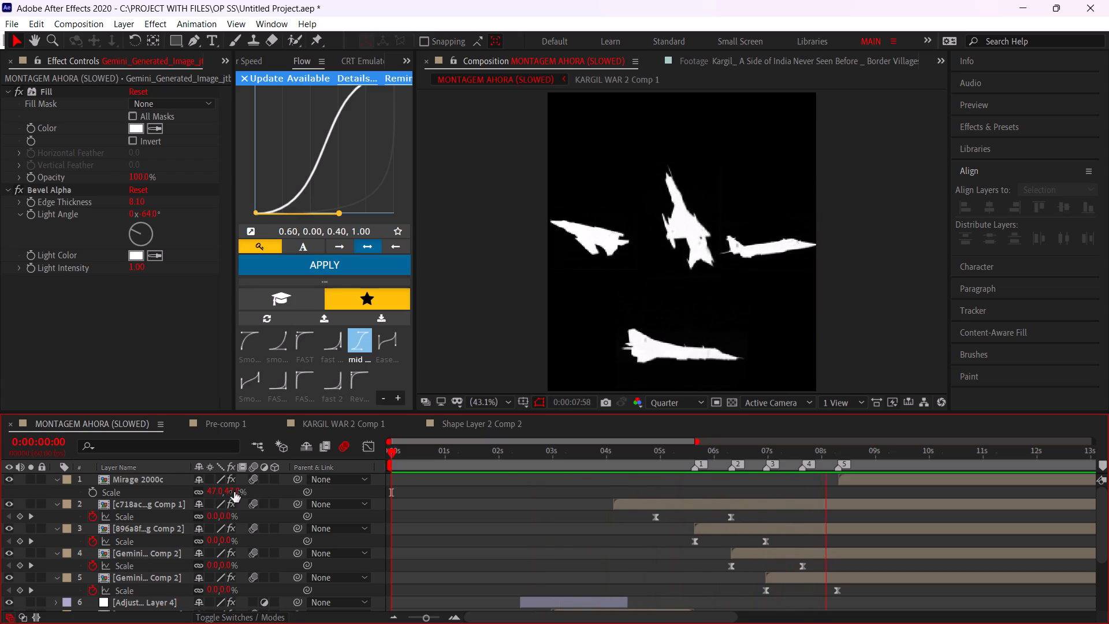
left_click_drag(584, 464, 614, 486)
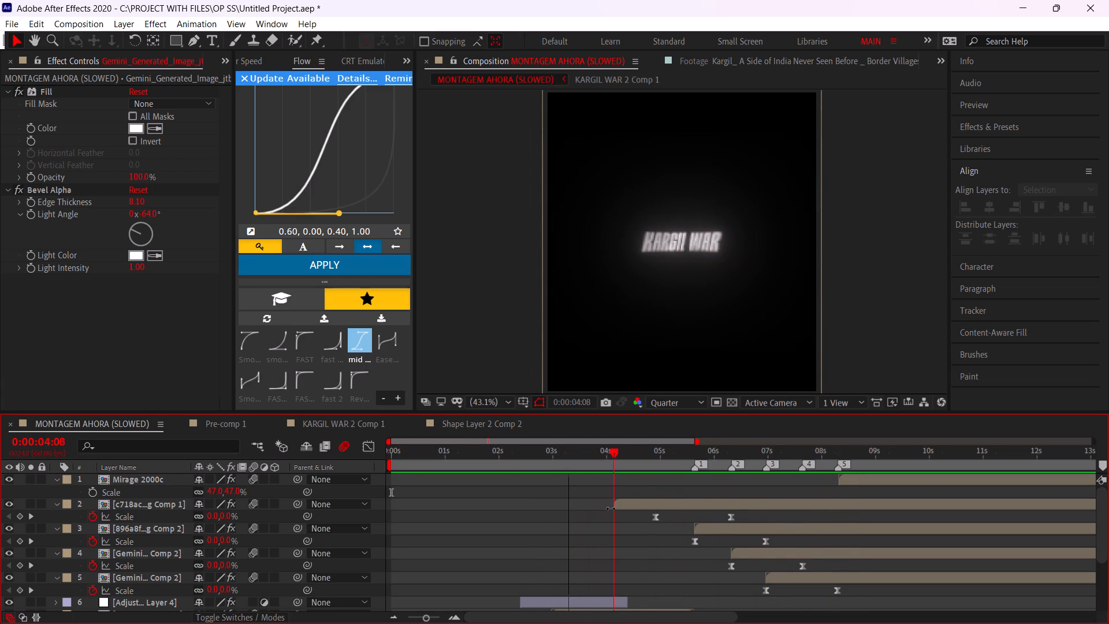
Open the KARGIL WAR 2 Comp 1 precomposition from its layer in the main composition.
scroll(640, 543, "down", 4)
scroll(645, 535, "up", 1, "alt")
left_click(645, 535)
key("ctrl+space")
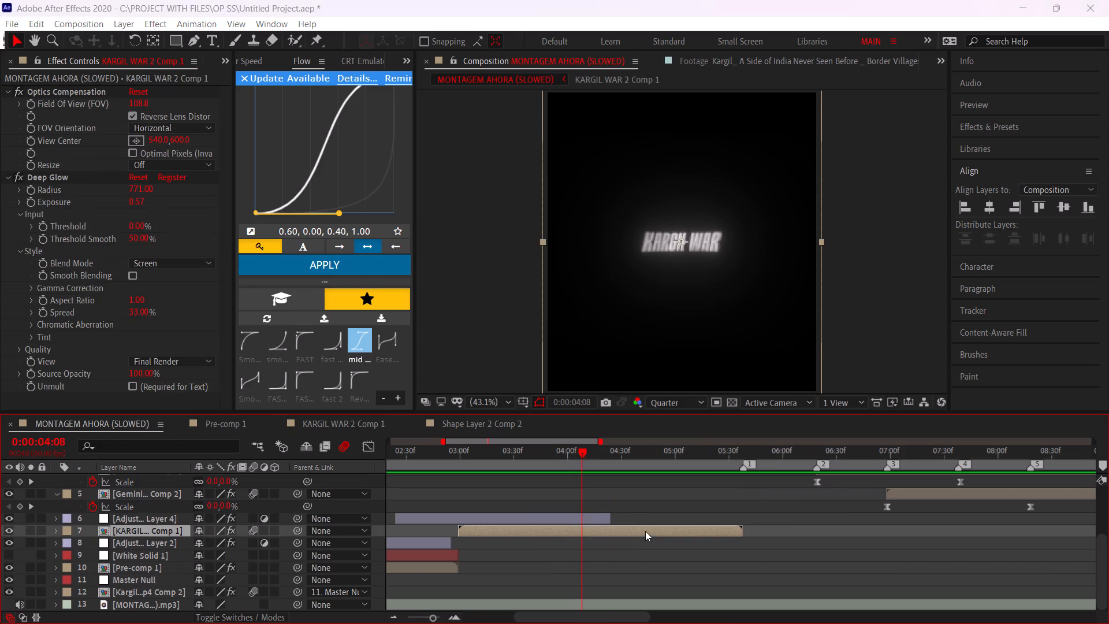
left_click(655, 492)
double_click(634, 528)
Duplicate Adjustment Layer 3 in the title precomp and delete the BCC Ripple Dissolve effect from the upper copy.
left_click_drag(665, 469, 675, 467)
left_click(770, 515)
left_click_drag(802, 469, 988, 457)
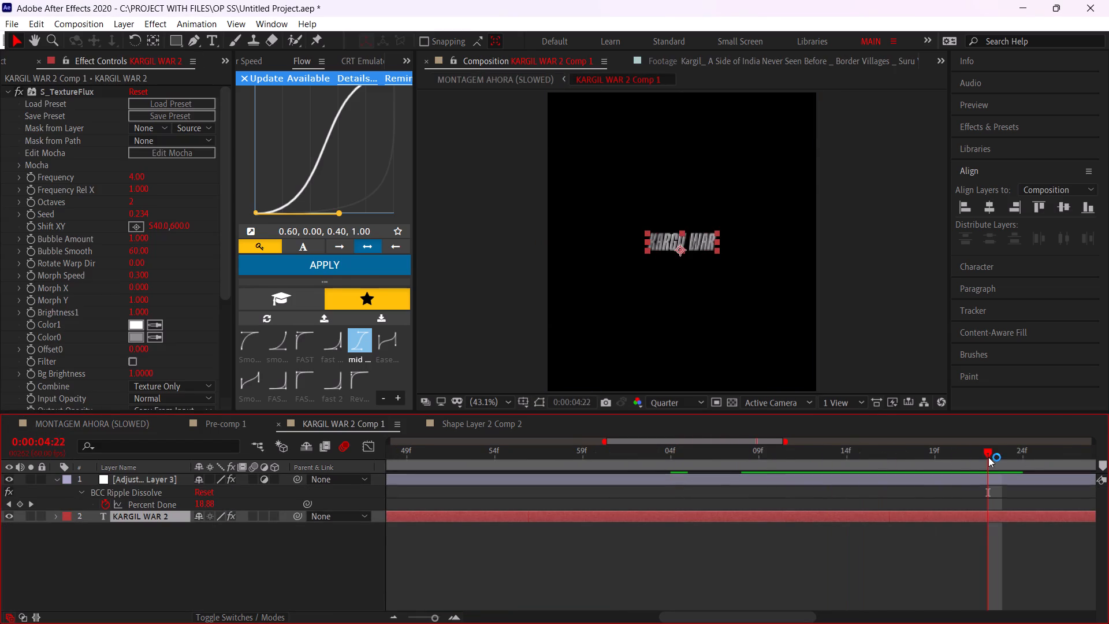
key("ctrl+space")
left_click(977, 520)
left_click(981, 478)
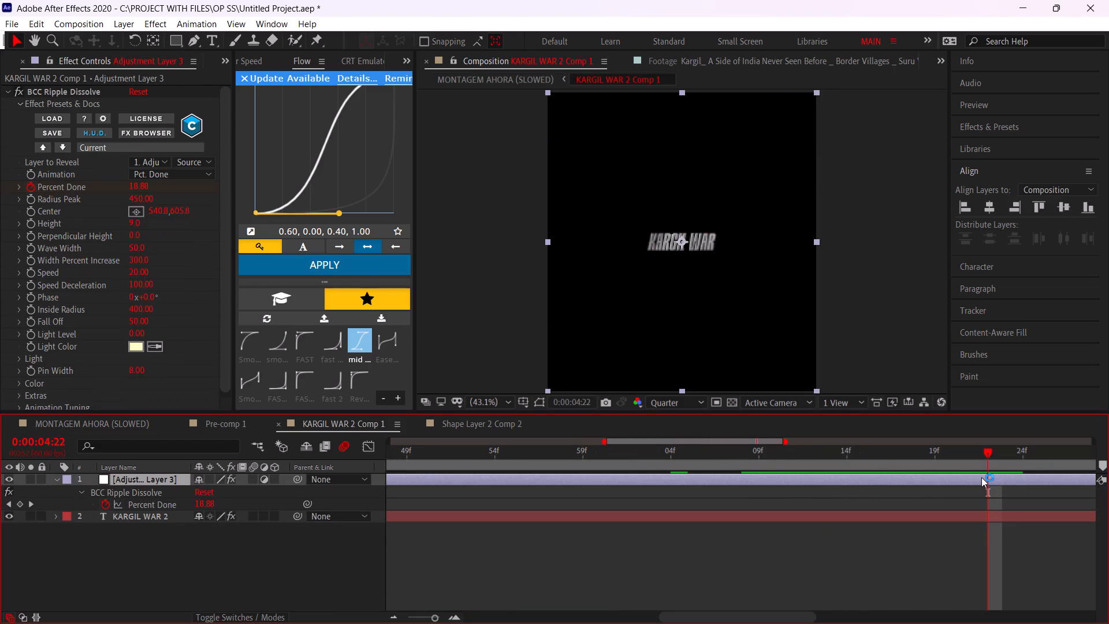
key("ctrl+d")
left_click(97, 87)
key("Delete")
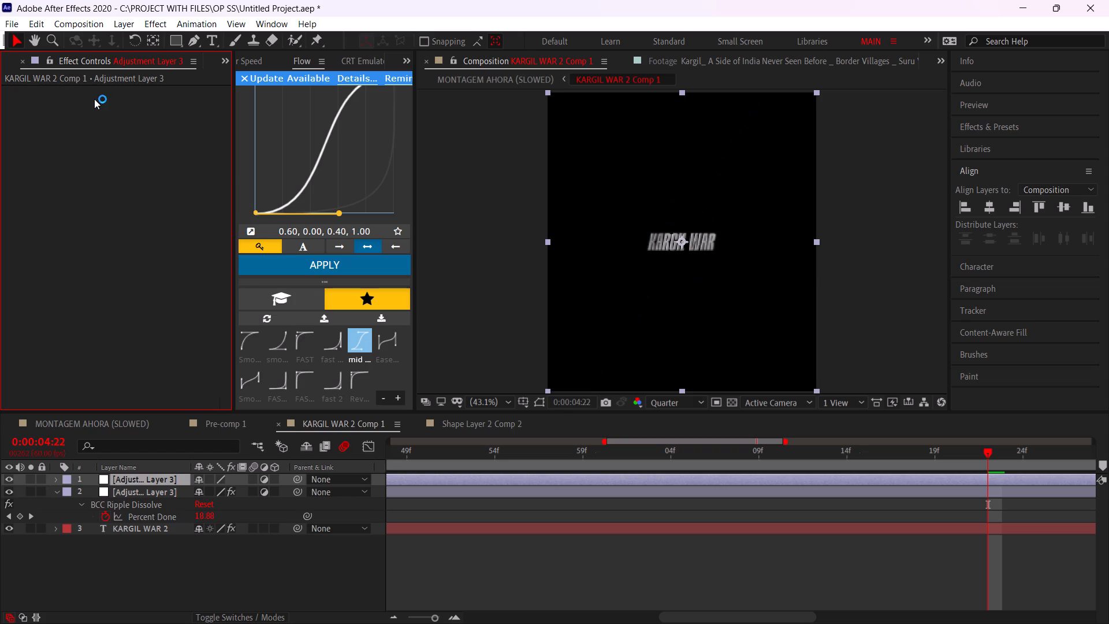
Search the effects for "spec" and apply S_DissolveSpeckle to the upper Adjustment Layer 3.
key("ctrl+space")
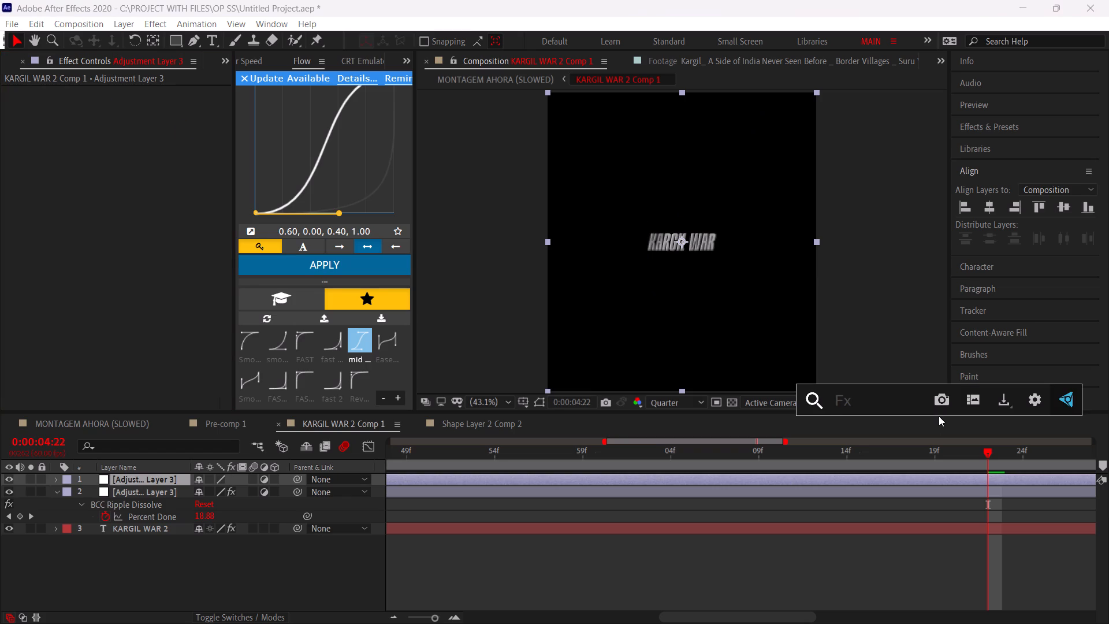
type("spec")
key("Down")
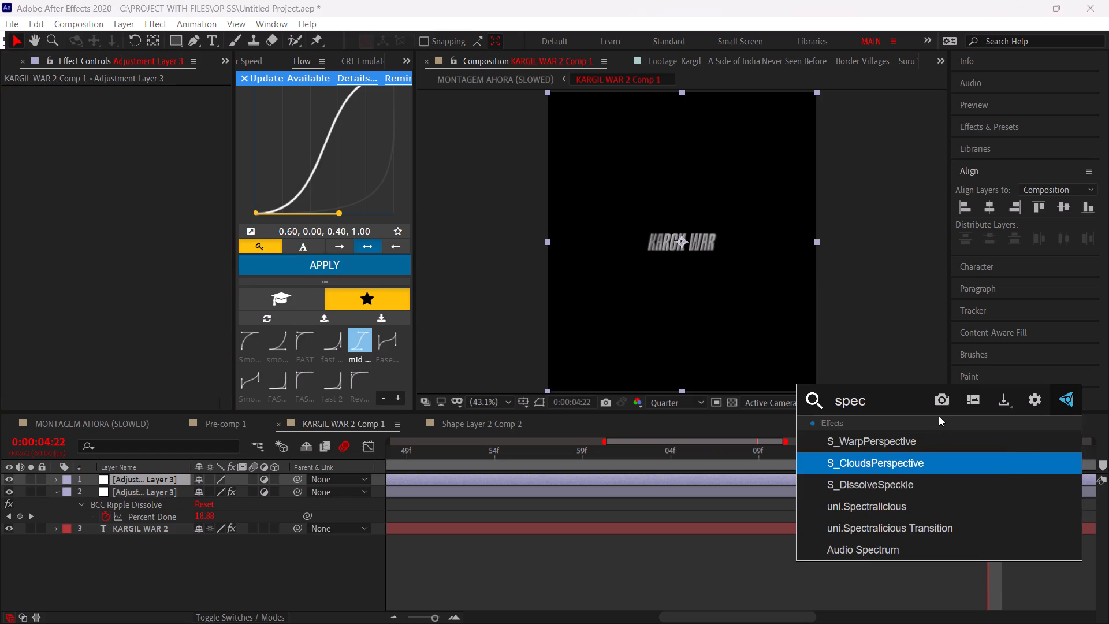
key("Down")
key("Down")
key("Up")
key("Return")
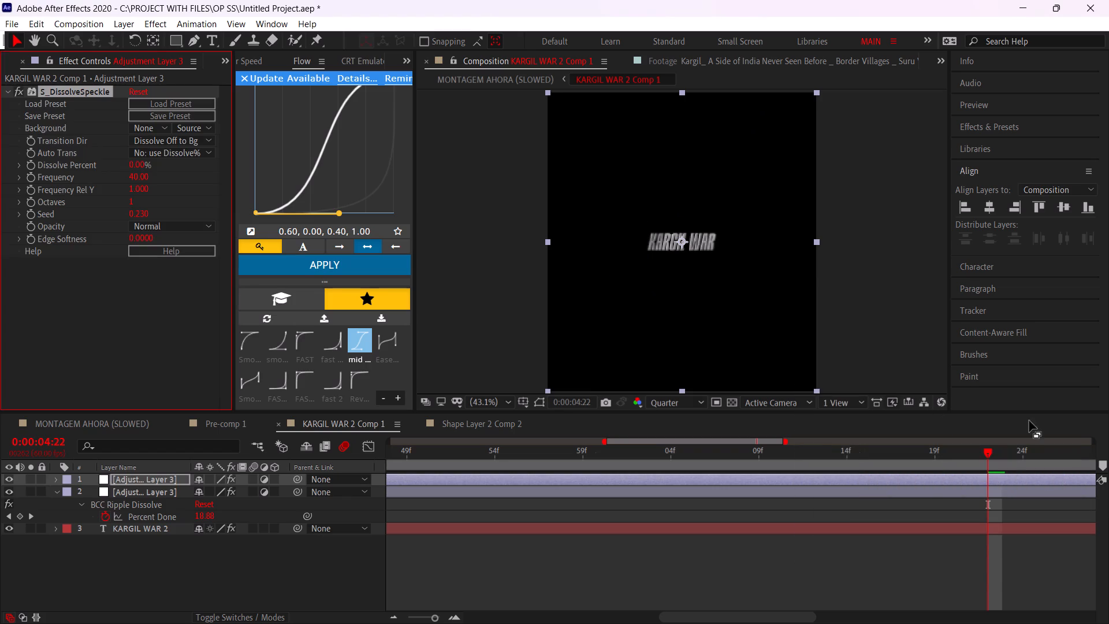
Keyframe S_DissolveSpeckle's Dissolve Percent from 0% at 0:00:02:59 to 100% at 0:00:05:37.
left_click_drag(776, 453, 302, 484)
scroll(534, 508, "down", 5, "alt")
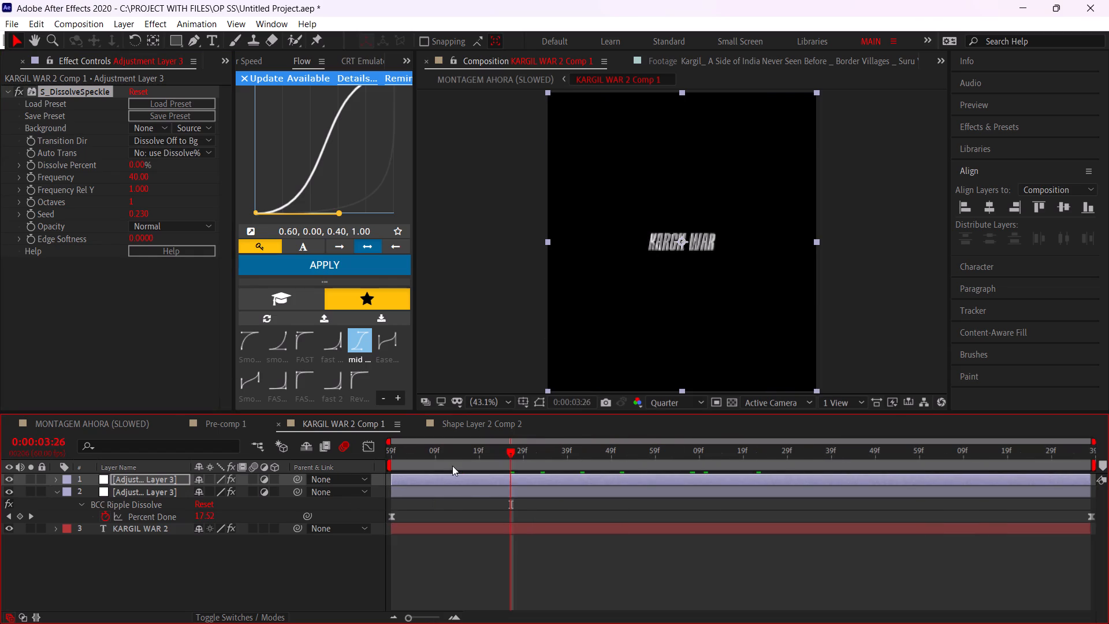
left_click_drag(452, 466, 284, 469)
left_click(29, 165)
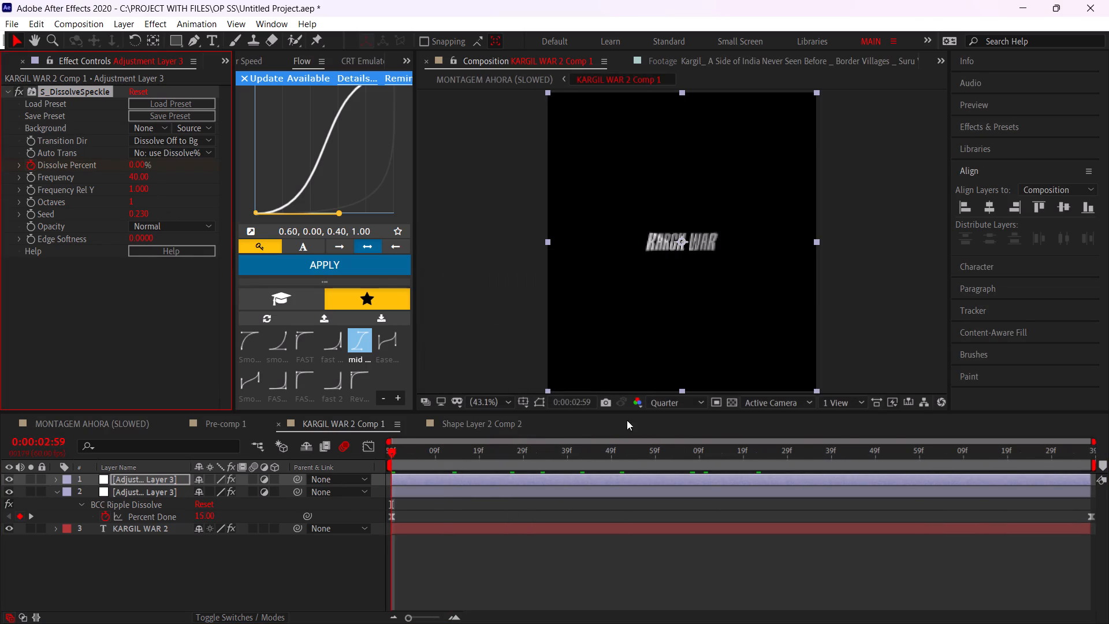
left_click_drag(995, 450, 1093, 465)
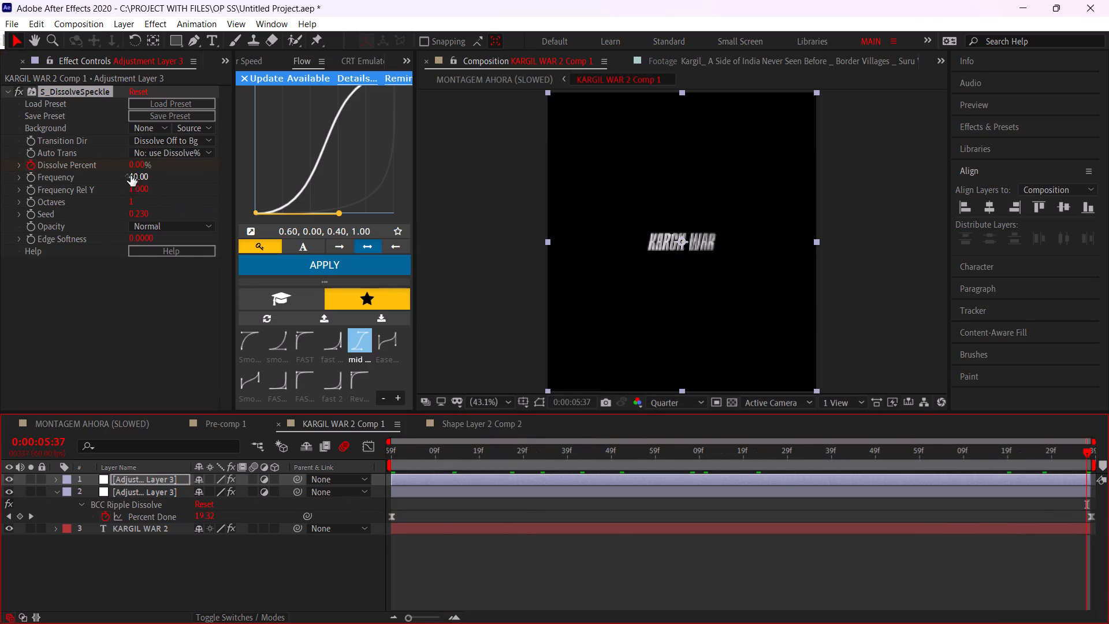
left_click_drag(136, 169, 281, 174)
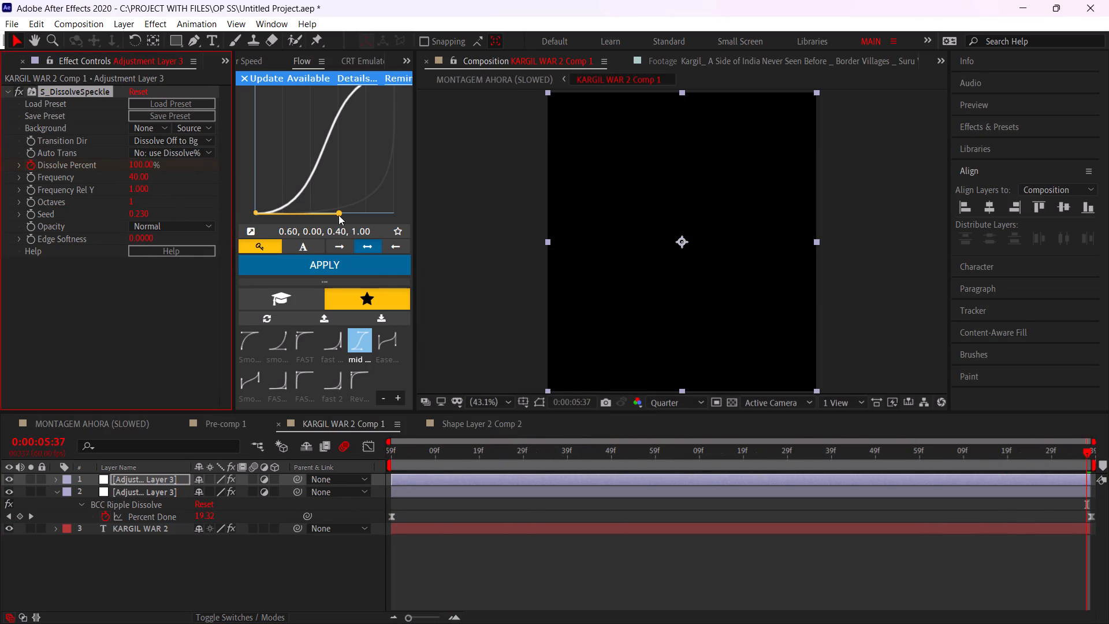
Reveal the Dissolve Percent keyframes and ease them with the Flow fast preset curve 0.75, 0.02, 1.00, 0.15.
key("u")
left_click(145, 504)
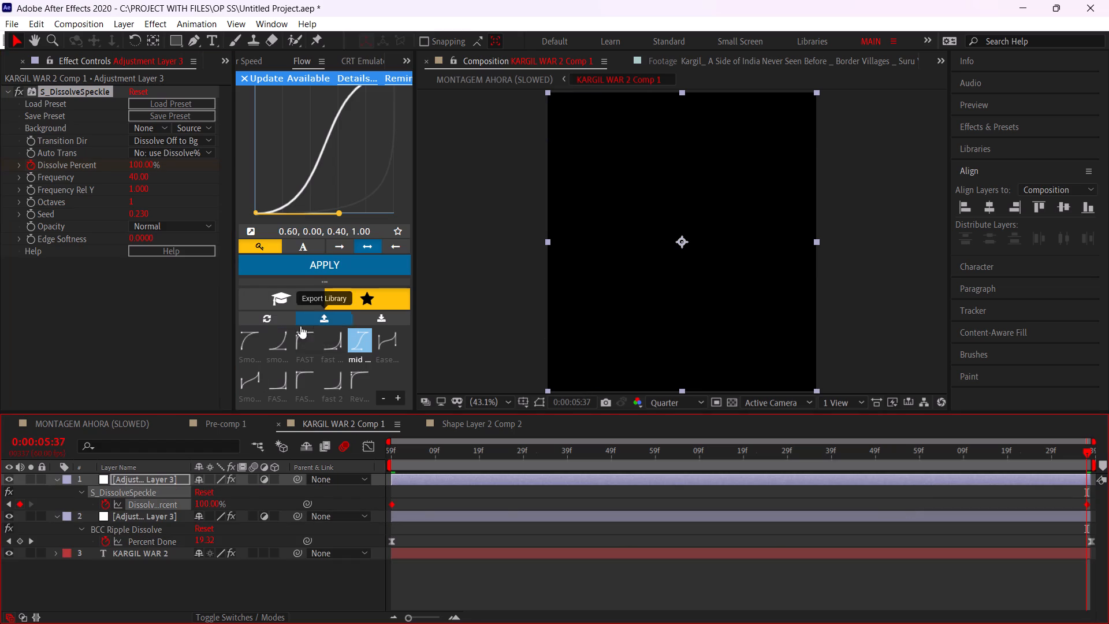
left_click(335, 342)
left_click(311, 263)
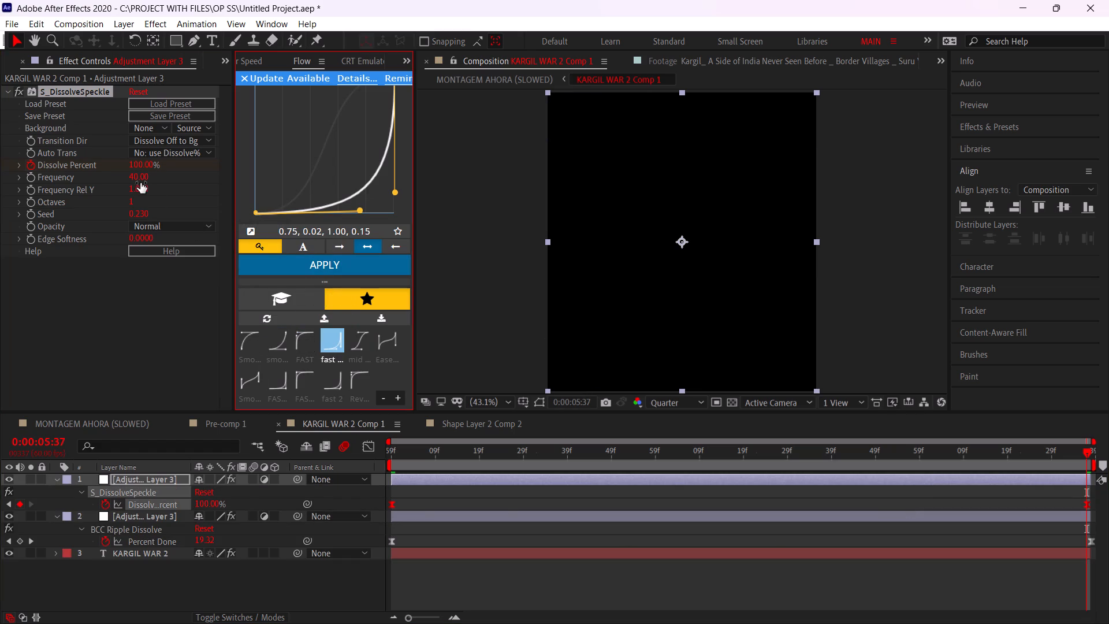
Set S_DissolveSpeckle's Frequency to 20.
left_click(140, 180)
key("2")
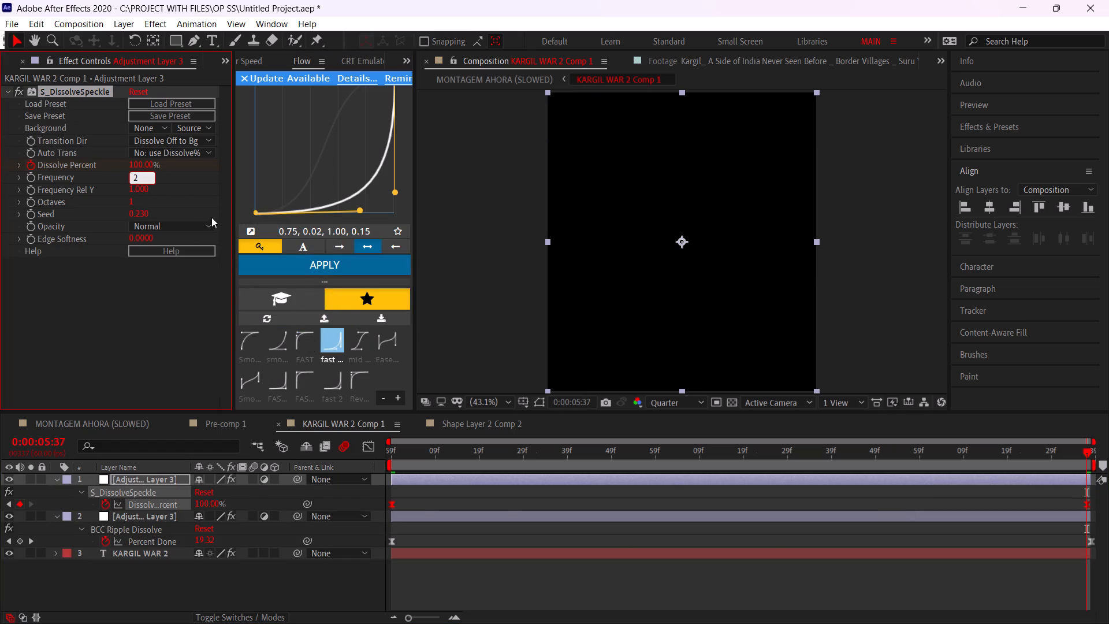
key("0")
key("Return")
Preview the KARGIL WAR speckle dissolve and, at 0:00:05:22, set S_DissolveSpeckle's Frequency to 25.
key("space")
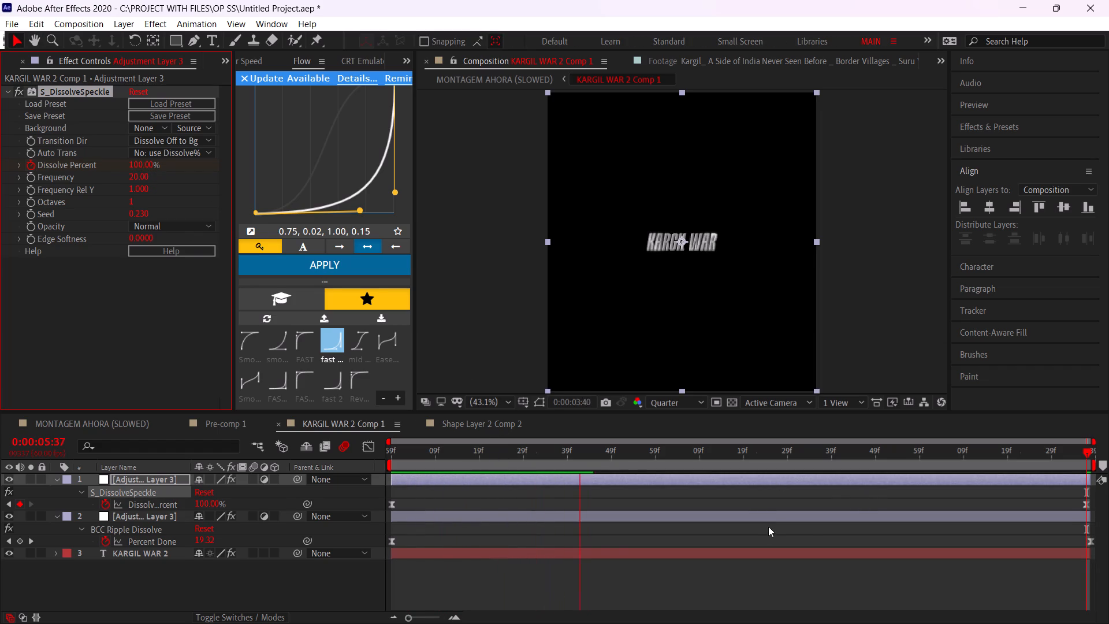
left_click(747, 504)
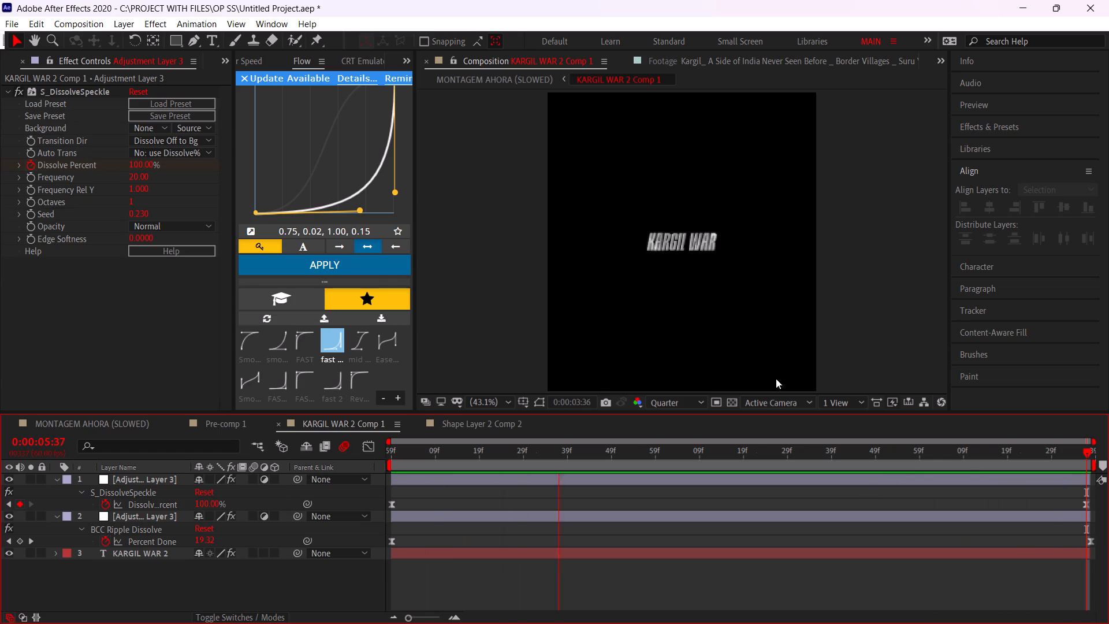
scroll(985, 479, "up", 1, "alt")
scroll(678, 258, "up", 3, "alt")
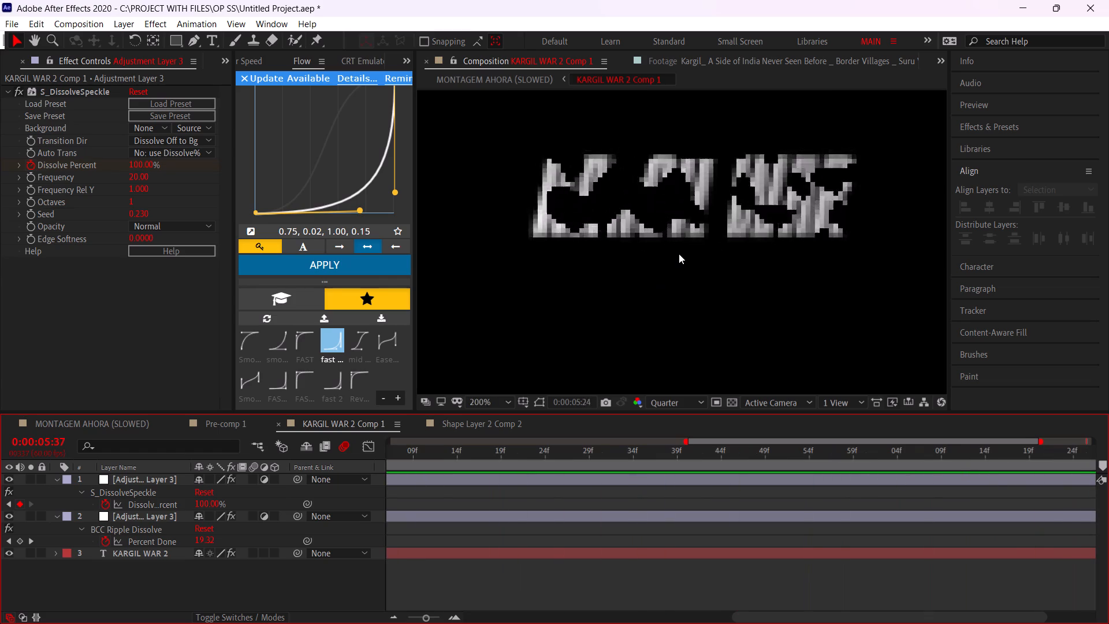
left_click_drag(1030, 463, 1052, 471)
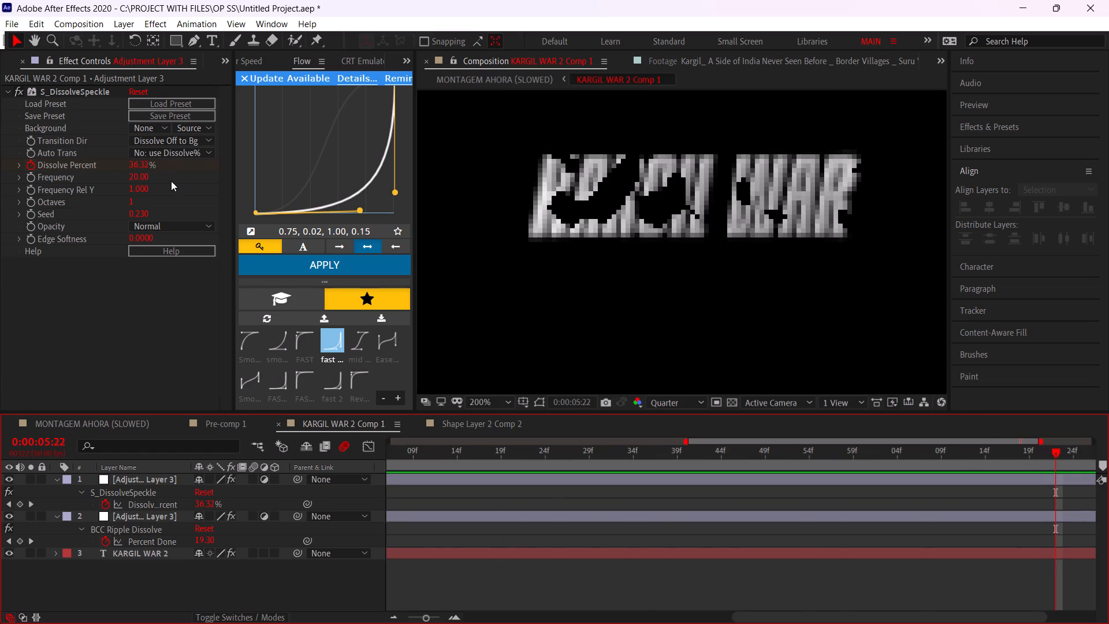
left_click(146, 179)
type("25")
left_click(181, 193)
scroll(912, 530, "down", 2, "alt")
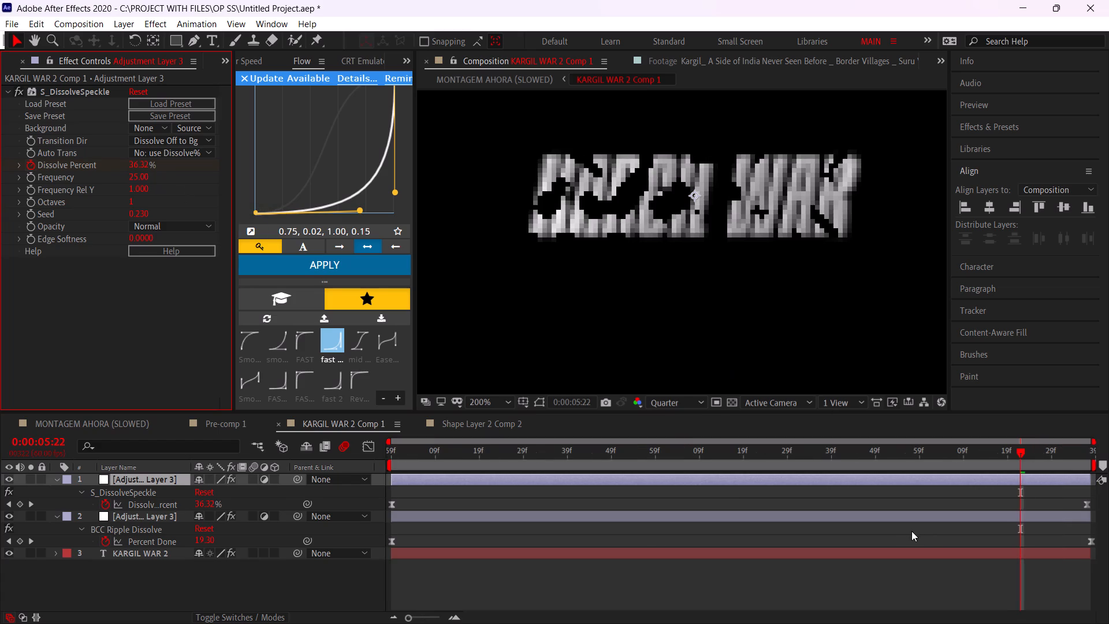
Play back the MONTAGEM AHORA (SLOWED) composition from the start and again from about 0:00:05:00 and 0:00:04:46, checking the title dissolve and jet entrances.
scroll(154, 428, "up", 11)
scroll(705, 530, "down", 2, "alt")
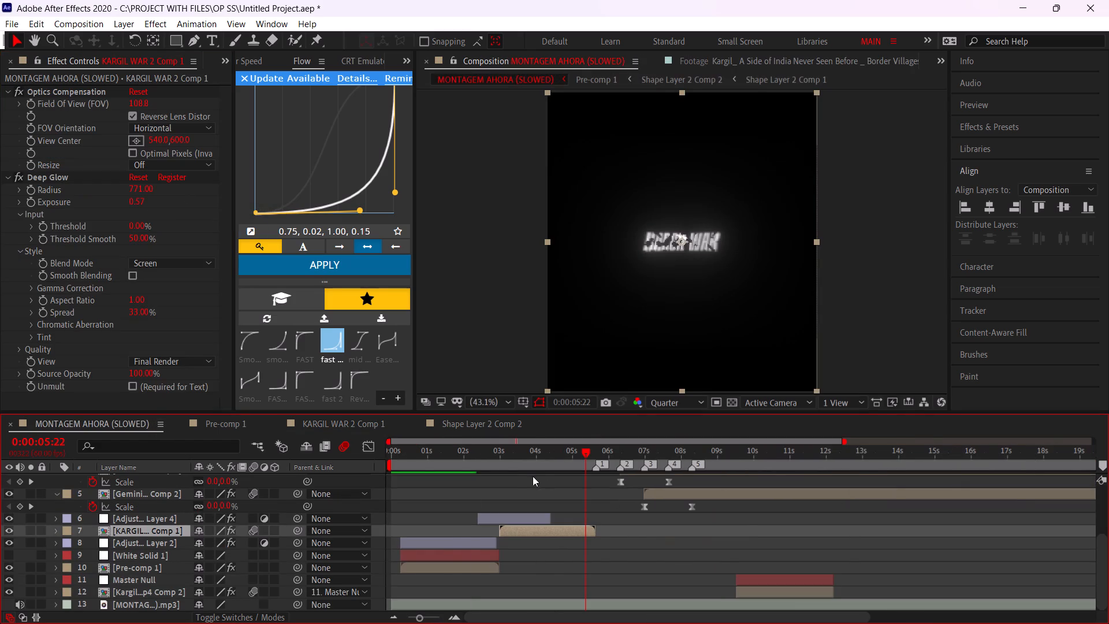
left_click_drag(448, 458, 263, 469)
key("space")
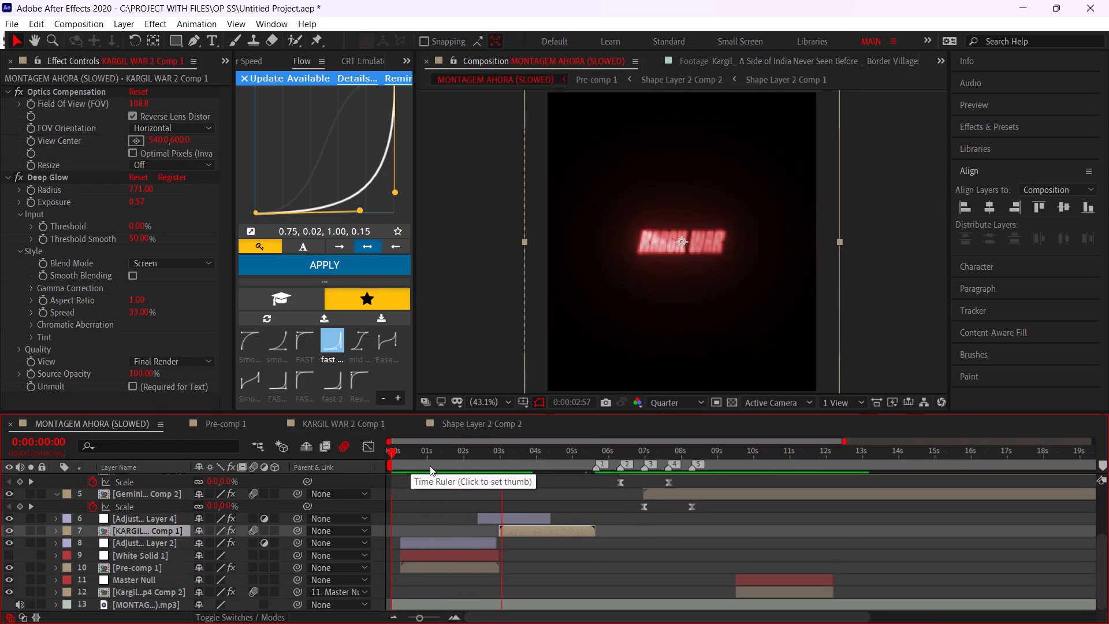
left_click_drag(479, 461, 238, 480)
key("space")
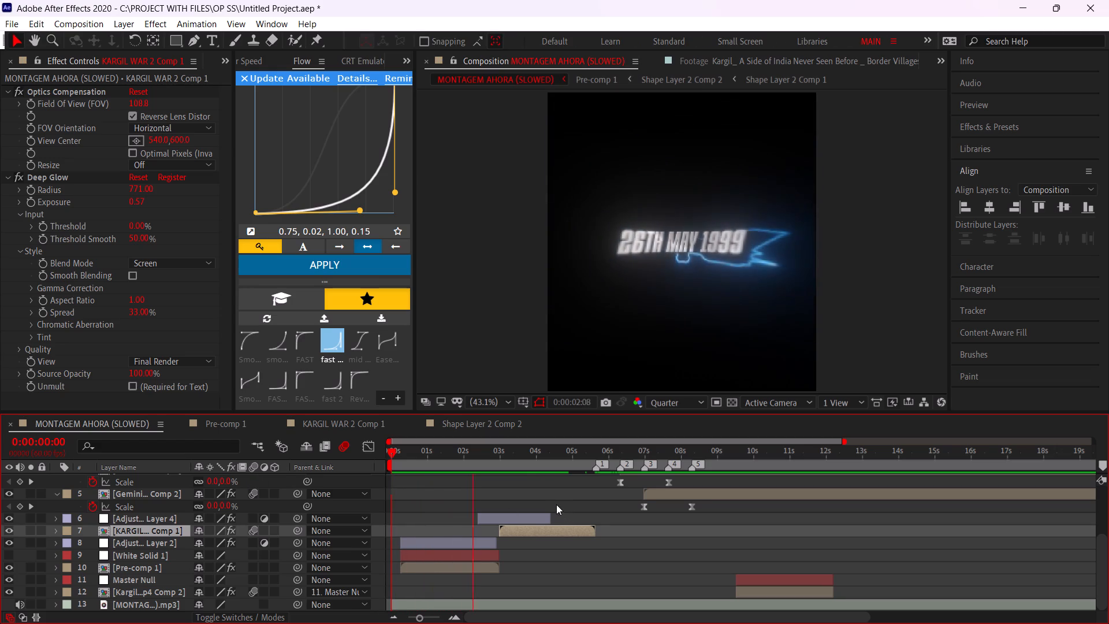
left_click(429, 488)
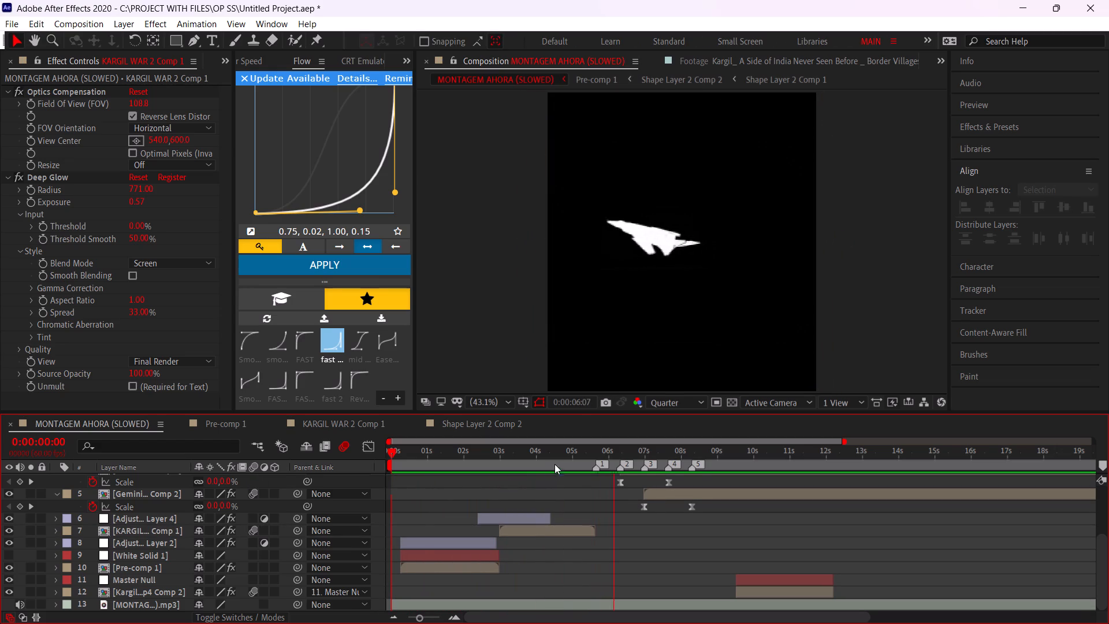
left_click_drag(565, 452, 572, 454)
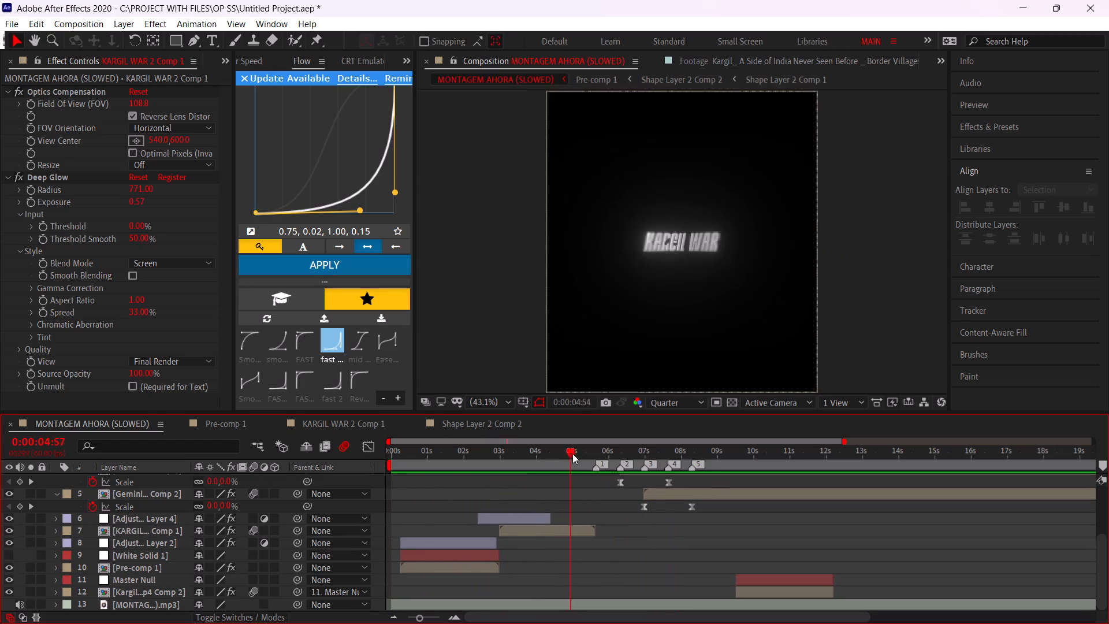
left_click_drag(572, 454, 571, 455)
key("space")
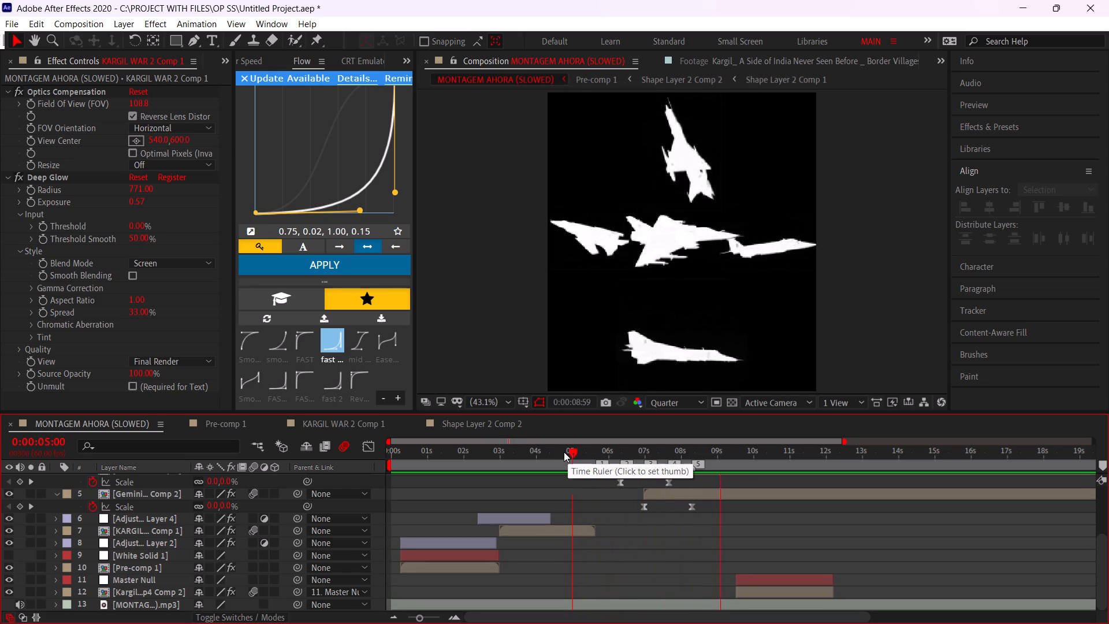
left_click(564, 452)
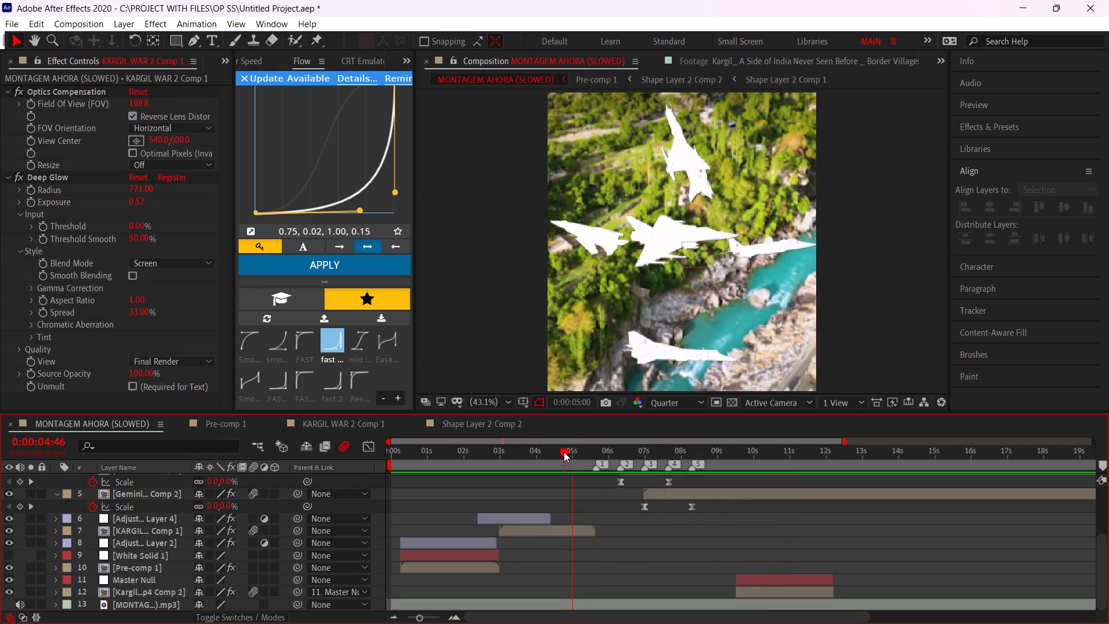
key("space")
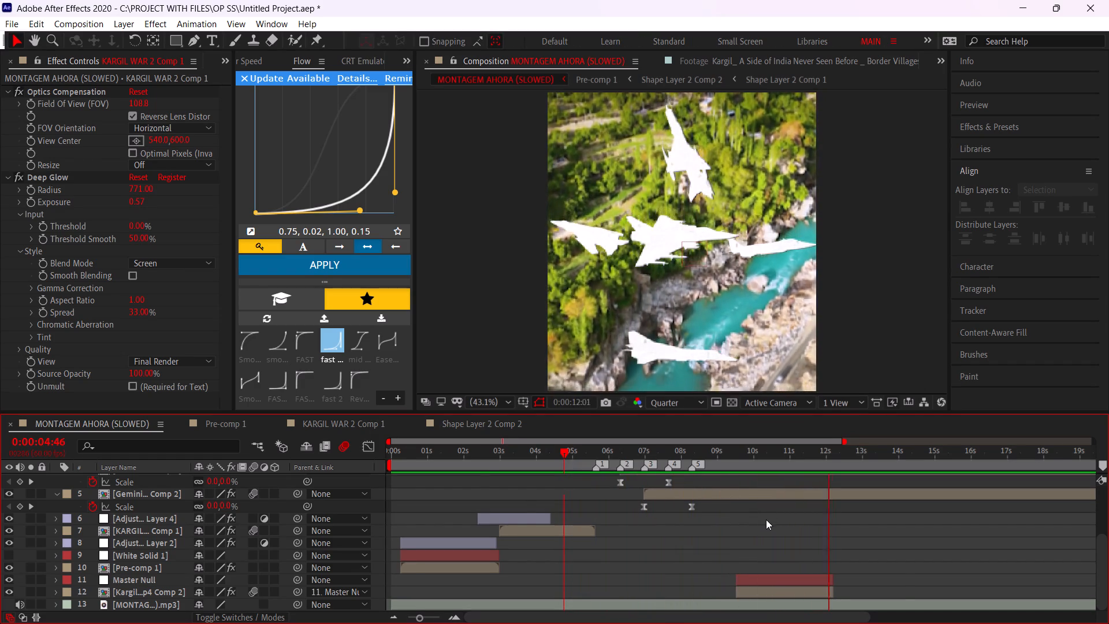
scroll(762, 521, "up", 1, "alt")
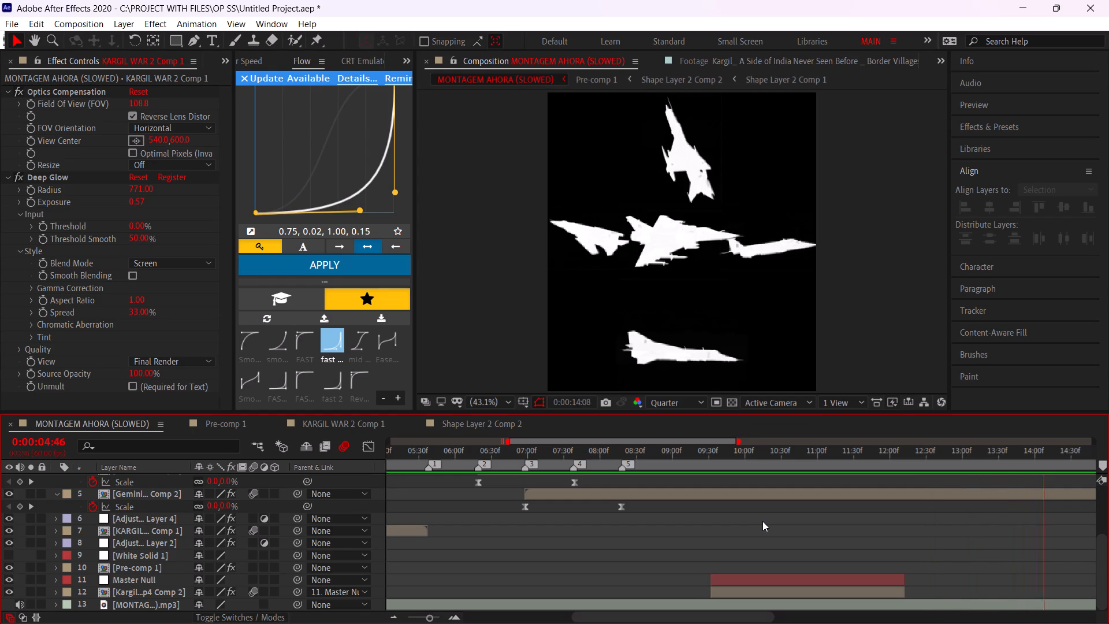
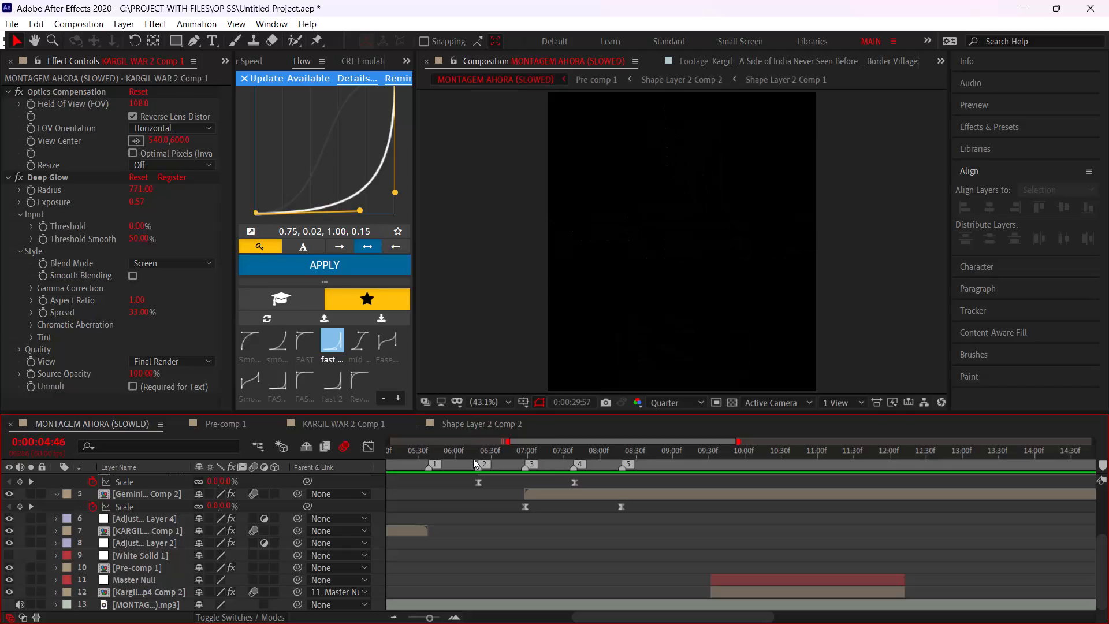
Preview the montage from the beginning and around composition marker 1 to review the jet silhouettes' entrances.
key("space")
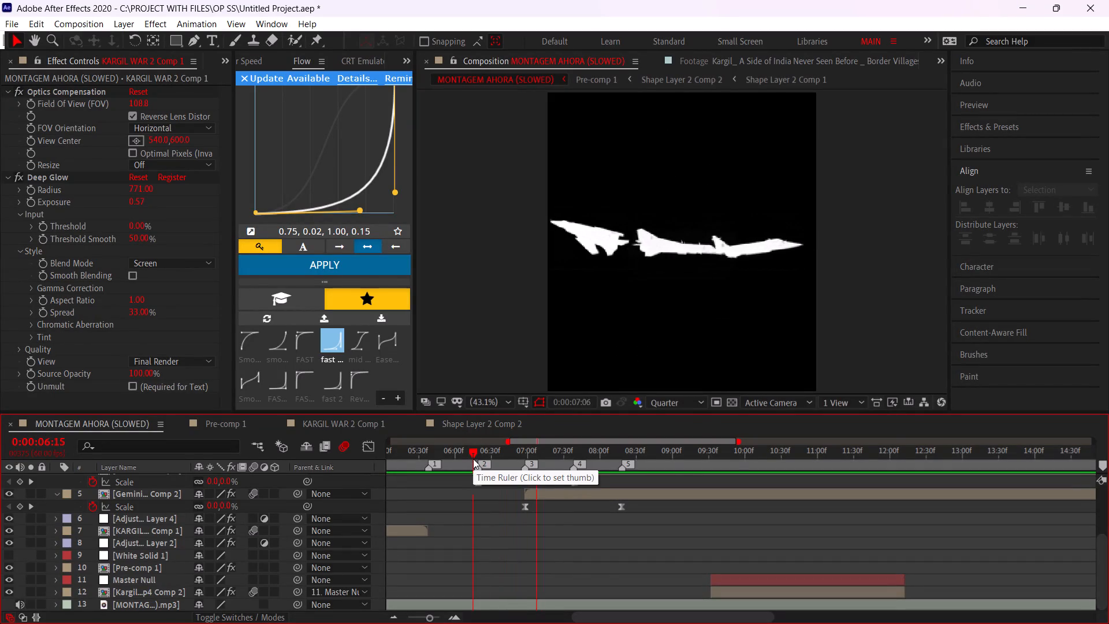
scroll(531, 485, "down", 1, "alt")
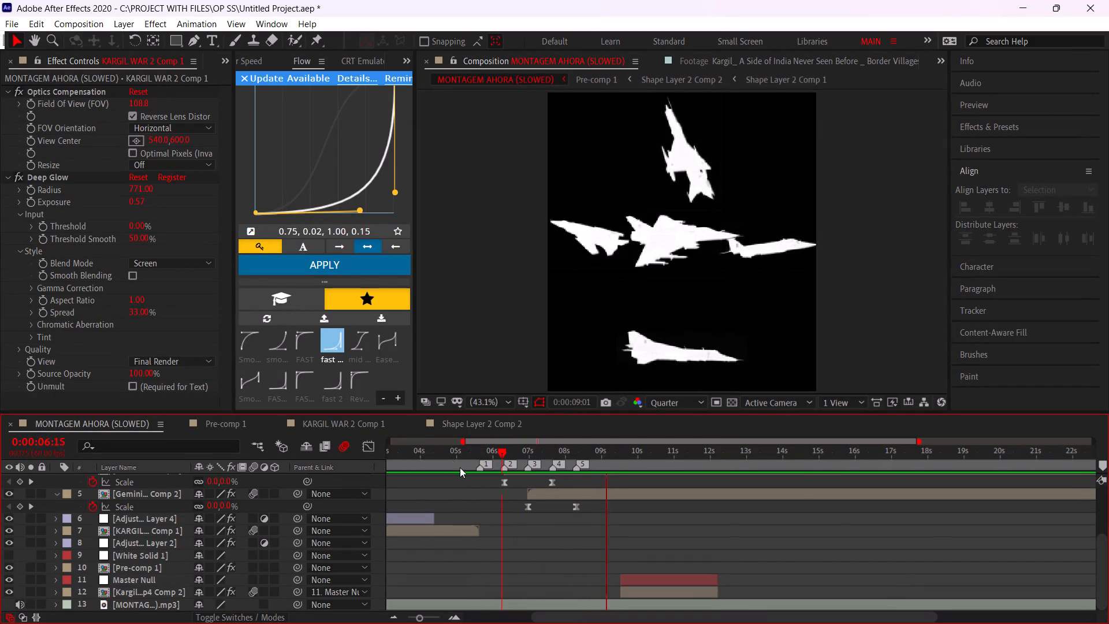
left_click_drag(408, 456, 188, 497)
key("space")
scroll(502, 538, "down", 1, "alt")
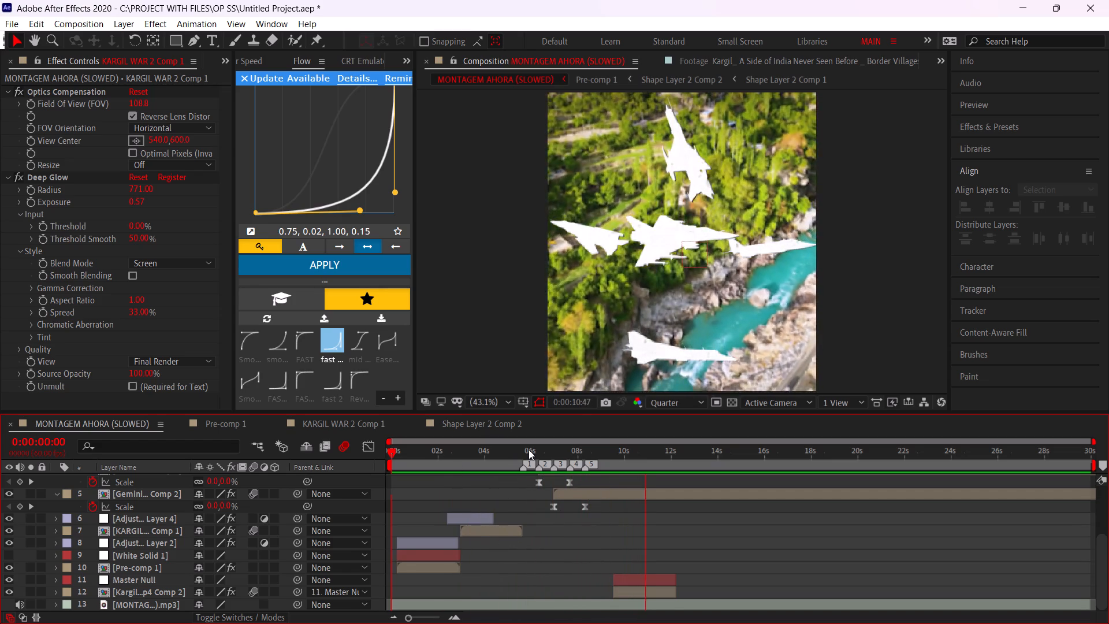
left_click(529, 450)
key("space")
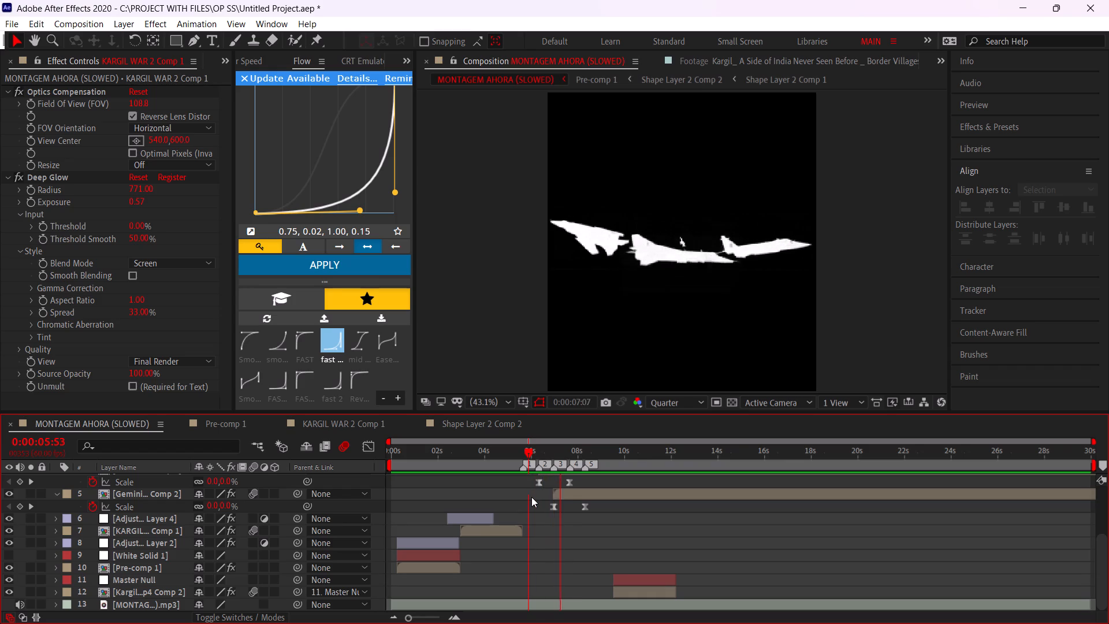
scroll(515, 493, "up", 1, "alt")
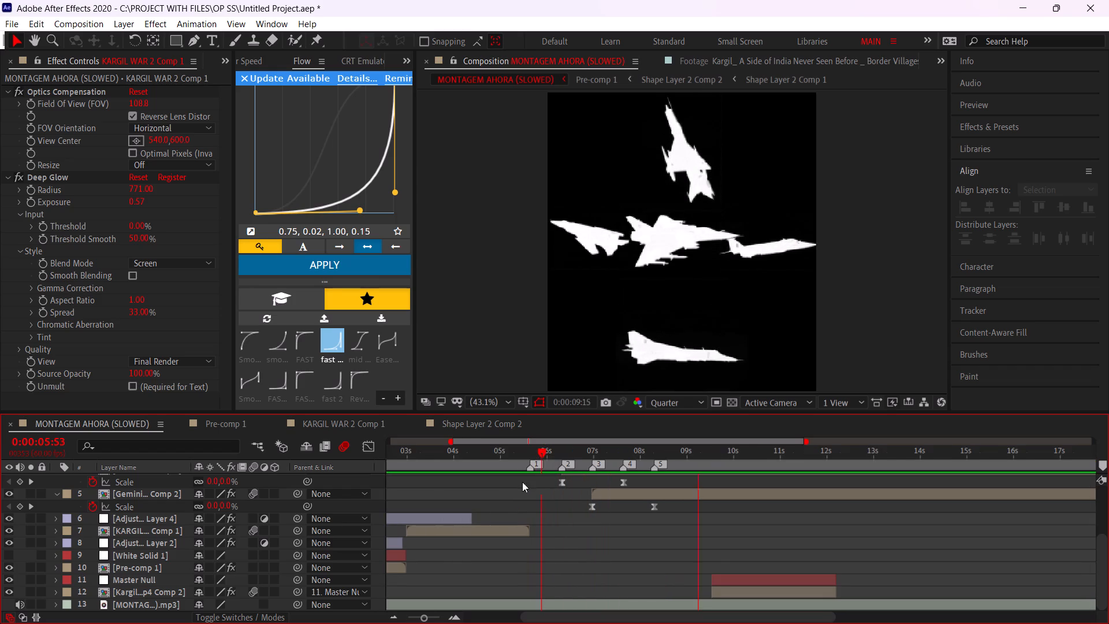
left_click(534, 455)
Duplicate Adjustment Layer 4 and move the copy to the top of the layer stack.
middle_click_drag(500, 512, 565, 519)
left_click(503, 521)
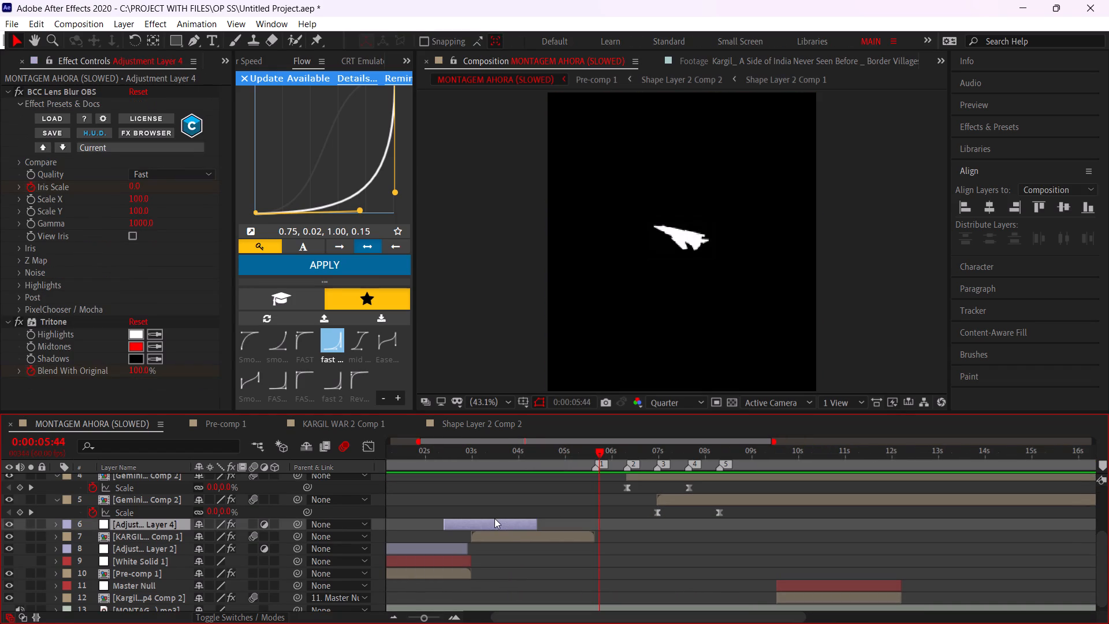
key("ctrl+d")
left_click_drag(156, 525, 171, 480)
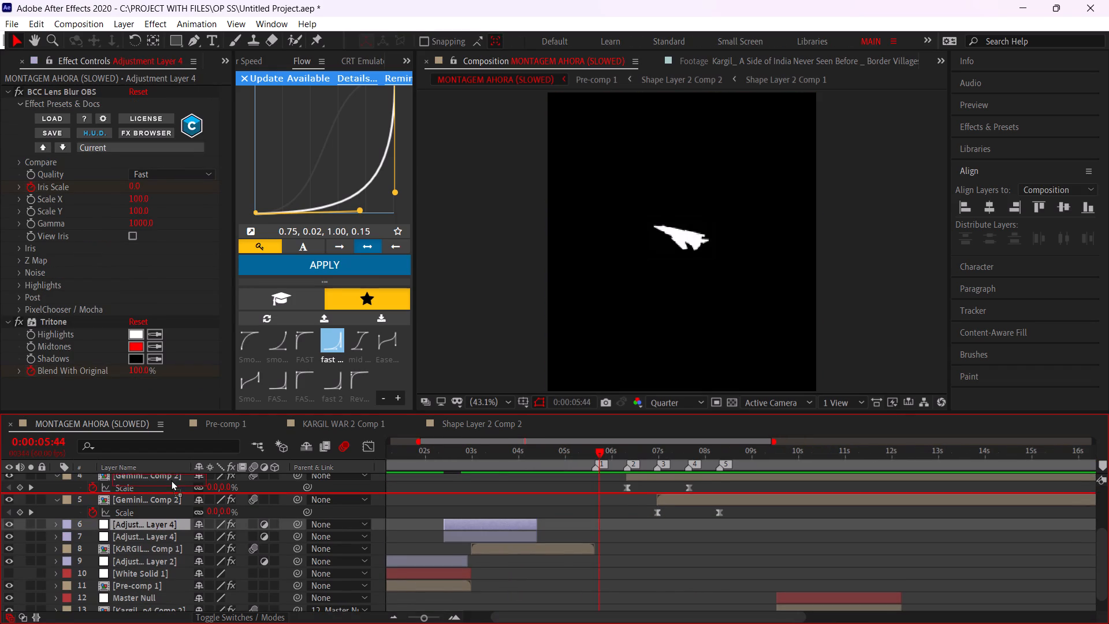
left_click_drag(171, 480, 171, 478)
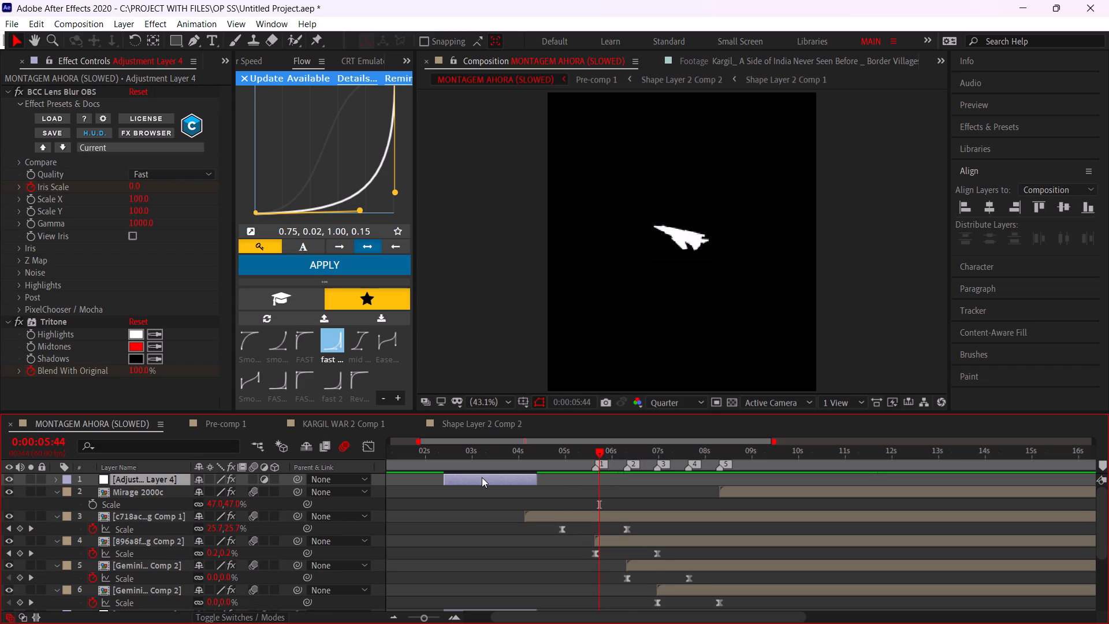
Align the copy's middle Tritone Blend With Original keyframe with its middle Iris Scale keyframe at 2:59.
key("u")
scroll(492, 488, "up", 2, "alt")
middle_click_drag(431, 498, 531, 507)
left_click_drag(503, 458, 503, 458)
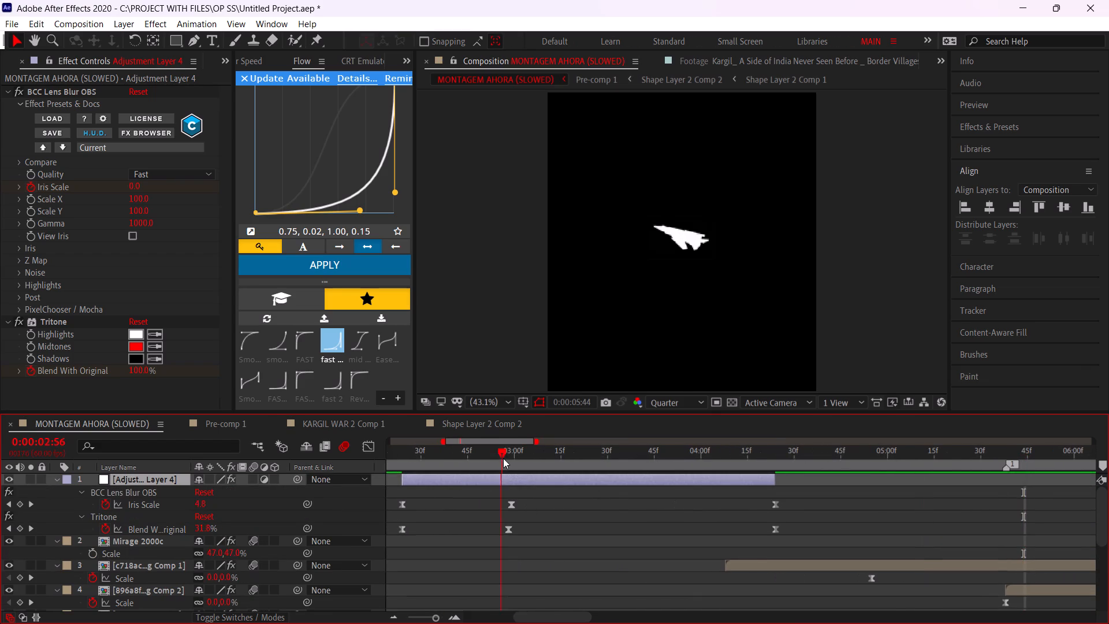
left_click_drag(503, 458, 508, 459)
scroll(496, 505, "up", 2, "alt")
left_click_drag(541, 532, 549, 534)
Apply Flow's smooth preset curve 0.98, 0.00, 1.00, 1.00 to the first two Iris Scale and Blend With Original keyframe pairs.
scroll(549, 530, "down", 2, "alt")
left_click_drag(571, 497, 426, 543)
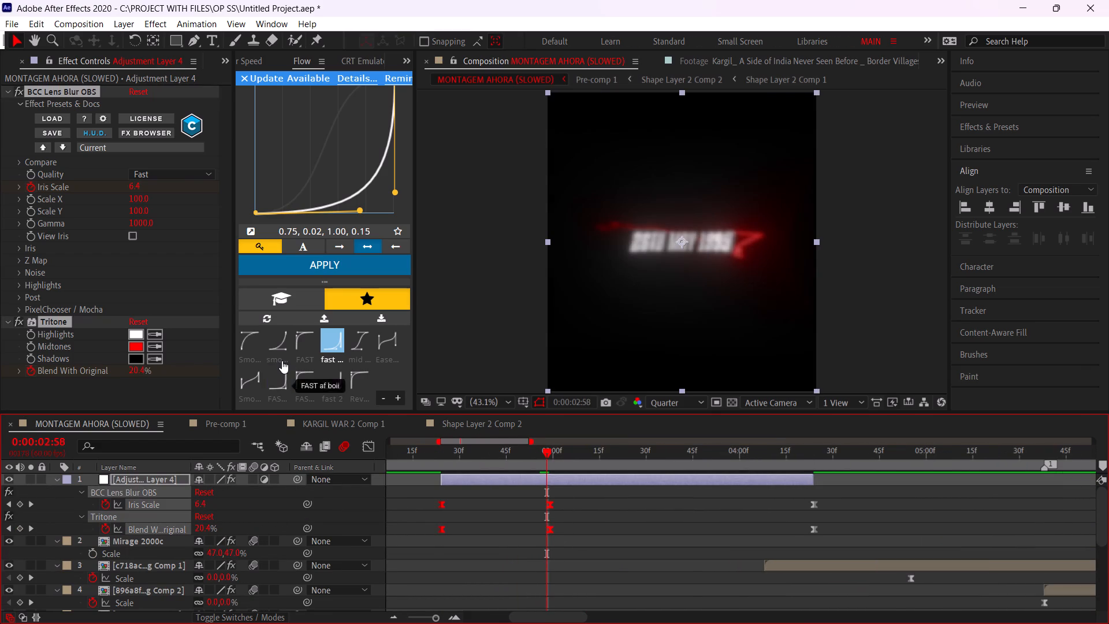
left_click(280, 354)
left_click(312, 274)
Add a layer marker to the top adjustment layer at its middle keyframes, 0:00:02:59.
left_click_drag(554, 462, 553, 462)
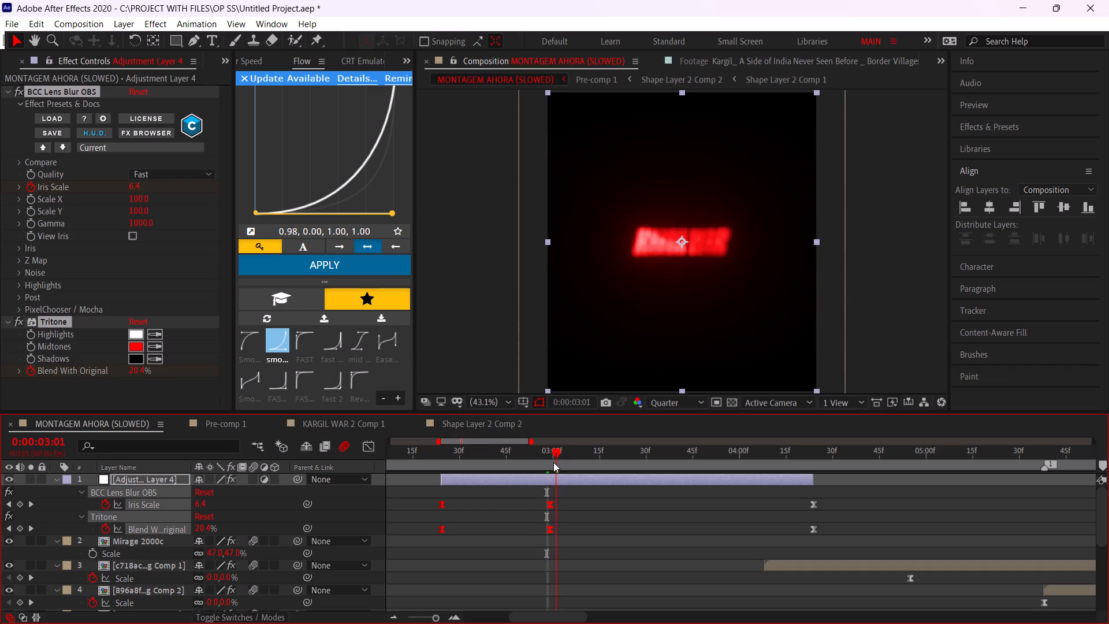
left_click_drag(553, 462, 549, 461)
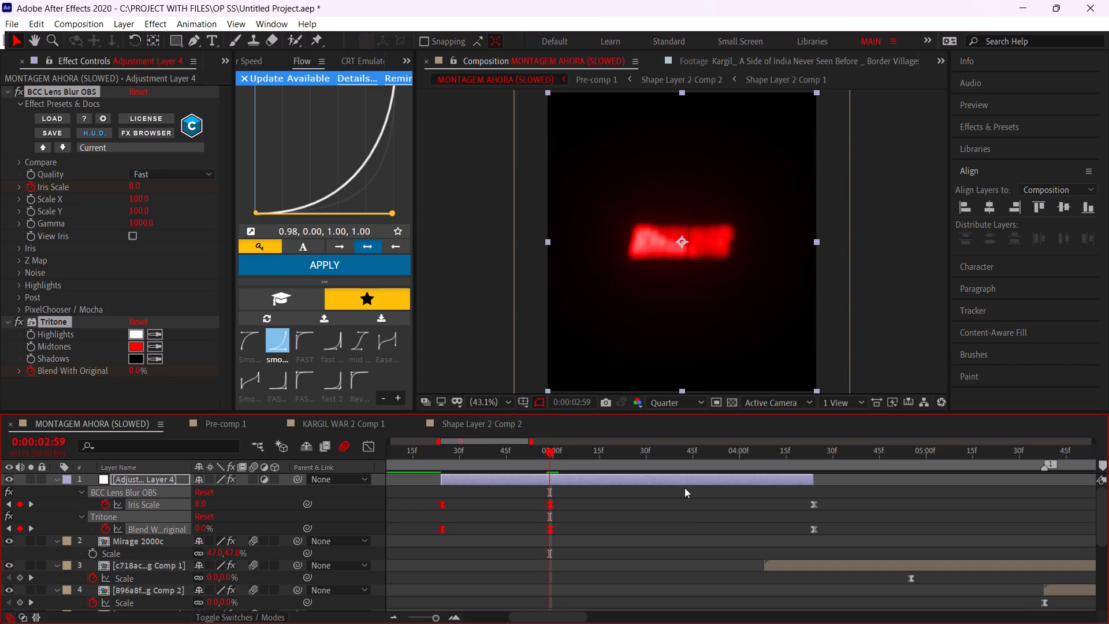
key("asterisk")
Shift the top adjustment layer in time so its layer marker lines up with composition marker 1 at 5:38.
left_click_drag(671, 476, 903, 489)
scroll(833, 500, "down", 1, "alt")
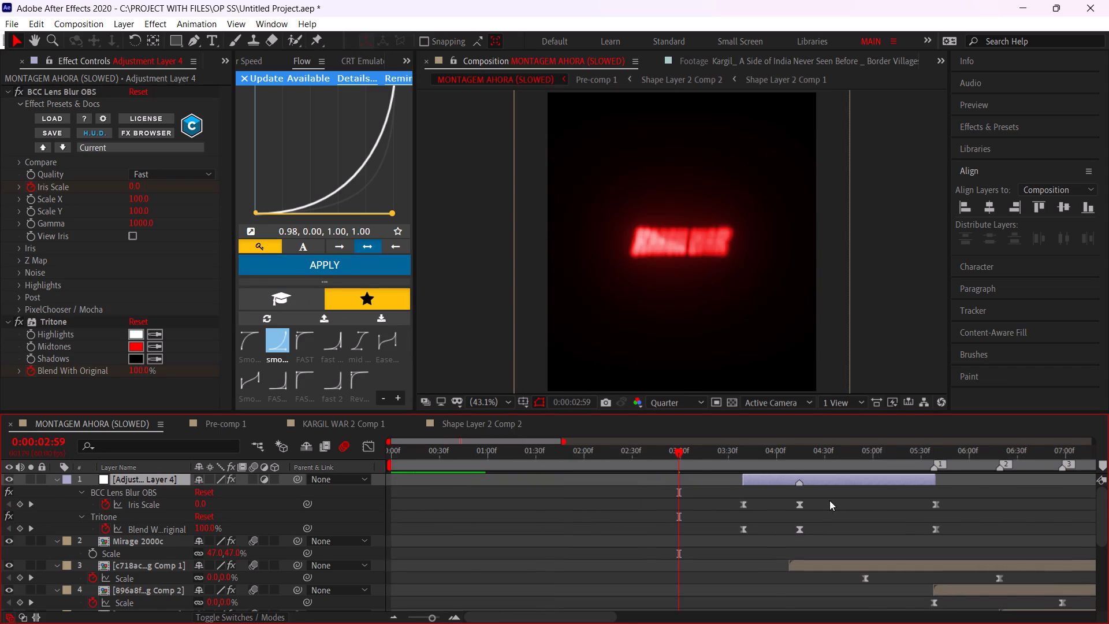
middle_click_drag(829, 500, 758, 495)
scroll(758, 495, "down", 1)
left_click_drag(789, 455, 795, 459)
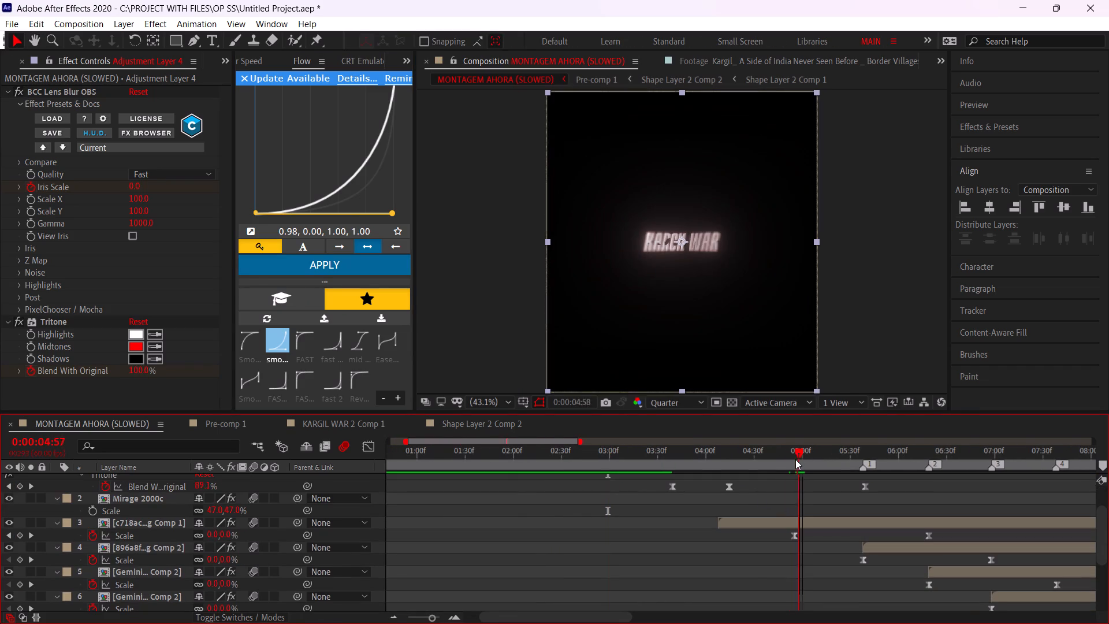
left_click_drag(795, 459, 863, 489)
scroll(856, 493, "up", 3)
left_click_drag(758, 486, 854, 498)
left_click_drag(790, 481, 854, 485)
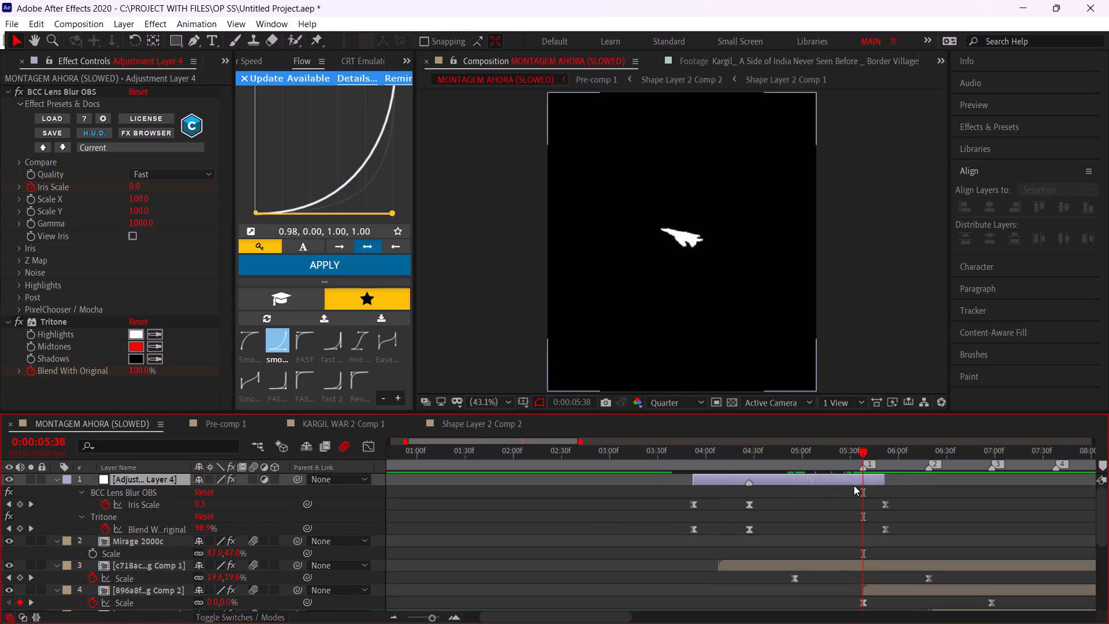
left_click_drag(854, 485, 923, 486)
middle_click_drag(913, 503, 790, 526)
scroll(799, 524, "up", 1)
scroll(772, 490, "up", 1, "alt")
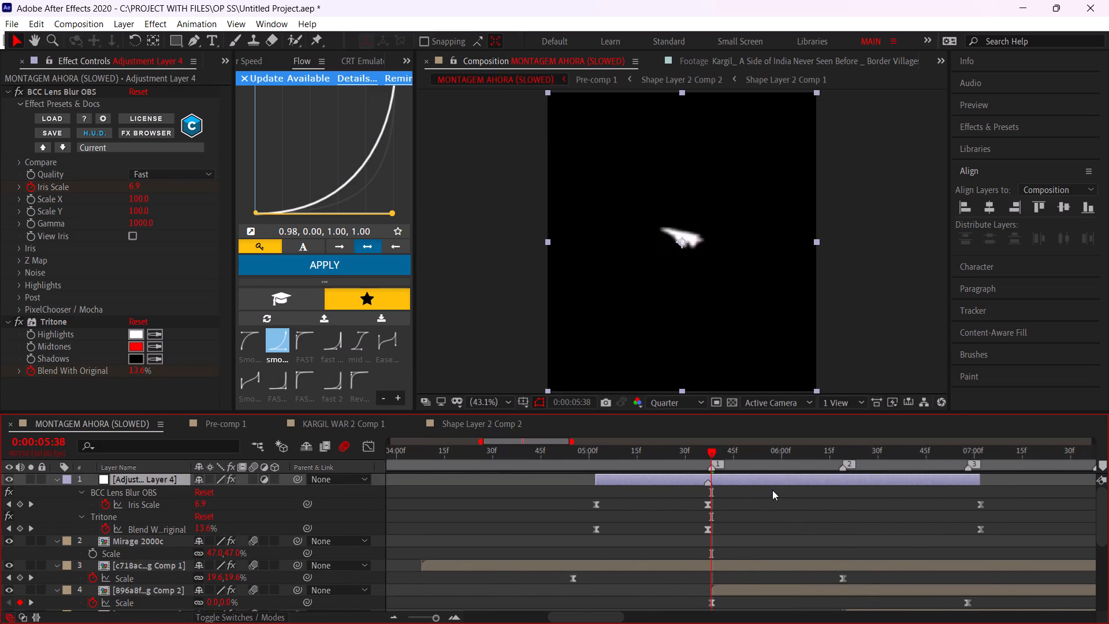
left_click(743, 484)
middle_click_drag(761, 510, 656, 525)
Make four successive duplicates of the adjustment layer, aligning their layer markers with composition markers 2, 3, 4 and 5, and save the project partway.
key("ctrl+d")
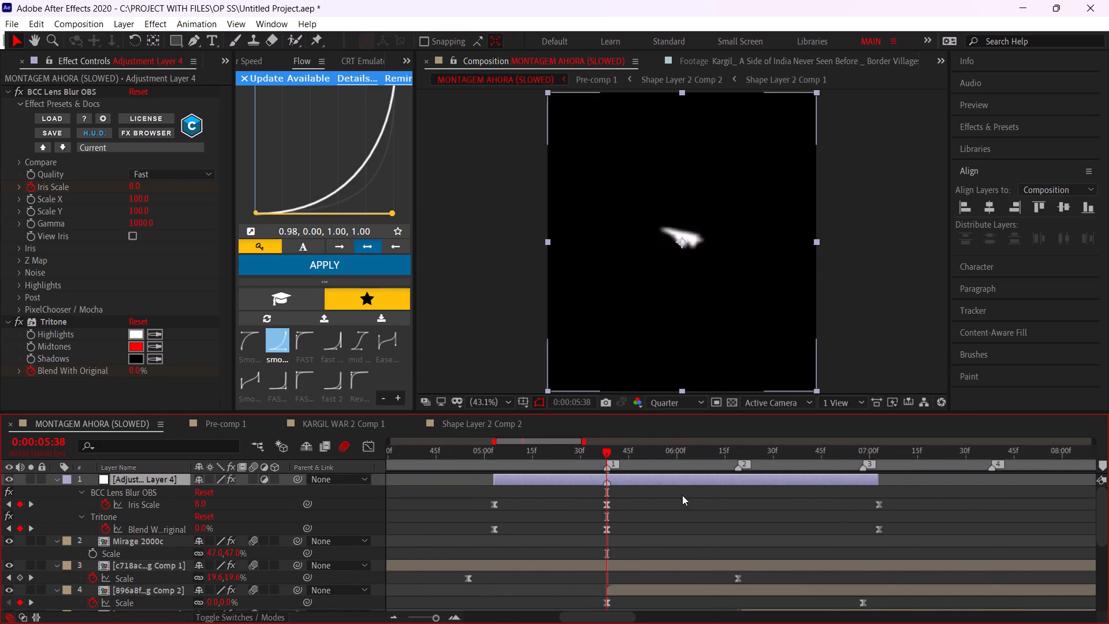
left_click_drag(679, 481, 809, 480)
key("ctrl+d")
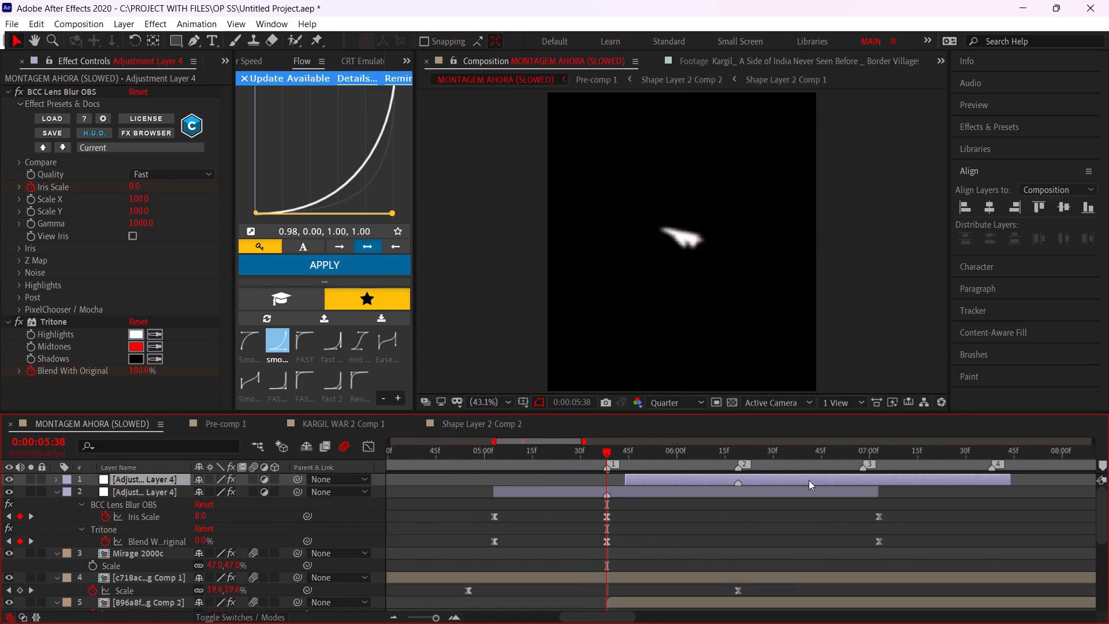
key("ctrl+s")
left_click_drag(809, 480, 927, 482)
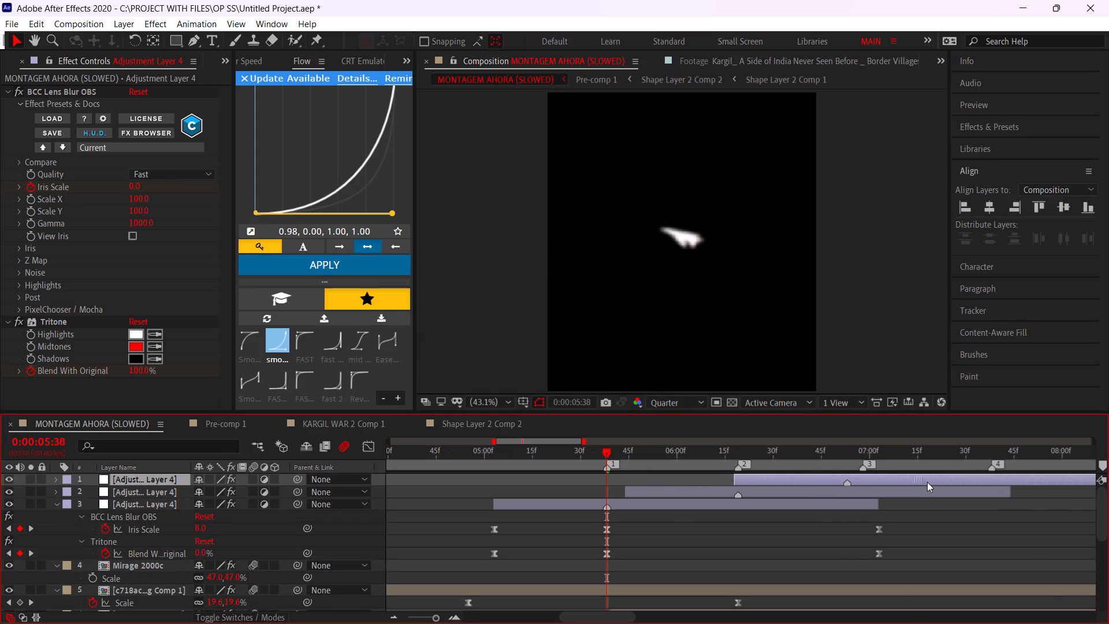
left_click_drag(927, 482, 933, 481)
middle_click_drag(910, 519, 715, 549)
key("ctrl+d")
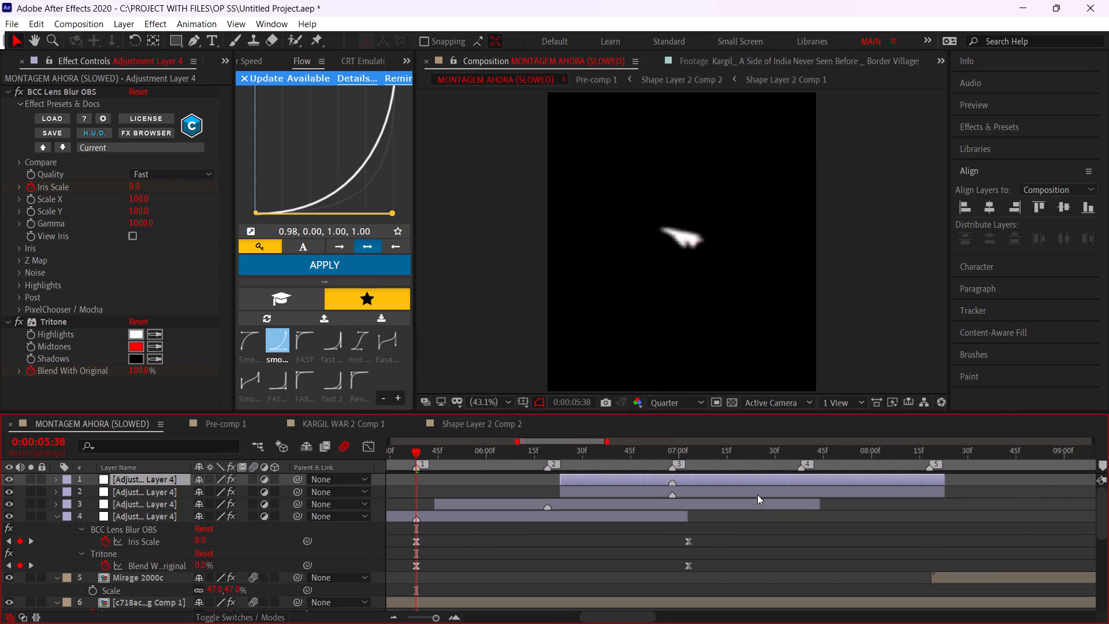
left_click_drag(749, 480, 878, 477)
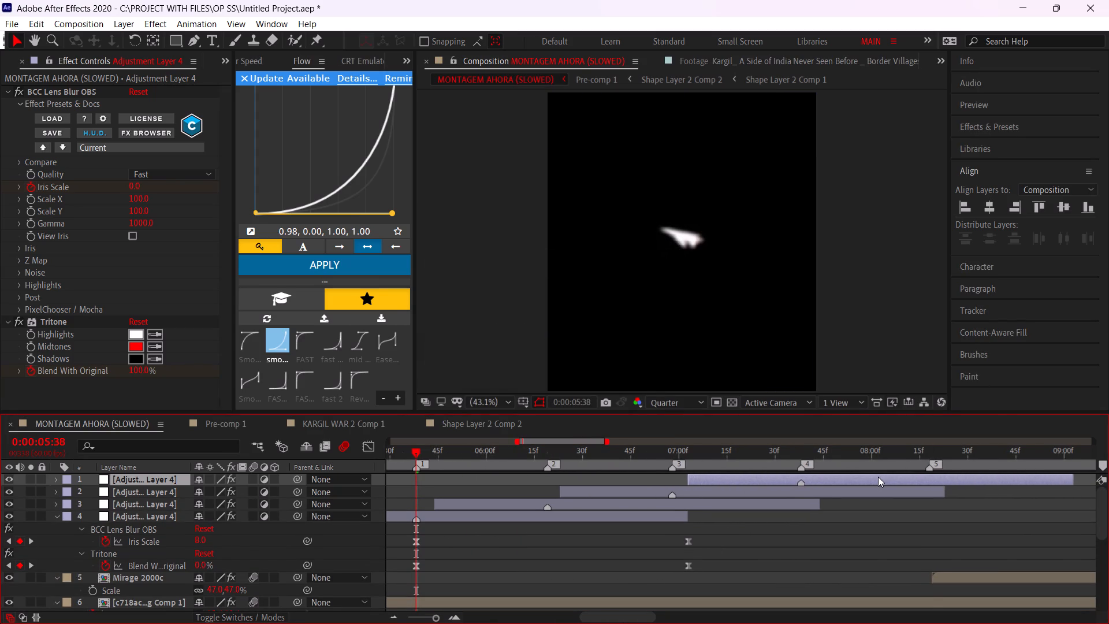
key("ctrl+d")
left_click_drag(880, 476, 1008, 481)
Play the montage from the start to review the duplicated blur and tint adjustment layers on the jet section.
scroll(824, 533, "down", 2, "alt")
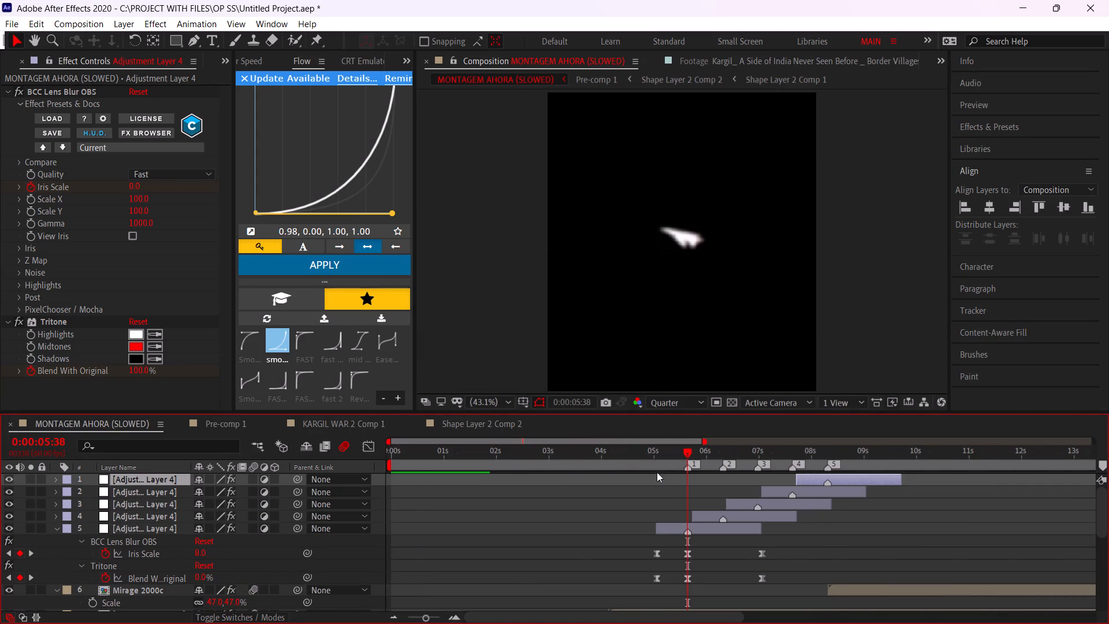
left_click_drag(653, 458, 573, 471)
key("space")
left_click_drag(606, 463, 318, 482)
key("space")
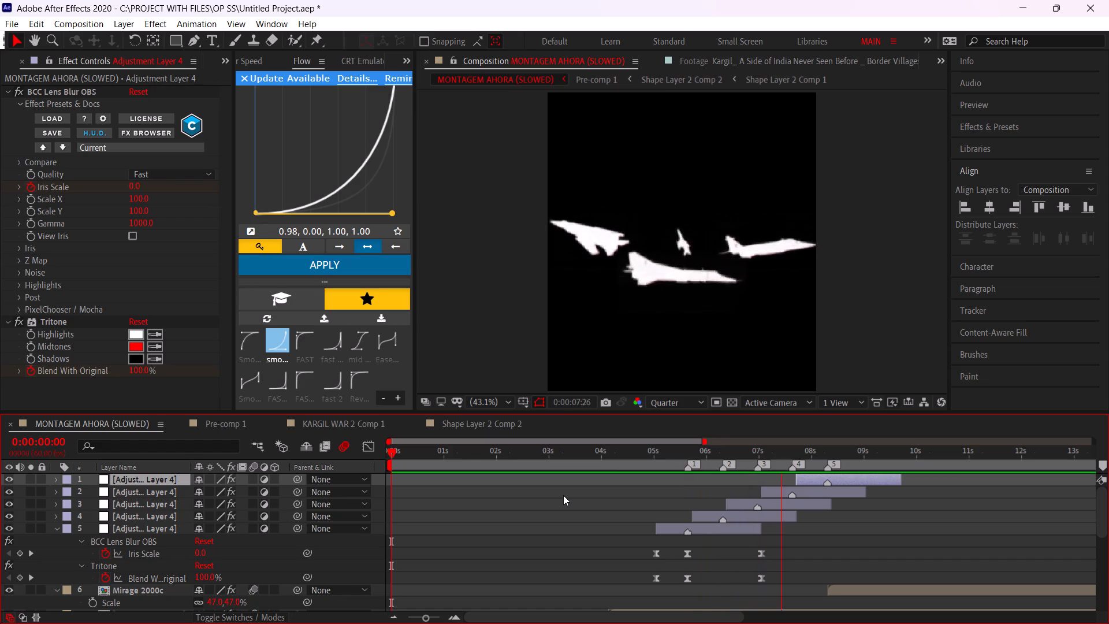
left_click(645, 457)
key("space")
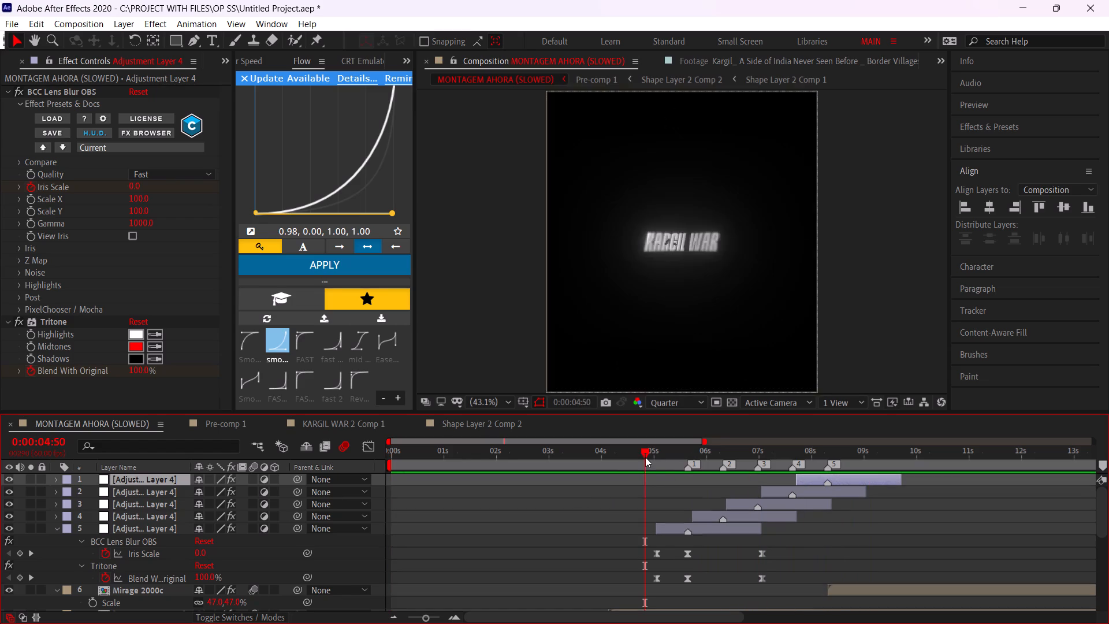
Scrub between the title and composition marker 2, inspecting the marker 1 adjustment layer's effect with its keyframe properties collapsed.
left_click(652, 455)
scroll(667, 495, "up", 2, "alt")
left_click_drag(675, 464, 759, 492)
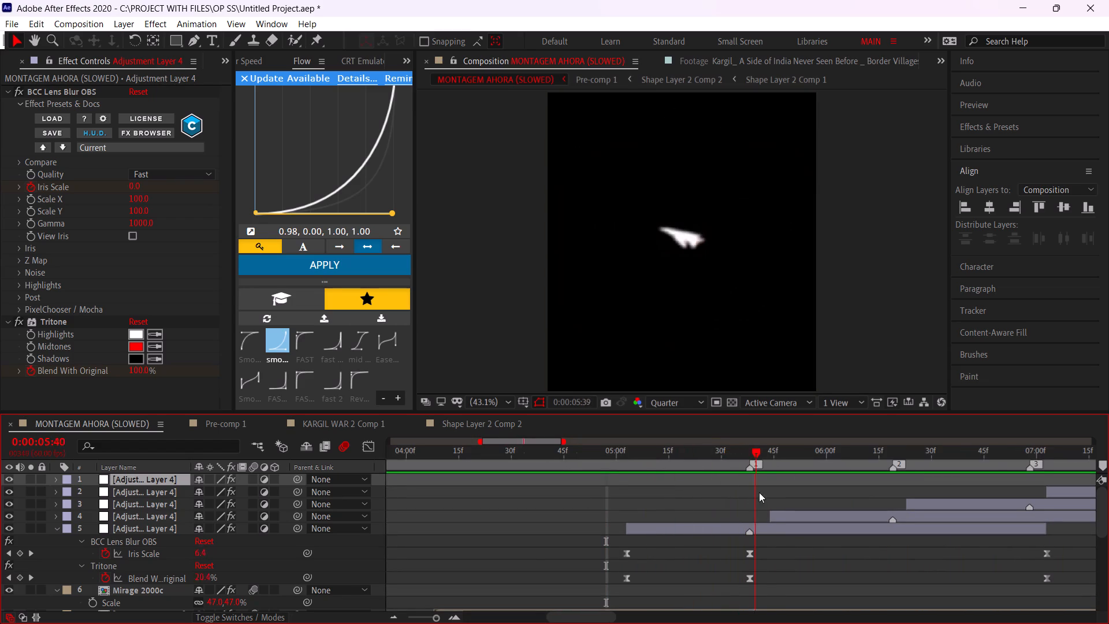
left_click_drag(759, 492, 734, 495)
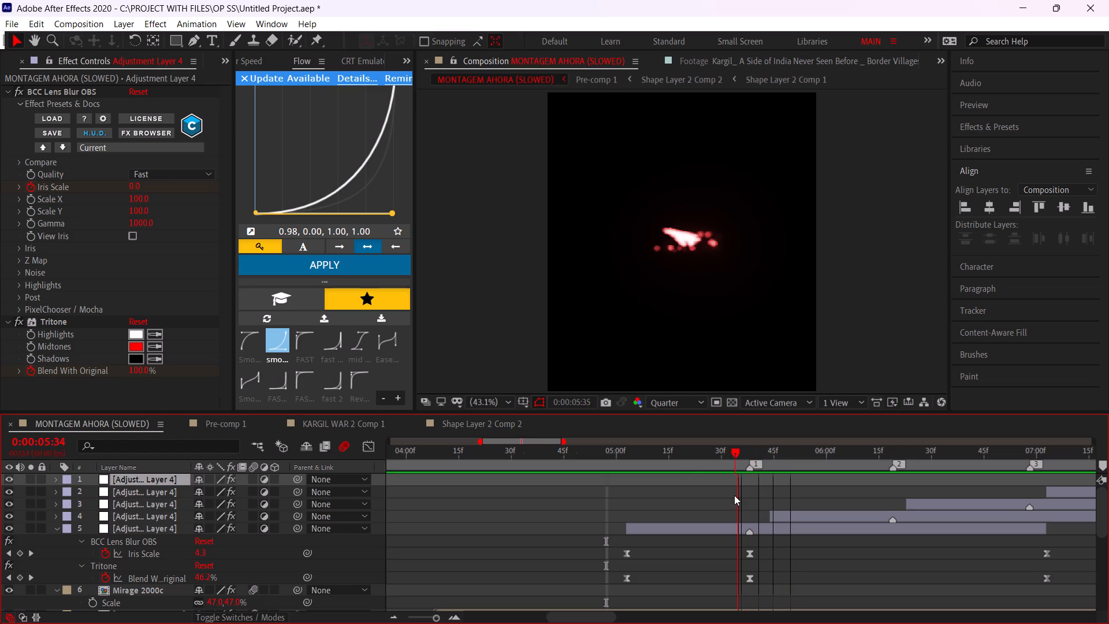
left_click_drag(734, 495, 756, 503)
left_click(759, 530)
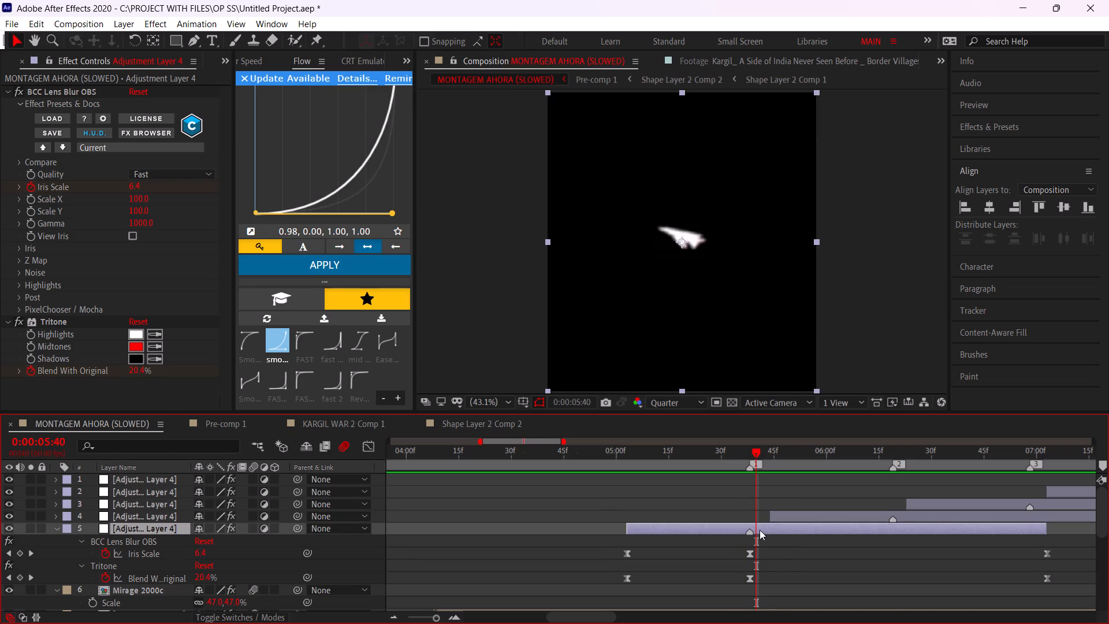
key("u")
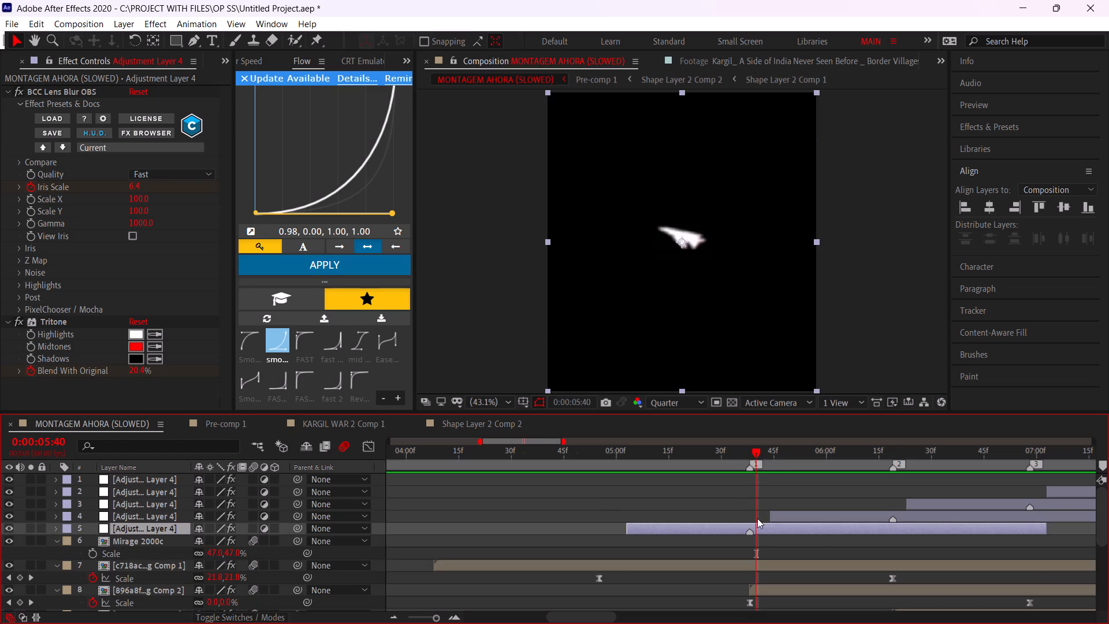
left_click_drag(780, 456, 896, 481)
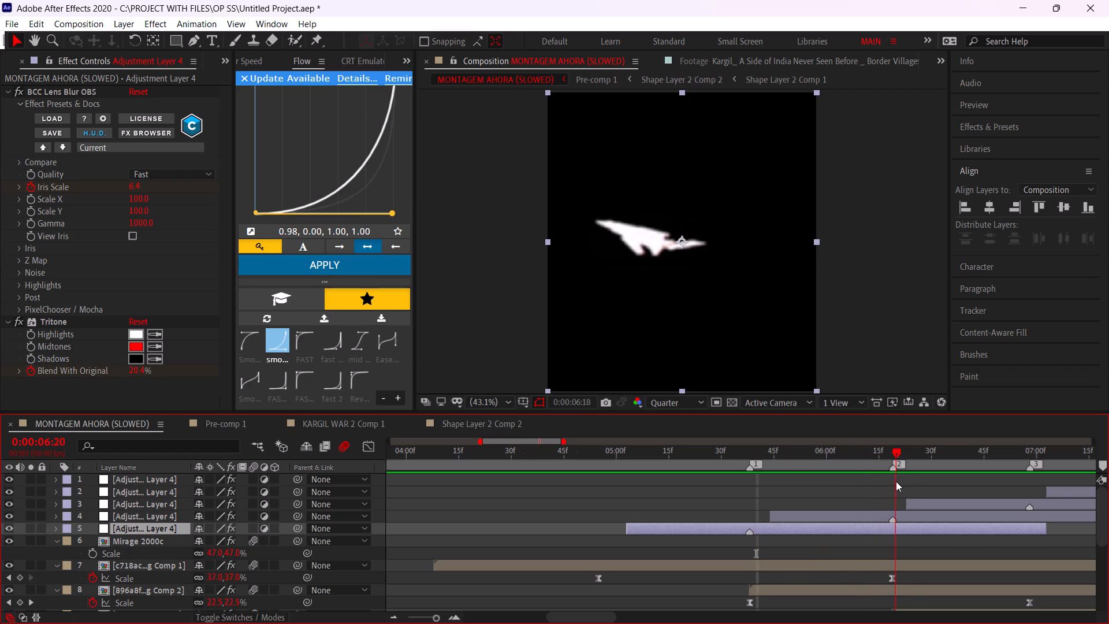
left_click_drag(896, 481, 854, 509)
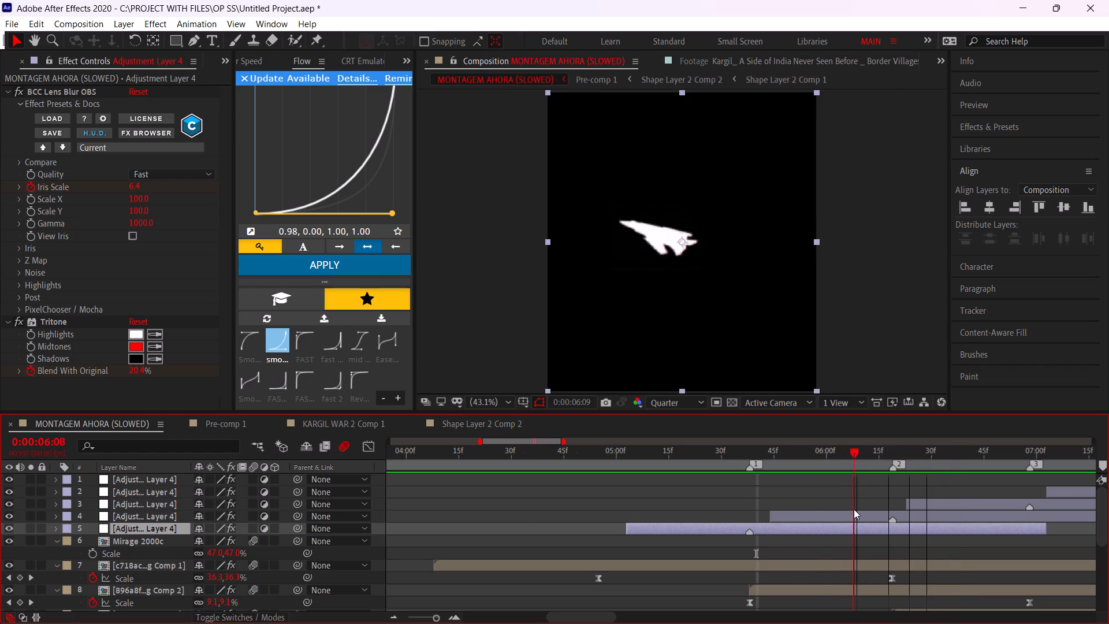
left_click_drag(854, 509, 656, 534)
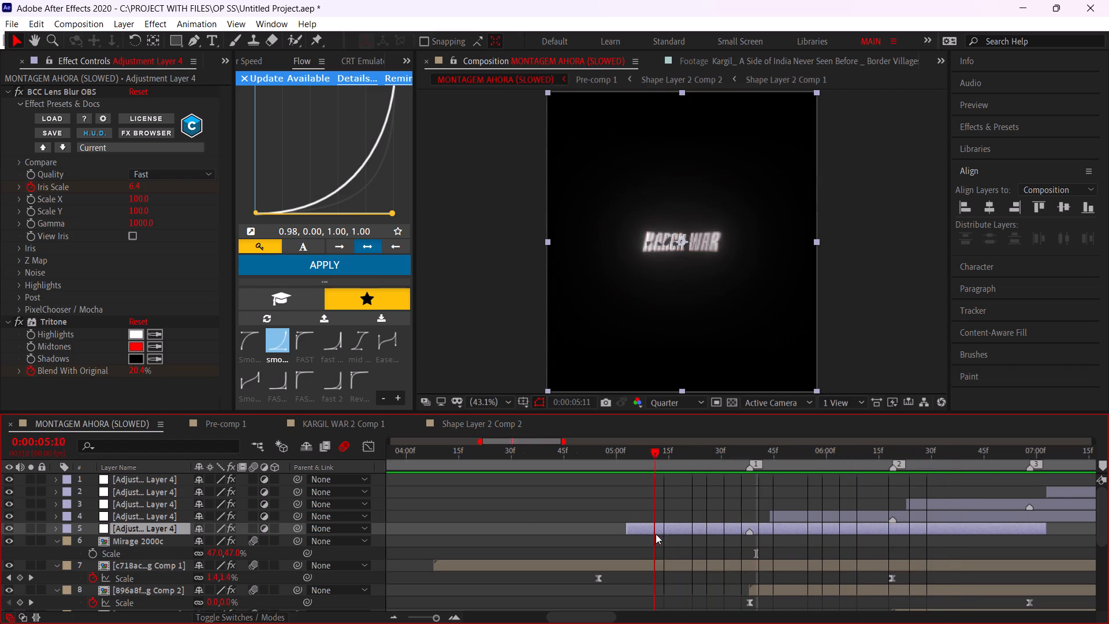
left_click_drag(656, 534, 752, 538)
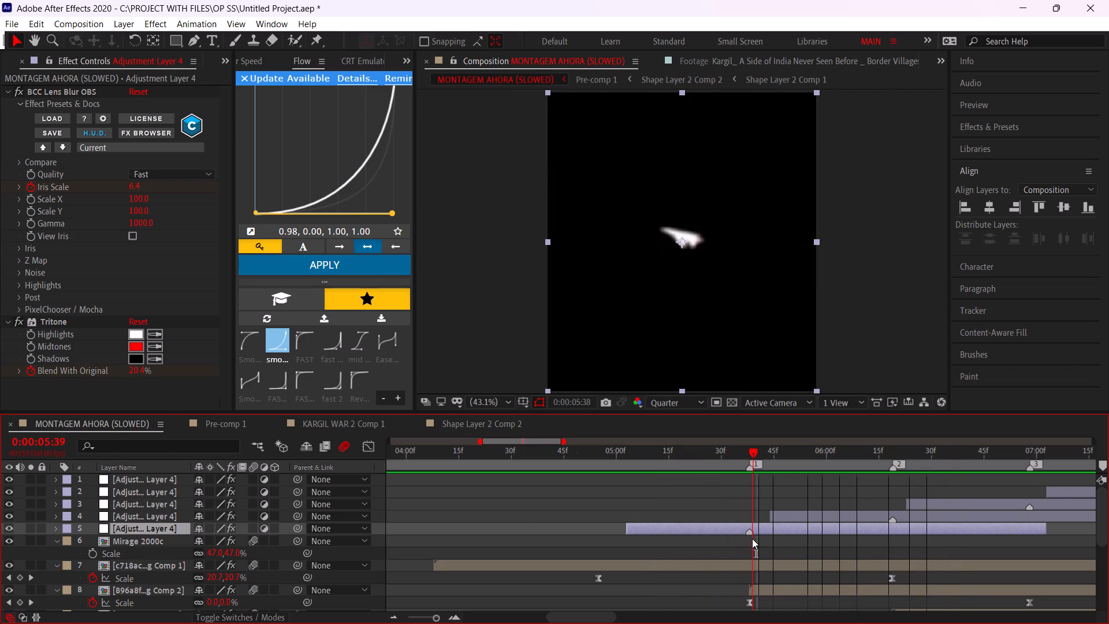
left_click_drag(752, 538, 749, 538)
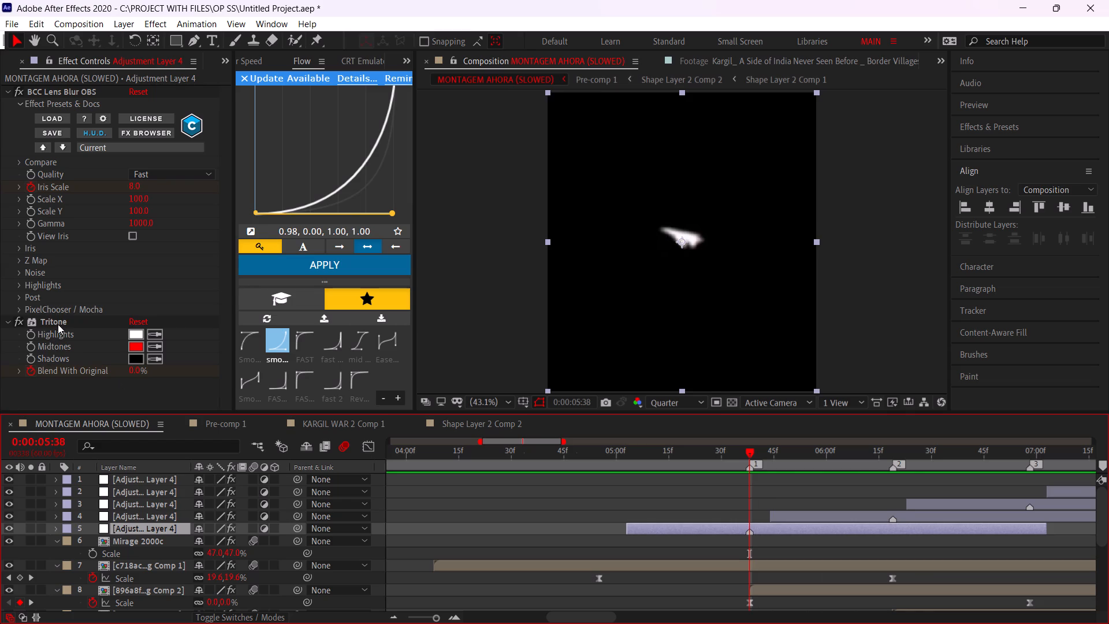
Delete the Tritone effect from the adjustment layer aligned with composition marker 1.
left_click(58, 324)
key("Delete")
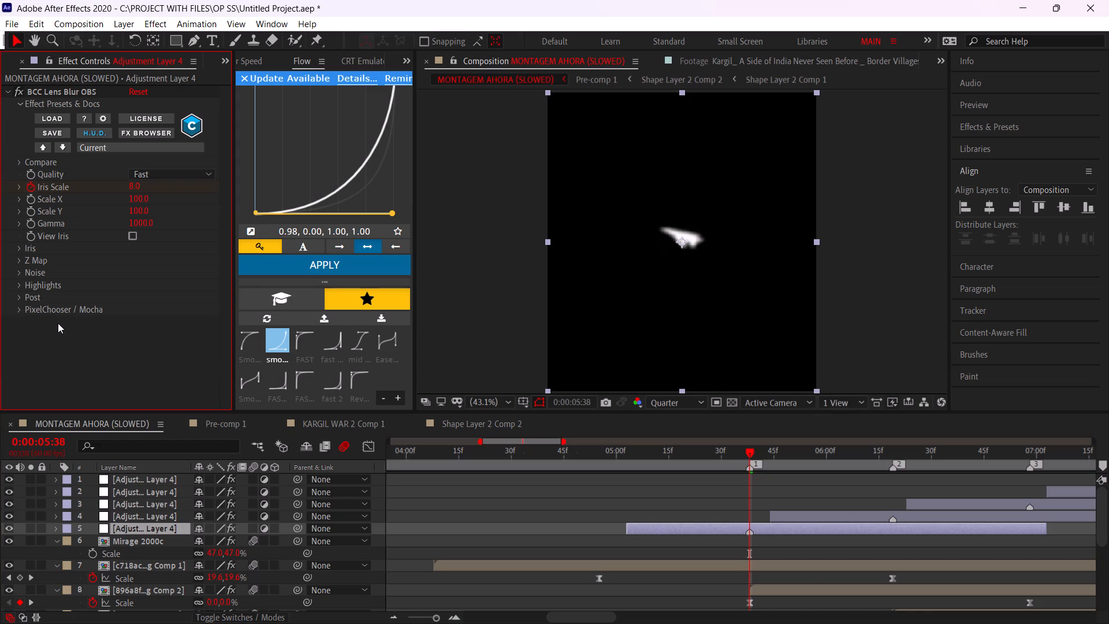
Add a Tint effect to the marker 1 adjustment layer and map white to the light red FF6464.
key("ctrl+space")
type("tint")
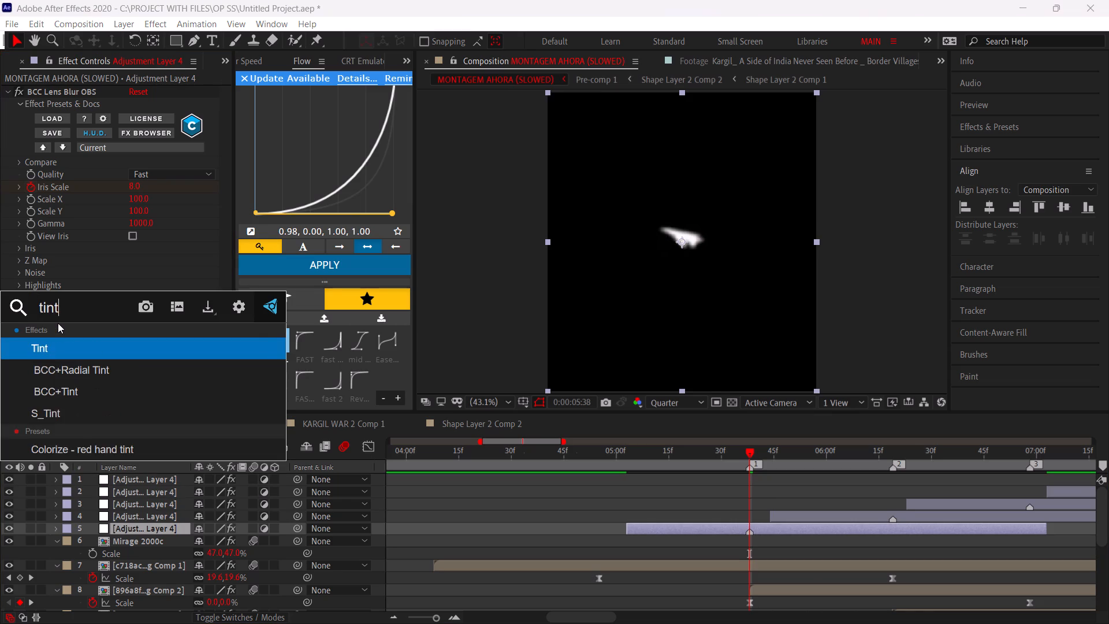
key("Return")
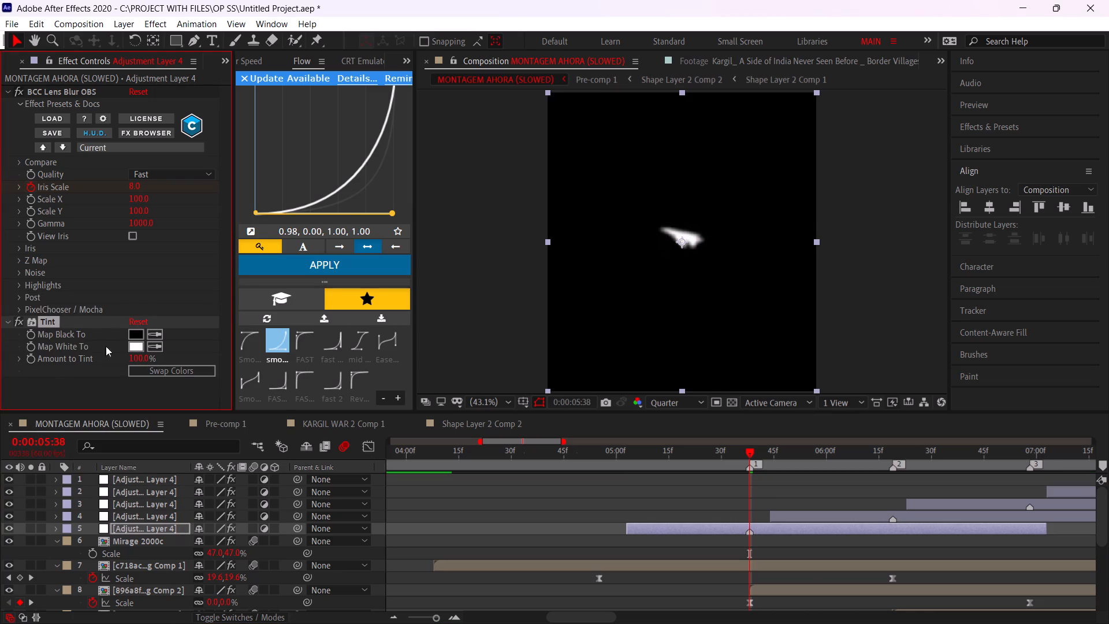
left_click(133, 344)
left_click_drag(338, 117, 503, 36)
left_click(545, 57)
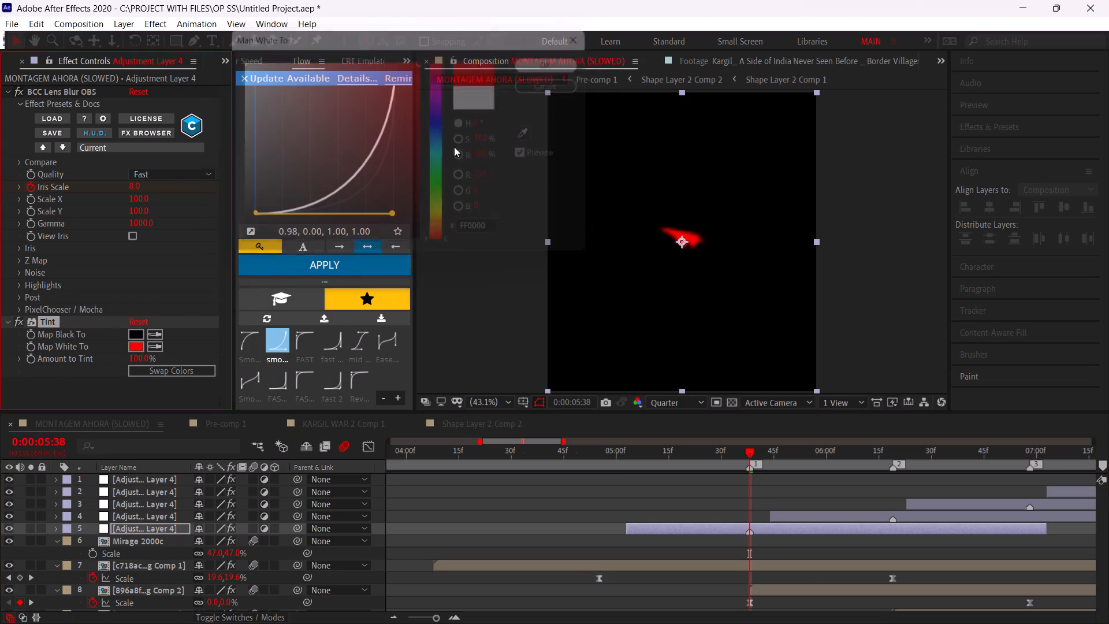
left_click(133, 350)
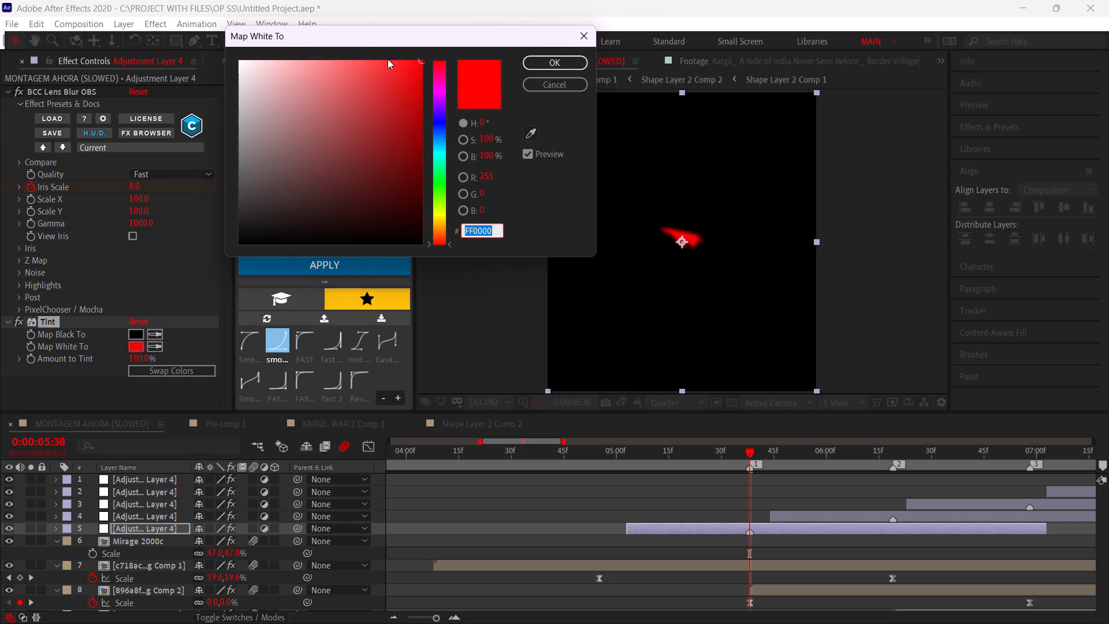
left_click_drag(388, 58, 350, 50)
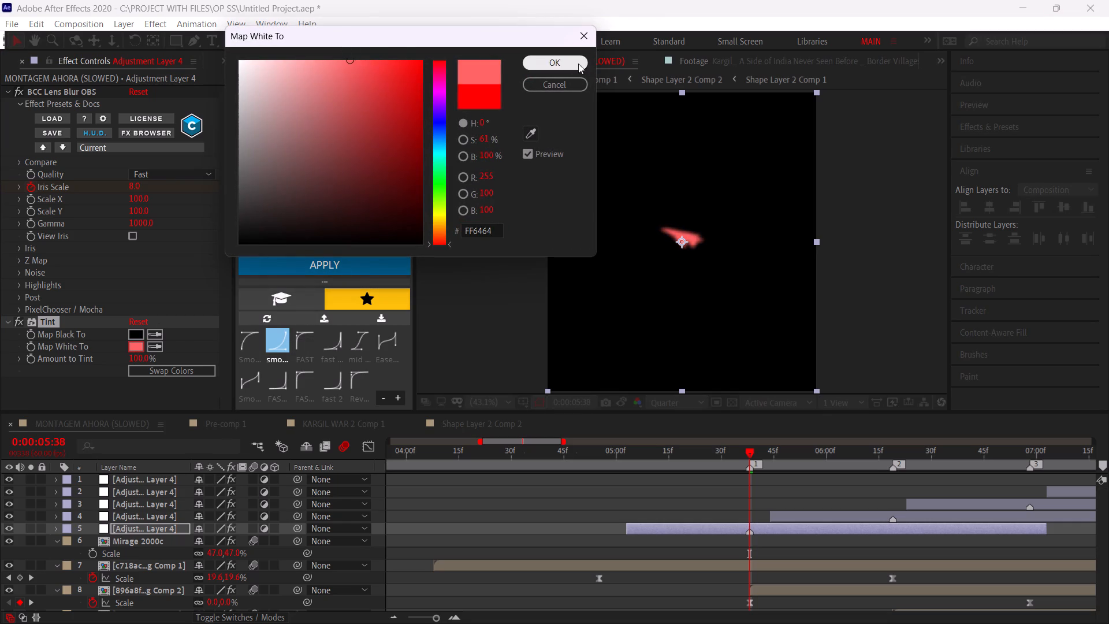
left_click(579, 64)
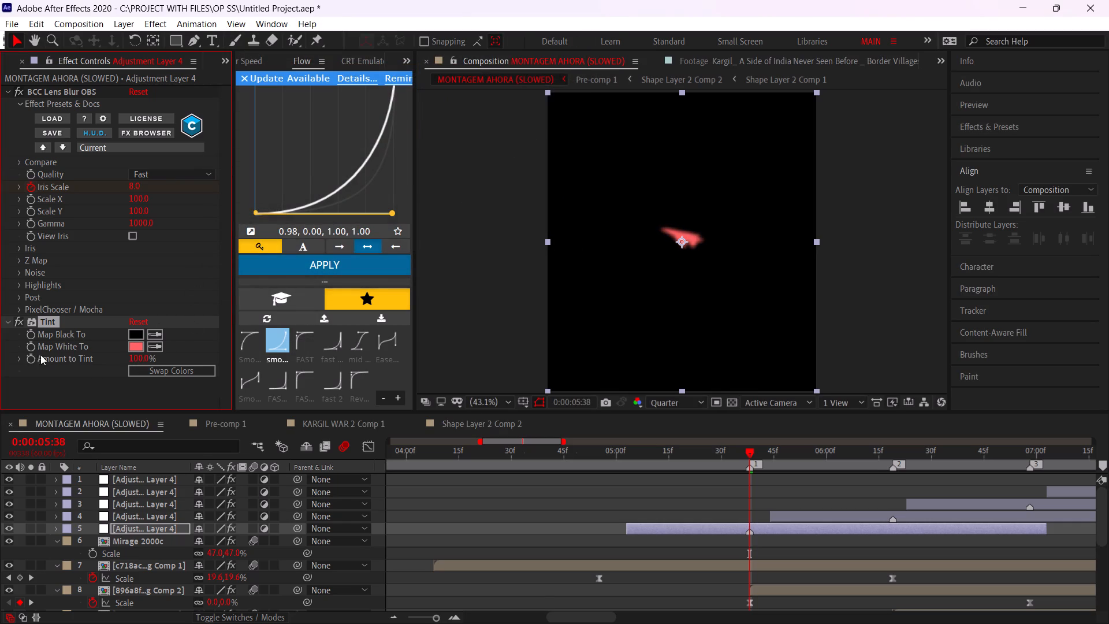
Keyframe Amount to Tint at 100% on composition marker 1 and 0% at the adjustment layer's start and end.
left_click(29, 361)
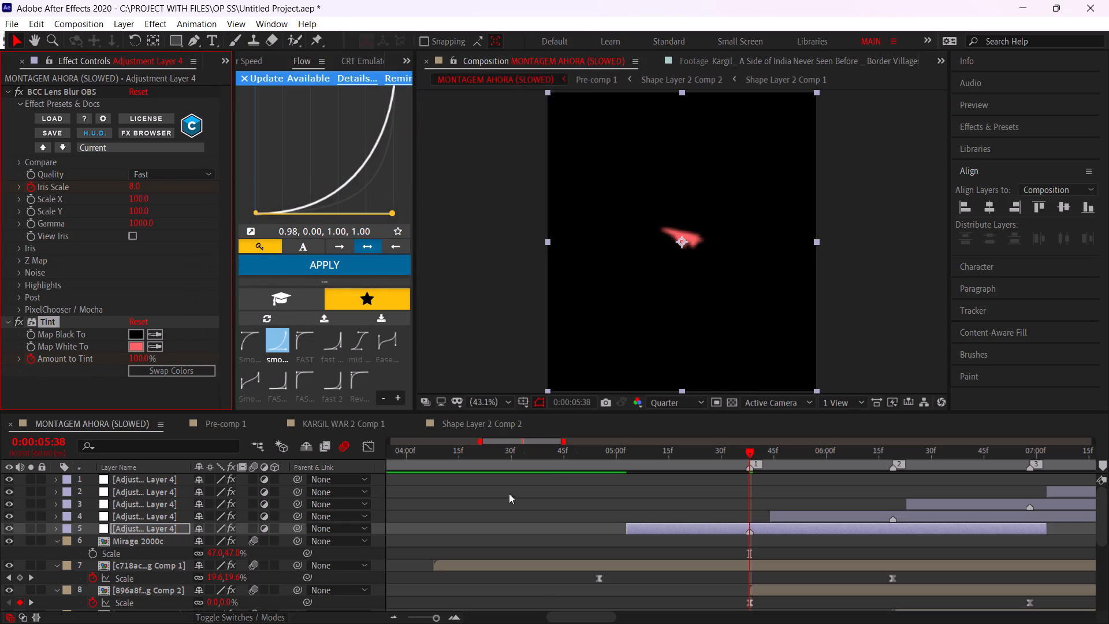
left_click(626, 456)
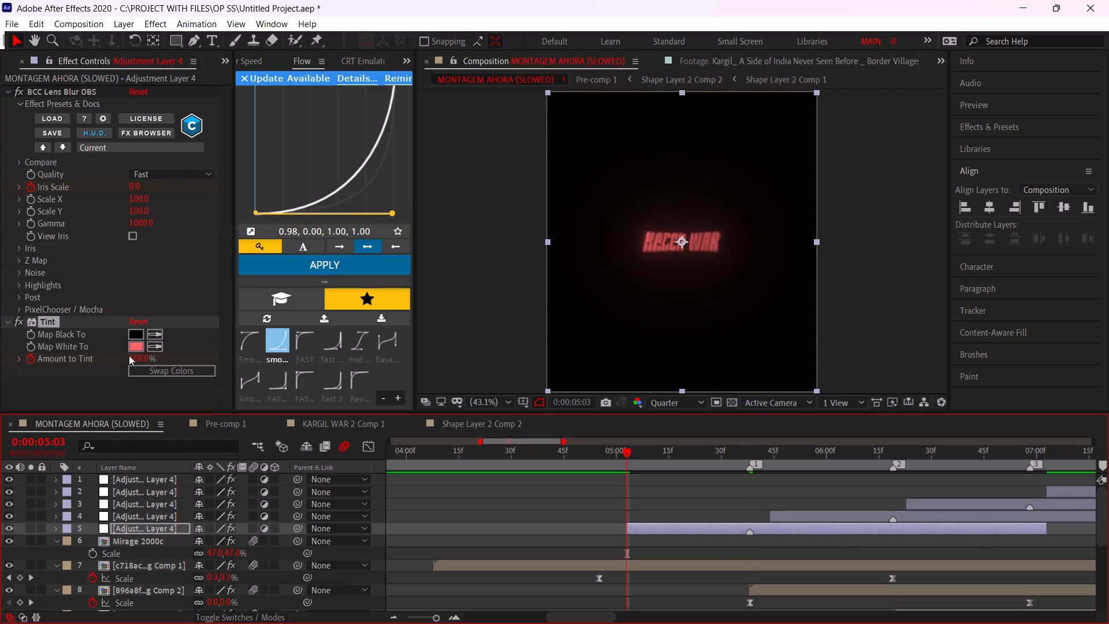
left_click_drag(140, 362, 0, 347)
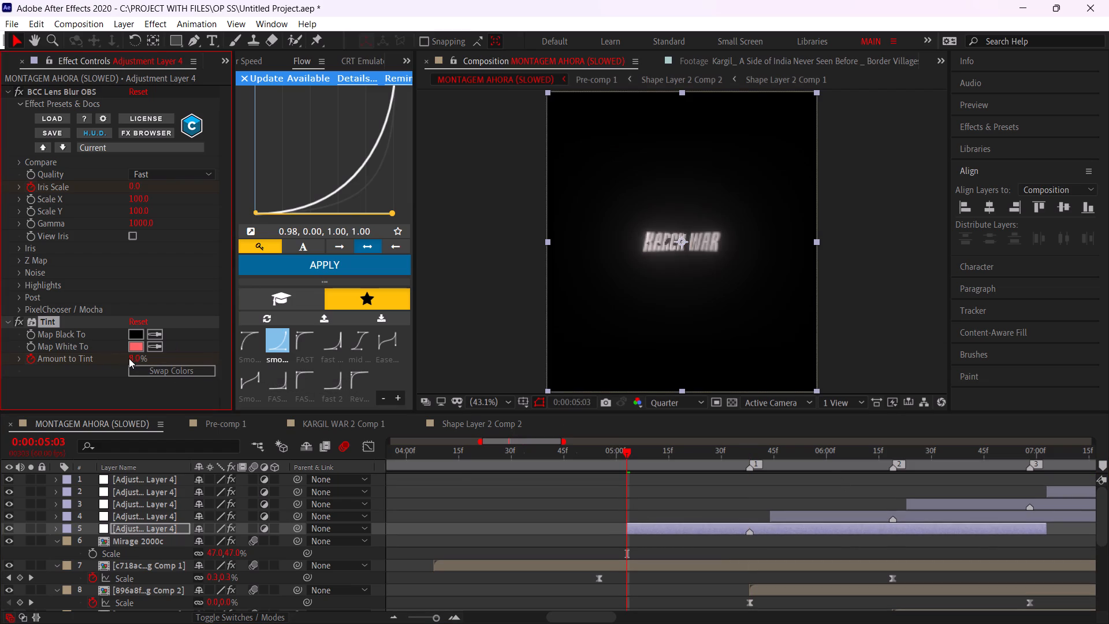
left_click_drag(136, 361, 40, 359)
left_click_drag(866, 464, 1016, 474)
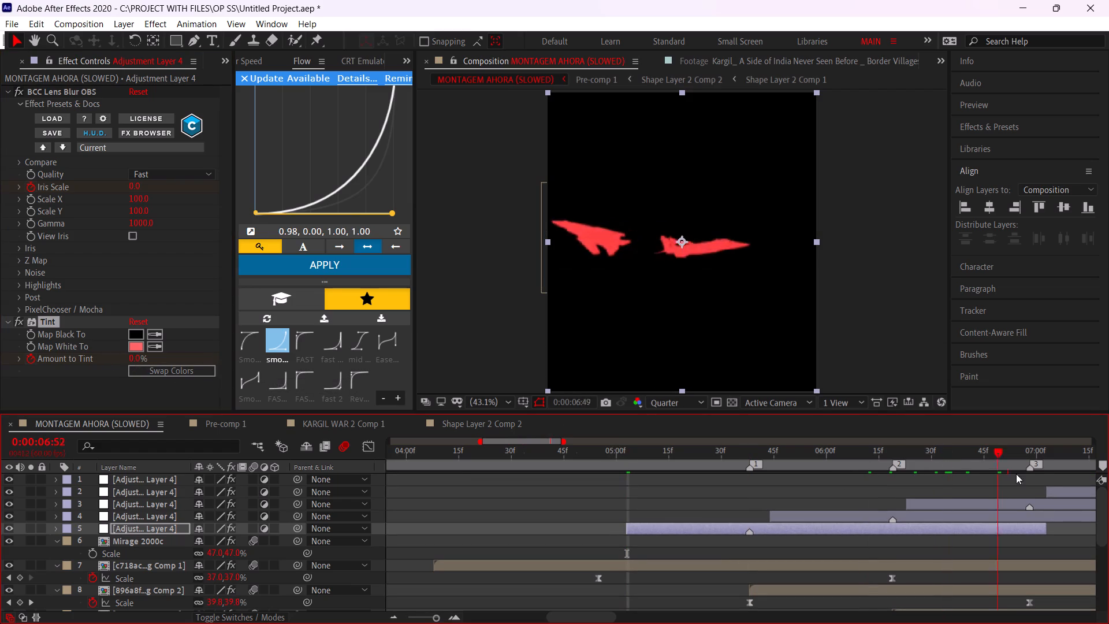
left_click_drag(1016, 474, 1046, 477)
left_click_drag(139, 358, 0, 363)
Easy-ease the Amount to Tint keyframes, applying Flow curve 0.98, 0.00, 1.00, 1.00 to the rise and 0.00, 0.02, 0.00, 0.99 to the fall.
key("u")
left_click_drag(606, 575, 614, 577)
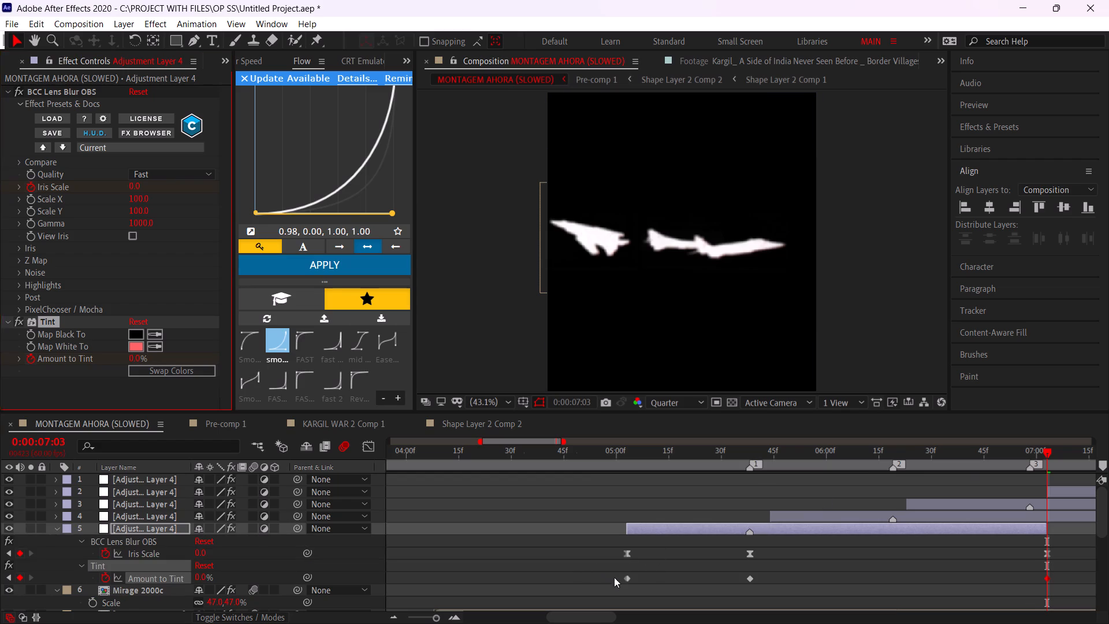
left_click_drag(614, 577, 775, 594)
left_click(314, 259)
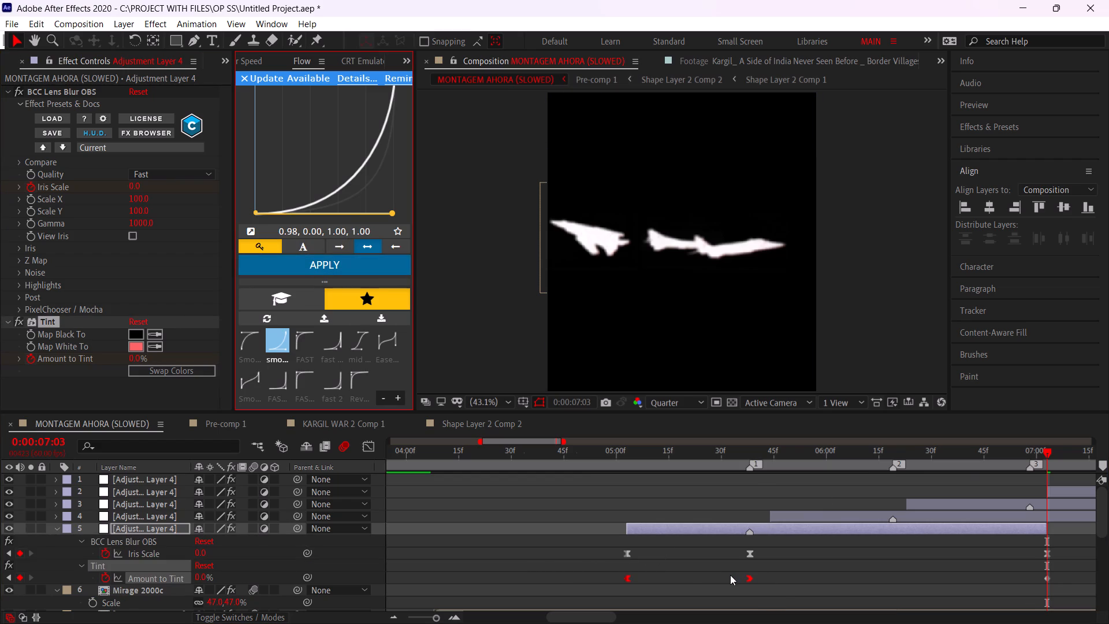
left_click(146, 578)
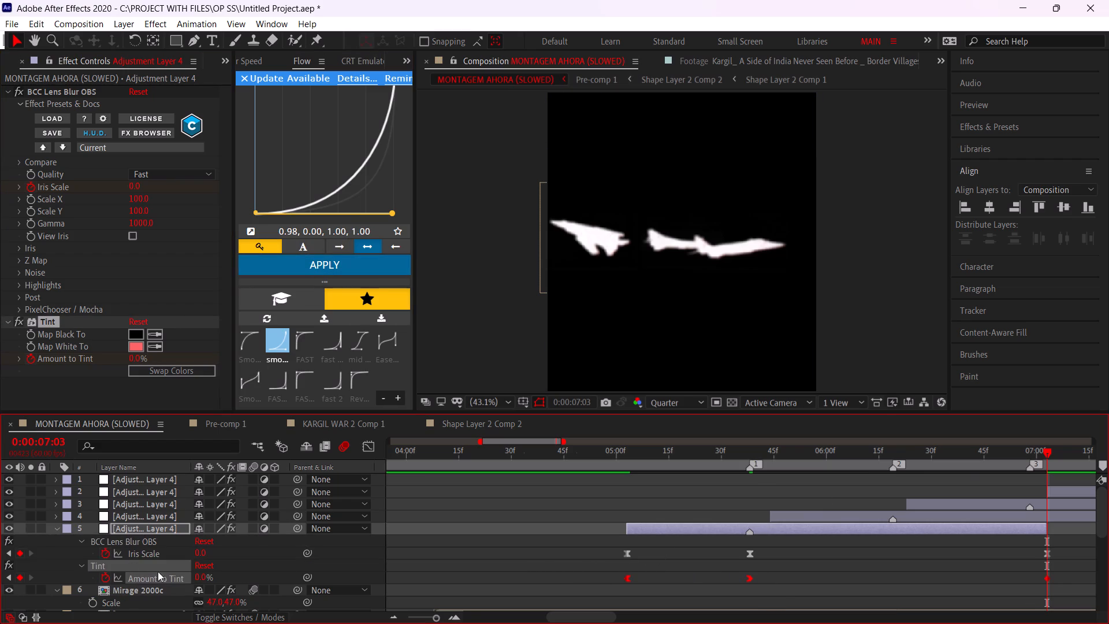
key("F9")
left_click_drag(609, 574, 780, 580)
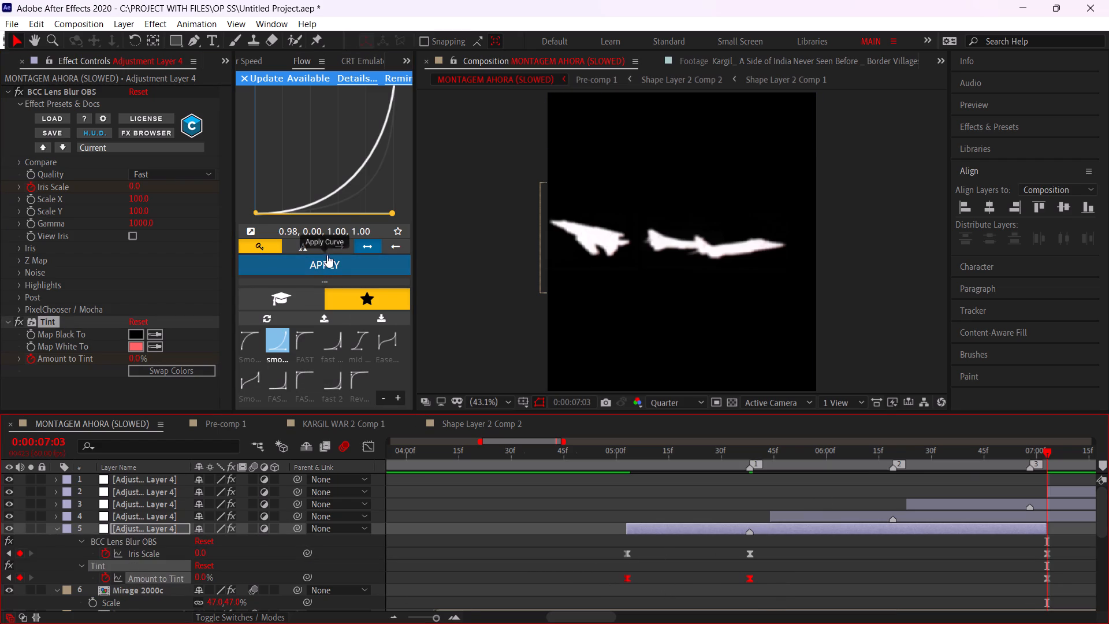
left_click(330, 265)
left_click_drag(732, 583, 1063, 576)
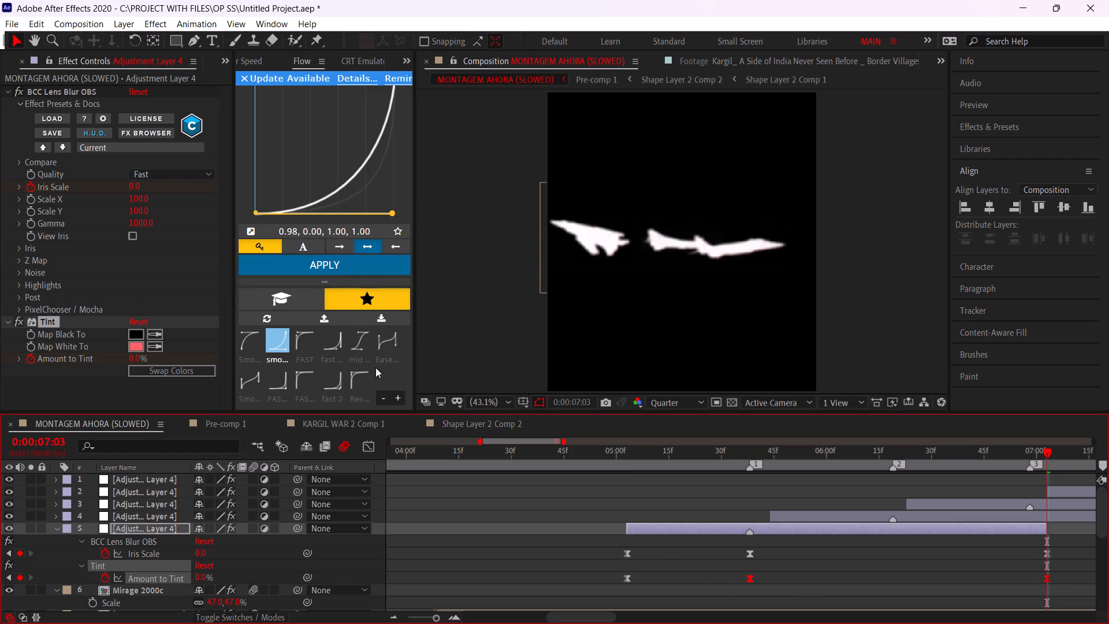
left_click(244, 340)
left_click(292, 271)
Delete the four older adjustment layer duplicates that still use Tritone, keeping the marker 1 layer.
middle_click_drag(828, 529, 667, 536)
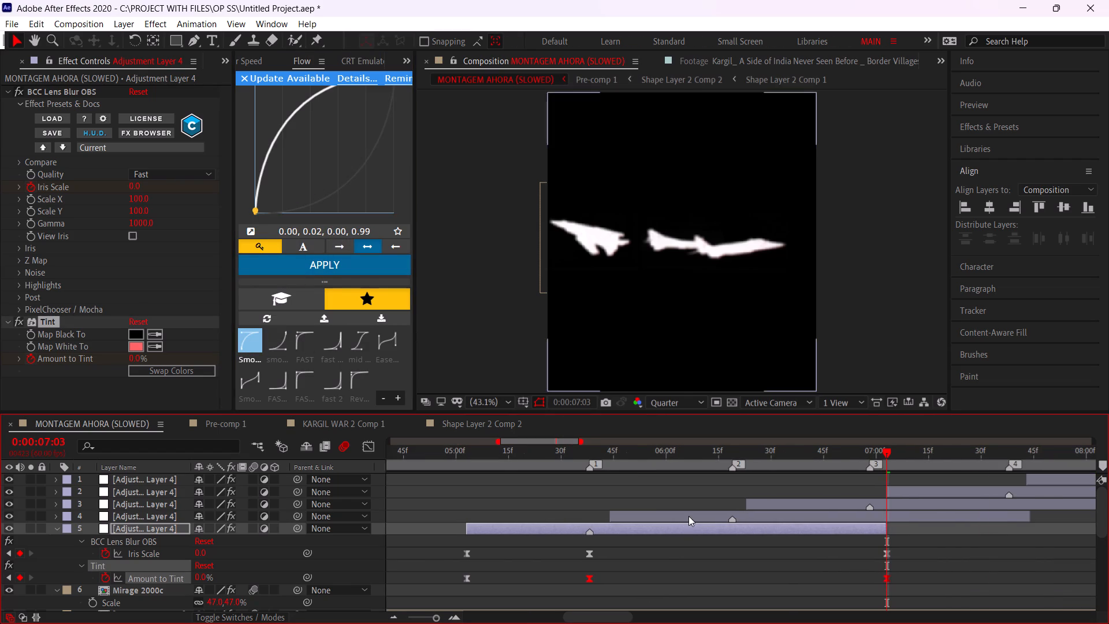
left_click(689, 515)
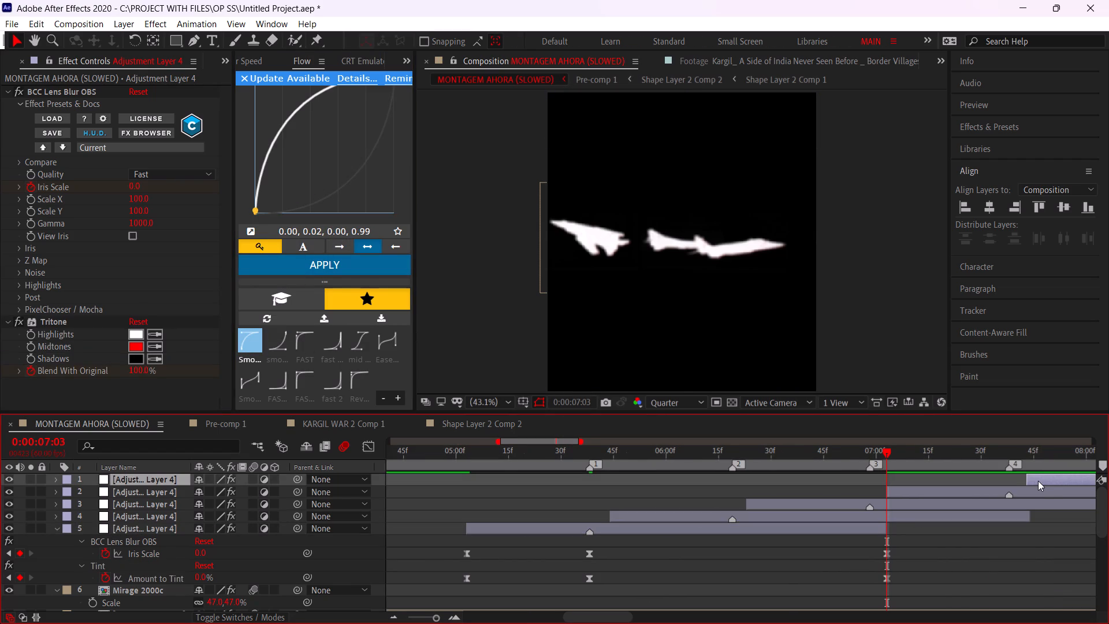
left_click(770, 519, "shift")
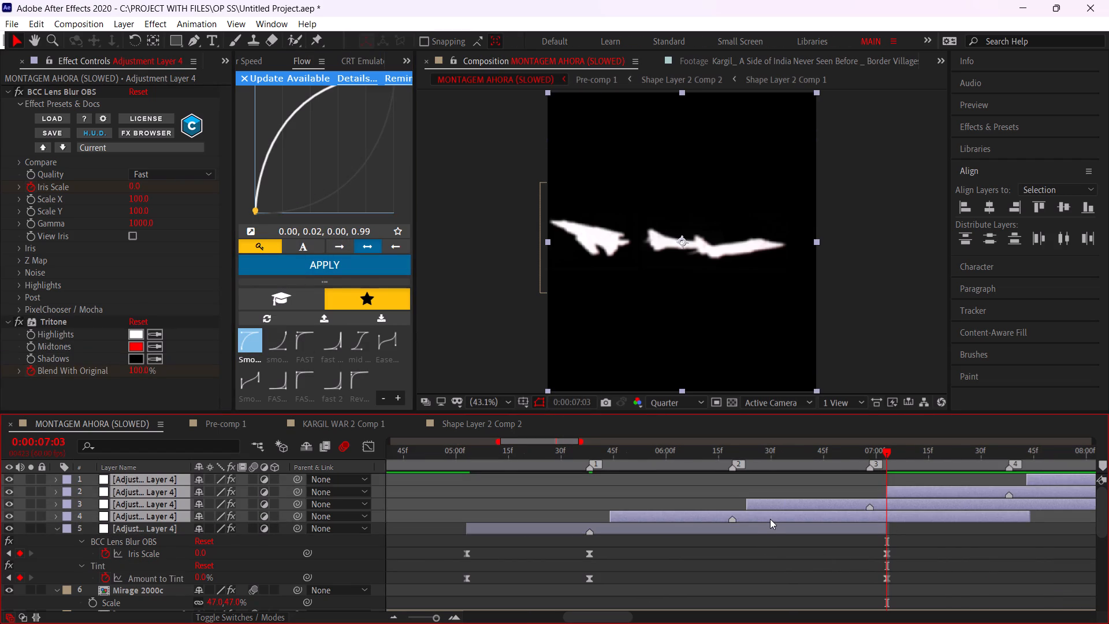
key("Delete")
Duplicate the tinted adjustment layer twice, aligning the copies' layer markers with composition markers 2 and 3.
left_click(739, 478)
key("ctrl+d")
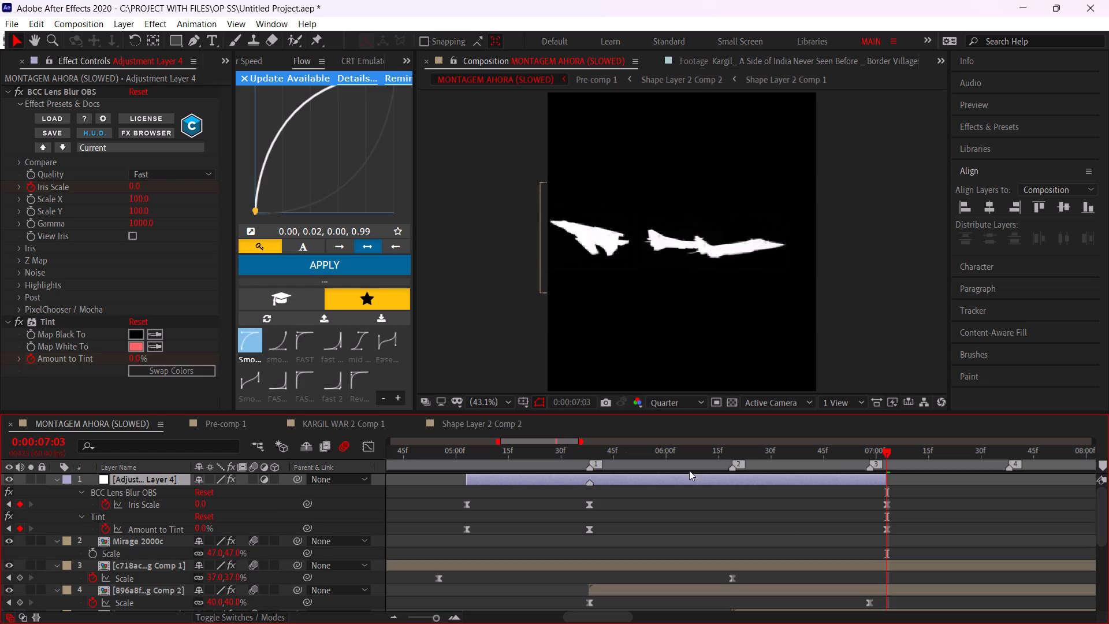
left_click_drag(680, 486, 810, 486)
key("ctrl+z")
left_click_drag(707, 483, 853, 489)
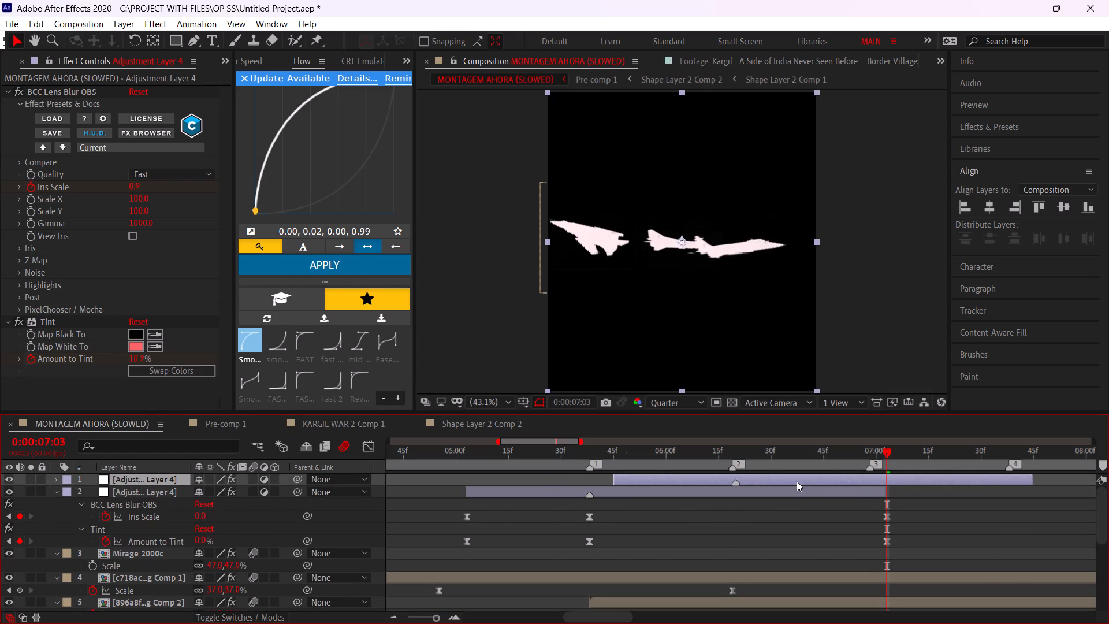
key("ctrl+d")
left_click_drag(792, 481, 928, 481)
Make two further adjustment layer duplicates, aligning their layer markers with composition markers 4 and 5.
middle_click_drag(908, 489, 771, 523)
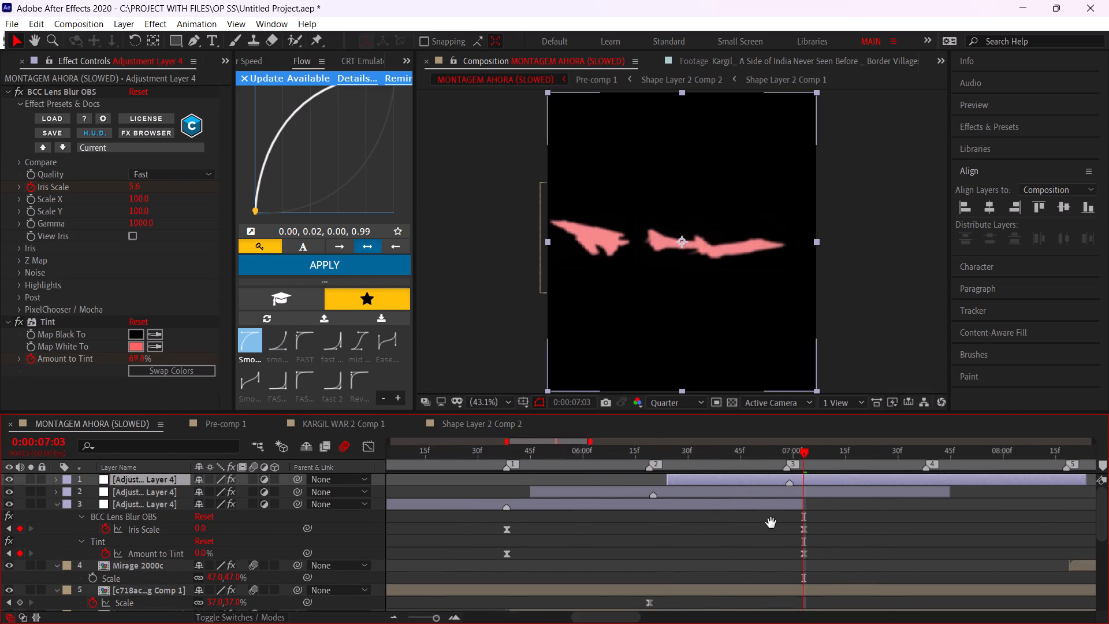
middle_click_drag(771, 523, 759, 525)
key("ctrl+d")
left_click_drag(775, 480, 915, 479)
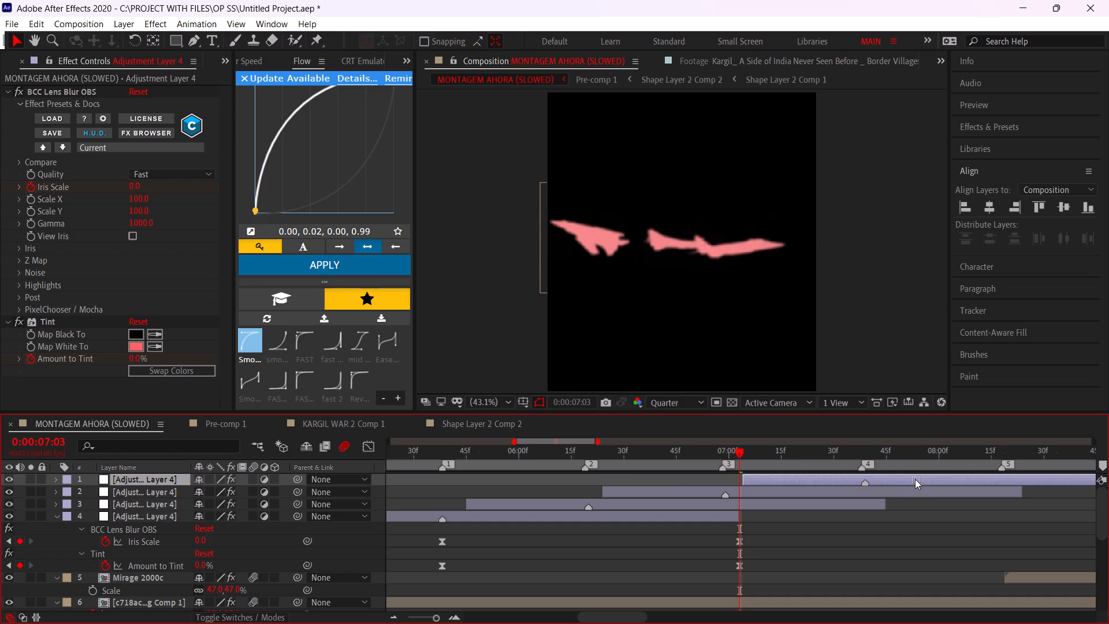
left_click_drag(915, 479, 912, 478)
left_click(847, 494)
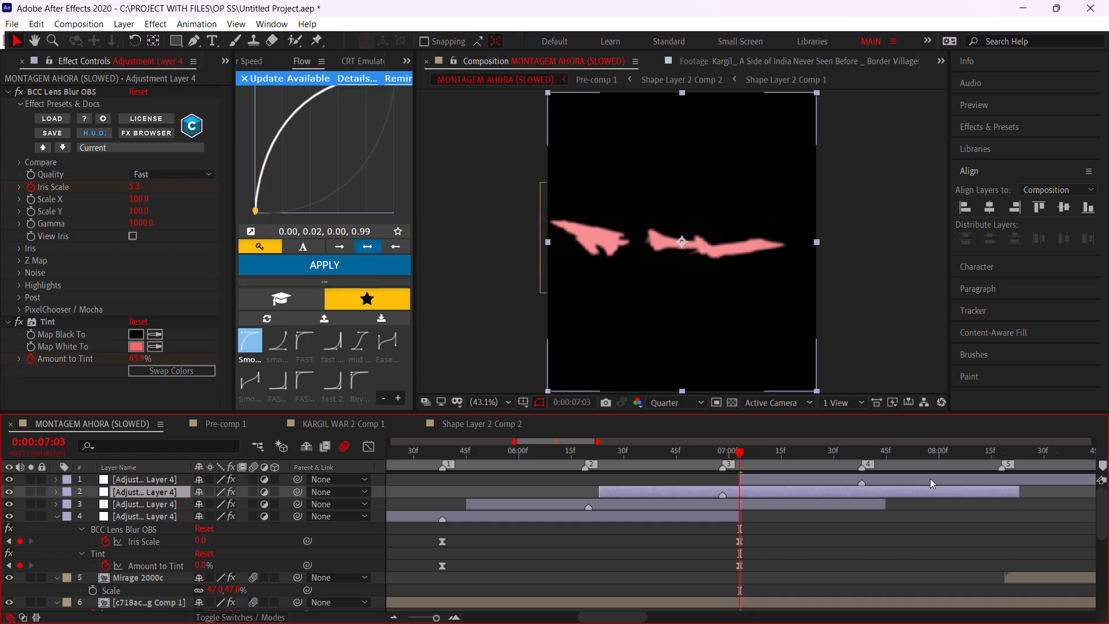
left_click(930, 478)
key("ctrl+d")
left_click_drag(918, 481, 1058, 484)
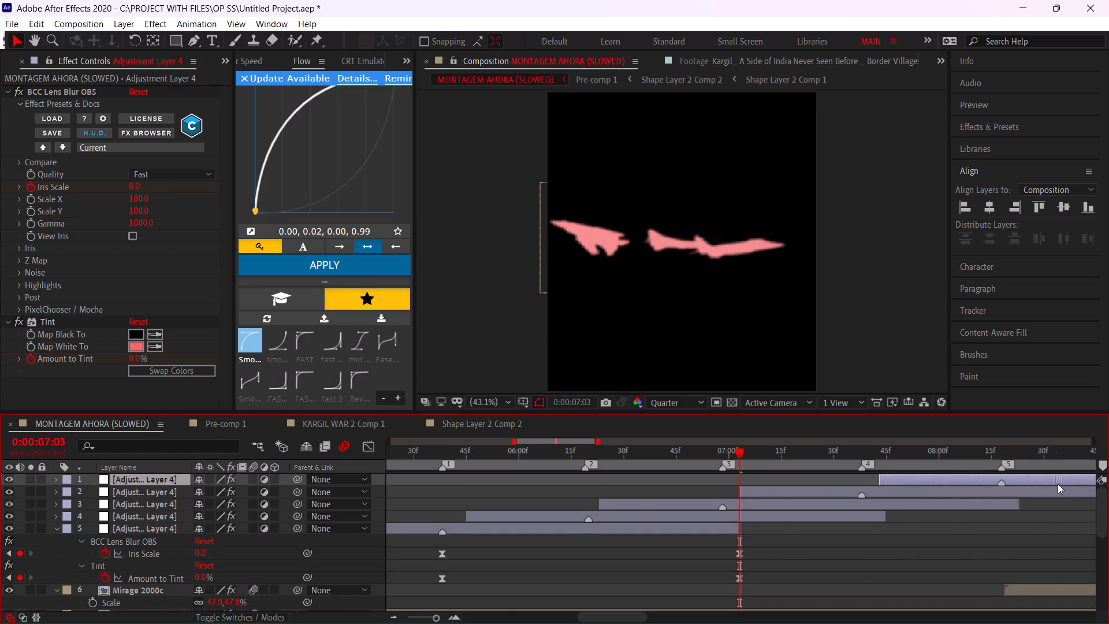
Play the montage from the title, from the very start and from just before marker 1 to review the tint flashes.
scroll(851, 523, "down", 2)
left_click_drag(576, 458, 392, 482)
key("space")
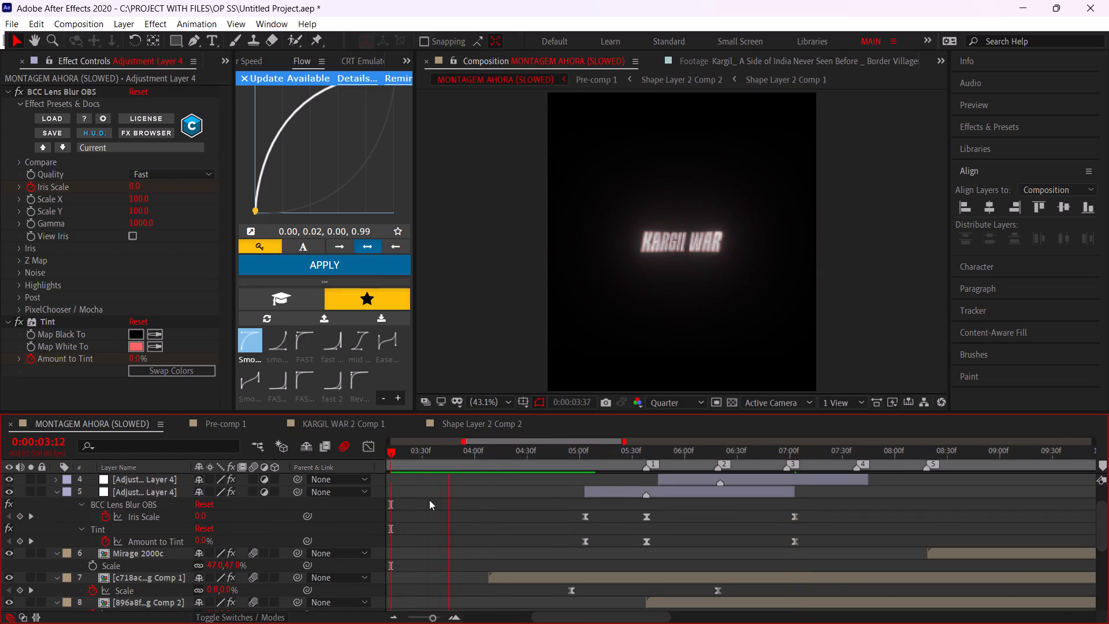
scroll(429, 500, "down", 2, "alt")
left_click_drag(456, 457, 273, 471)
key("space")
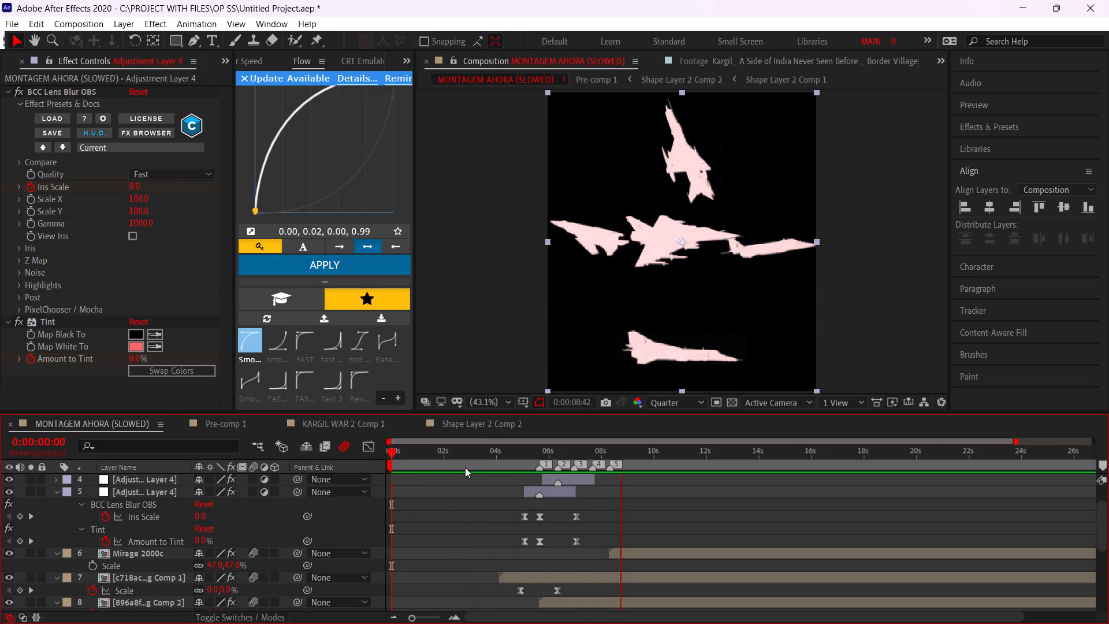
left_click(527, 460)
key("space")
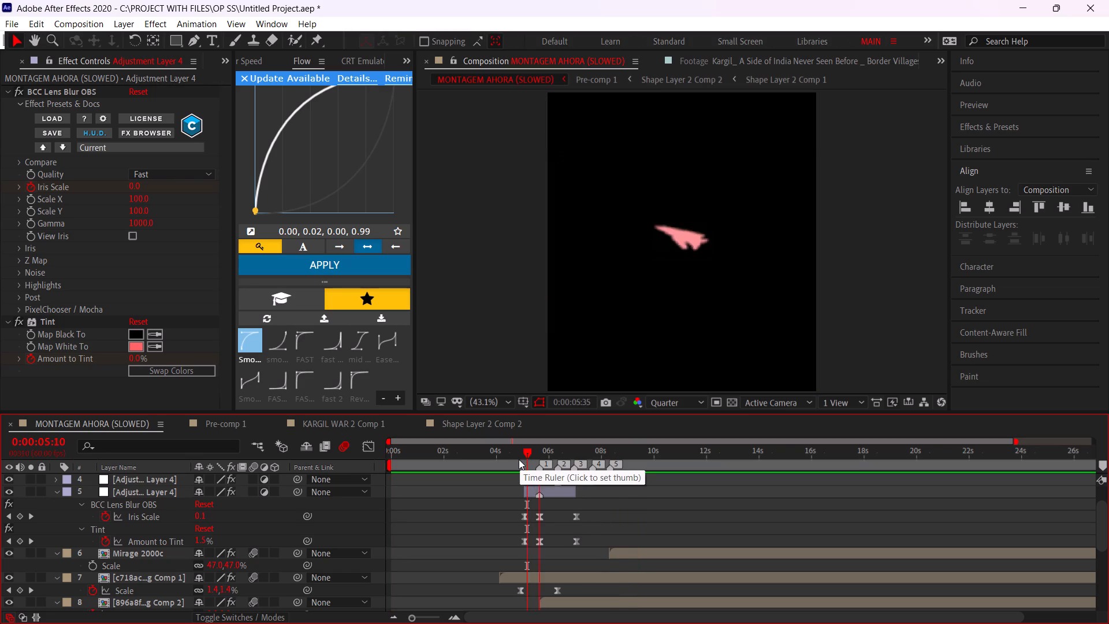
left_click_drag(516, 459, 511, 462)
key("space")
key("space")
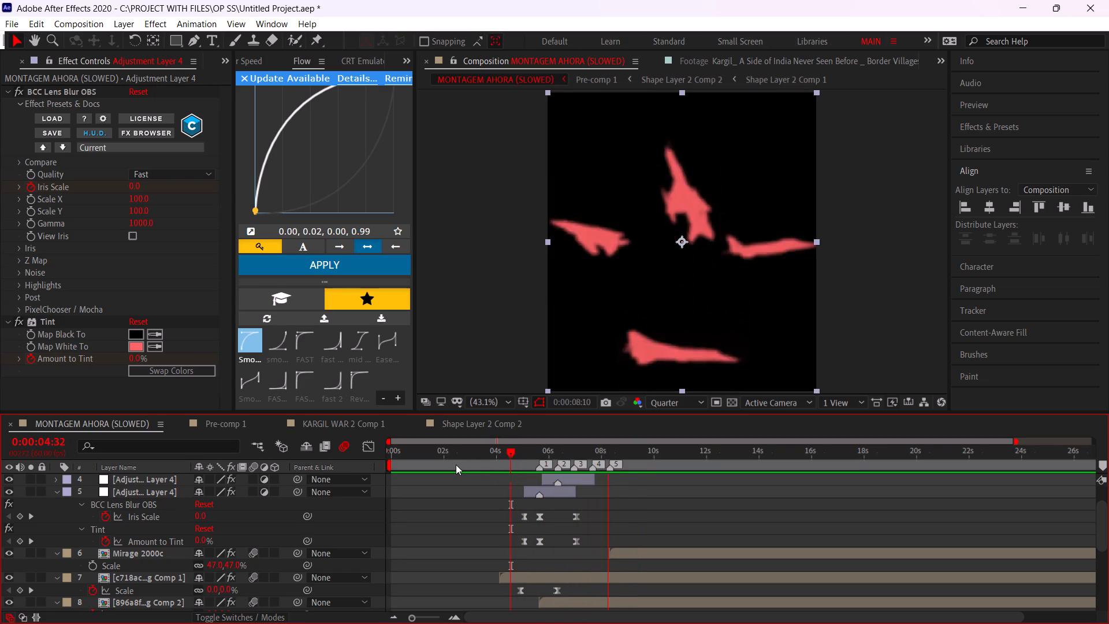
left_click(503, 487)
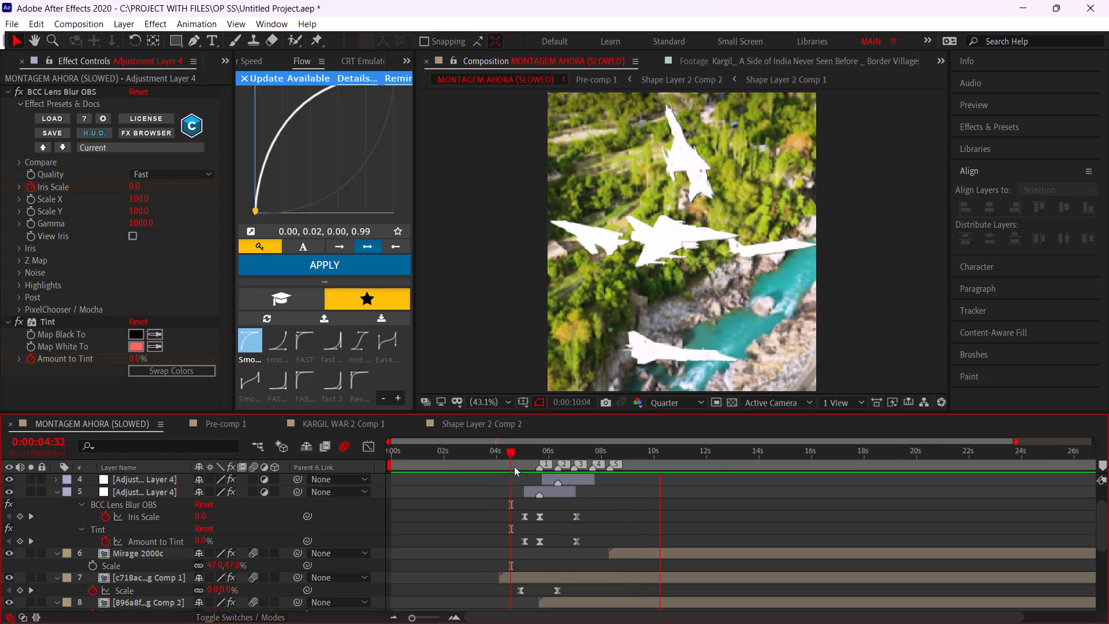
left_click(514, 466)
Duplicate the adjustment layer aligned with composition marker 1, with the current time at 0:00:05:38.
scroll(529, 492, "up", 1, "alt")
scroll(528, 494, "down", 3)
middle_click_drag(432, 523, 850, 519)
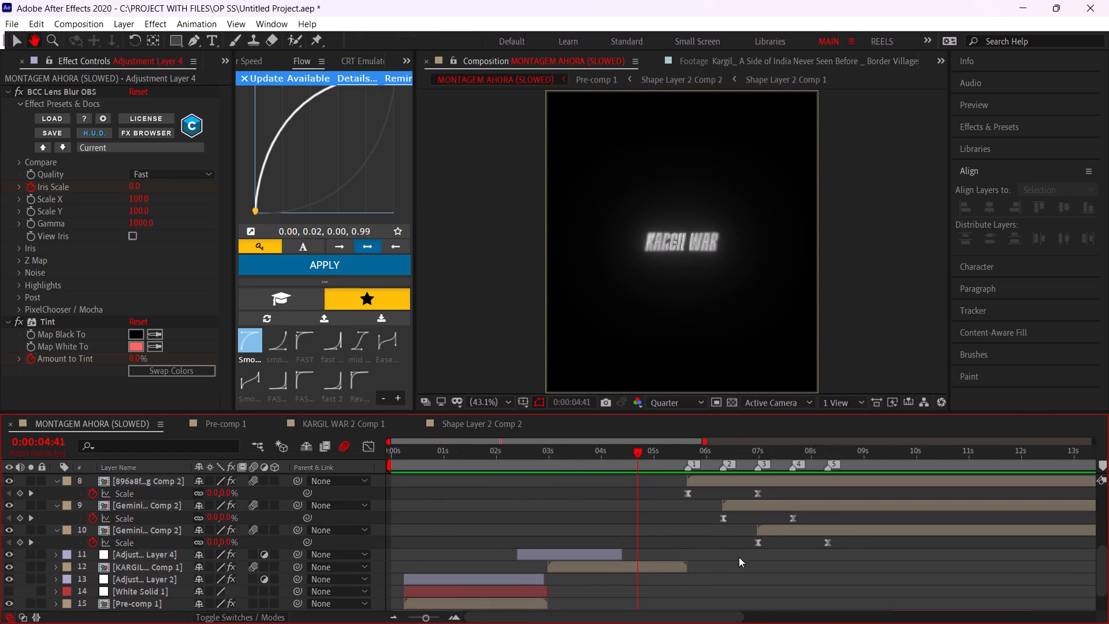
left_click(472, 580)
scroll(660, 564, "up", 3)
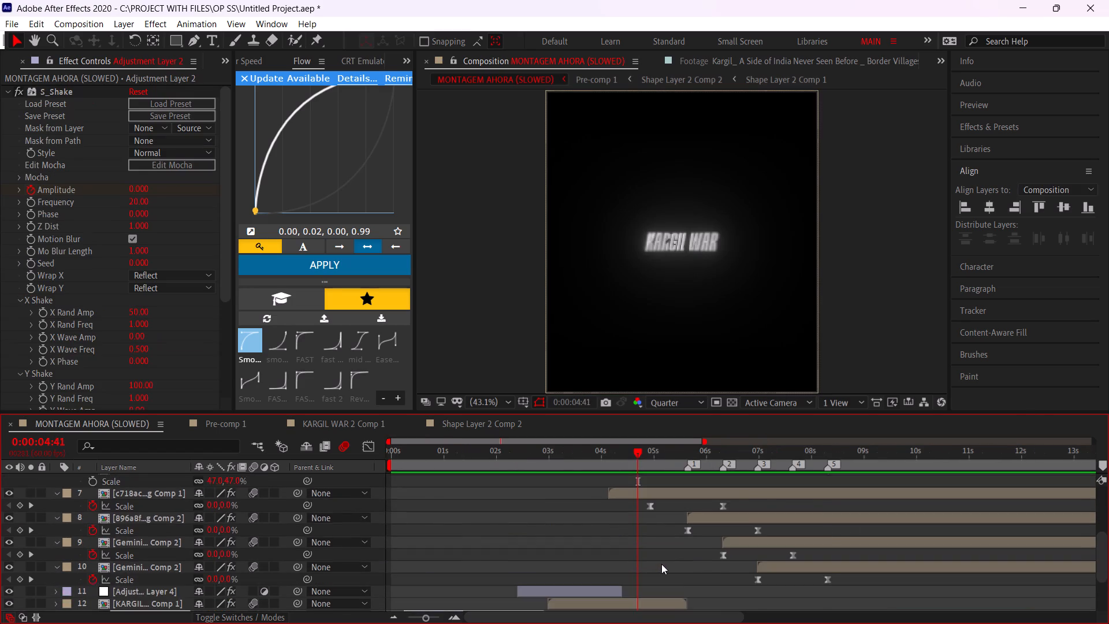
scroll(661, 564, "up", 3)
scroll(686, 503, "up", 1, "alt")
left_click_drag(690, 440, 689, 449)
left_click(689, 449)
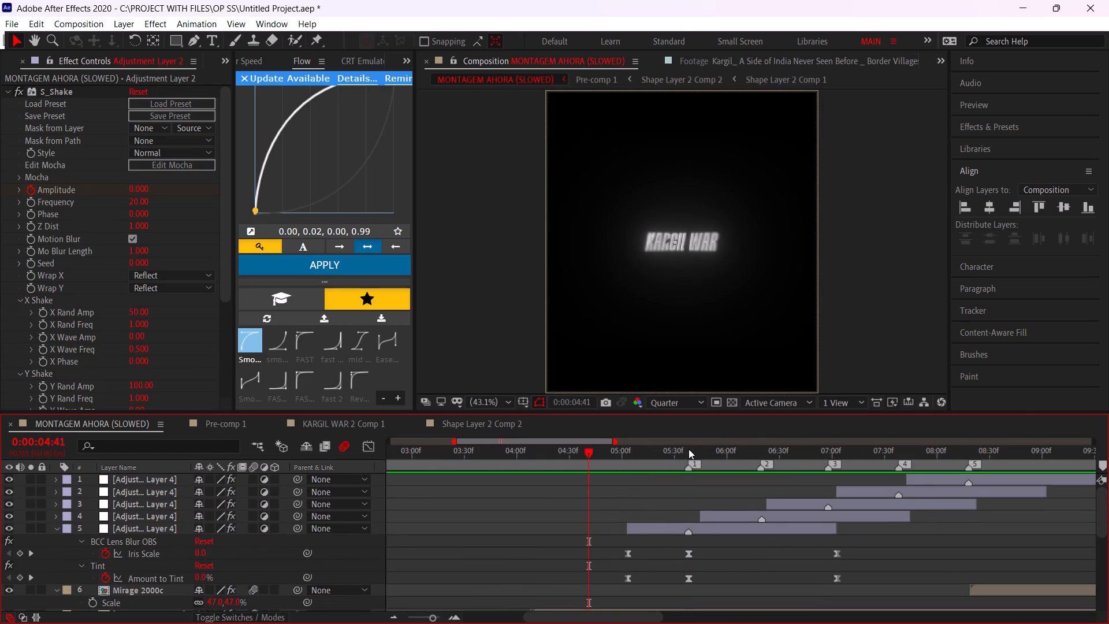
left_click(704, 530)
key("ctrl+d")
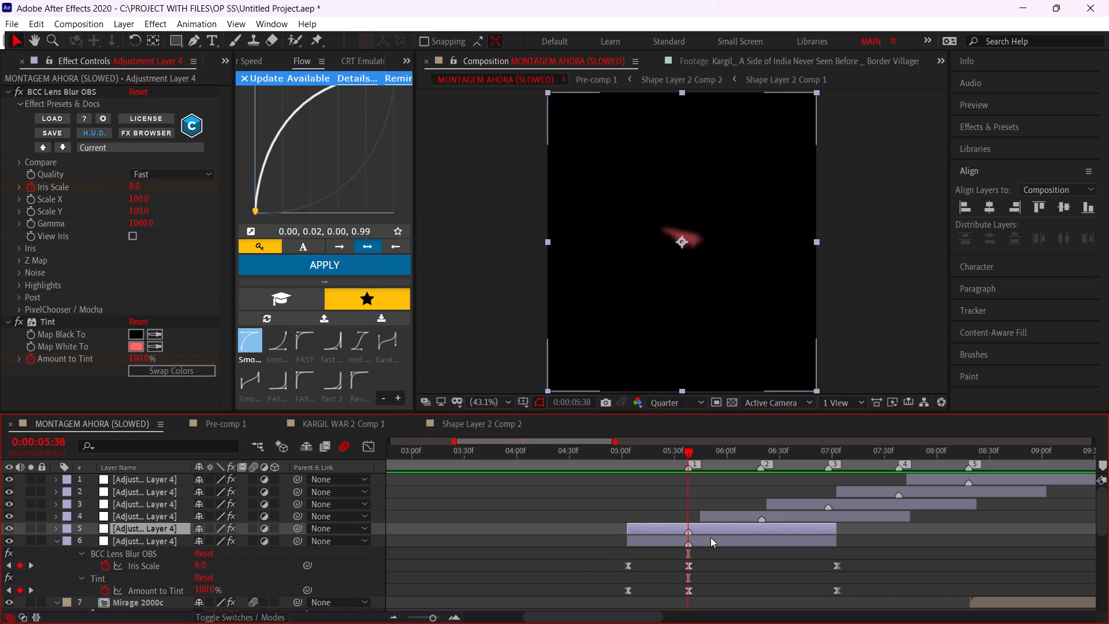
Delete the BCC Lens Blur OBS and Tint effects from the lower of the two marker 1 adjustment layers.
left_click(712, 541)
left_click(107, 88)
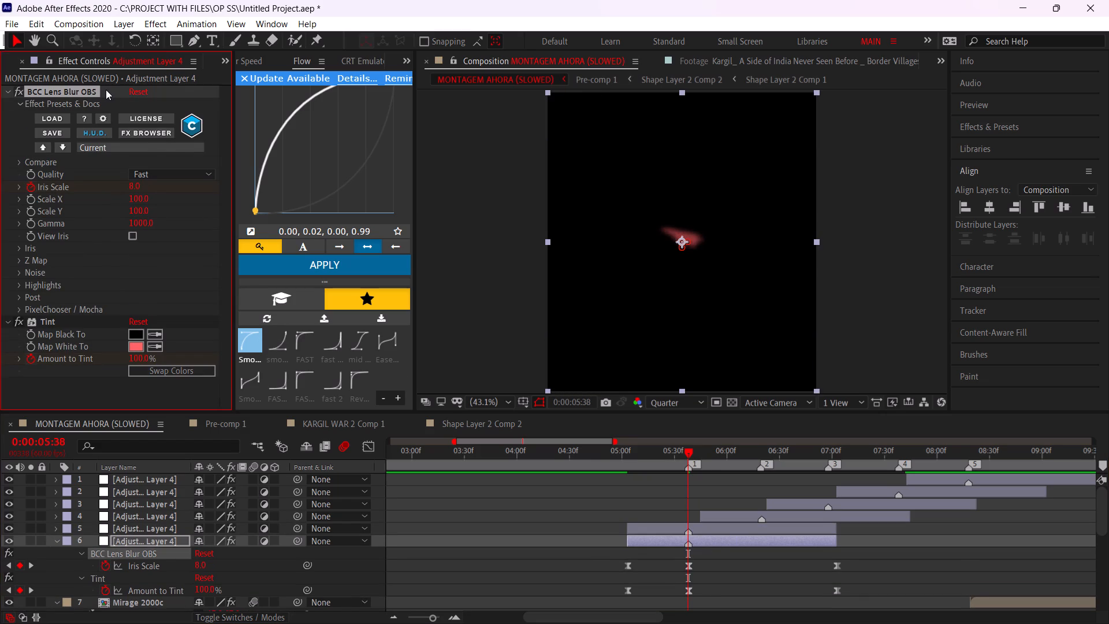
key("Delete")
left_click(106, 90)
key("Delete")
Apply the S_Shake effect to the lower of the two adjustment layers aligned with composition marker 1.
key("ctrl+space")
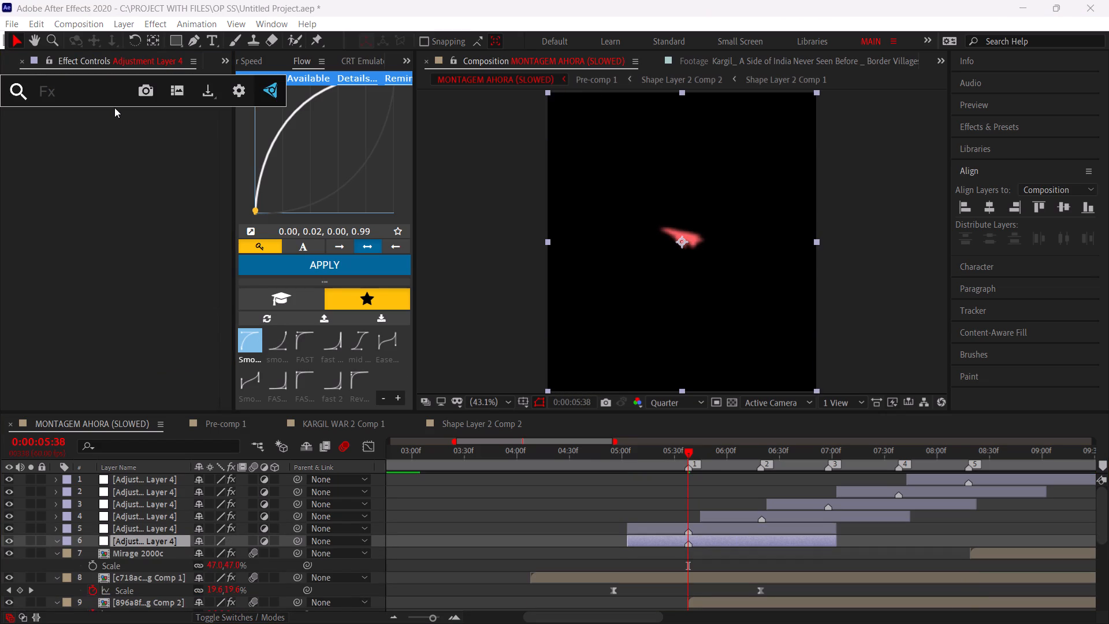
type("s_sha")
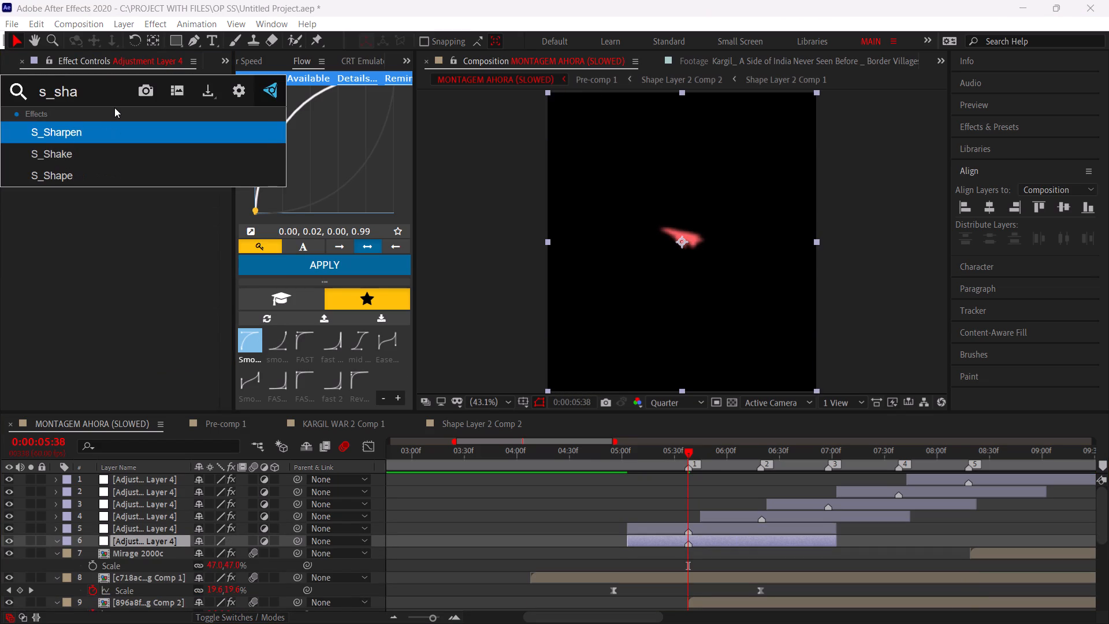
key("Down")
key("Return")
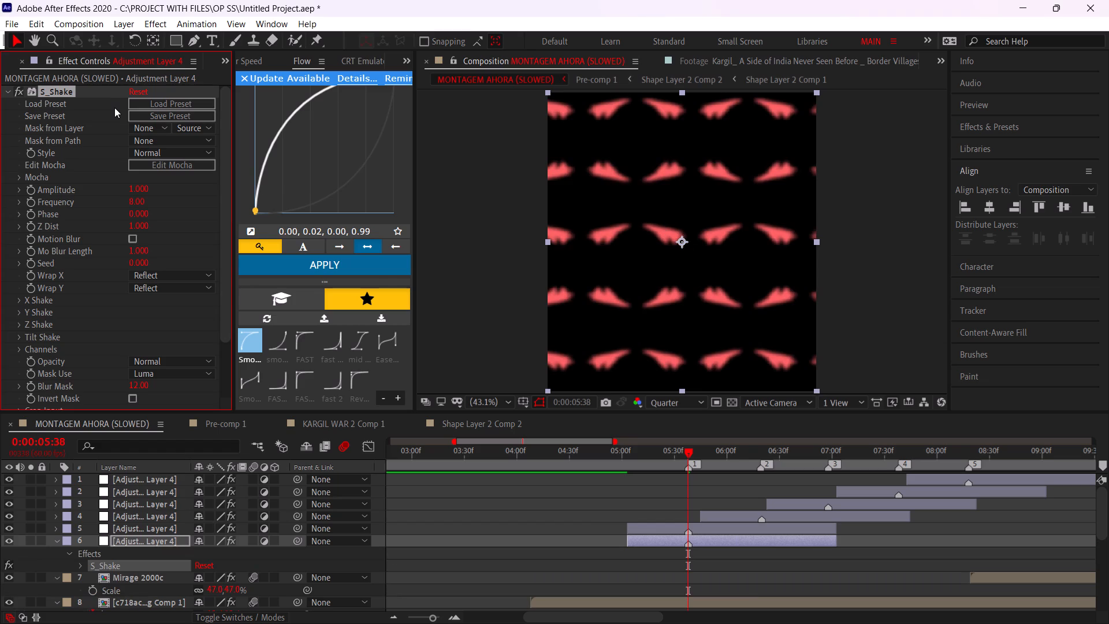
Set S_Shake's Wrap X and Wrap Y to No, enable its Motion Blur, and set Frequency to 20.
left_click(170, 272)
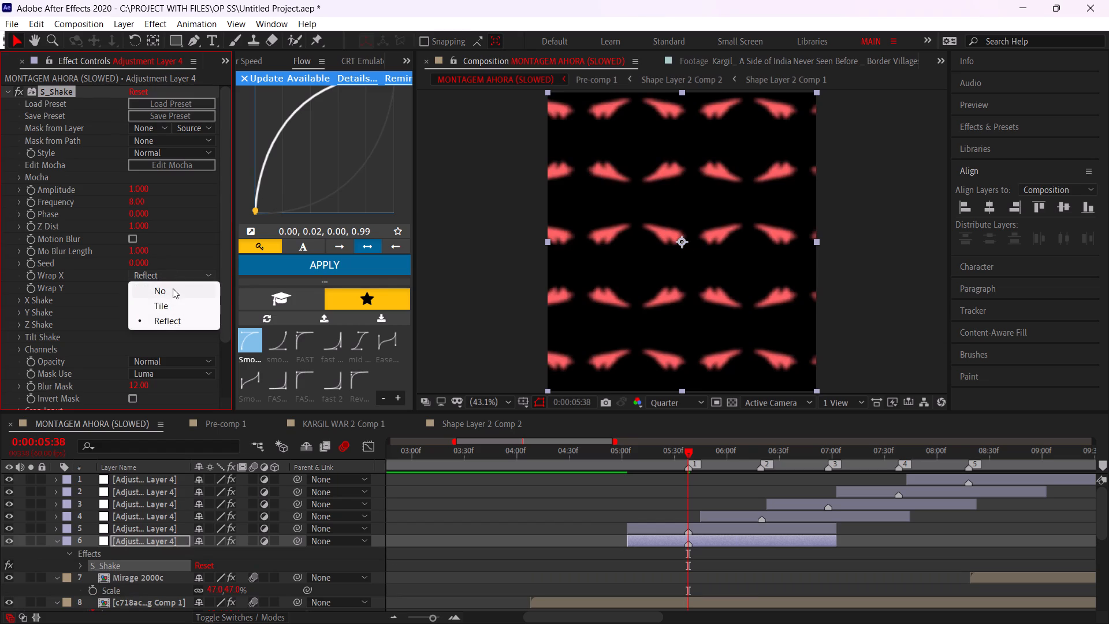
left_click(173, 288)
left_click(162, 289)
left_click(169, 299)
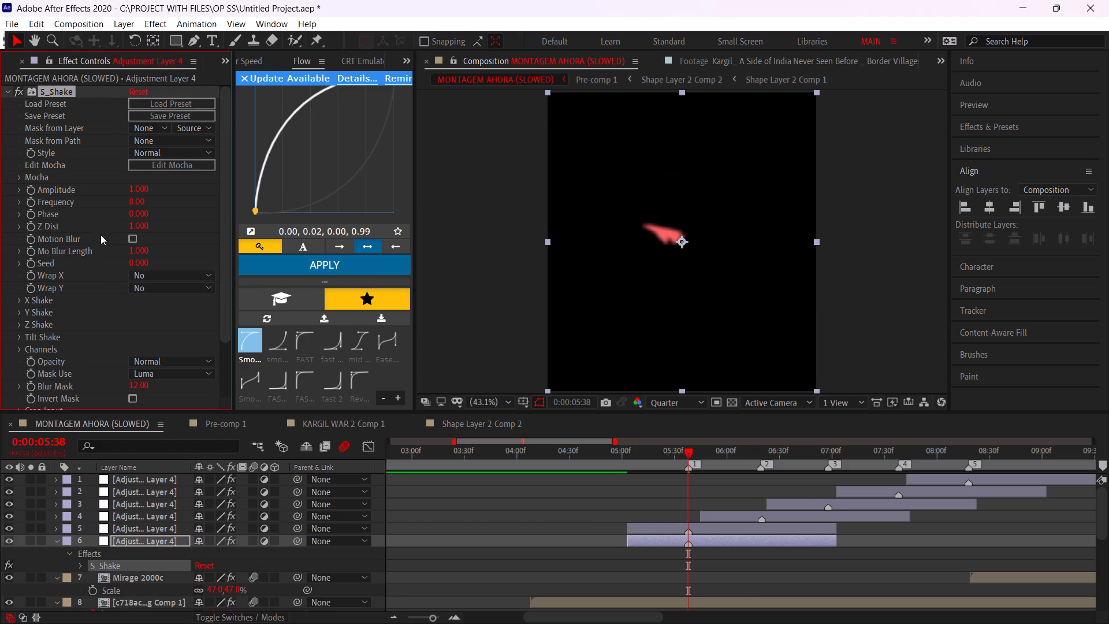
left_click(133, 239)
left_click(133, 202)
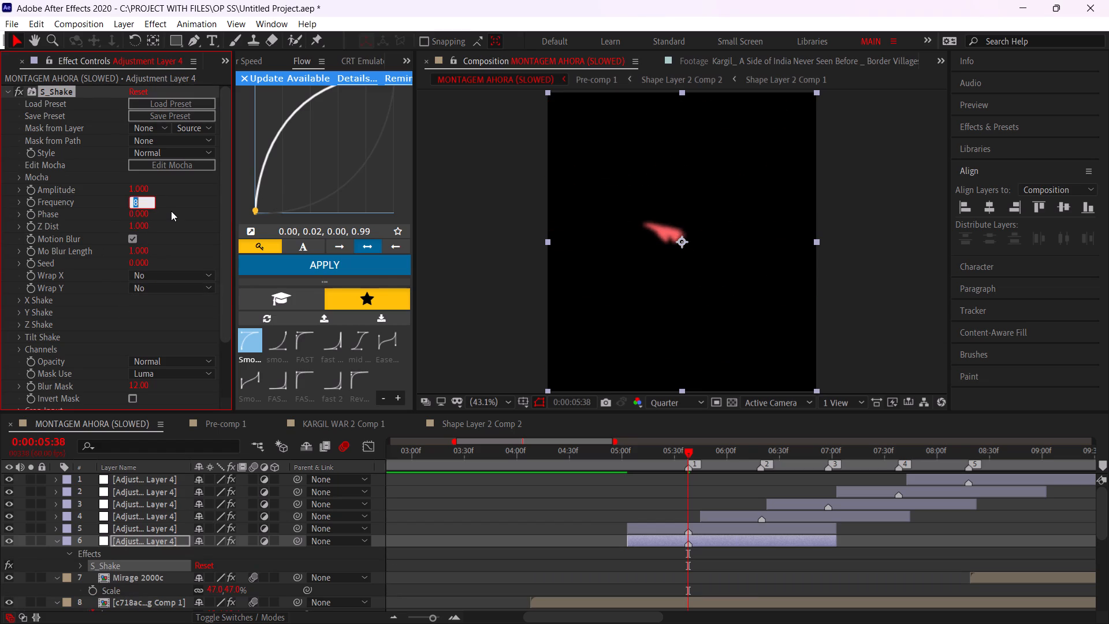
key("2")
key("0")
left_click_drag(184, 209, 173, 207)
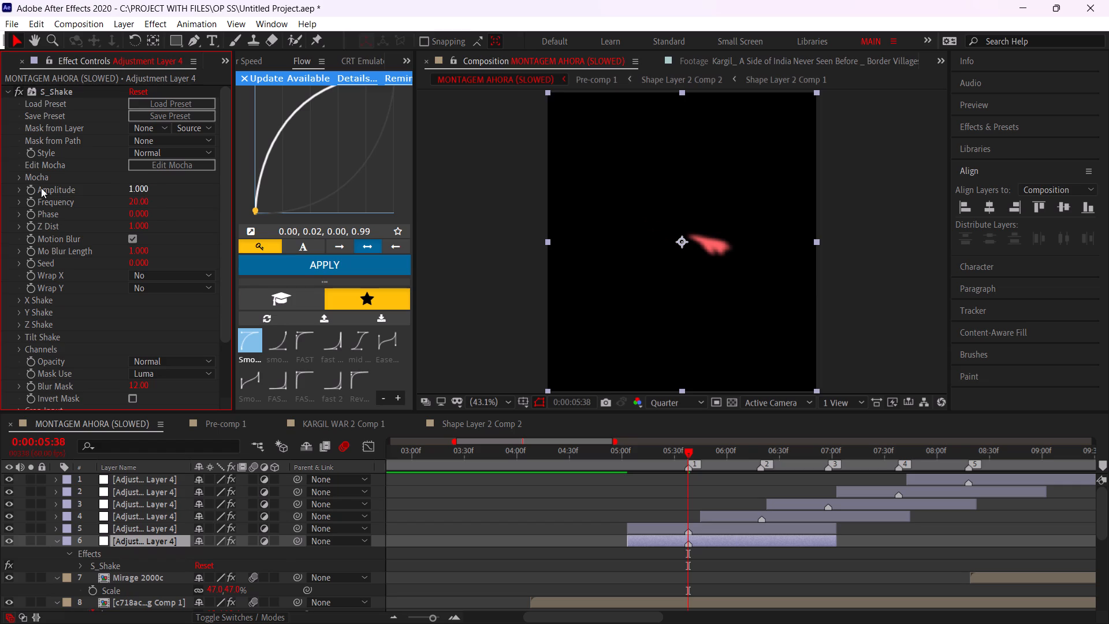
Keyframe S_Shake's Amplitude at 1 on marker 1 (0:00:05:38) and at 0 at 0:00:05:03 and 0:00:07:03.
left_click(35, 187)
scroll(619, 476, "up", 1, "alt")
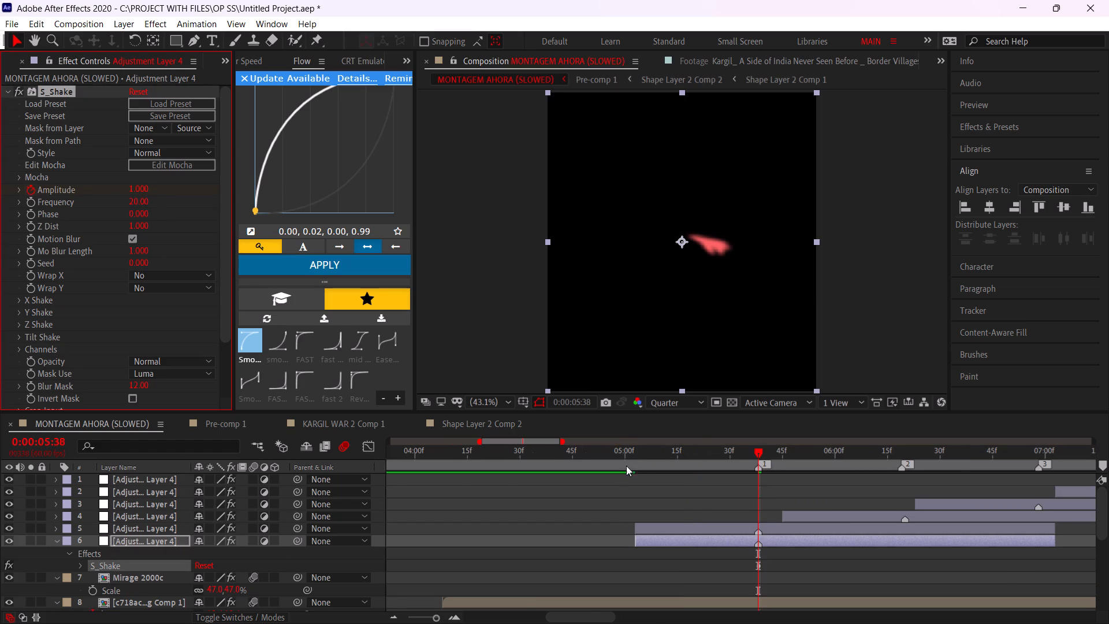
left_click(637, 460)
left_click_drag(140, 192, 0, 202)
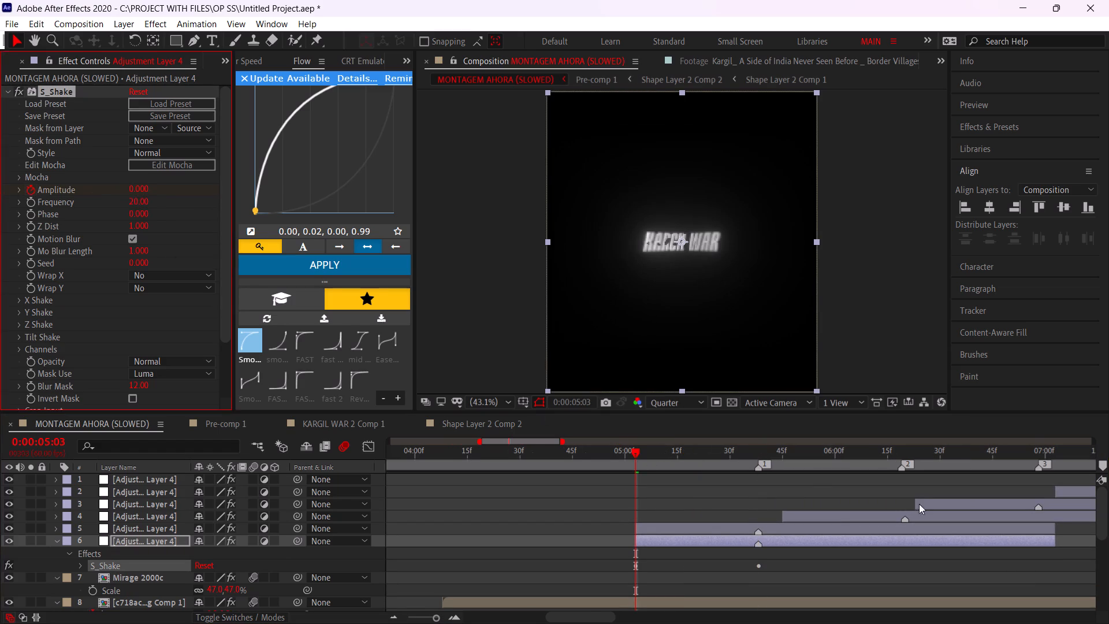
left_click_drag(1045, 449, 1055, 451)
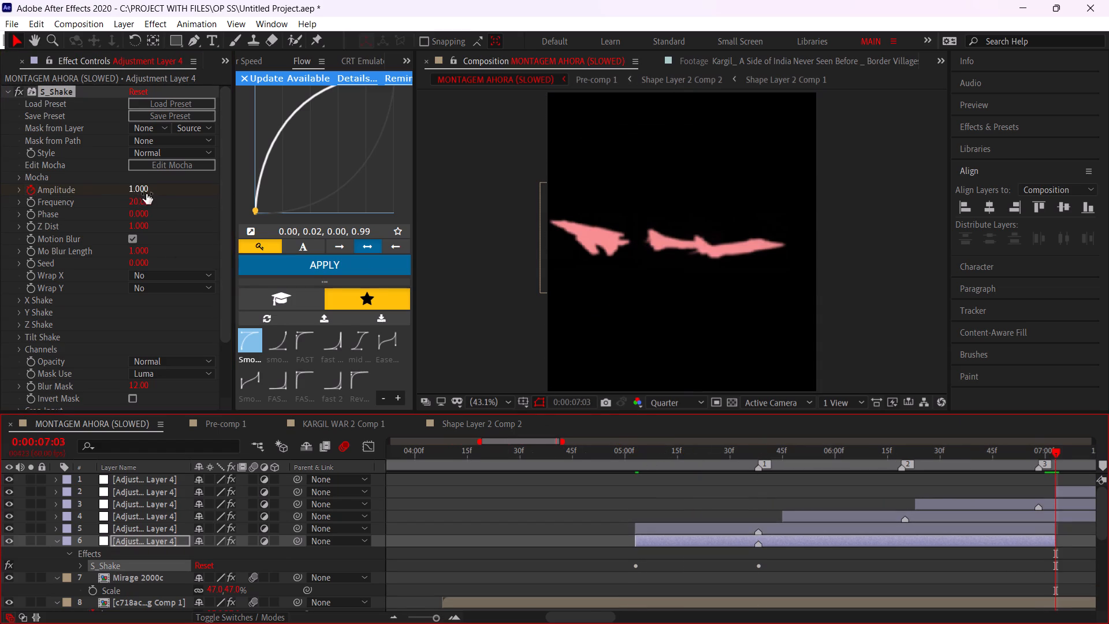
left_click_drag(135, 190, 0, 192)
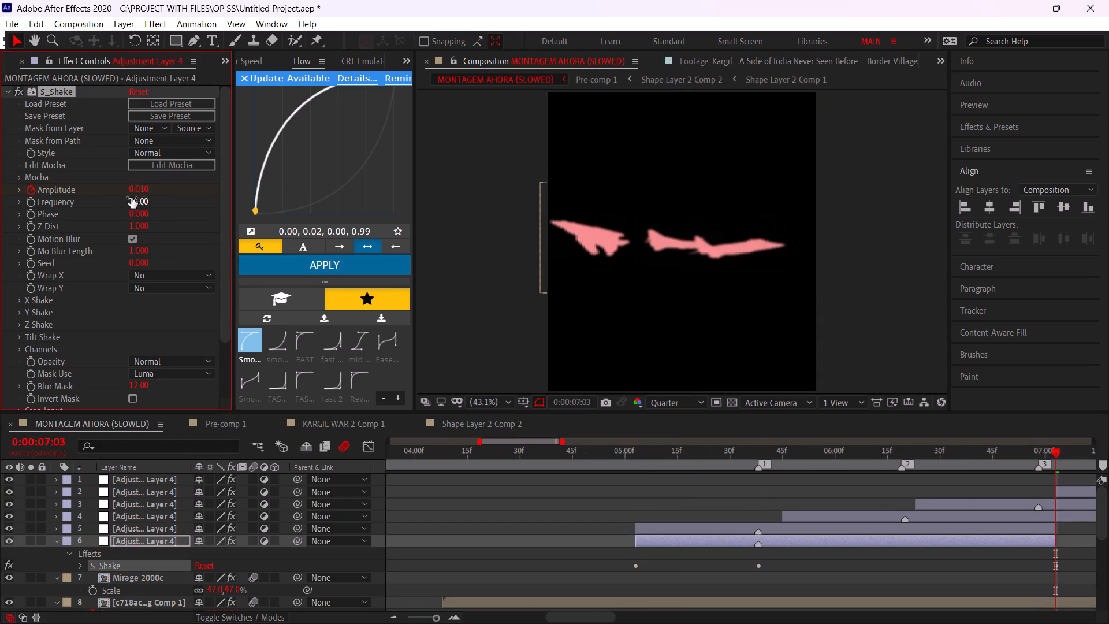
left_click_drag(138, 187, 6, 187)
Easy ease all three Amplitude keyframes and apply the 0.98, 0.00, 1.00, 1.00 Flow curve between the first two.
key("u")
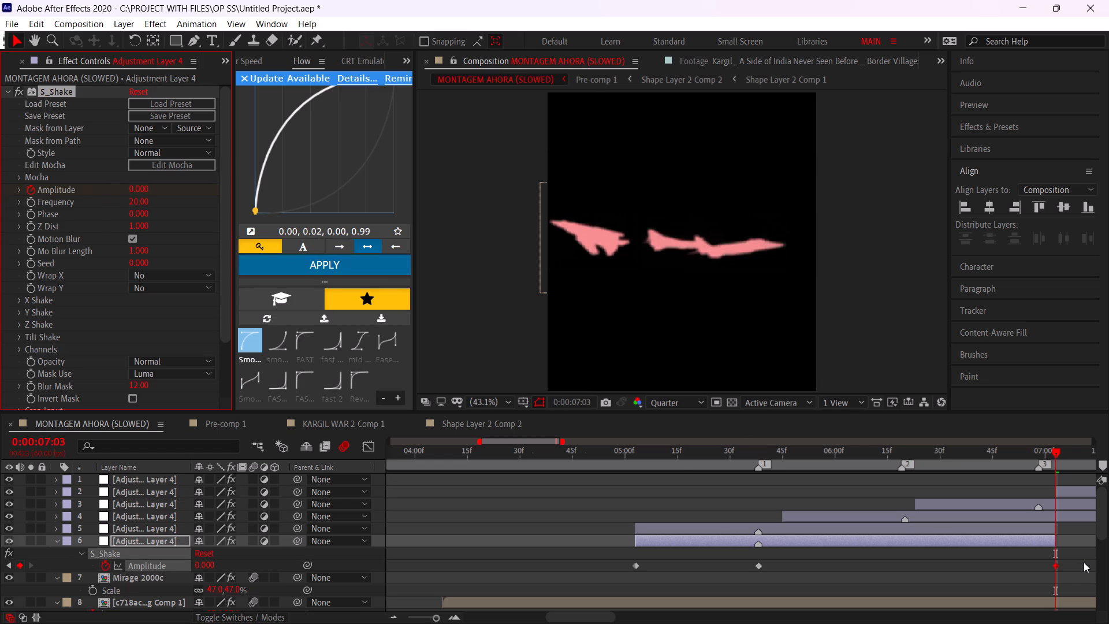
left_click_drag(1084, 562, 631, 567)
key("F9")
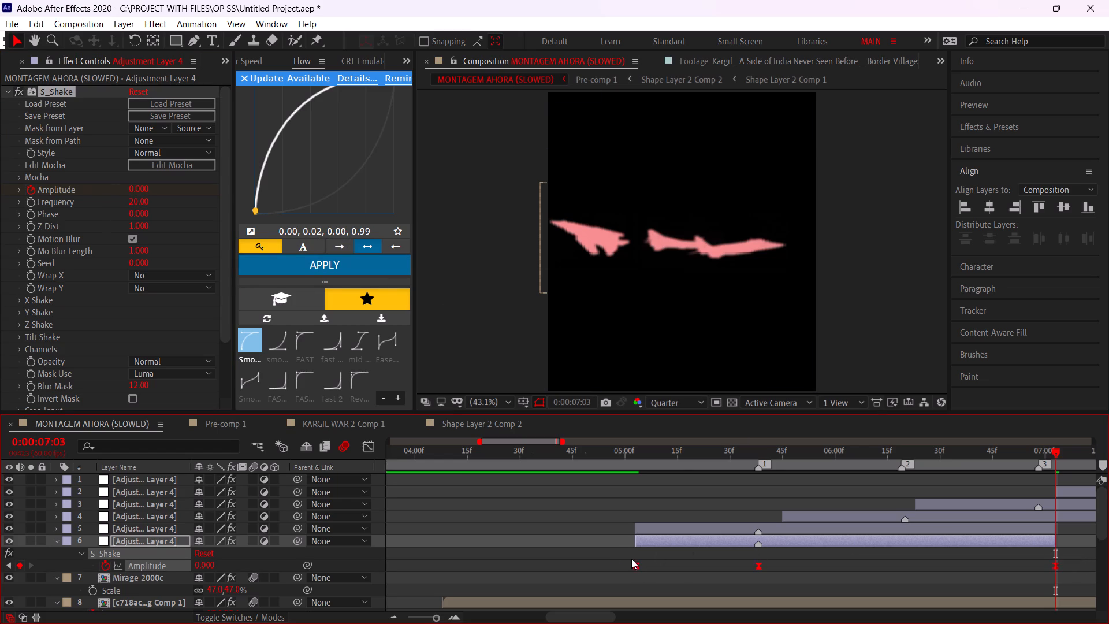
left_click_drag(608, 561, 799, 584)
left_click(274, 344)
left_click(274, 273)
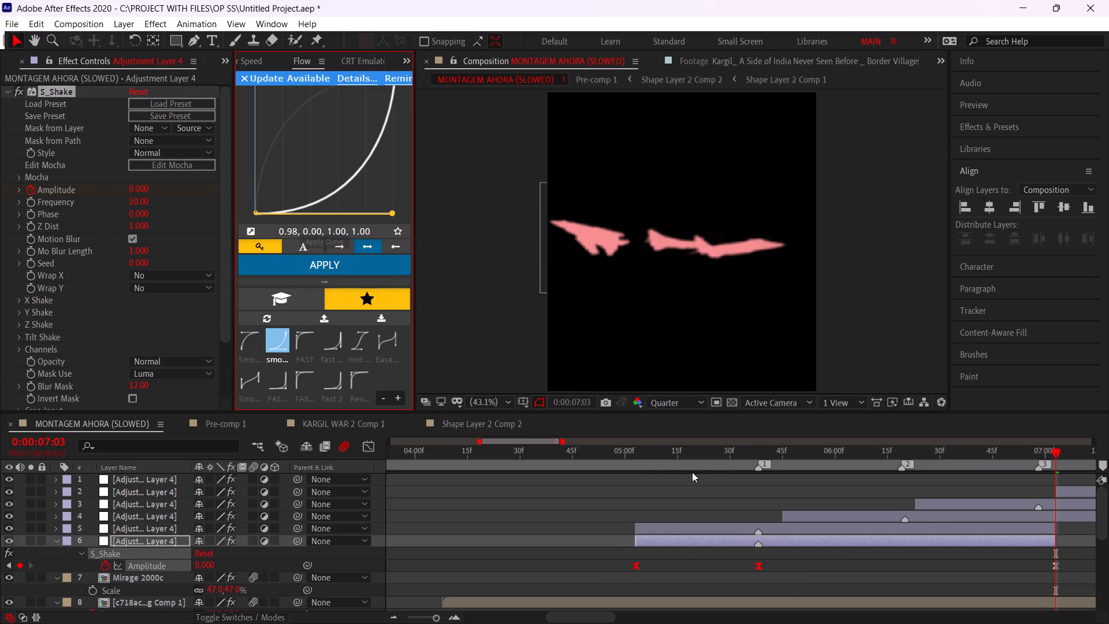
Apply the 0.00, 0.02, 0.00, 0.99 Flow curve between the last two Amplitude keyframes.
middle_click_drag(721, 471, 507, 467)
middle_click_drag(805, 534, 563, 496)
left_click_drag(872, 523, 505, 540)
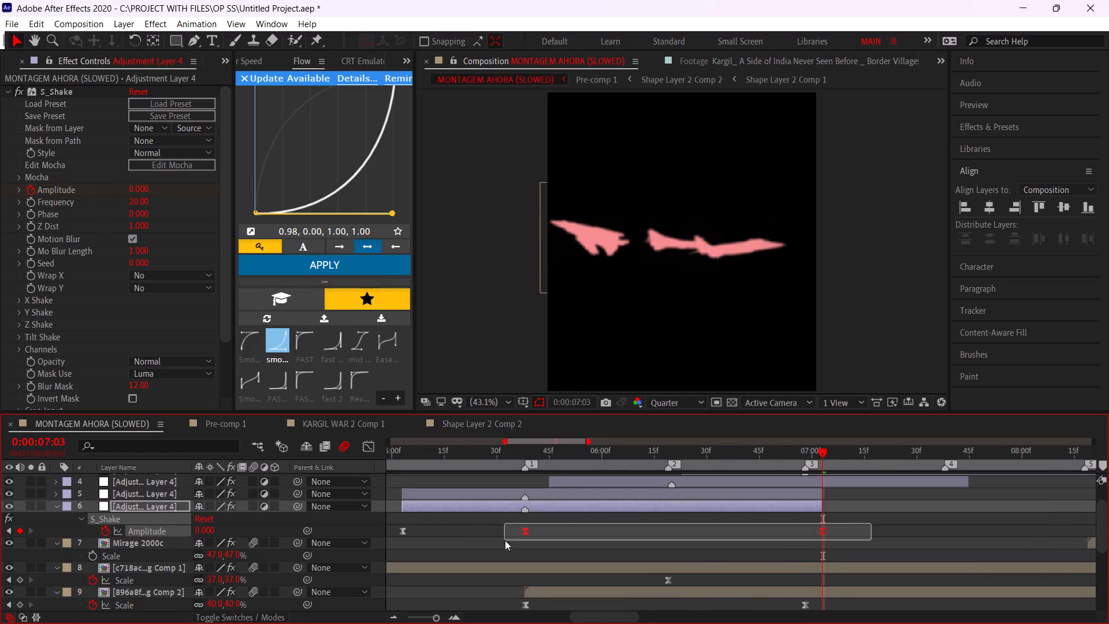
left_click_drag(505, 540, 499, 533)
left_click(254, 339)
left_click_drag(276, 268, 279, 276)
Play the montage from 0:00:02:31 and scrub through the jet section between markers 1 and 3 to review the shake.
scroll(586, 488, "down", 2, "alt")
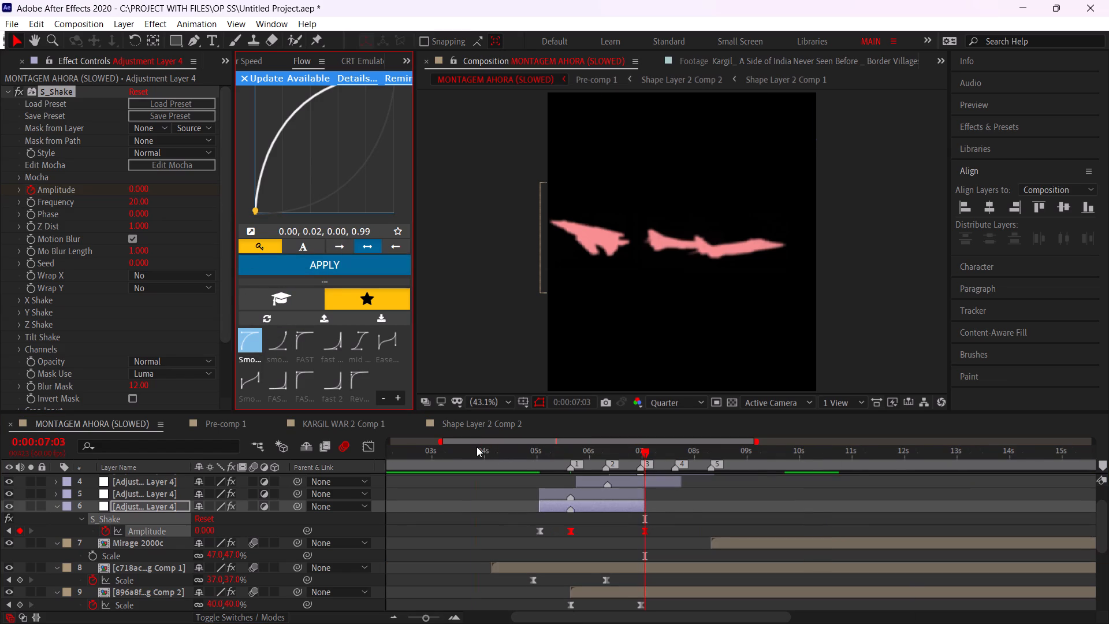
left_click(477, 447)
key("space")
left_click_drag(483, 458, 407, 478)
key("space")
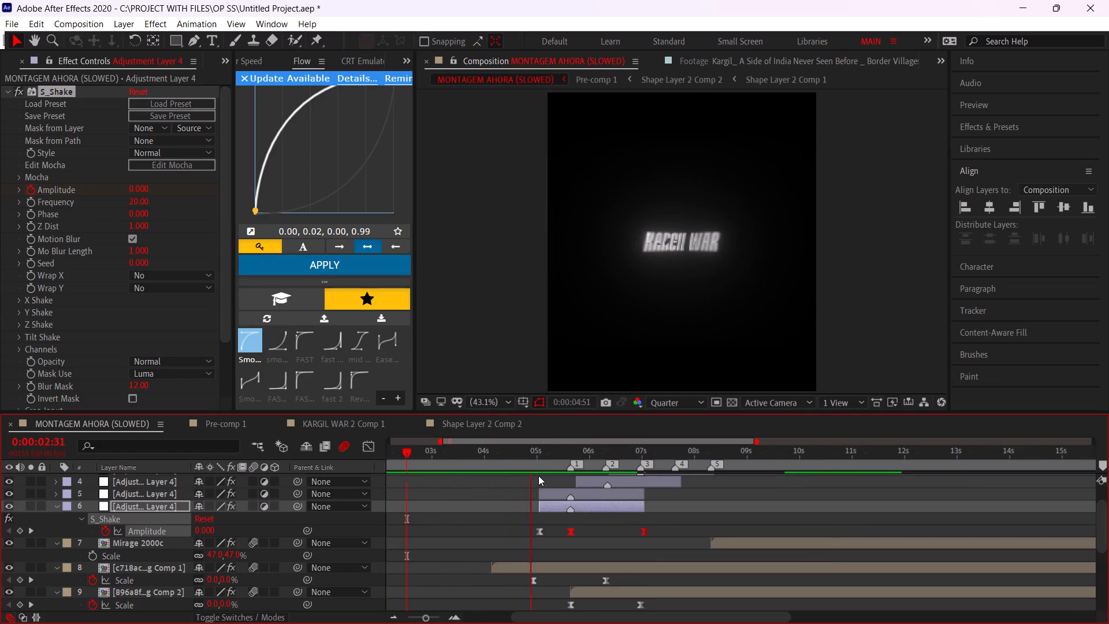
left_click(507, 524)
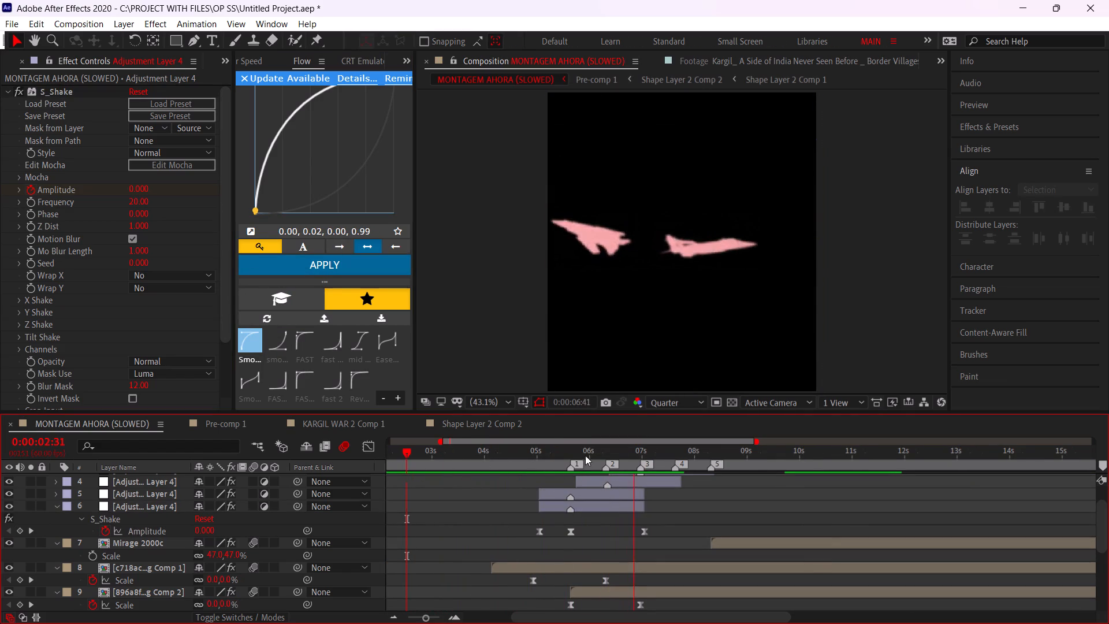
left_click_drag(585, 455, 590, 456)
scroll(609, 499, "up", 2, "alt")
left_click_drag(679, 457, 716, 470)
scroll(687, 528, "down", 1, "alt")
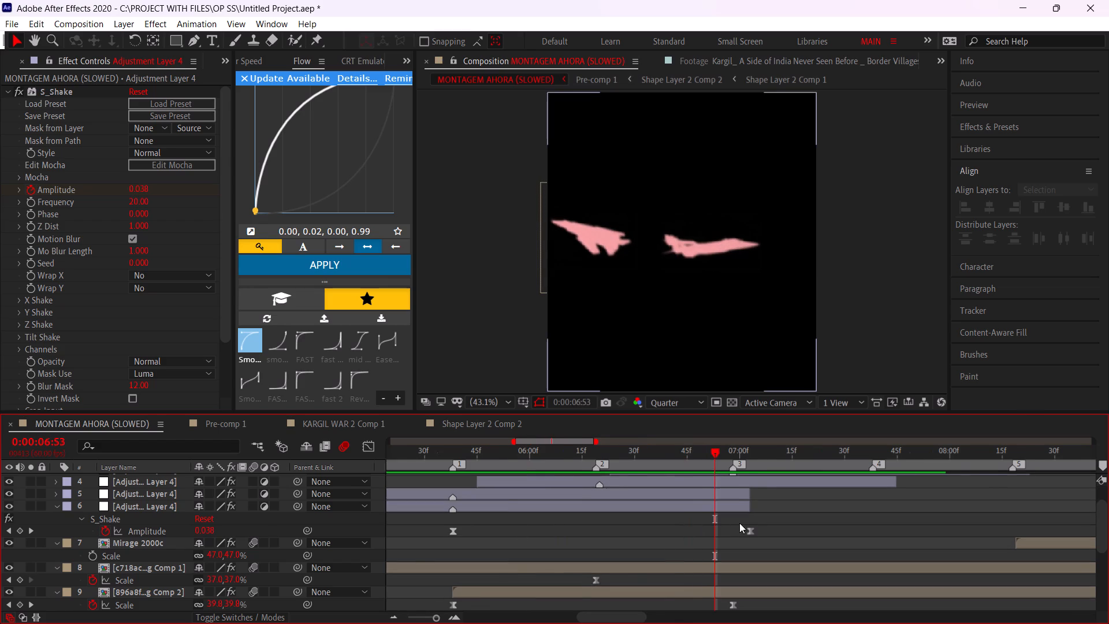
Apply the FAST Flow preset (0.00, 0.81, 0.05, 1.00) between the last two Amplitude keyframes and preview the shake from 0:00:04:27.
left_click_drag(739, 524, 560, 540)
left_click_drag(303, 344, 312, 330)
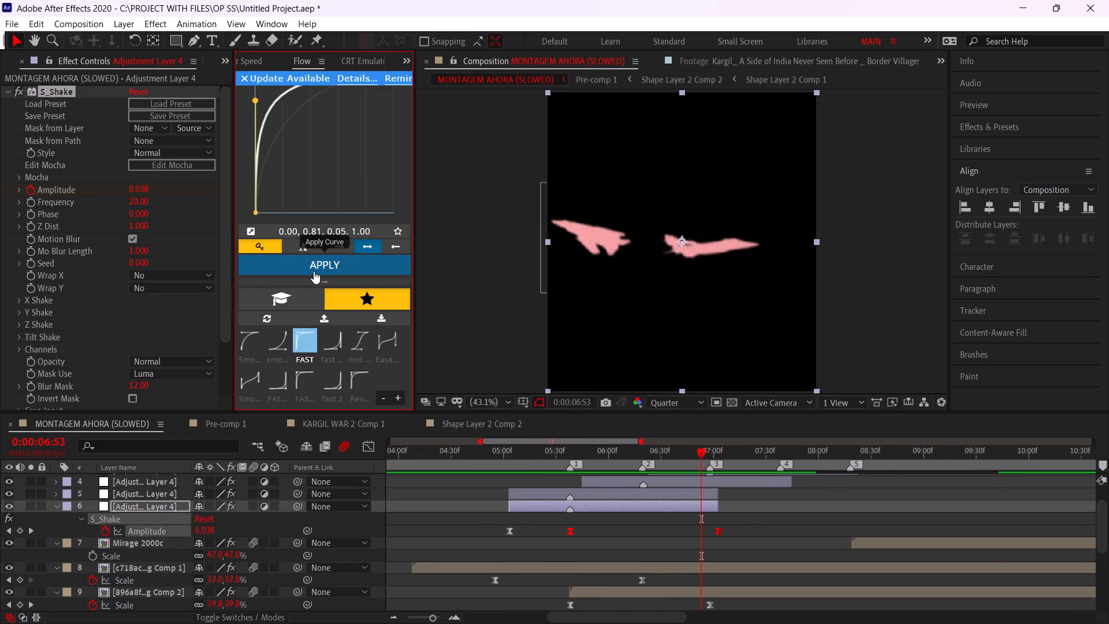
left_click(317, 270)
left_click(446, 450)
key("space")
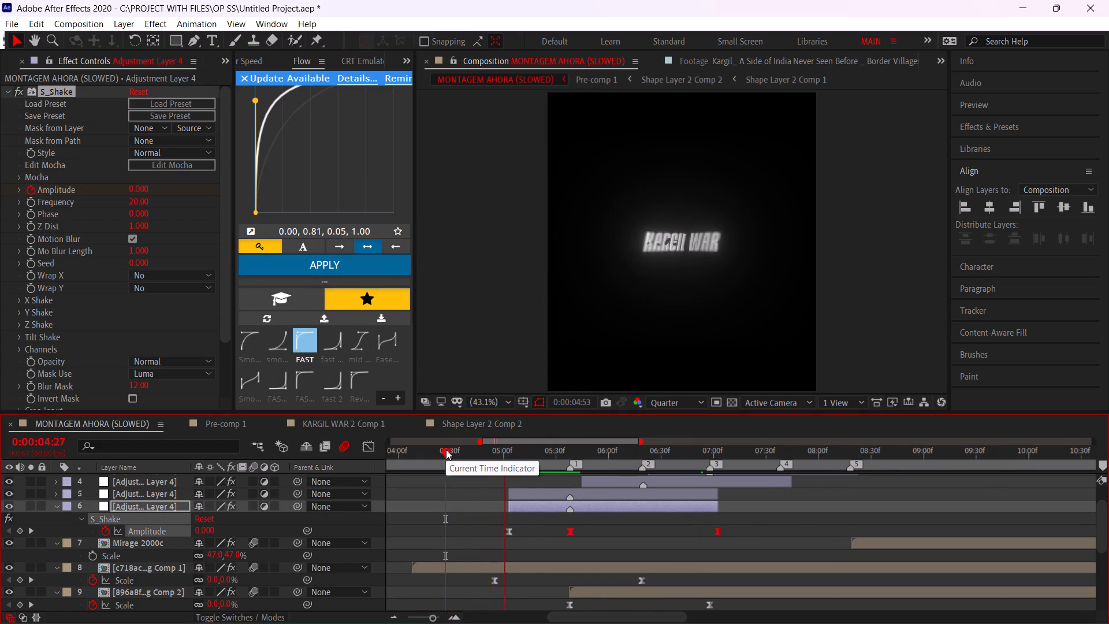
left_click(446, 450)
key("space")
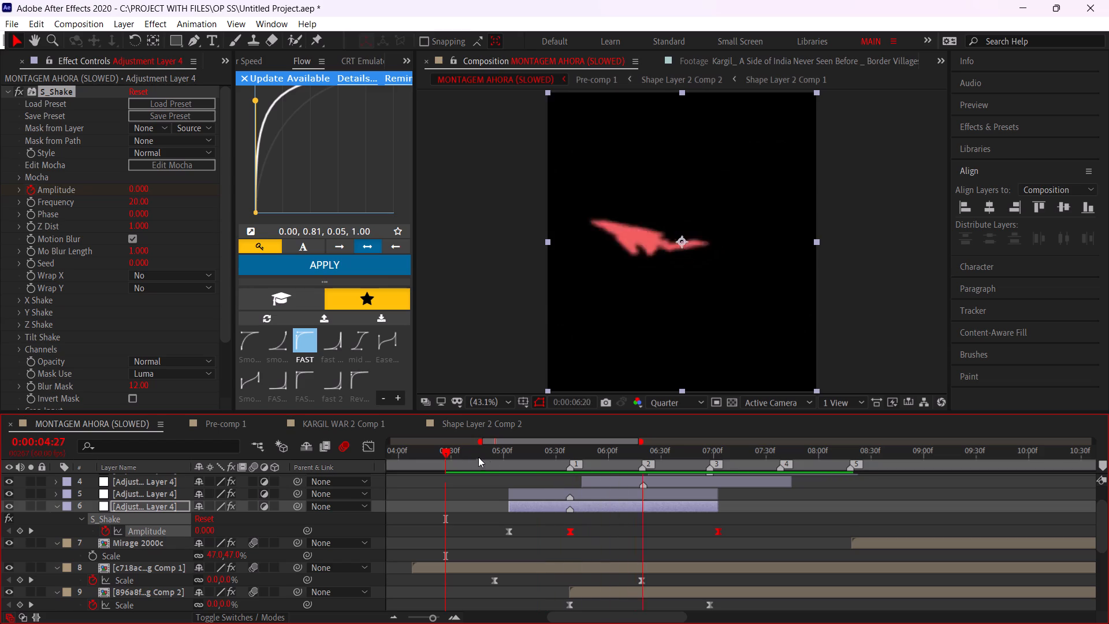
left_click(489, 459)
left_click_drag(542, 459, 564, 465)
Set S_Shake's X Rand Amp to 125 and Y Rand Amp to 100, and preview from 0:00:02:06.
left_click(14, 302)
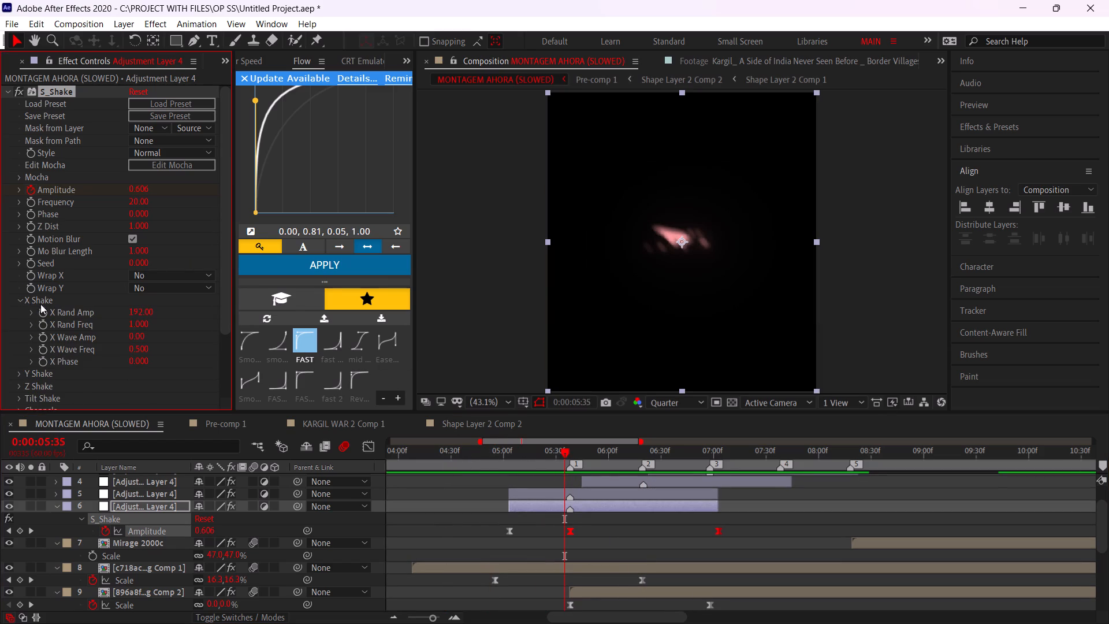
left_click(143, 315)
key("1")
key("2")
key("5")
left_click(178, 342)
left_click(14, 375)
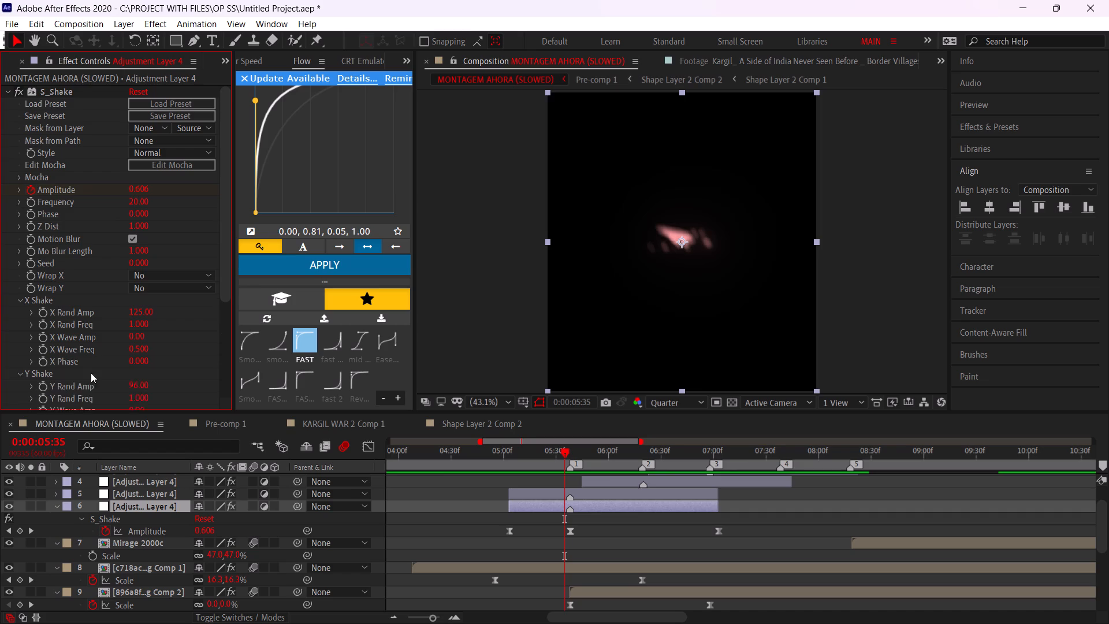
left_click(146, 354)
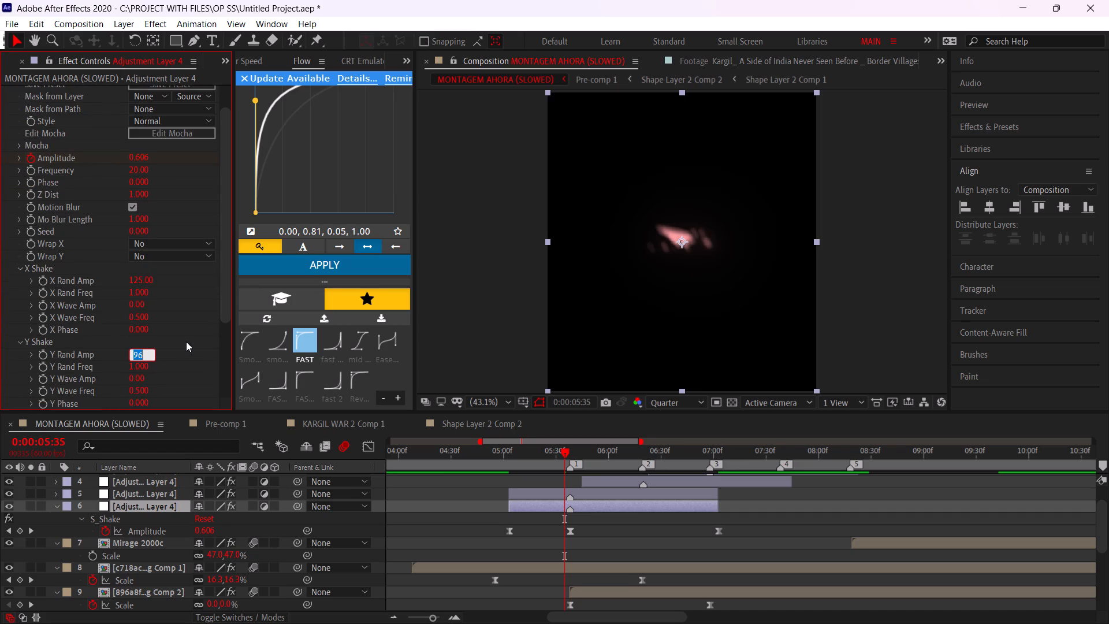
type("100\\")
key("BackSpace")
key("Return")
scroll(624, 564, "down", 3, "alt")
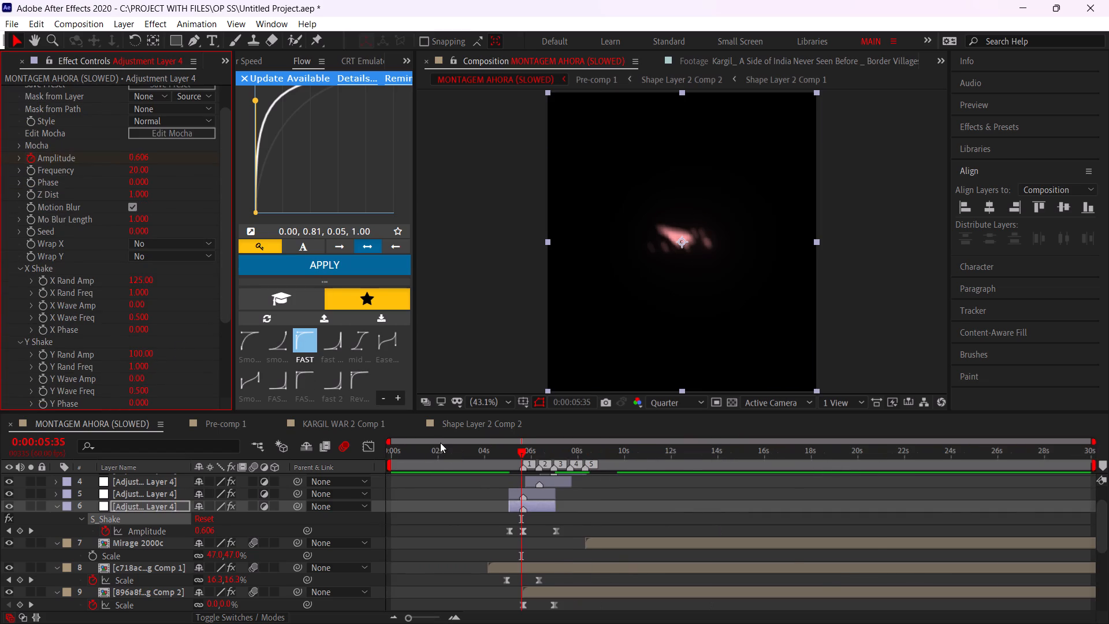
left_click(440, 454)
key("space")
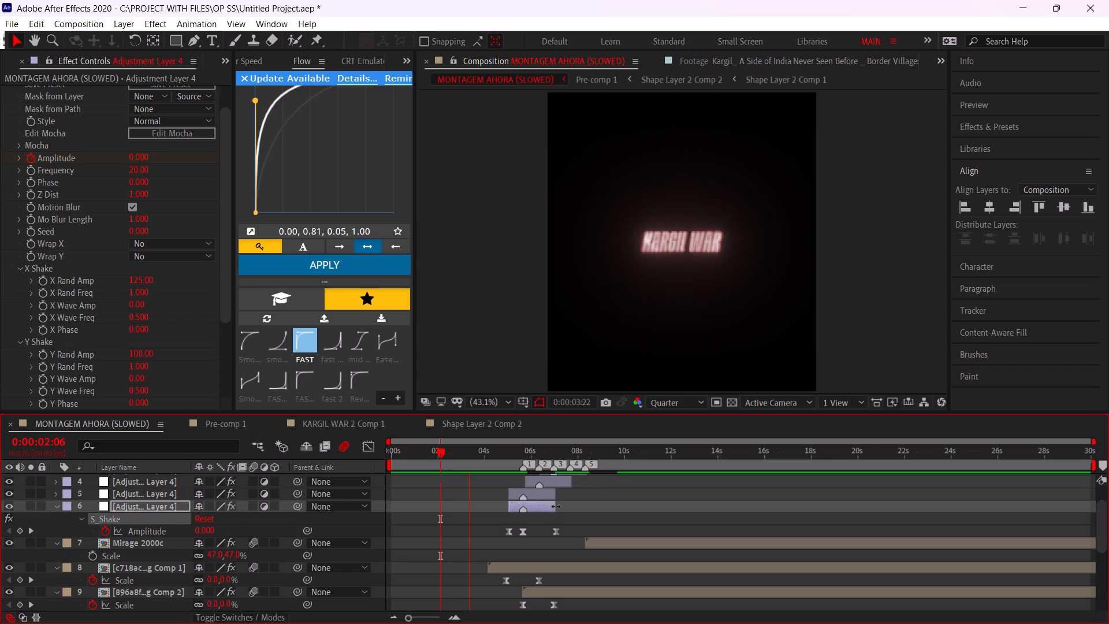
key("space")
Duplicate the S_Shake adjustment layer and align the duplicate's layer marker with composition marker 2.
scroll(540, 496, "up", 2)
scroll(535, 492, "up", 2, "alt")
left_click(504, 454)
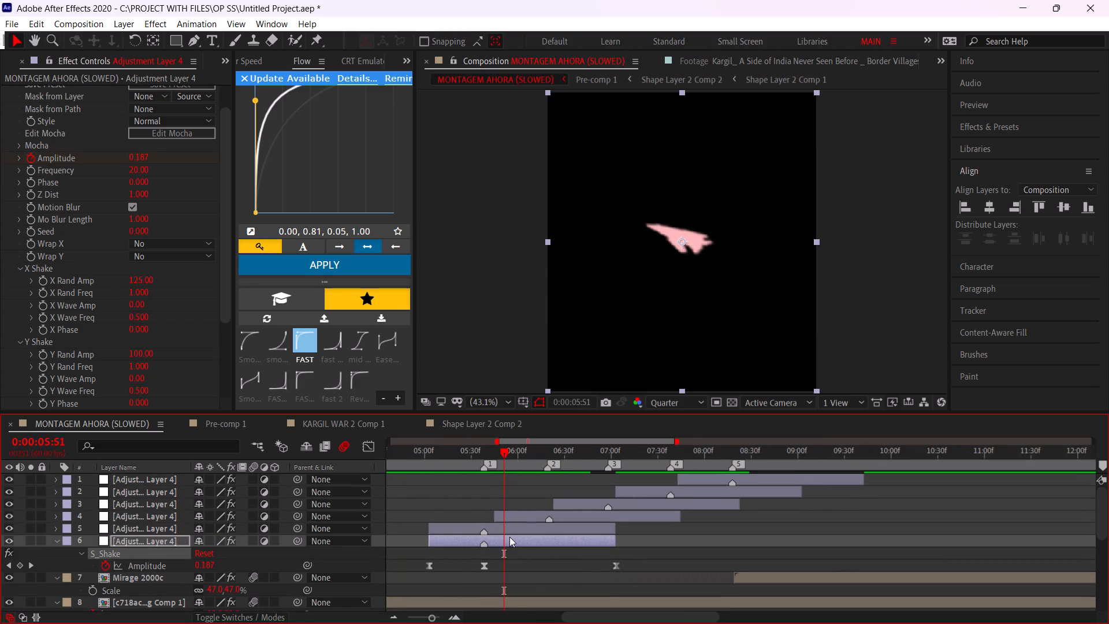
left_click(510, 540)
key("ctrl+d")
left_click_drag(512, 544, 579, 541)
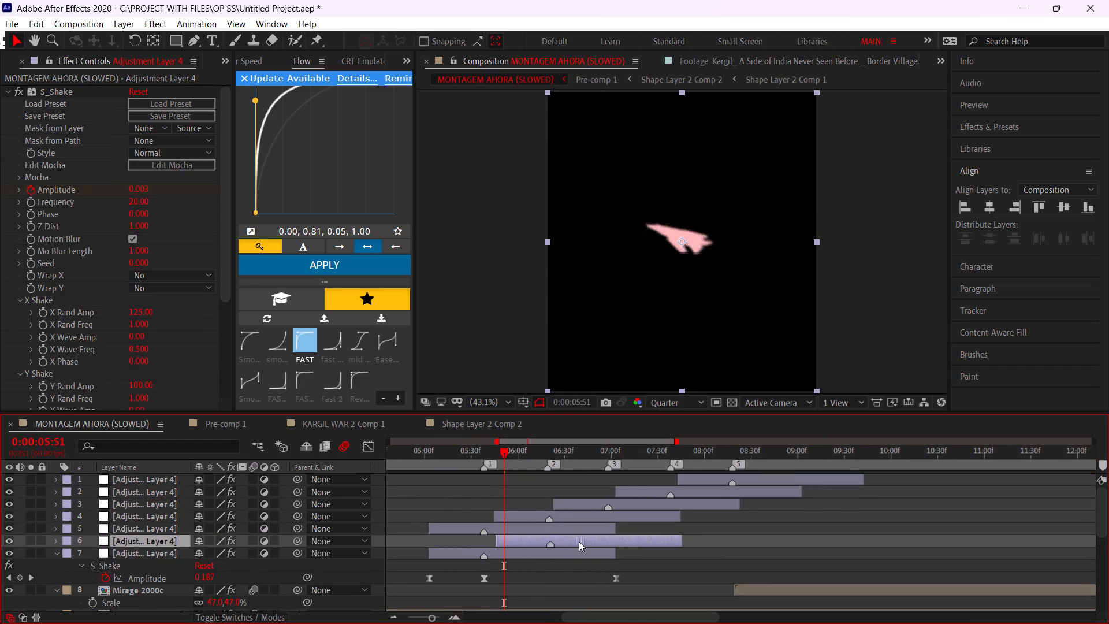
left_click_drag(579, 541, 577, 541)
scroll(557, 544, "up", 2, "alt")
left_click_drag(559, 543, 570, 543)
left_click_drag(565, 545, 556, 544)
Make two further duplicates of the S_Shake adjustment layer, aligning their layer markers with composition markers 3 and 4.
middle_click_drag(558, 544, 438, 572)
key("ctrl+d")
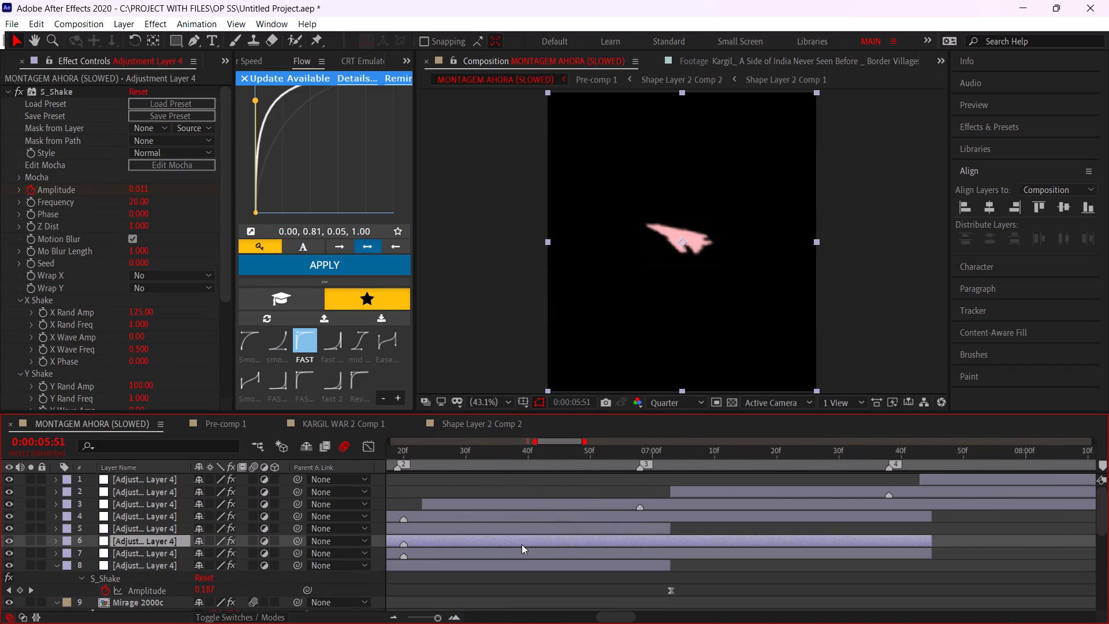
left_click_drag(522, 544, 758, 530)
scroll(742, 558, "up", 1)
middle_click_drag(729, 558, 574, 574)
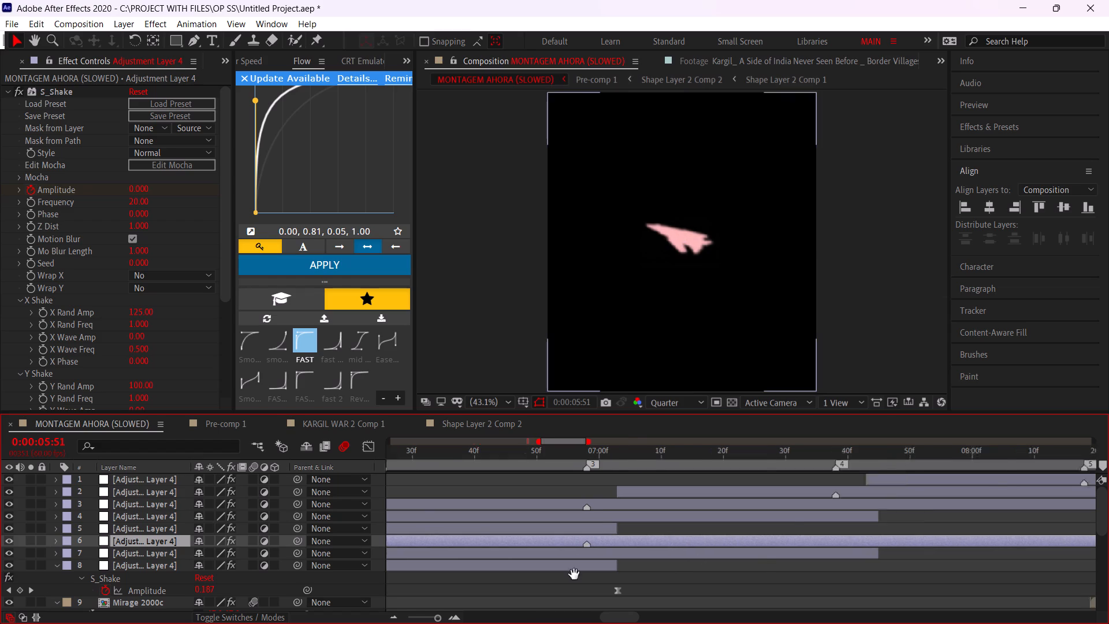
middle_click_drag(574, 574, 559, 576)
key("ctrl+d")
left_click_drag(584, 542, 838, 527)
Duplicate the shake adjustment layer once more and align its layer marker with composition marker 5.
middle_click_drag(806, 543, 736, 552)
left_click(709, 538)
key("ctrl+d")
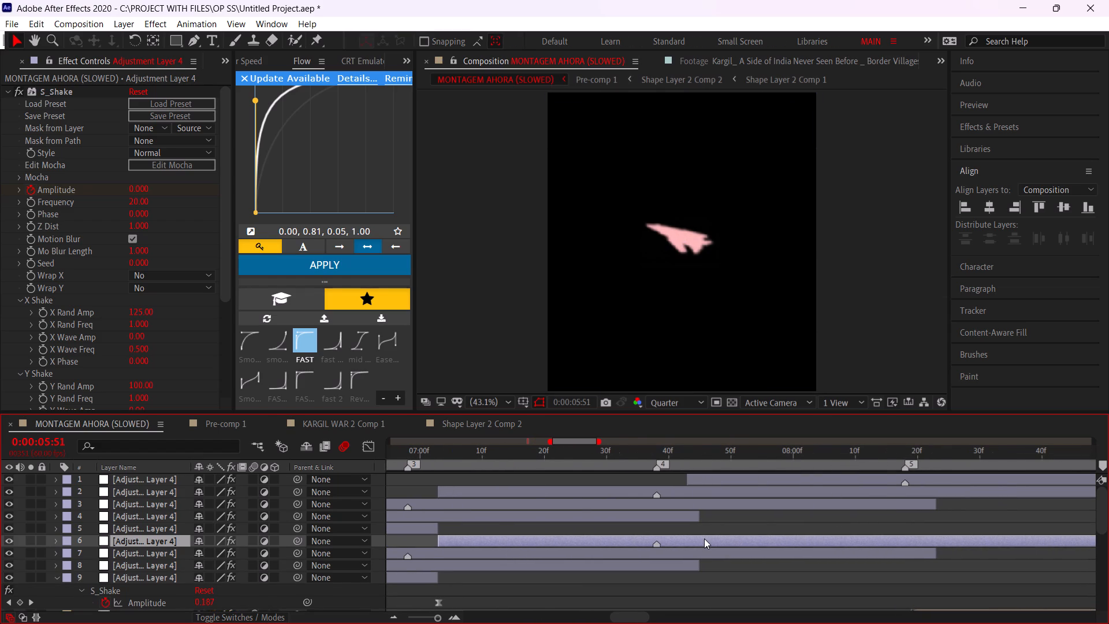
left_click_drag(704, 538, 954, 547)
scroll(927, 550, "down", 2, "alt")
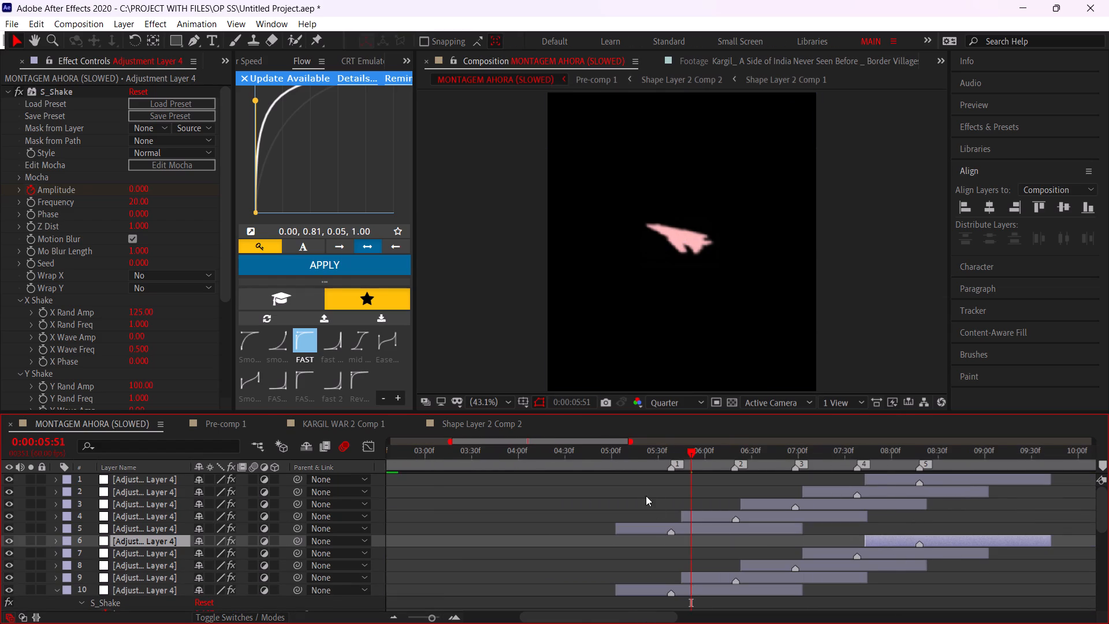
Play the montage from 0:00:00:00 to check the shakes on the jet silhouettes.
left_click_drag(650, 456, 5, 460)
key("space")
scroll(562, 549, "down", 3)
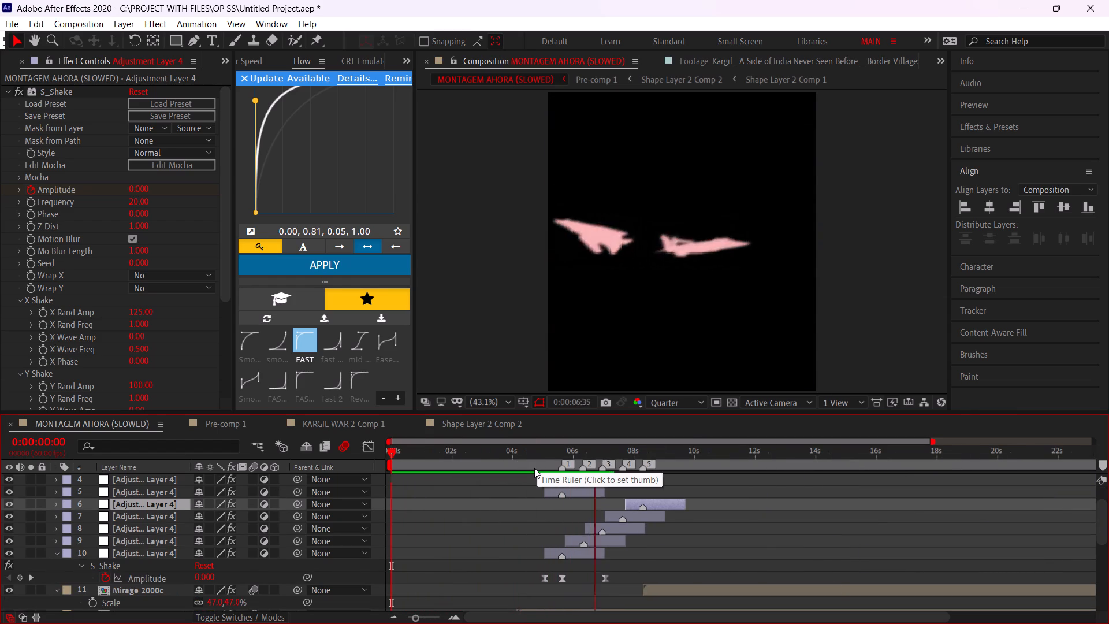
left_click_drag(533, 468, 256, 491)
key("space")
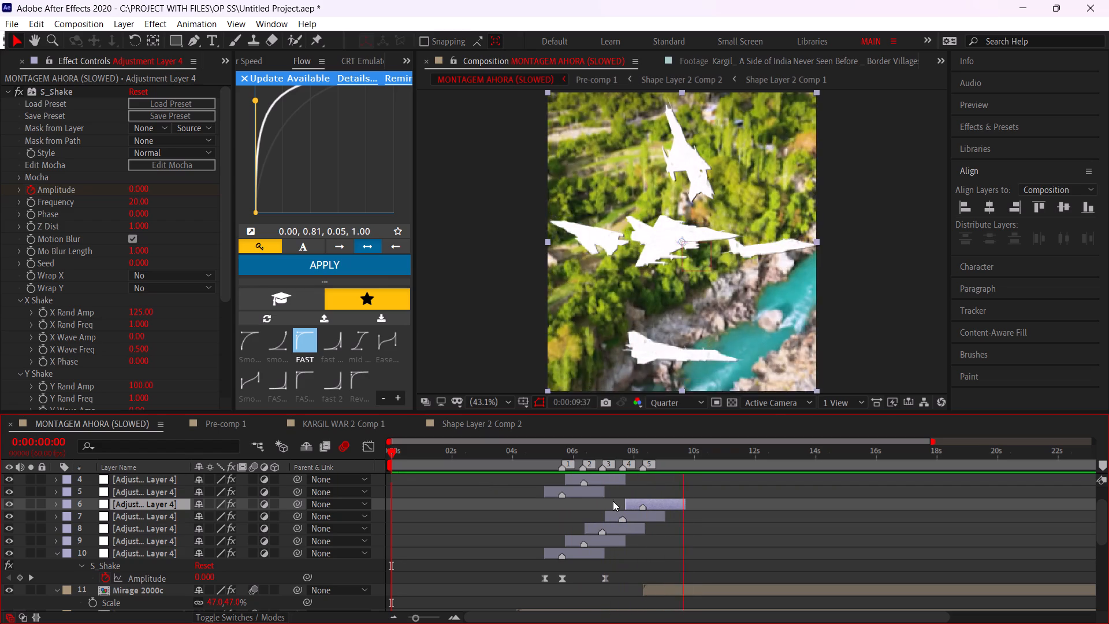
Duplicate the blur and tint adjustment layer aligned with composition marker 1 and move the duplicate to the top of the layer stack.
scroll(630, 511, "up", 2, "alt")
left_click_drag(630, 460, 490, 493)
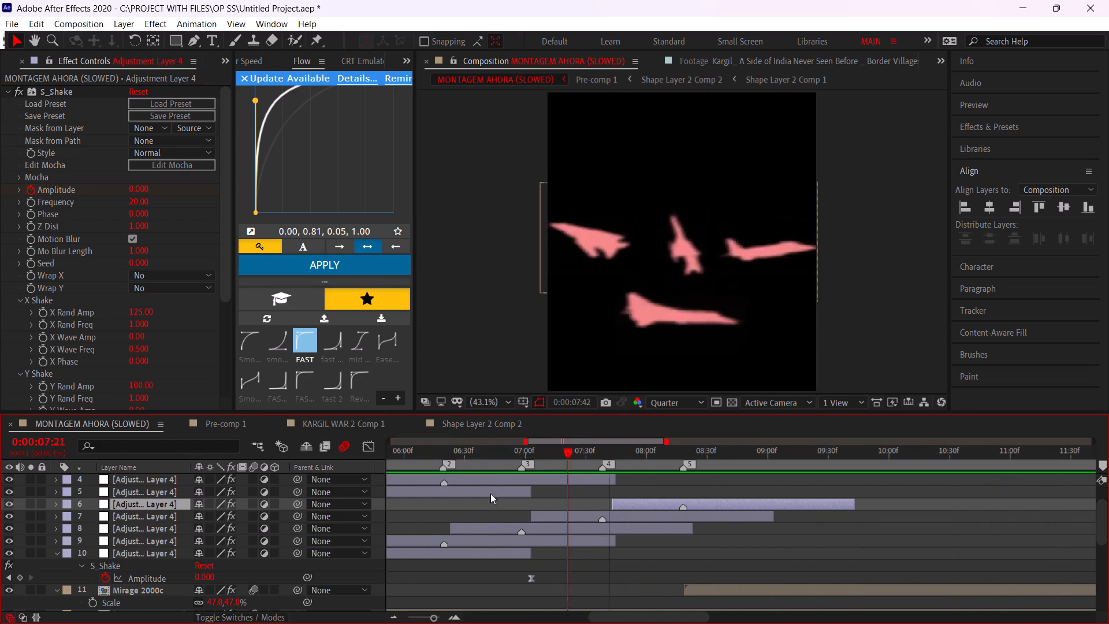
left_click_drag(490, 493, 398, 511)
middle_click_drag(462, 529, 657, 534)
left_click_drag(466, 456, 483, 463)
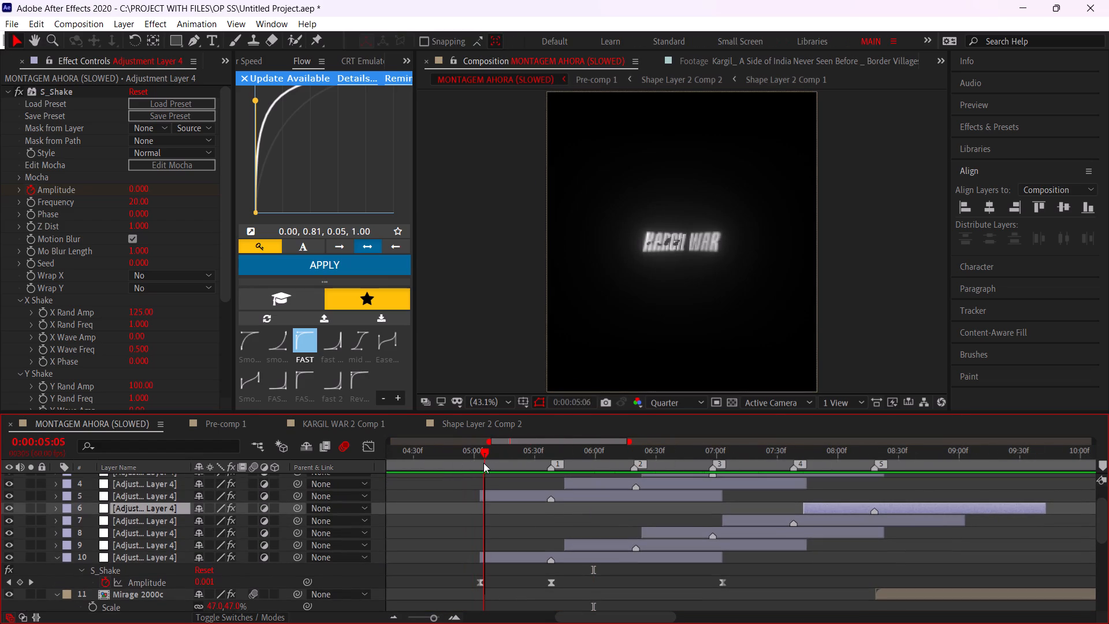
left_click_drag(483, 463, 482, 462)
scroll(554, 492, "up", 1, "alt")
left_click(567, 500)
scroll(559, 487, "up", 2)
key("ctrl+d")
left_click_drag(129, 529, 136, 519)
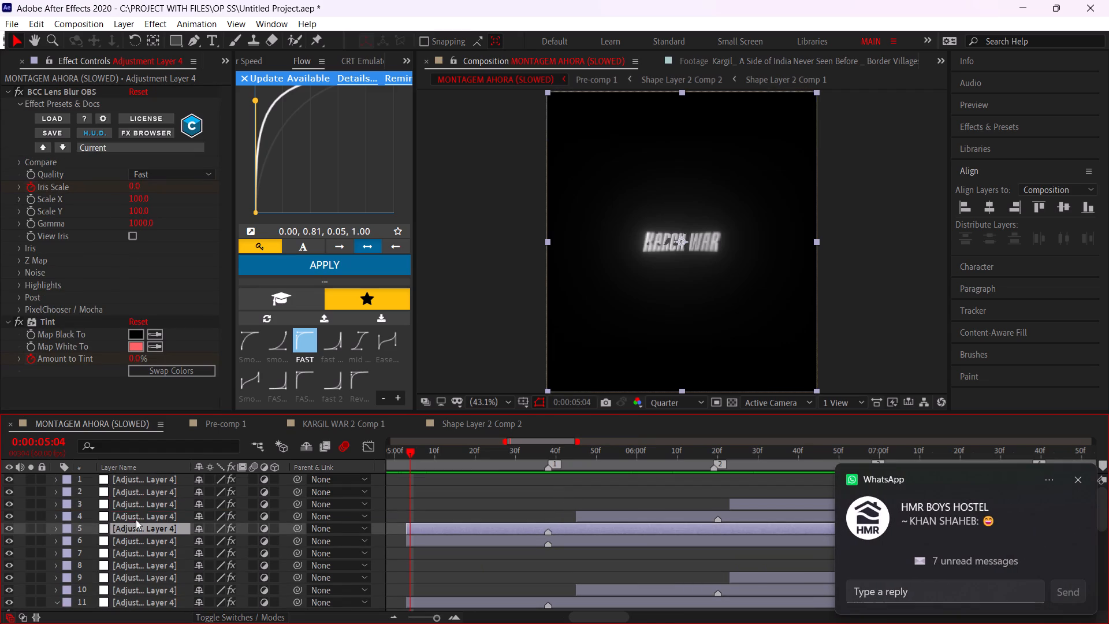
left_click_drag(136, 519, 142, 476)
scroll(613, 501, "up", 3)
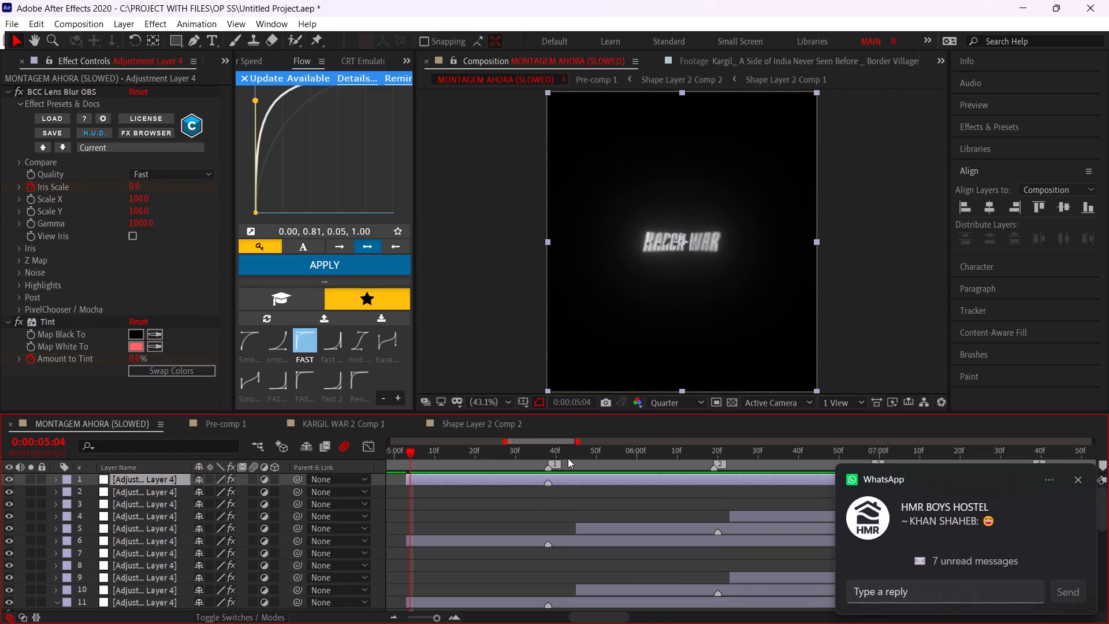
Delete the BCC Lens Blur OBS and Tint effects from the duplicated adjustment layer.
left_click(568, 458)
left_click(68, 96)
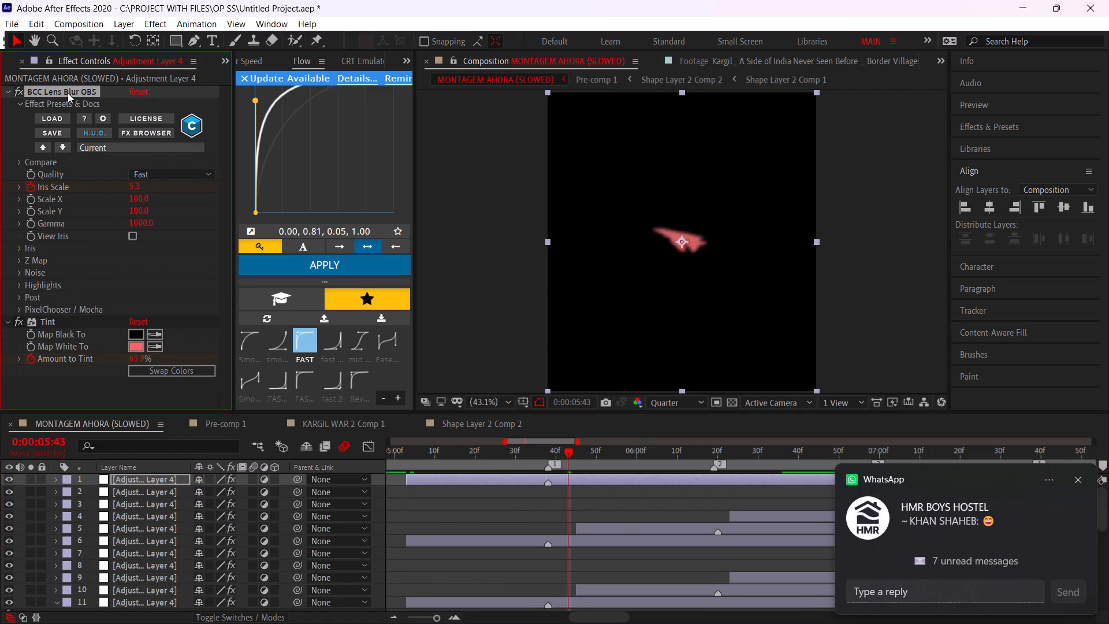
key("Delete")
left_click(68, 93)
key("Delete")
Add Turbulent Displace to the top adjustment layer, set Size to 25, and enable keyframing for Amount and Size at 0:00:05:43.
key("ctrl+space")
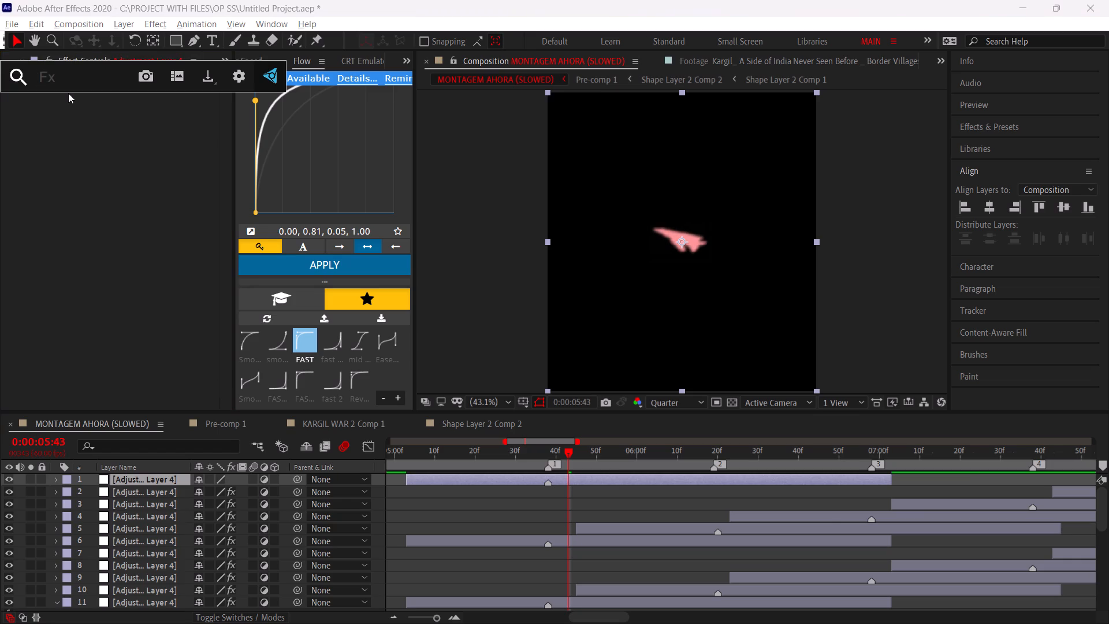
type("turb")
key("Return")
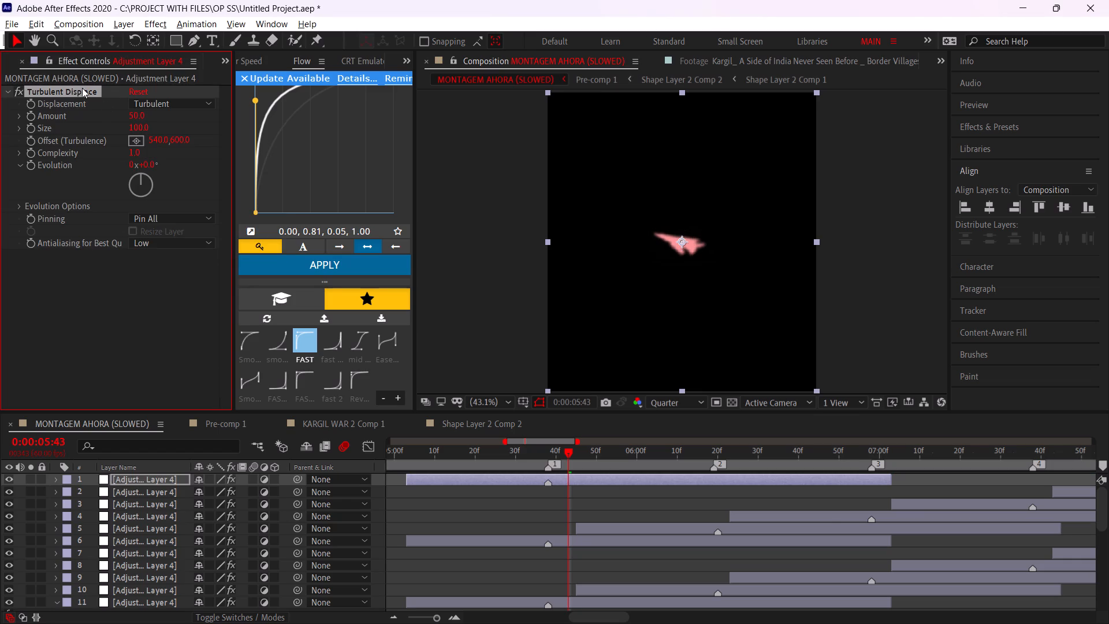
left_click(137, 125)
key("2")
key("5")
left_click(160, 128)
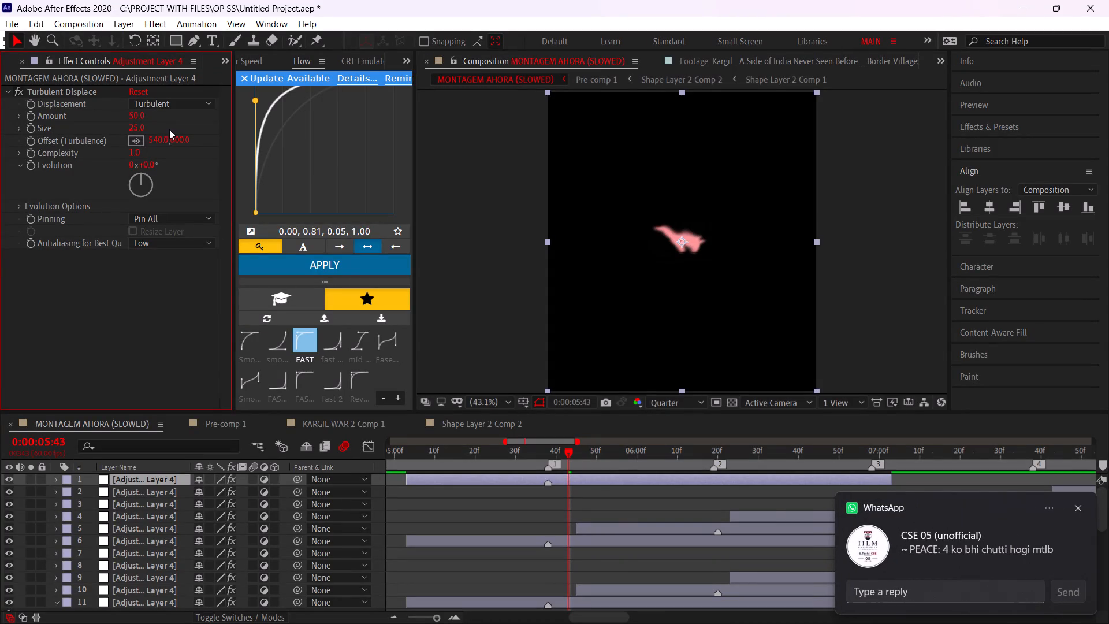
left_click(29, 113)
left_click(29, 131)
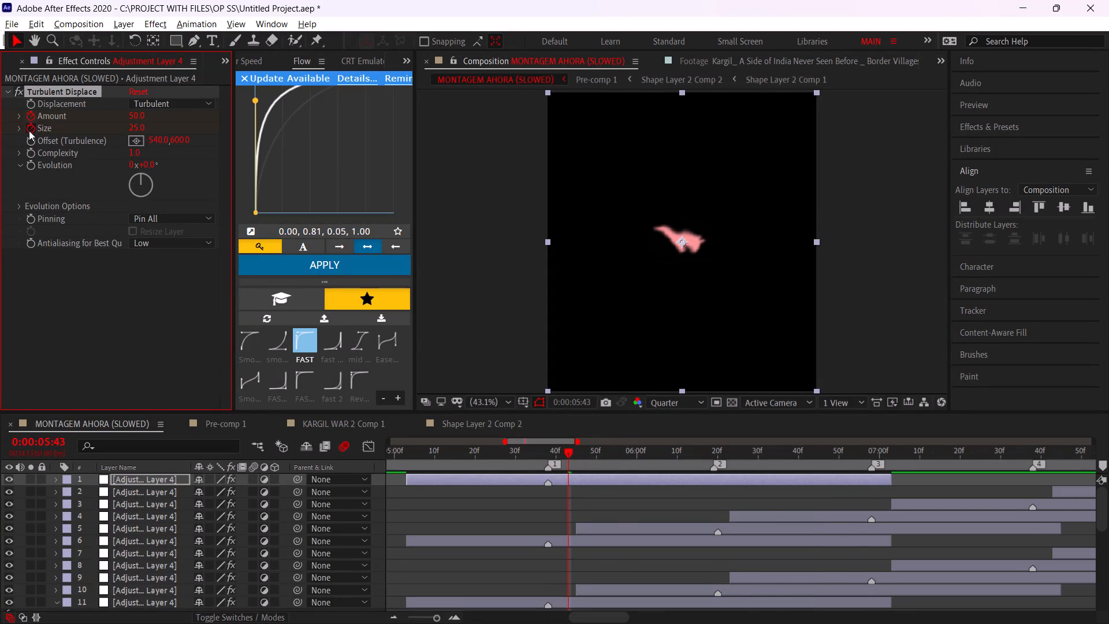
At 0:00:05:03, keyframe Turbulent Displace's Size at 394 and Amount at 0.
left_click(407, 453)
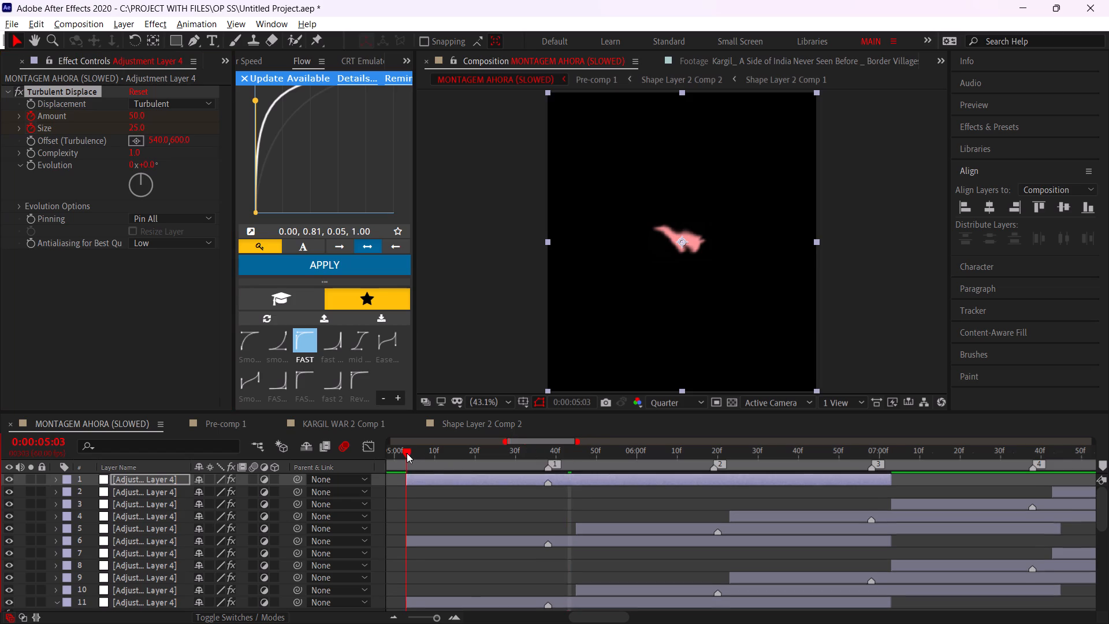
left_click_drag(130, 129, 414, 147)
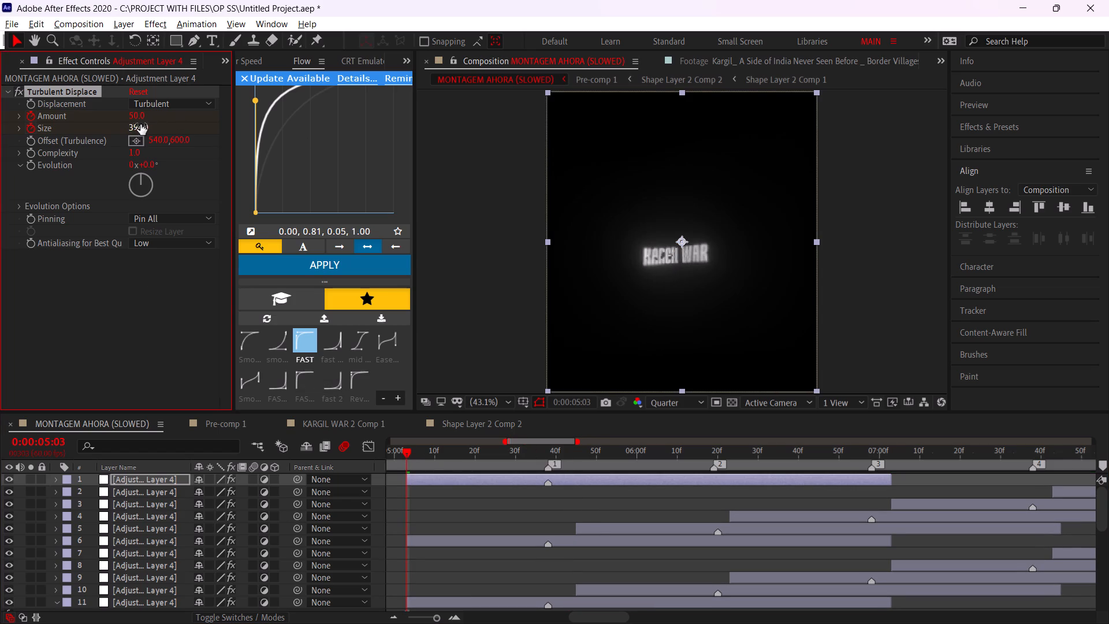
left_click(134, 118)
key("0")
left_click(169, 124)
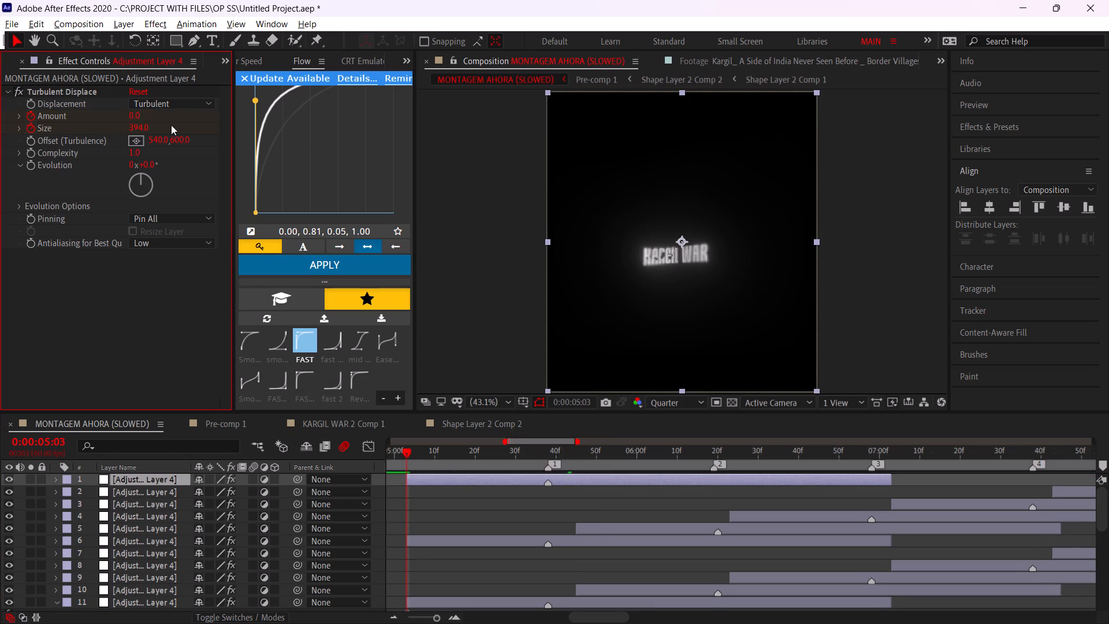
Copy the starting Amount and Size keyframes to 0:00:07:03 at the end of the displacement layer.
left_click(891, 460)
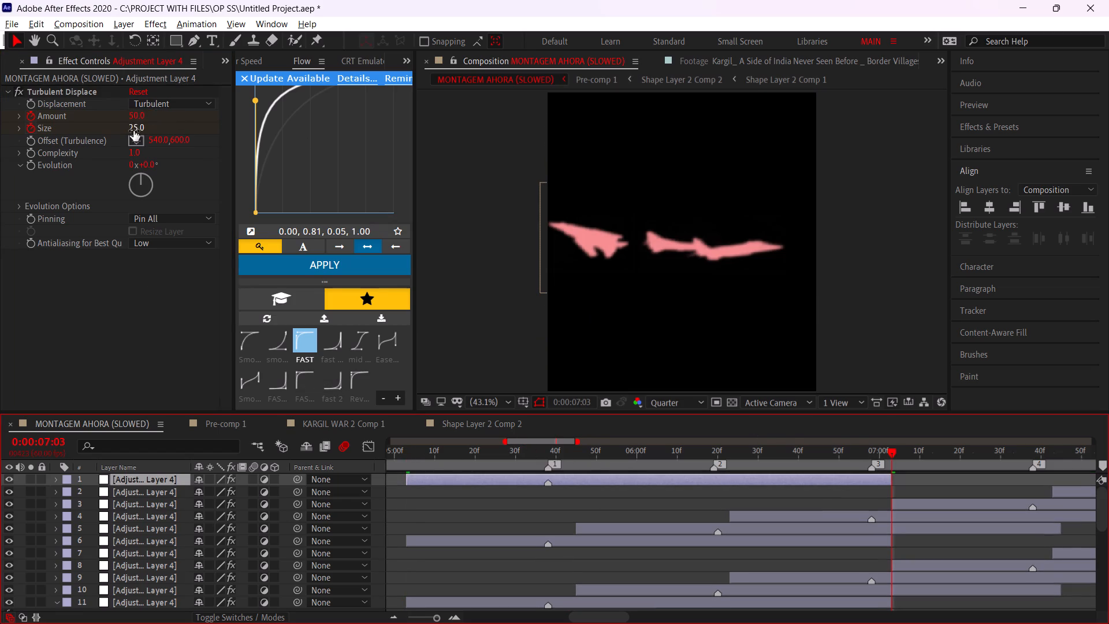
key("u")
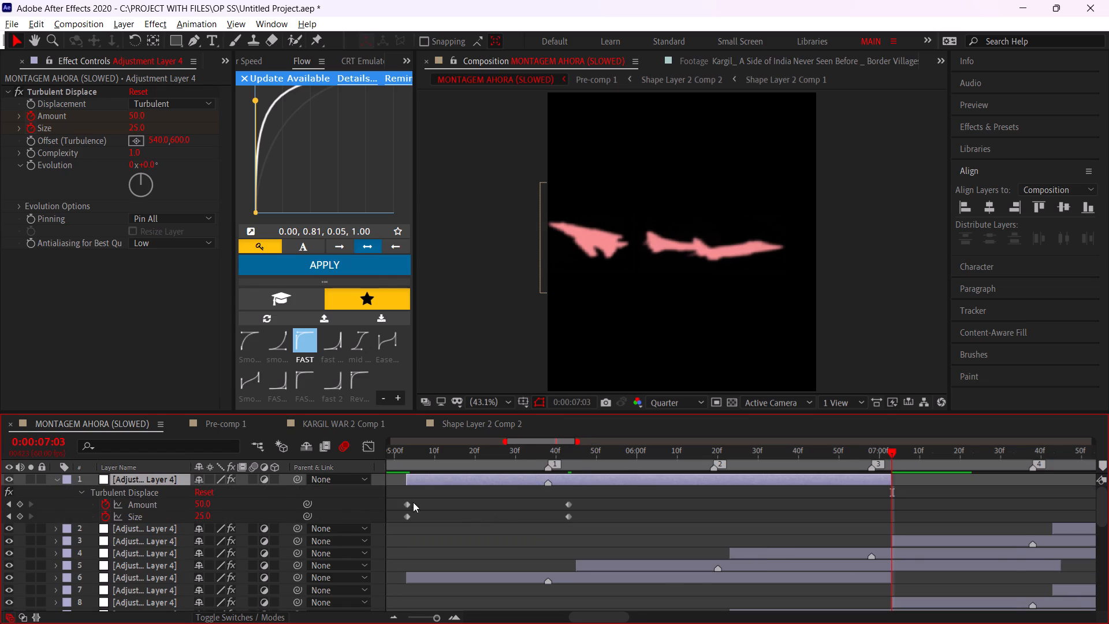
left_click_drag(425, 500, 343, 526)
middle_click_drag(635, 519, 439, 558, "ctrl")
key("ctrl+c")
key("ctrl+v")
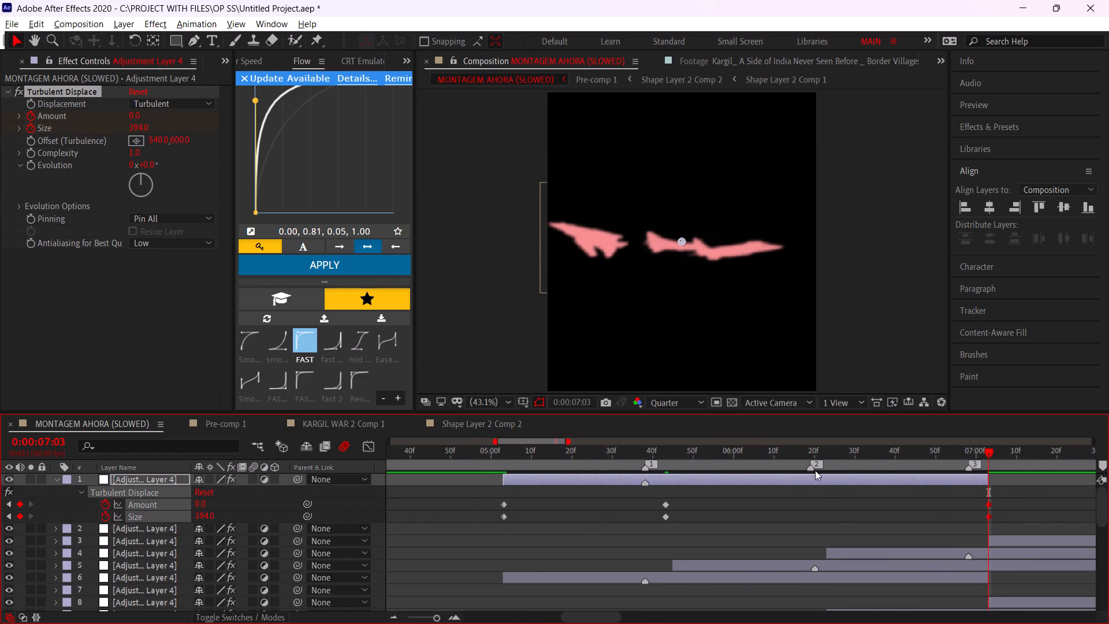
Move the middle Amount and Size keyframes to the layer marker at composition marker 1.
left_click_drag(746, 501, 444, 519)
left_click_drag(694, 493, 684, 497)
left_click_drag(680, 497, 641, 521)
left_click_drag(667, 504, 646, 505)
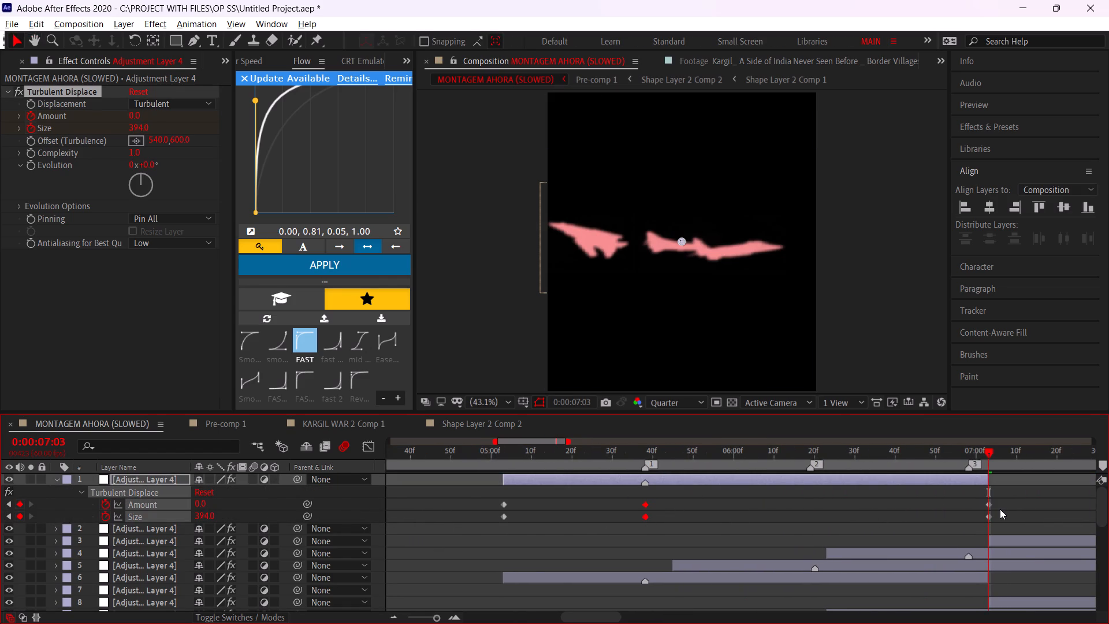
Move the last Amount and Size keyframes to about composition marker 2 and trim the displacement layer's end to them.
left_click_drag(1015, 498, 706, 528)
left_click_drag(988, 505, 810, 524)
left_click_drag(985, 478, 808, 486)
Apply Easy Ease to all Amount and Size keyframes of Turbulent Displace.
left_click_drag(836, 492, 435, 526)
key("F9")
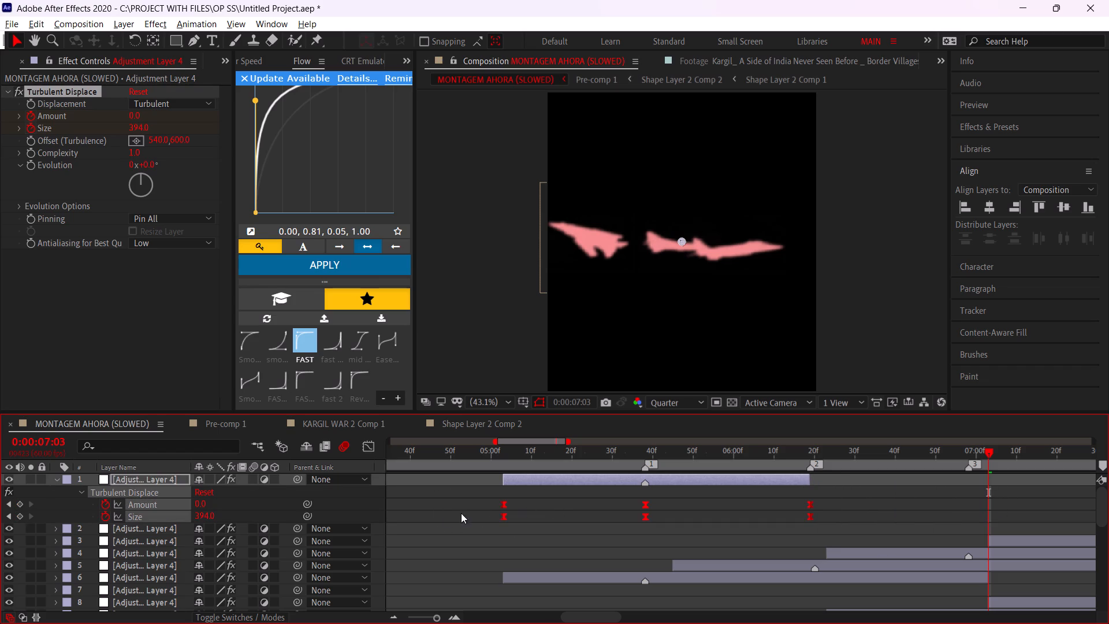
Apply Flow curve 0.98, 0.00, 1.00, 1.00 to the first Amount and Size keyframe segment and 0.00, 0.02, 0.00, 0.99 to the second.
left_click_drag(466, 513, 687, 534)
left_click_drag(721, 511, 474, 526)
left_click_drag(449, 497, 673, 533)
left_click_drag(280, 347, 281, 341)
left_click(285, 261)
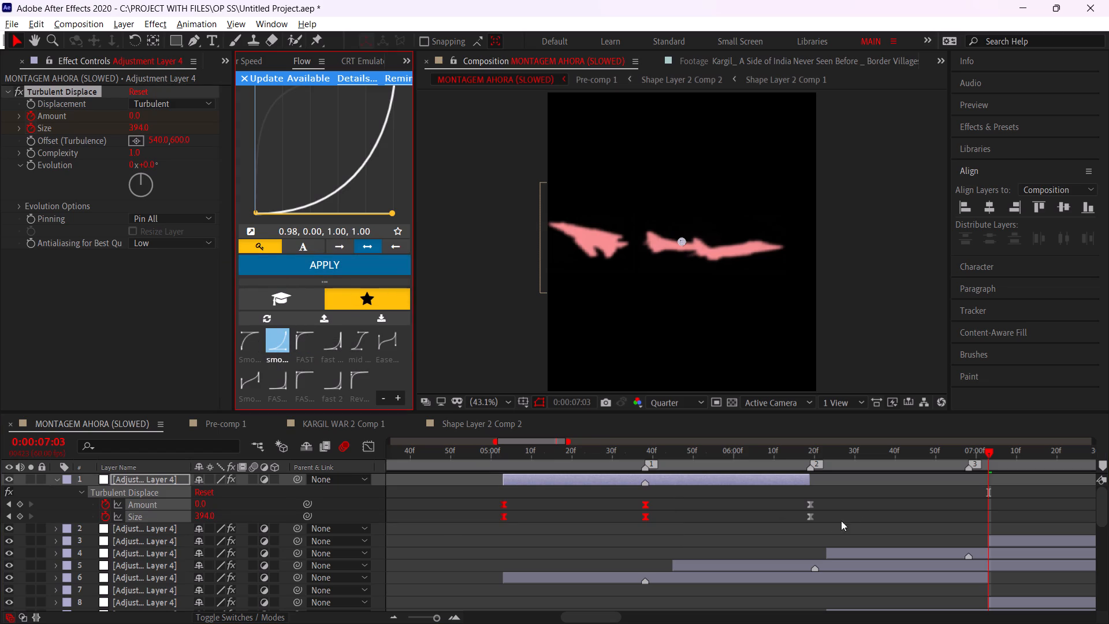
left_click_drag(857, 504, 572, 528)
left_click(248, 340)
left_click(302, 266)
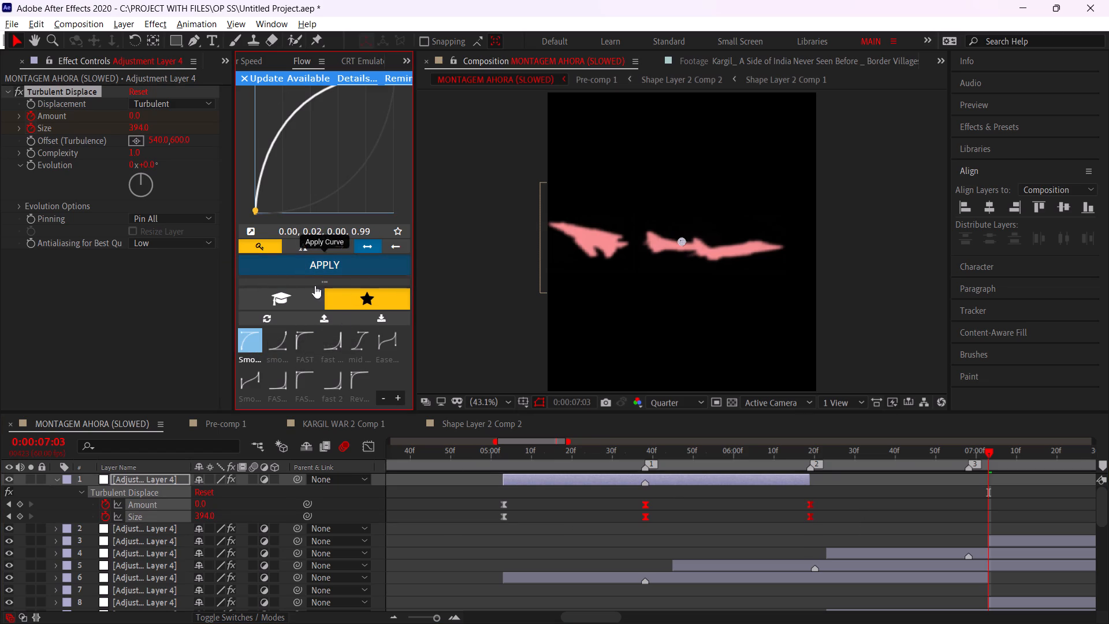
Preview the displacement animation from 0:00:03:32.
scroll(628, 501, "down", 2, "alt")
left_click(504, 458)
key("space")
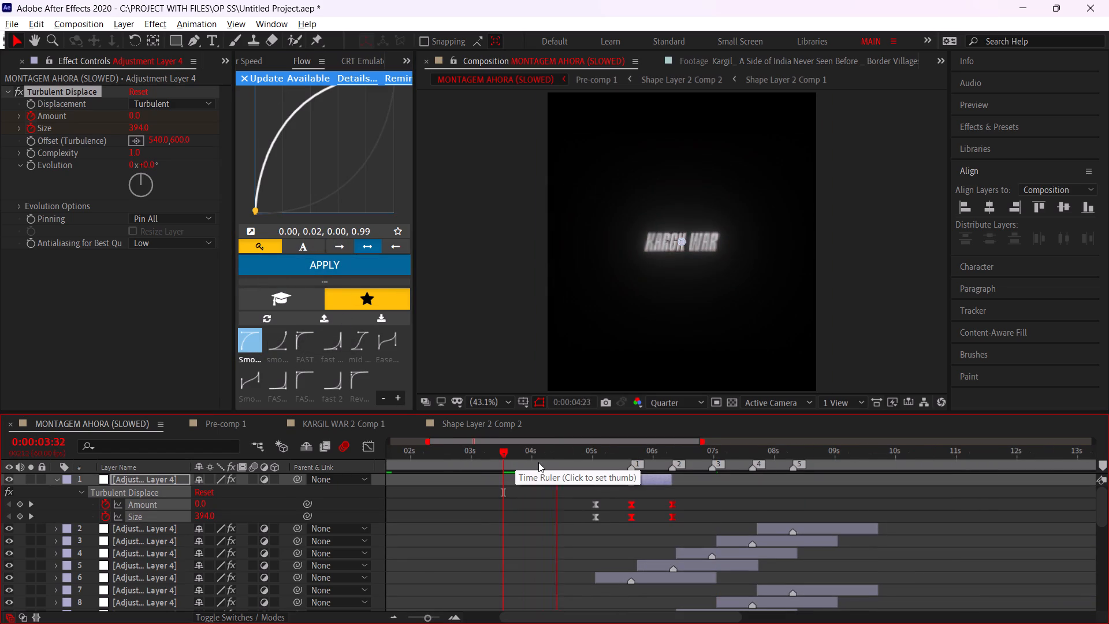
scroll(623, 541, "up", 1, "alt")
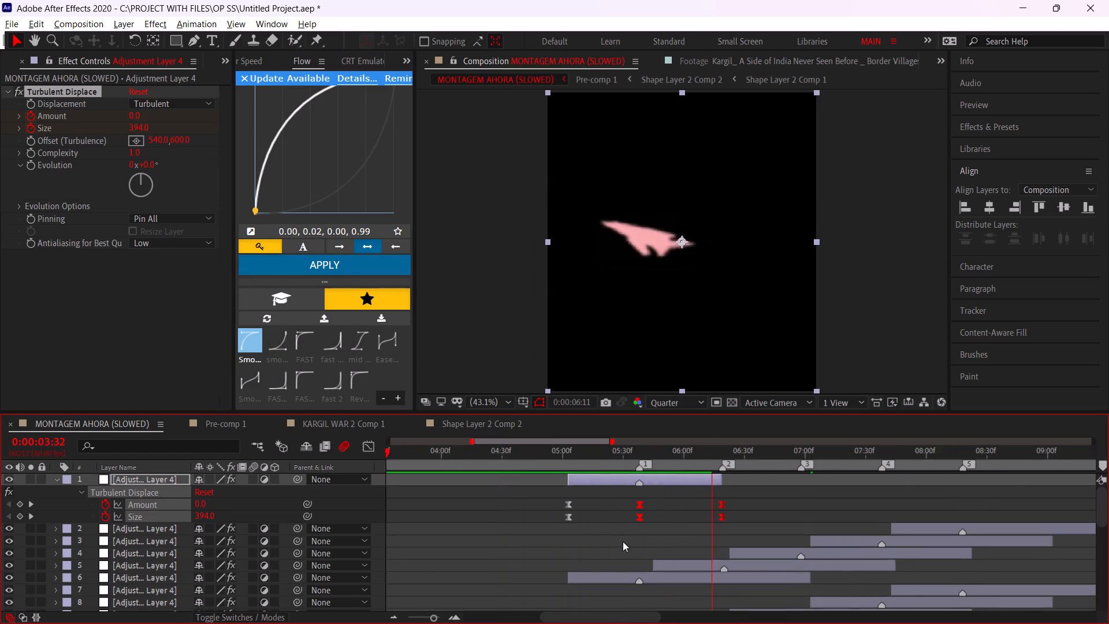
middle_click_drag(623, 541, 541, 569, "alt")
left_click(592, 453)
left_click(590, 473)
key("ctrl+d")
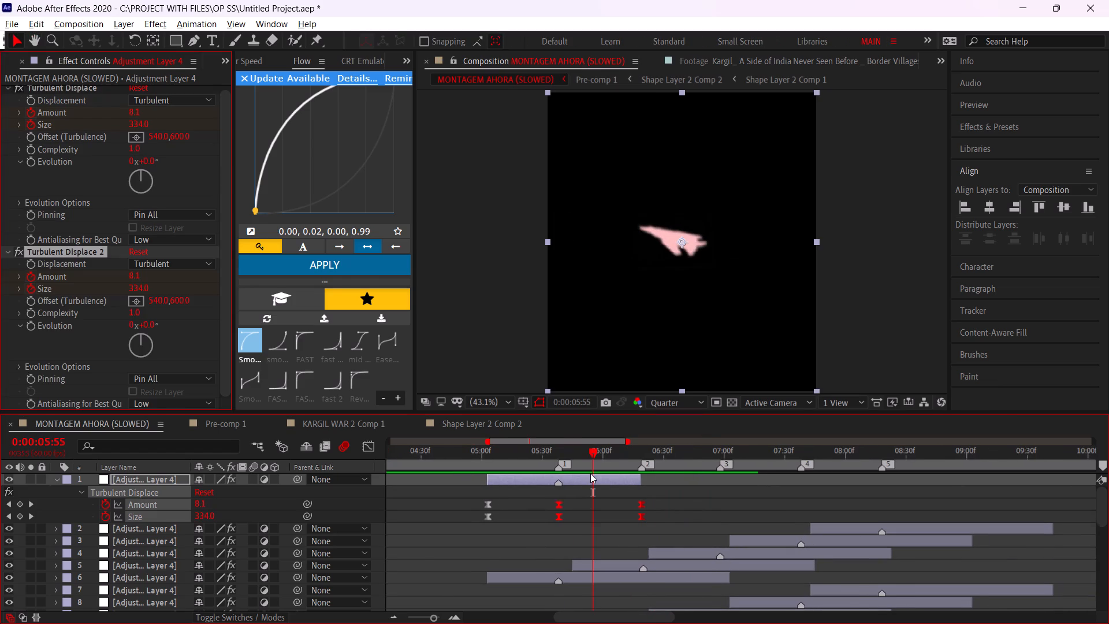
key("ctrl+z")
Make two duplicates of the Turbulent Displace adjustment layer, aligning their layer markers with composition markers 2 and 3.
left_click(591, 483)
key("ctrl+d")
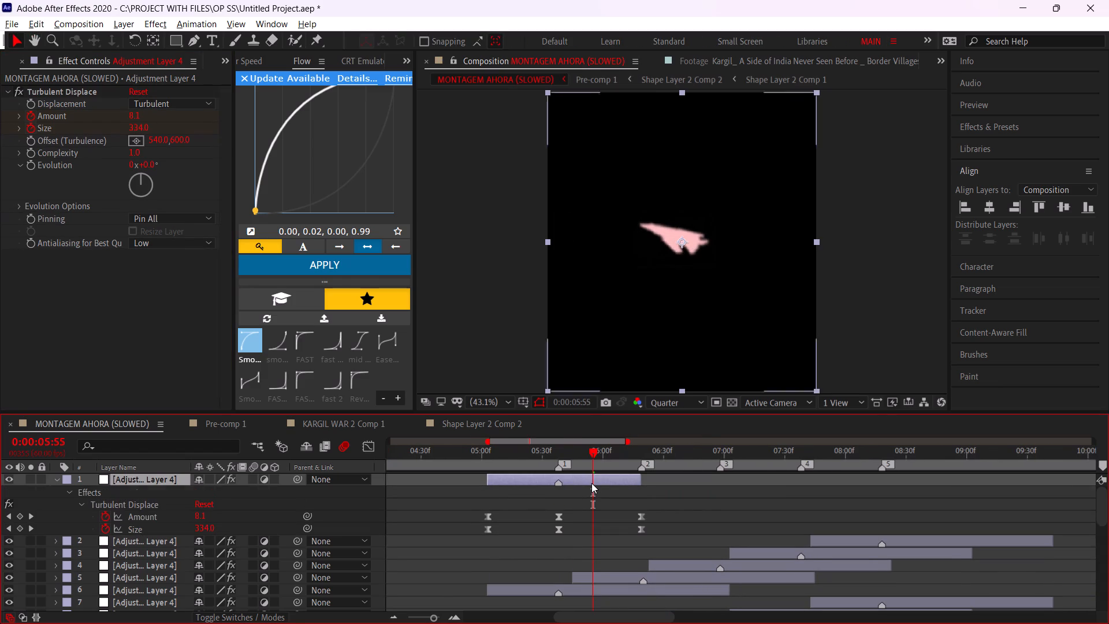
left_click_drag(591, 483, 675, 478)
key("ctrl+d")
left_click_drag(675, 478, 752, 479)
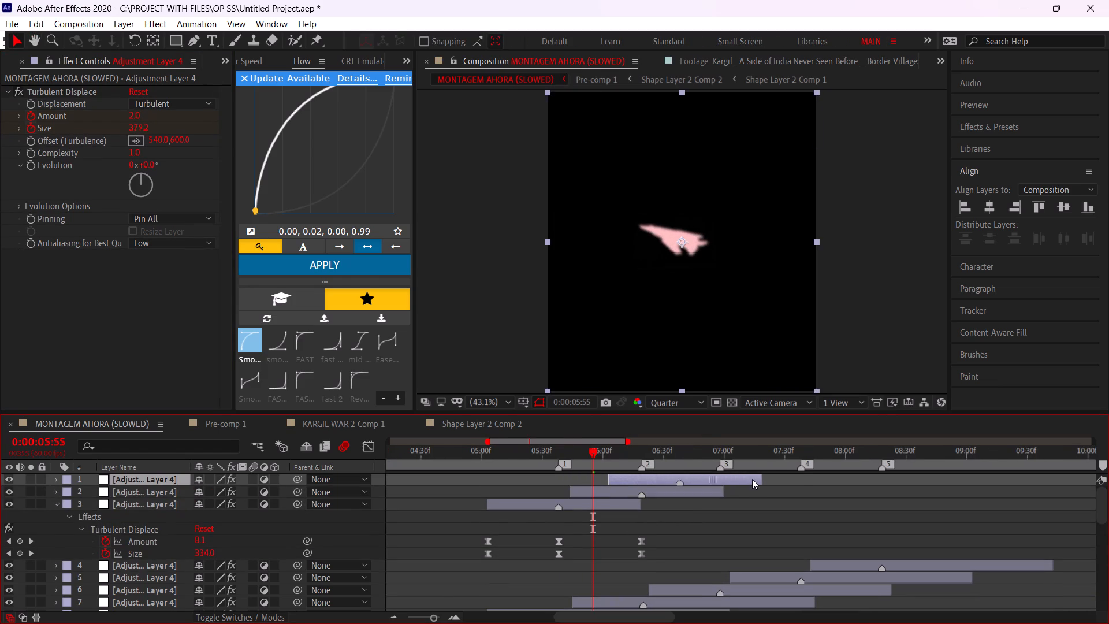
left_click_drag(752, 479, 753, 475)
Make two further duplicates of the displacement adjustment layer, aligning their layer markers with composition markers 4 and 5.
key("ctrl+d")
left_click_drag(745, 480, 829, 484)
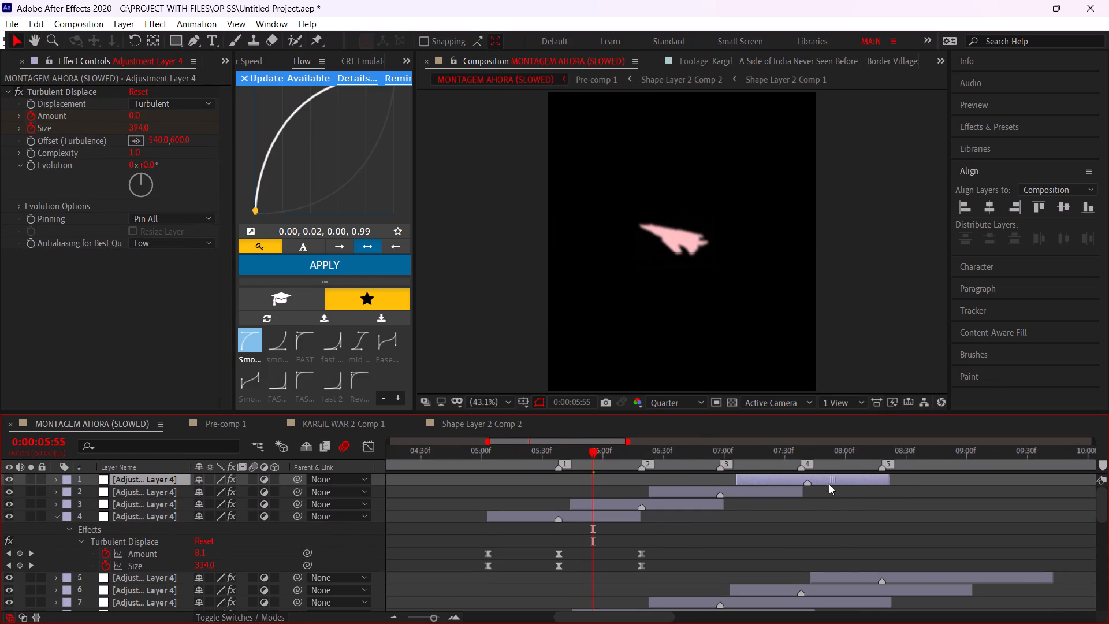
left_click_drag(829, 484, 824, 477)
key("ctrl+d")
left_click_drag(824, 477, 894, 475)
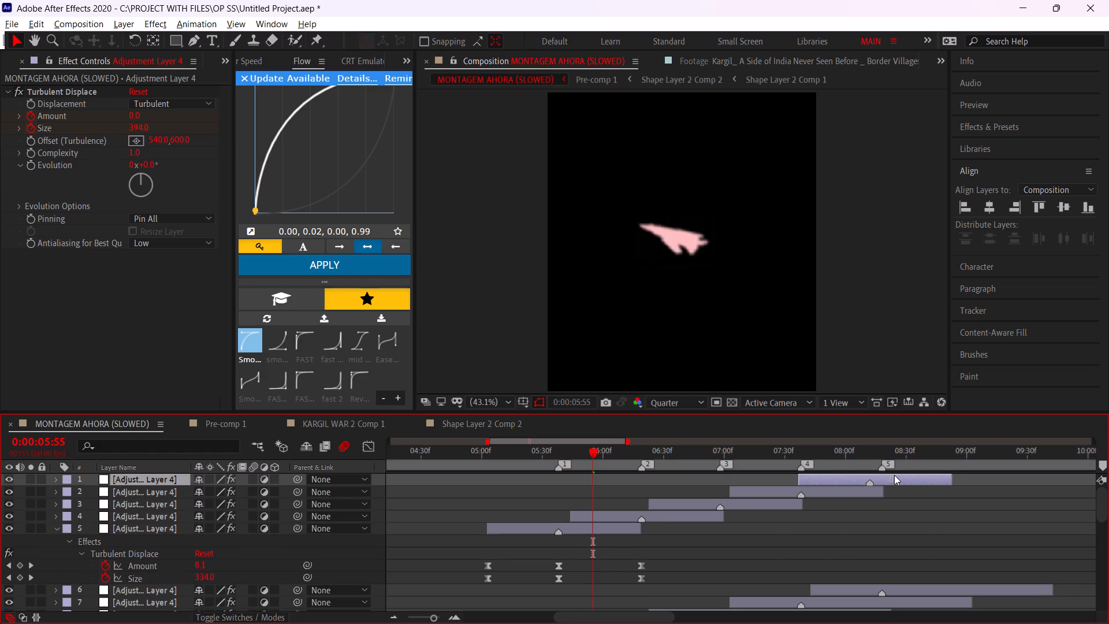
left_click_drag(894, 475, 905, 475)
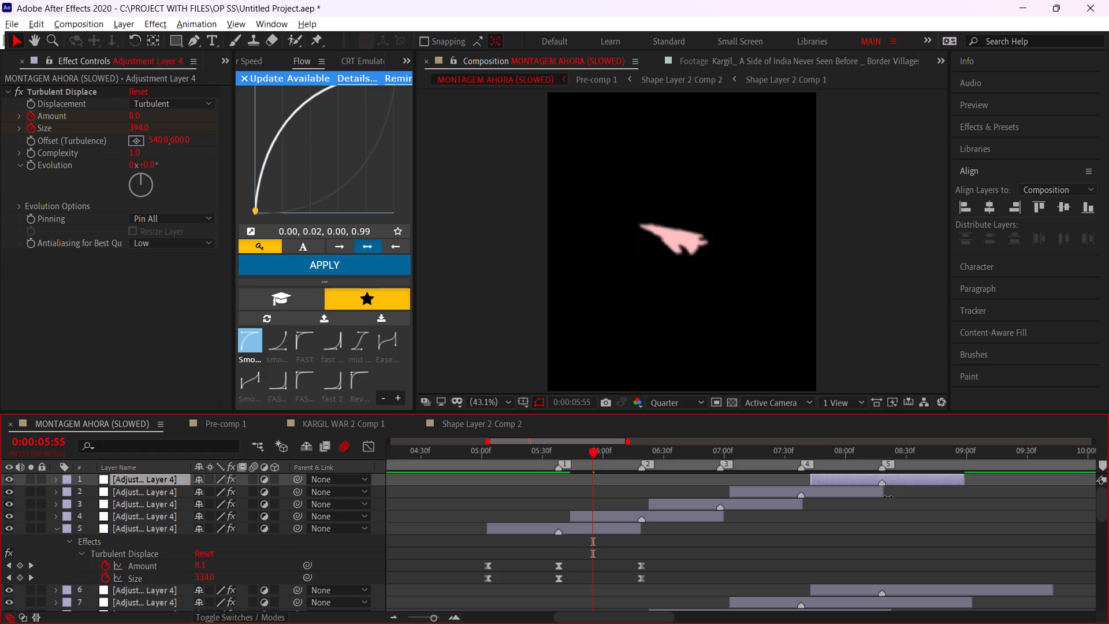
Play the montage from the start and replay it from 0:00:05:03 to check the displacement effects against the beat markers.
scroll(500, 543, "down", 2, "alt")
left_click_drag(405, 456, 88, 503)
key("space")
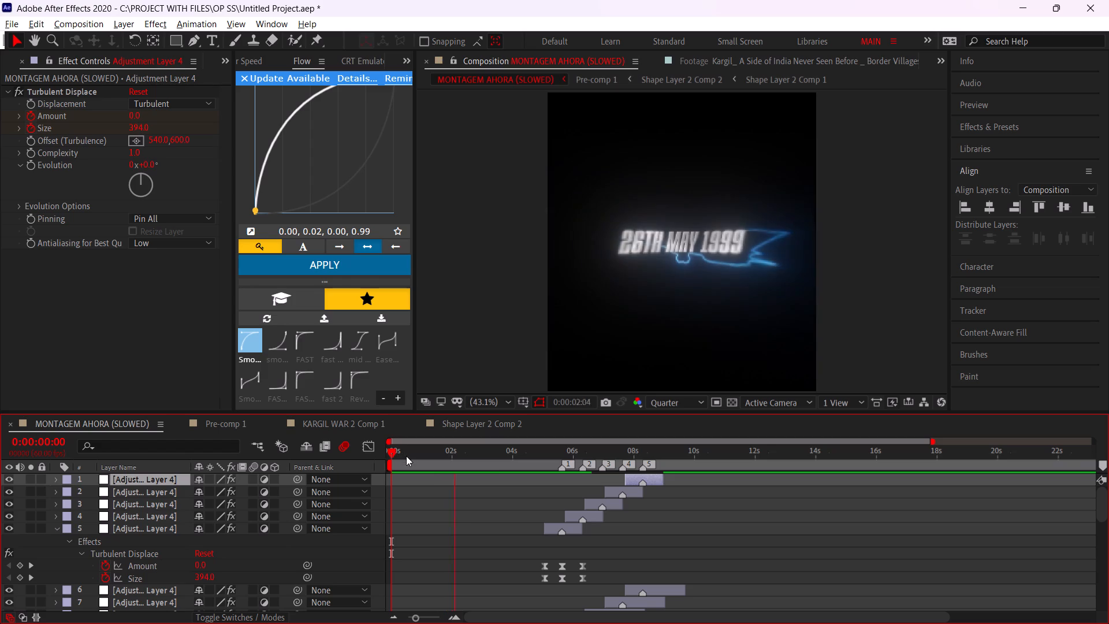
left_click_drag(493, 460, 256, 477)
key("space")
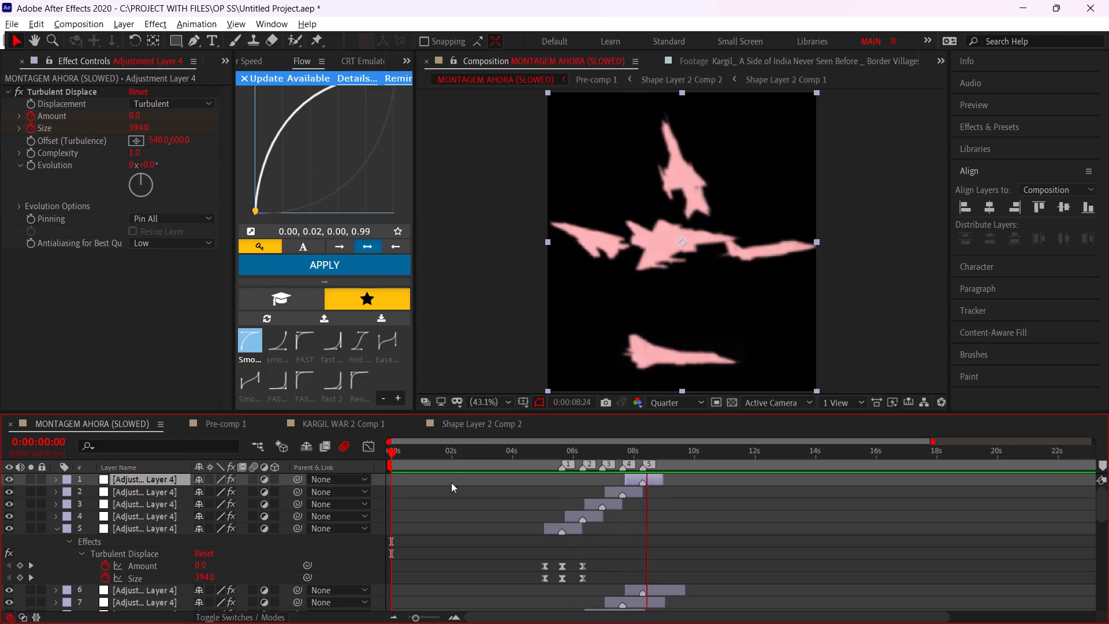
left_click(545, 455)
key("space")
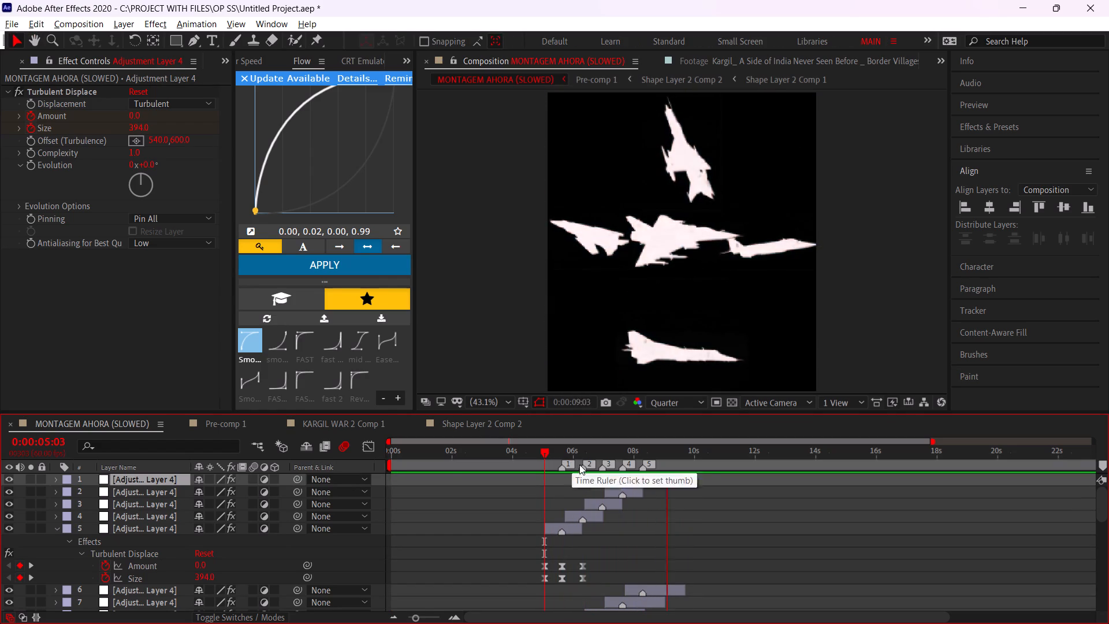
left_click(547, 454)
key("space")
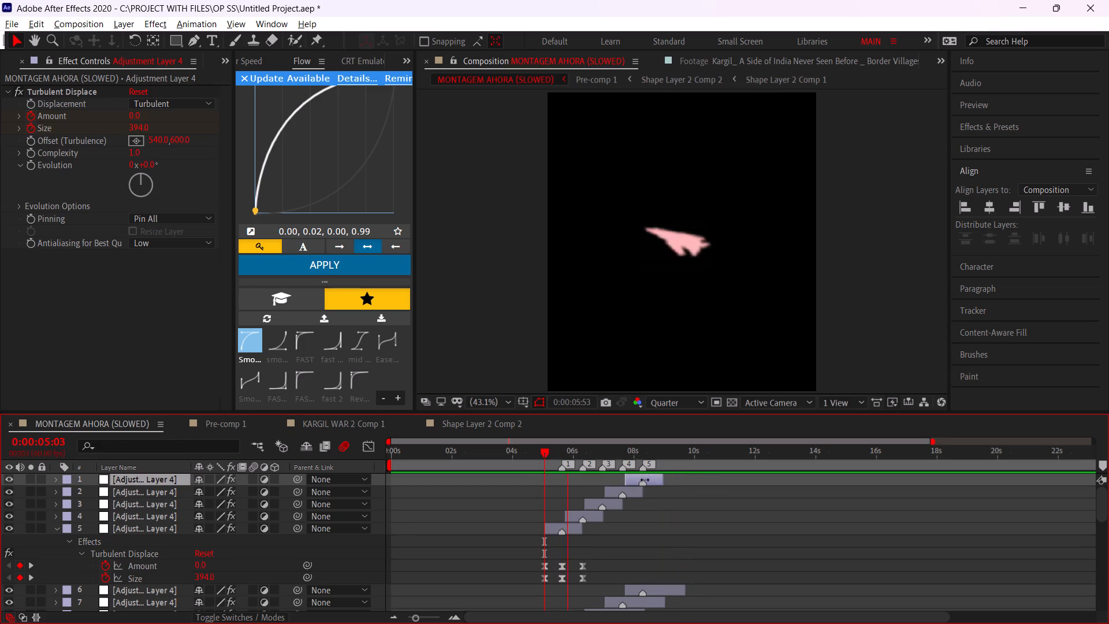
Delete the Turbulent Displace adjustment layer that is aligned with composition marker 5.
scroll(686, 491, "up", 2, "alt")
left_click(542, 462)
left_click(544, 478)
key("Delete")
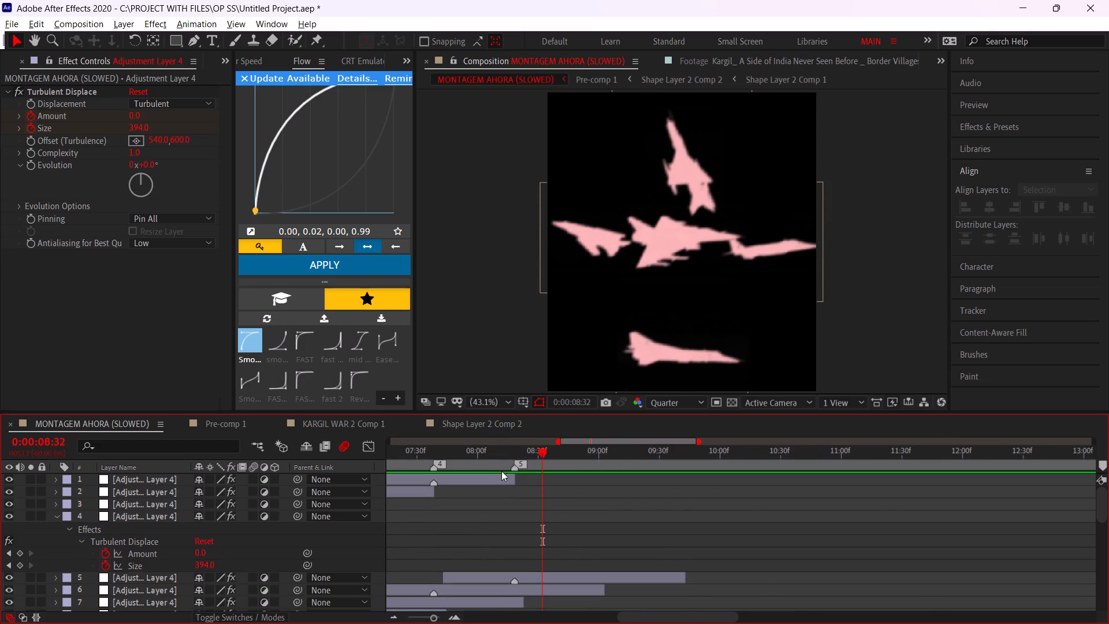
Paste a copy of the marker 4 displacement adjustment layer and align its layer marker with composition marker 5.
left_click_drag(504, 453, 516, 453)
left_click(507, 479)
left_click_drag(464, 451, 444, 455)
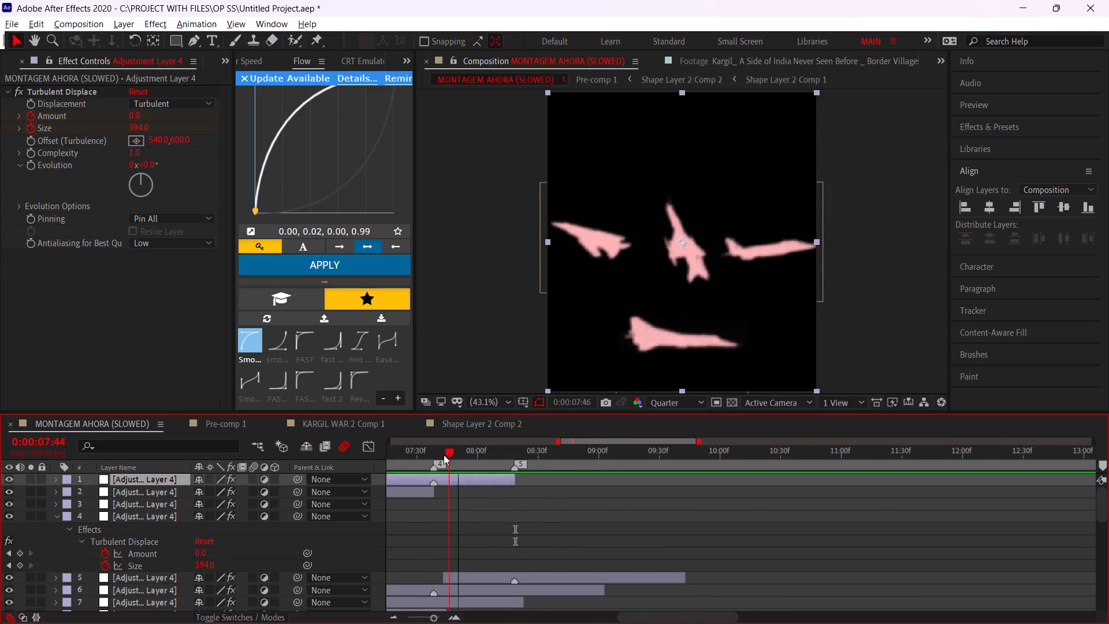
left_click_drag(444, 455, 435, 455)
middle_click_drag(460, 515, 575, 552)
scroll(574, 546, "down", 1, "alt")
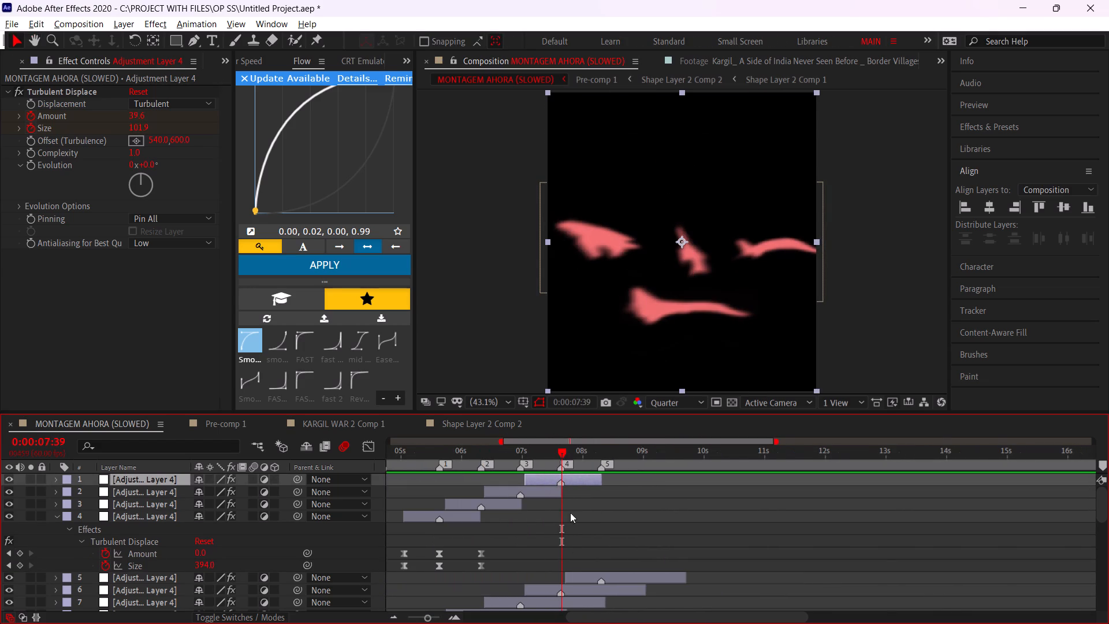
key("ctrl+x")
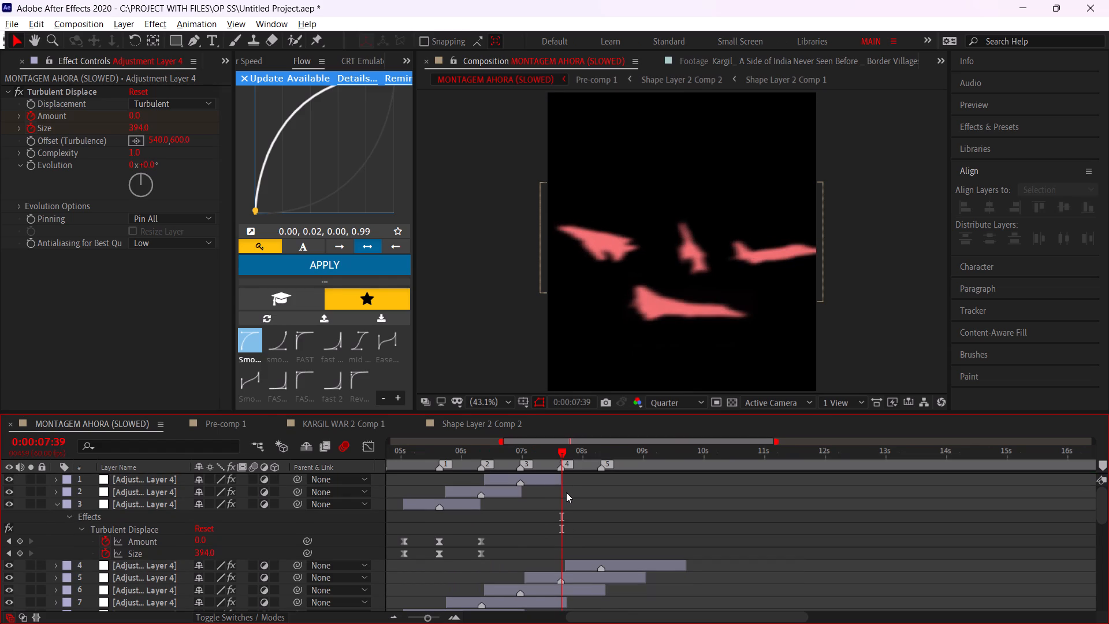
key("ctrl+z")
scroll(585, 499, "up", 2)
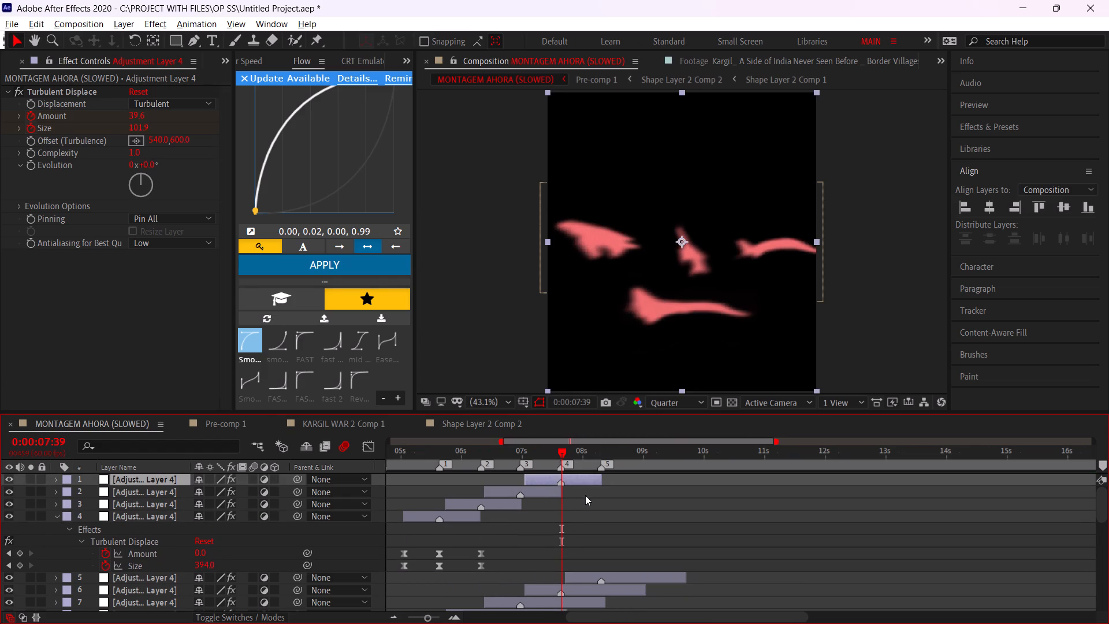
key("ctrl+v")
scroll(589, 481, "up", 2, "alt")
left_click_drag(589, 480, 751, 485)
Replace the Turbulent Displace effect on the marker 5 adjustment layer with BCC Ripple Dissolve.
left_click(64, 83)
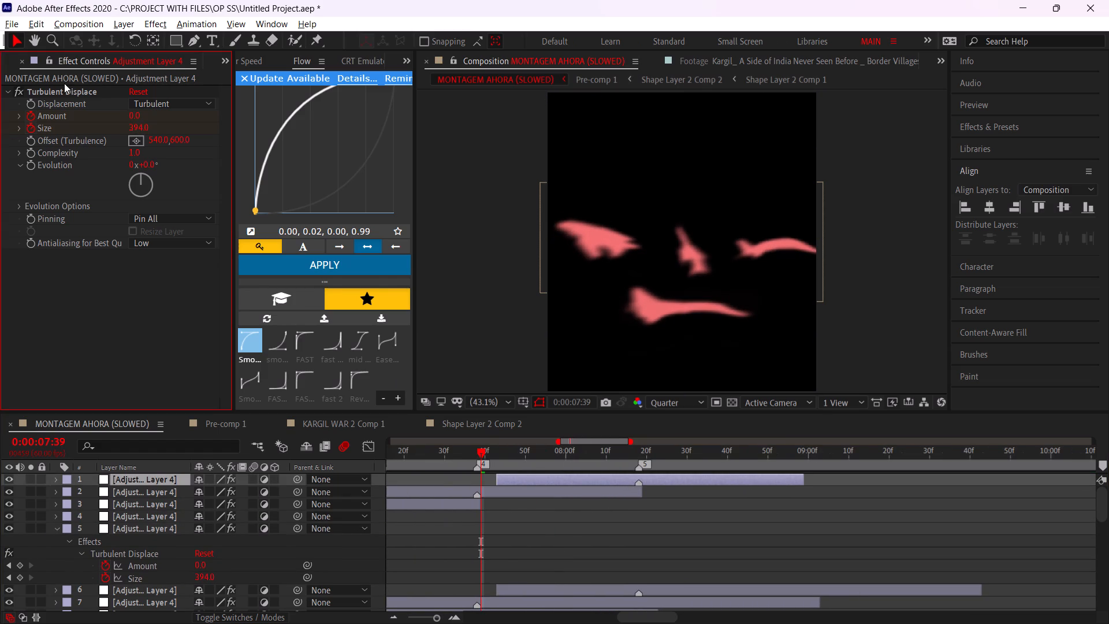
left_click(64, 88)
key("Delete")
key("ctrl+space")
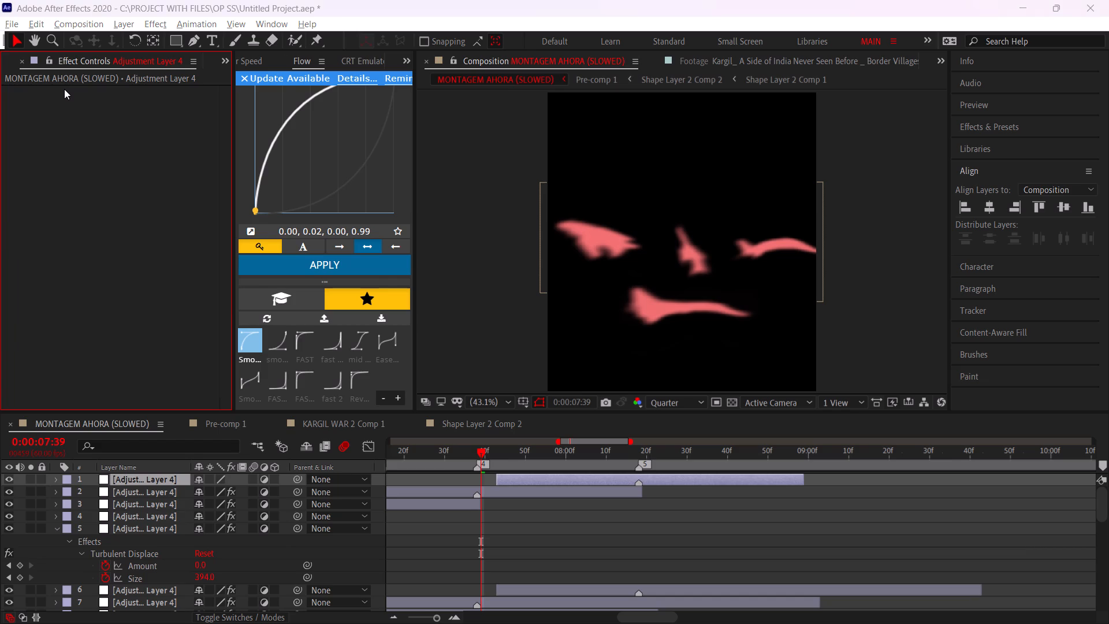
type("bcc ripple")
key("Down")
key("Return")
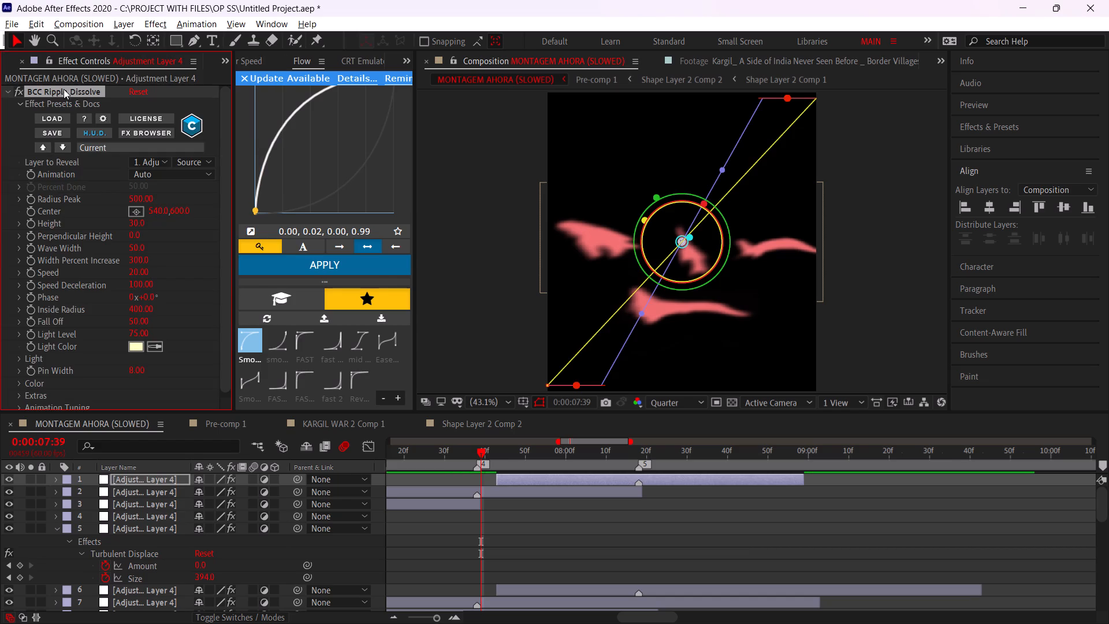
Set the ripple effect's Animation to Pct. Done, Percent Done to 23 and Light Level to 0.
left_click(159, 172)
left_click(175, 205)
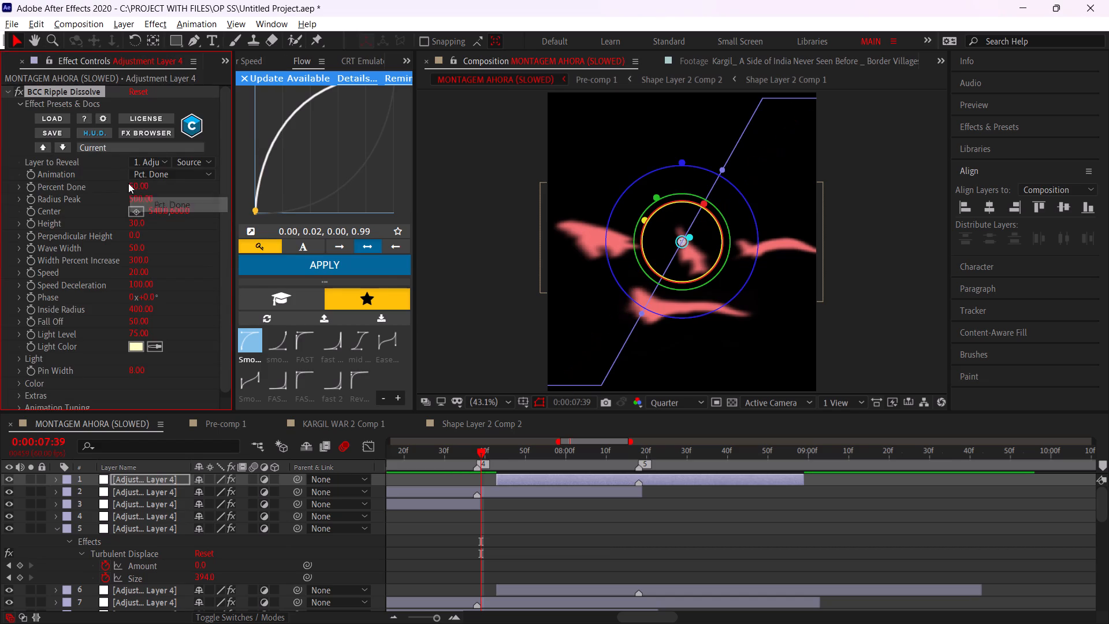
left_click(133, 184)
key("2")
key("3")
left_click(179, 185)
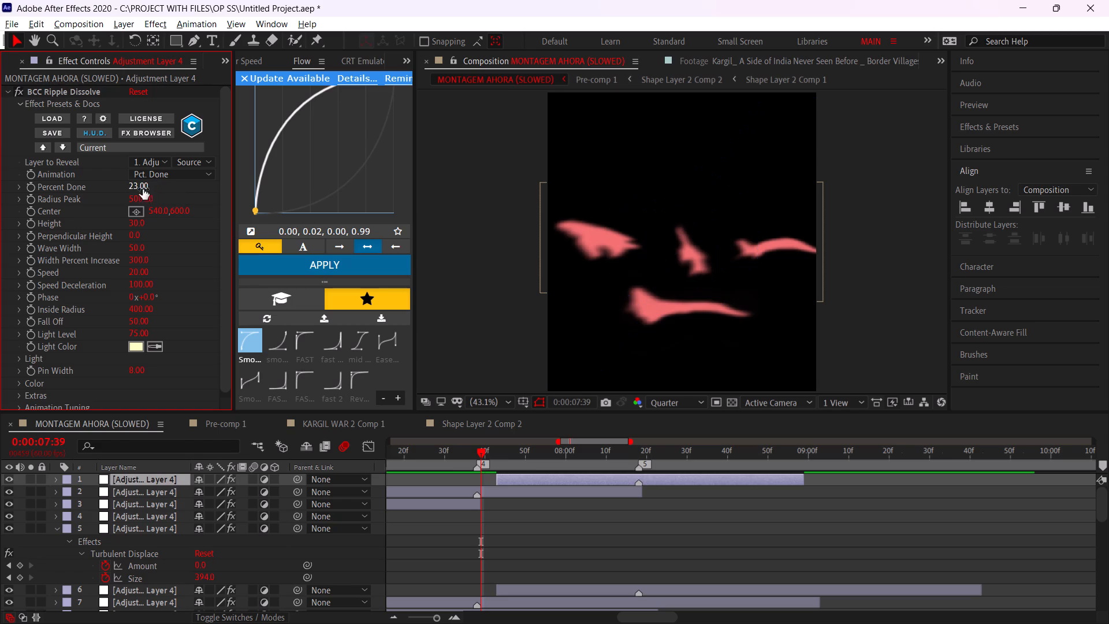
left_click(162, 176)
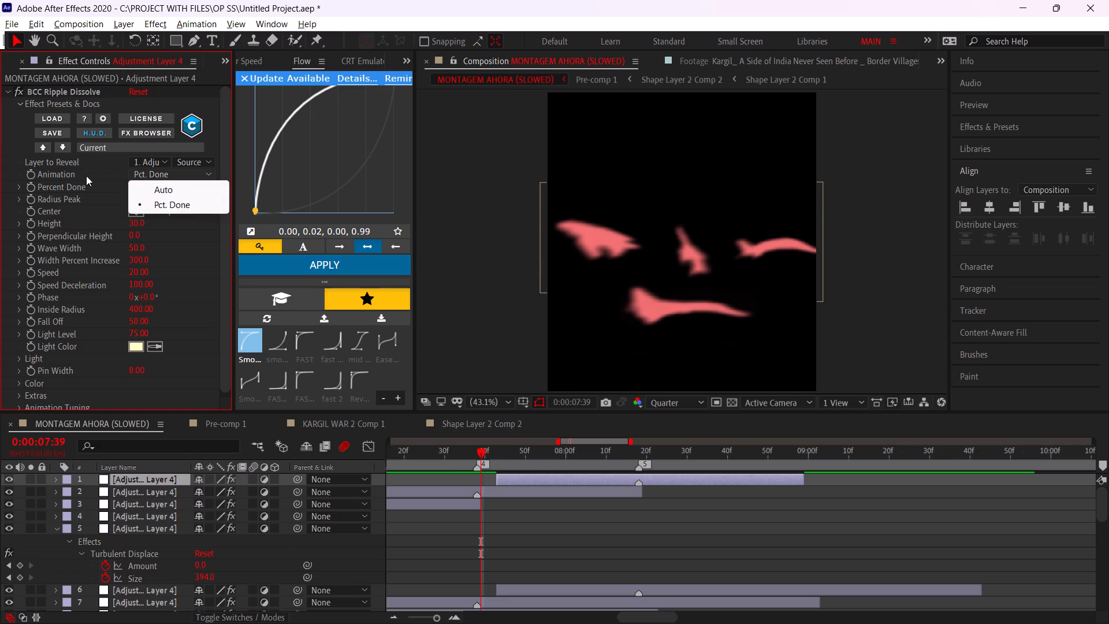
left_click(87, 176)
left_click(137, 348)
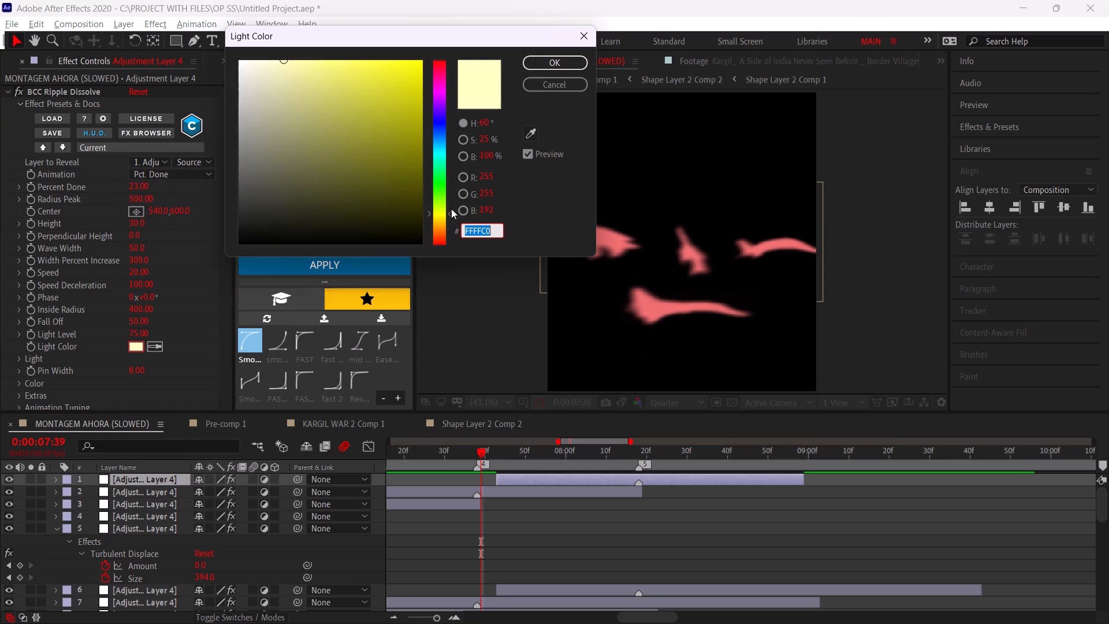
left_click(559, 57)
left_click_drag(143, 334, 0, 326)
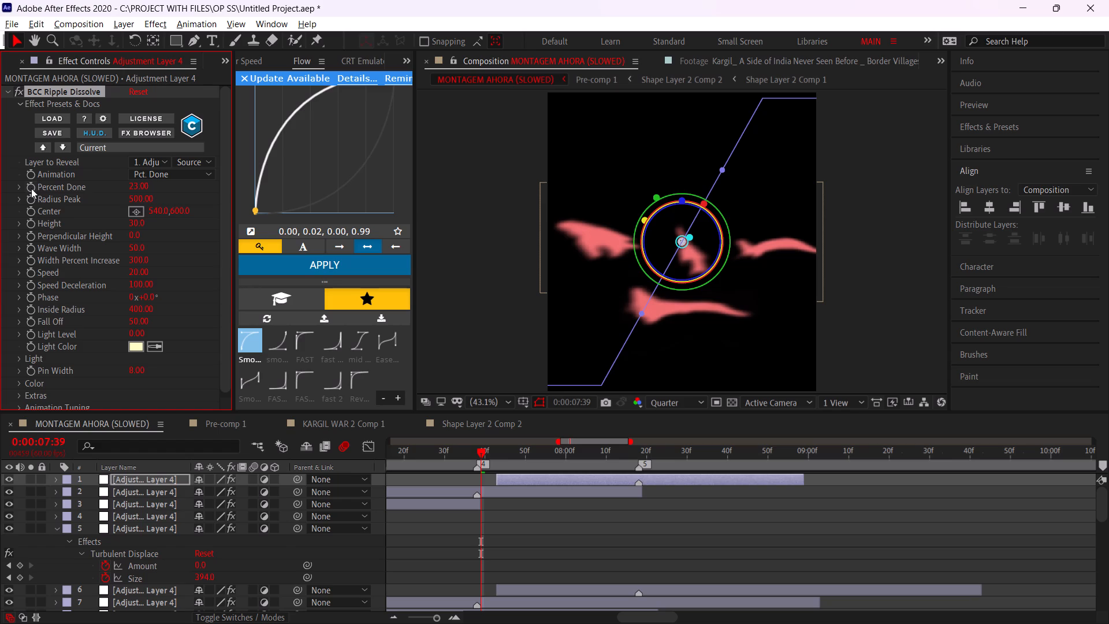
Keyframe Percent Done at 23 on marker 5 (0:00:08:18) and at 66 on the layer's start (0:00:07:43).
left_click(504, 455)
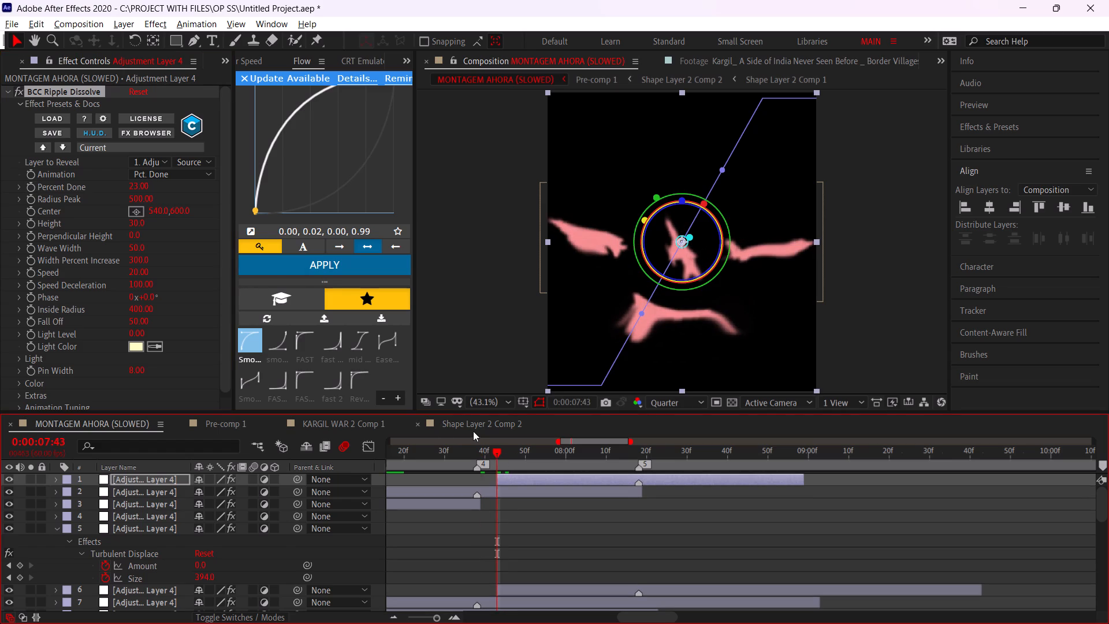
left_click_drag(635, 451, 641, 451)
left_click(635, 452)
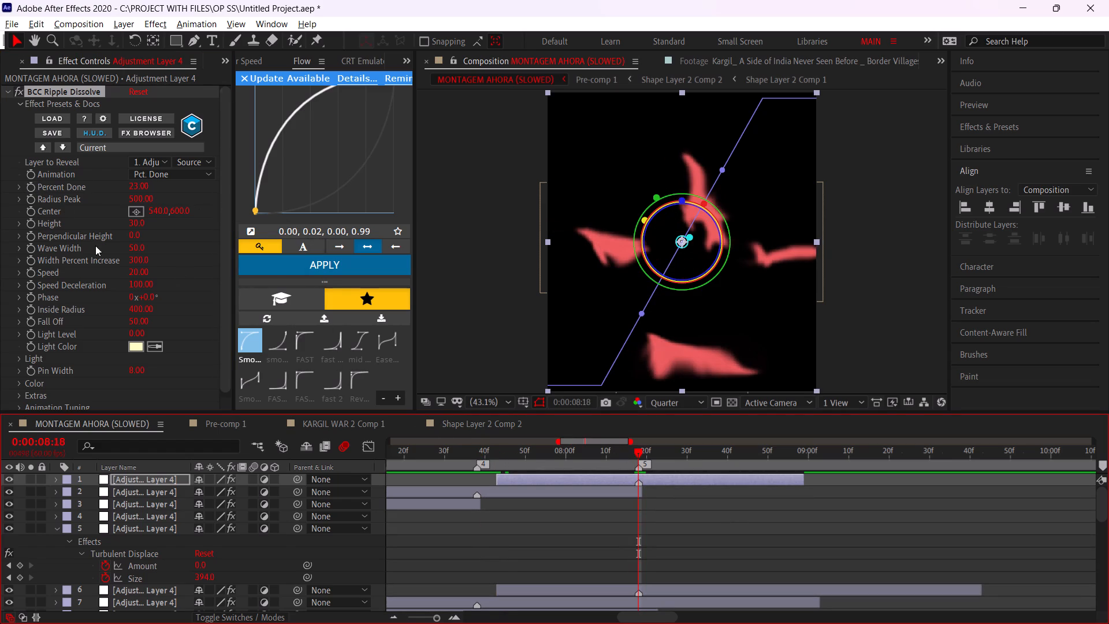
left_click(29, 183)
left_click(501, 459)
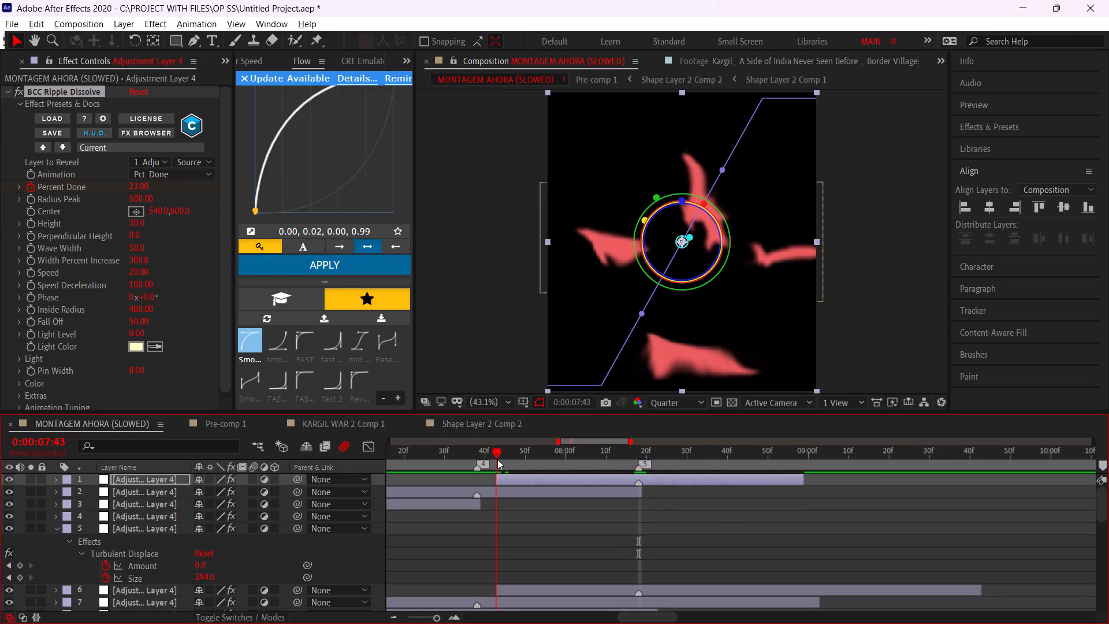
left_click_drag(146, 182, 107, 188)
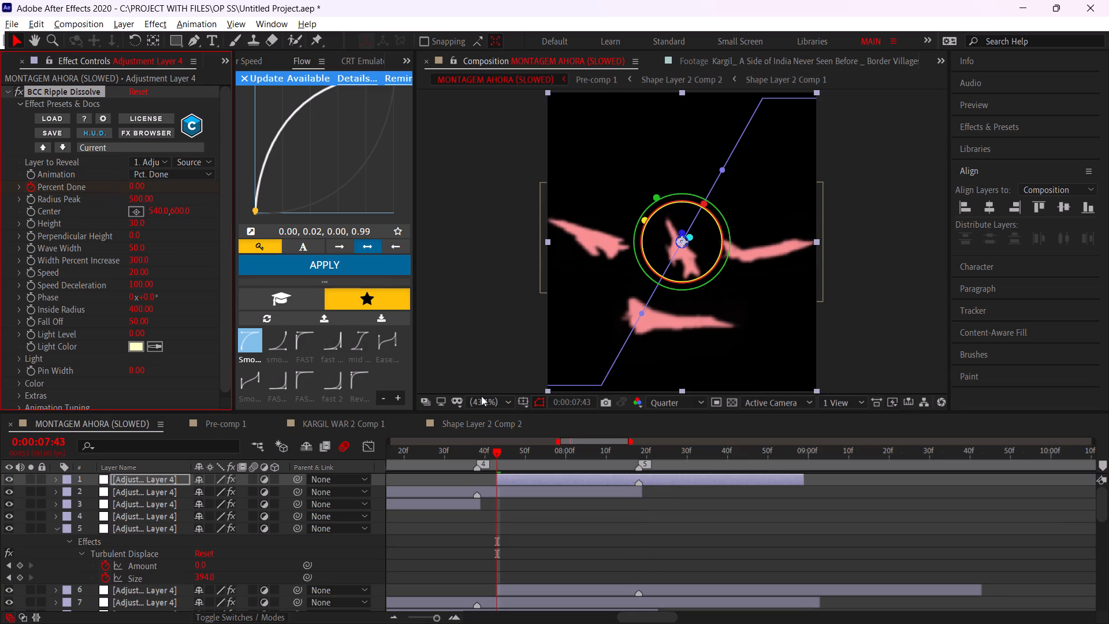
left_click_drag(141, 188, 413, 224)
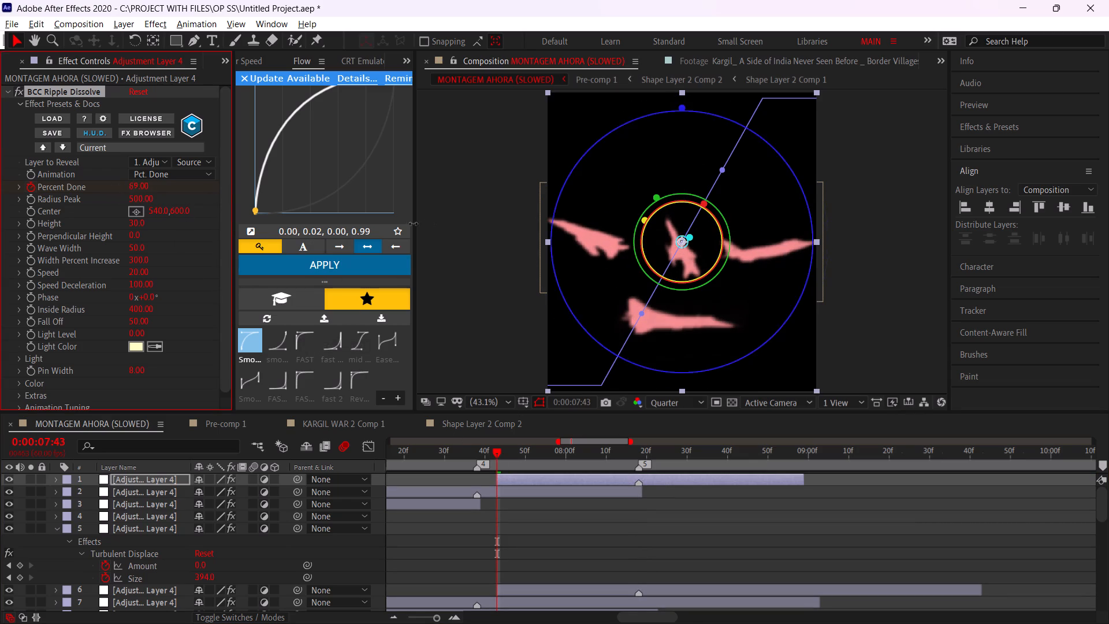
left_click_drag(413, 224, 427, 227)
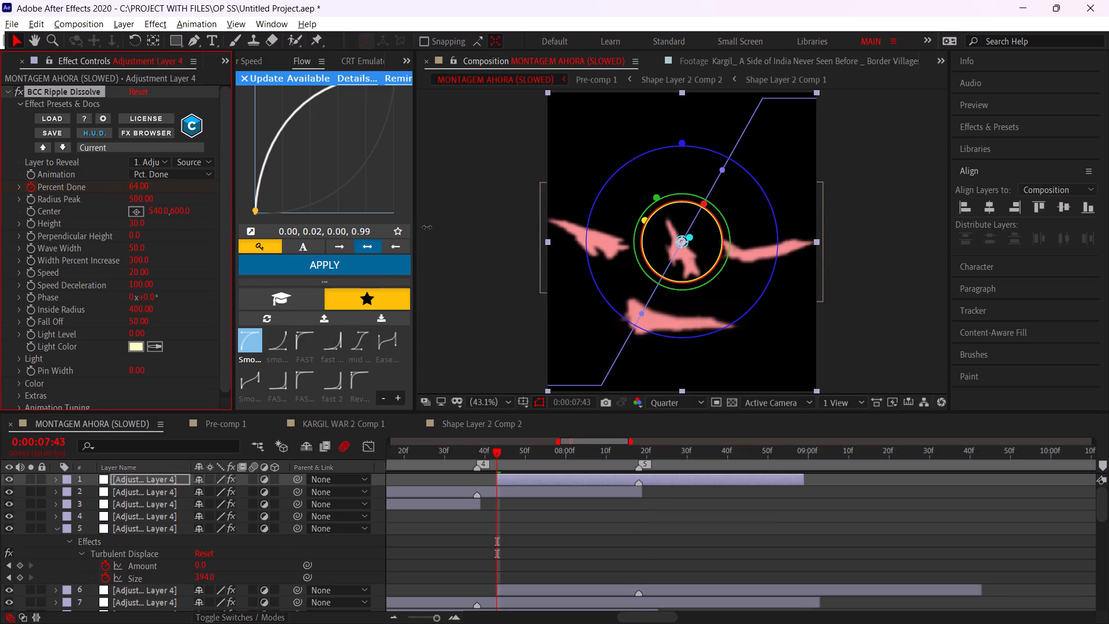
left_click_drag(427, 227, 428, 227)
Copy the starting Percent Done keyframe of 66 to the adjustment layer's end at 0:00:08:59.
left_click_drag(814, 460, 805, 456)
key("u")
key("ctrl+c")
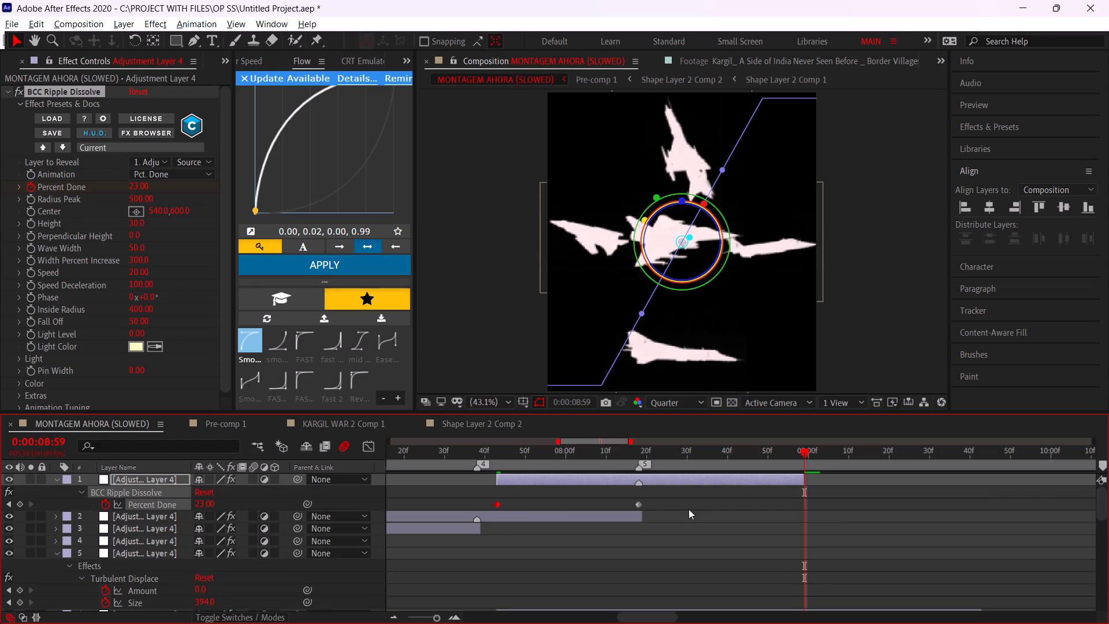
key("ctrl+v")
Easy-ease the three Percent Done keyframes, applying Flow curve 0.98, 0.00, 1.00, 1.00 before marker 5 and 0.00, 0.02, 0.00, 0.99 after it.
left_click_drag(841, 493, 483, 508)
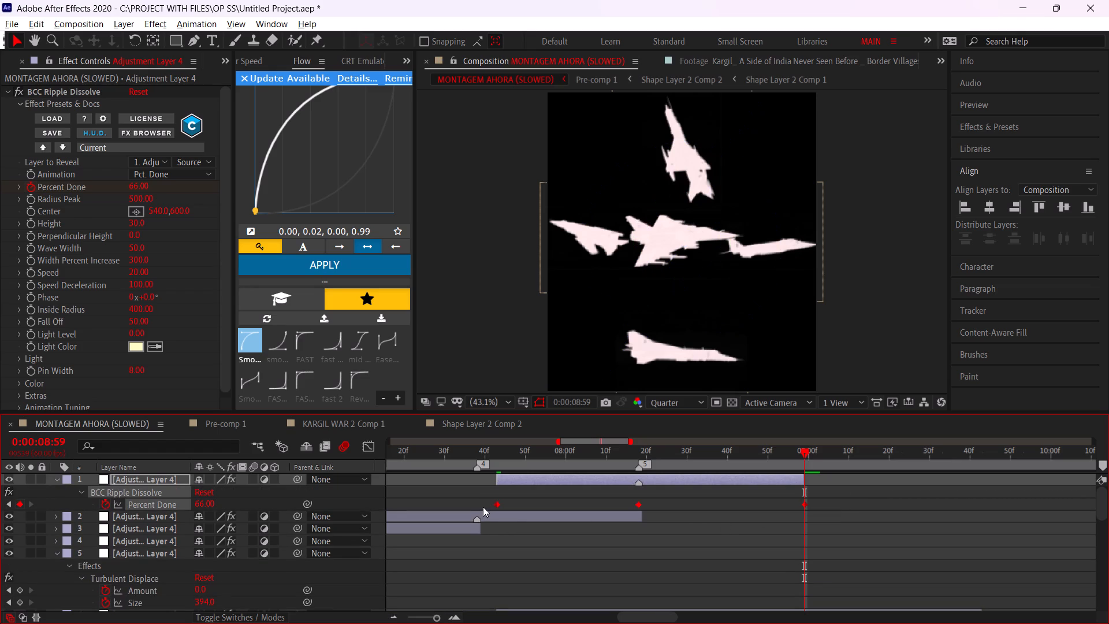
key("F9")
left_click_drag(669, 507, 464, 512)
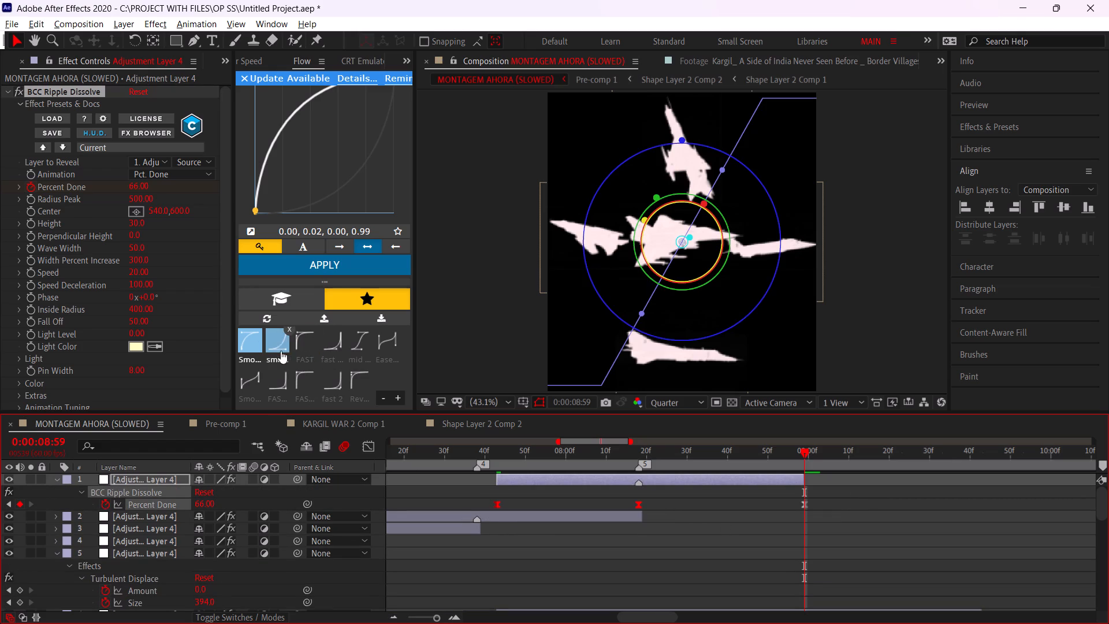
left_click_drag(282, 344, 286, 335)
left_click(278, 266)
left_click_drag(862, 506, 630, 489)
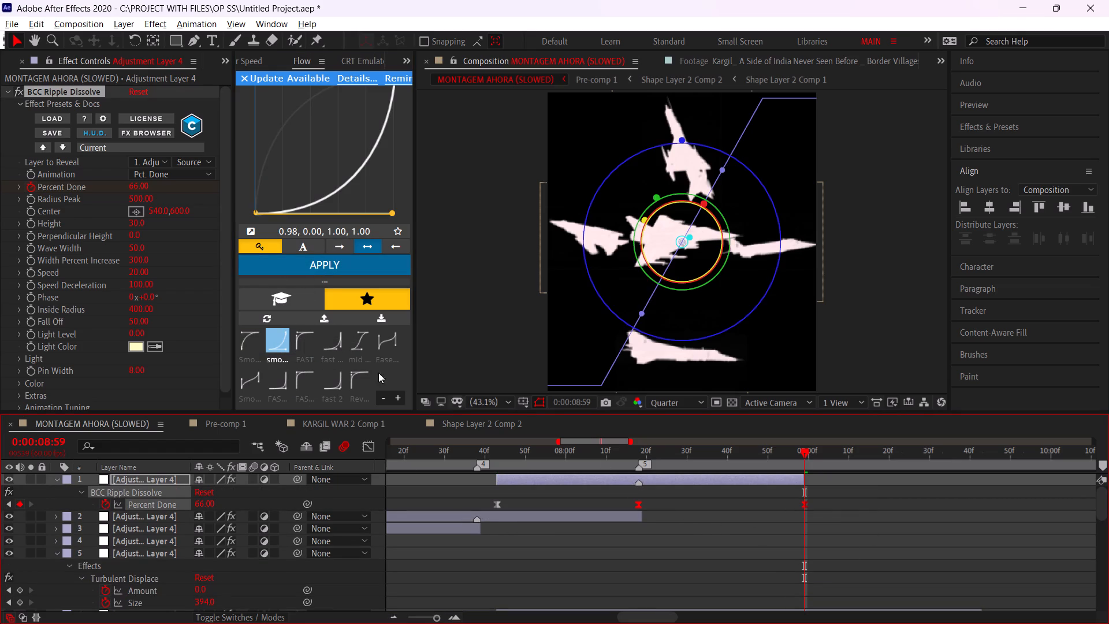
left_click_drag(245, 347, 250, 339)
left_click(270, 267)
Preview the ripple effect with the montage from 0:00:03:41, 0:00:04:06, the start and 0:00:07:39.
scroll(717, 539, "down", 2, "alt")
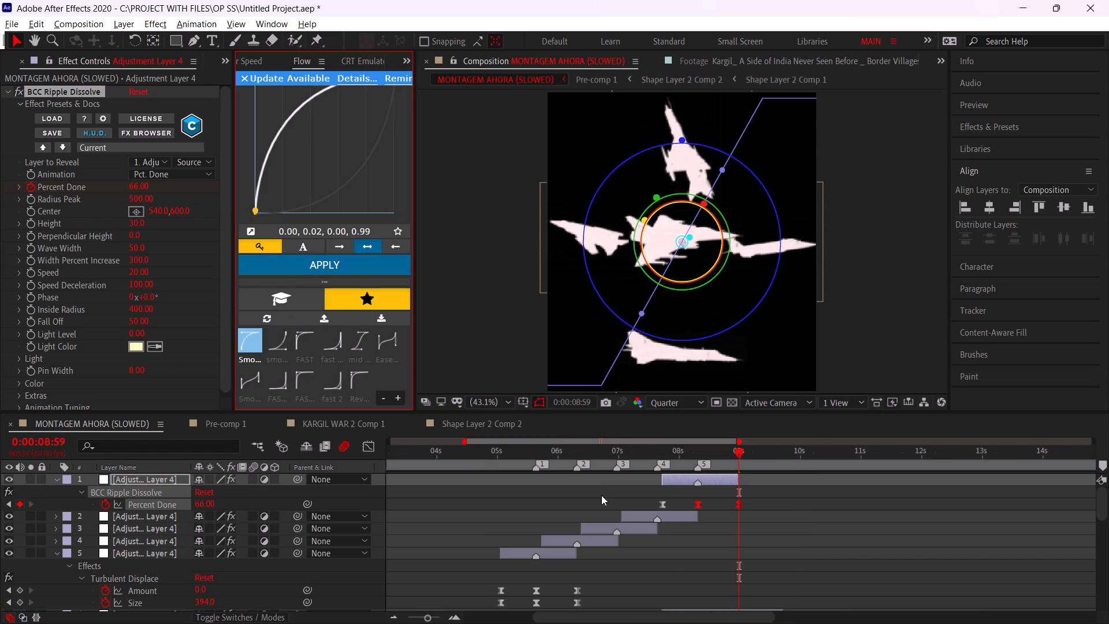
left_click_drag(560, 458, 418, 456)
key("space")
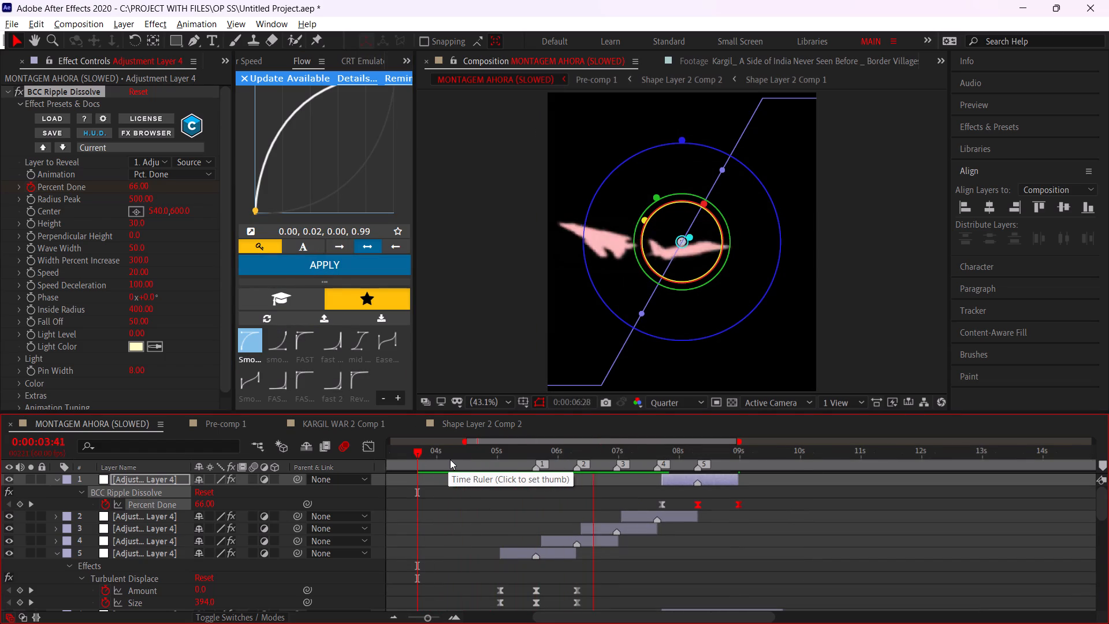
key("space")
left_click(442, 455)
key("space")
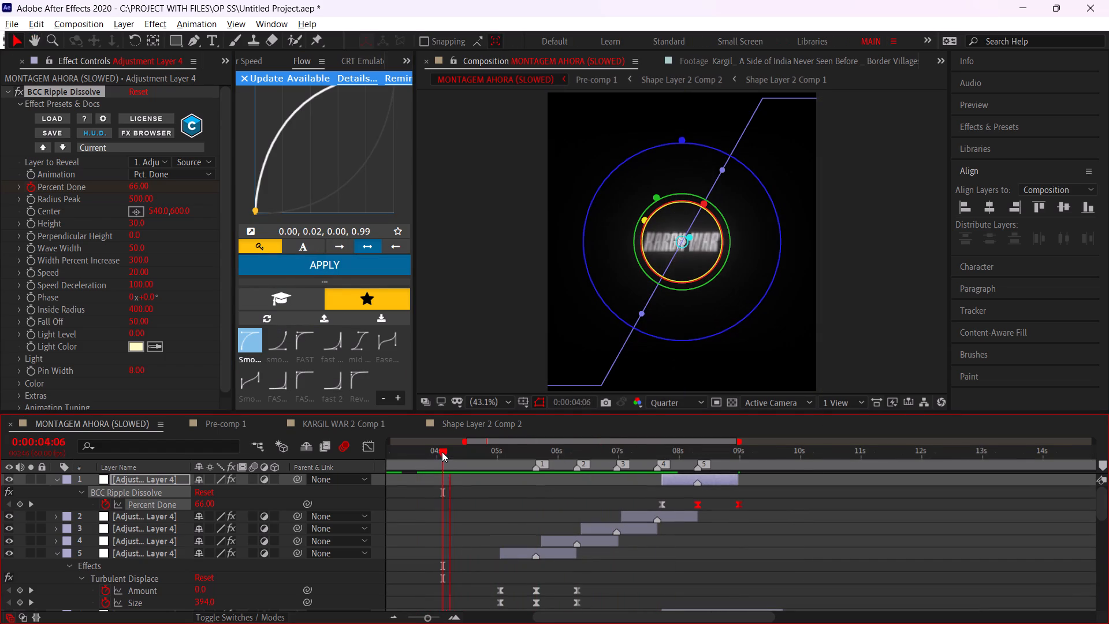
left_click(460, 502)
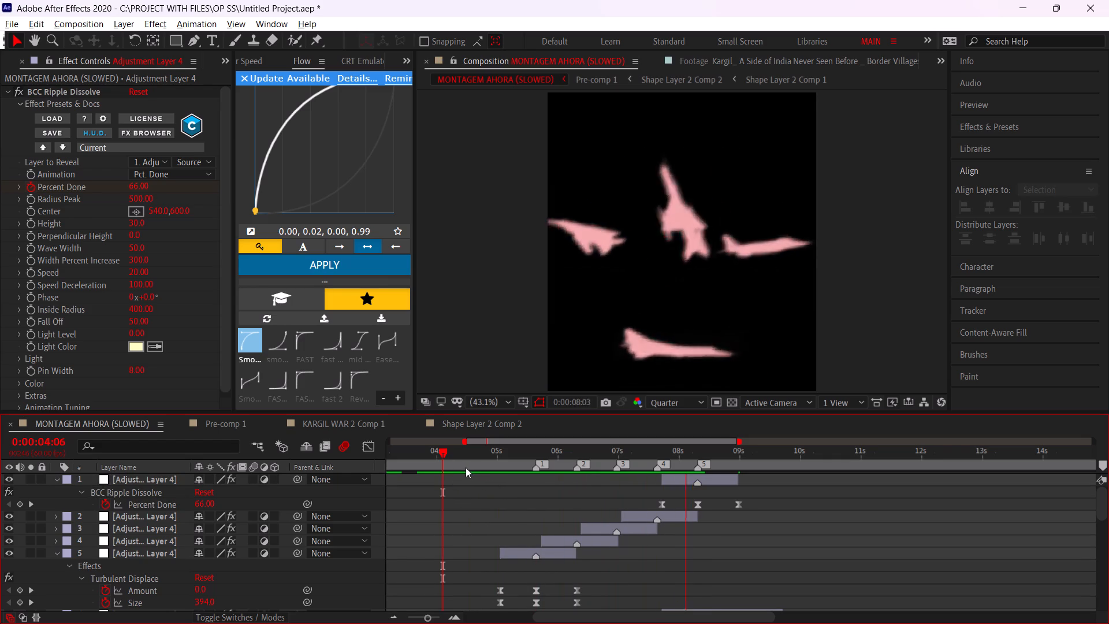
left_click_drag(468, 458, 338, 482)
key("space")
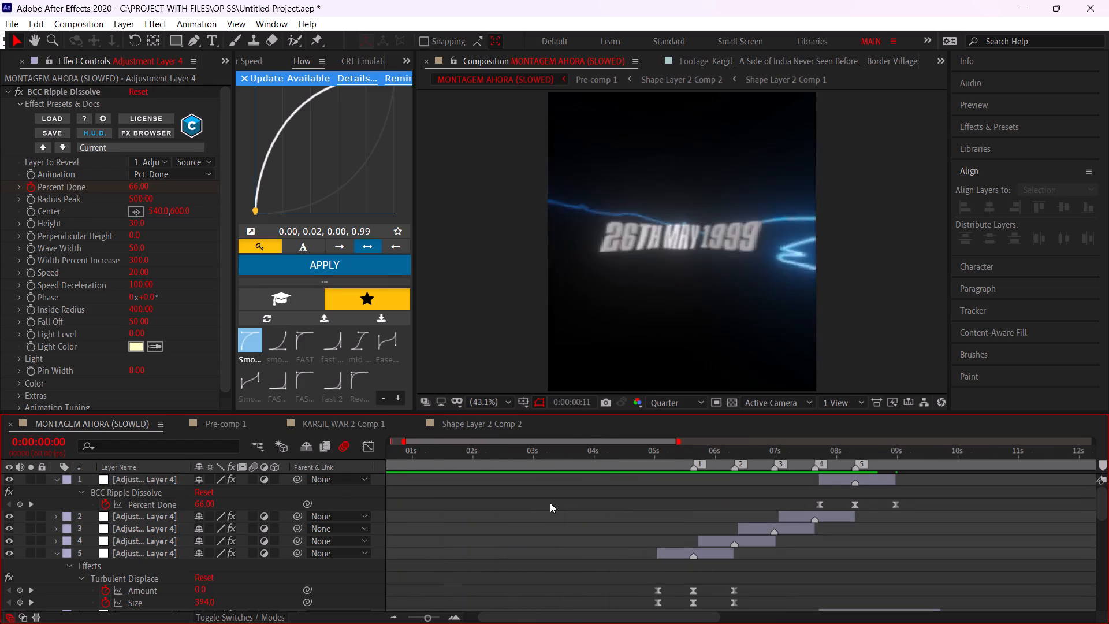
scroll(611, 503, "down", 2, "alt")
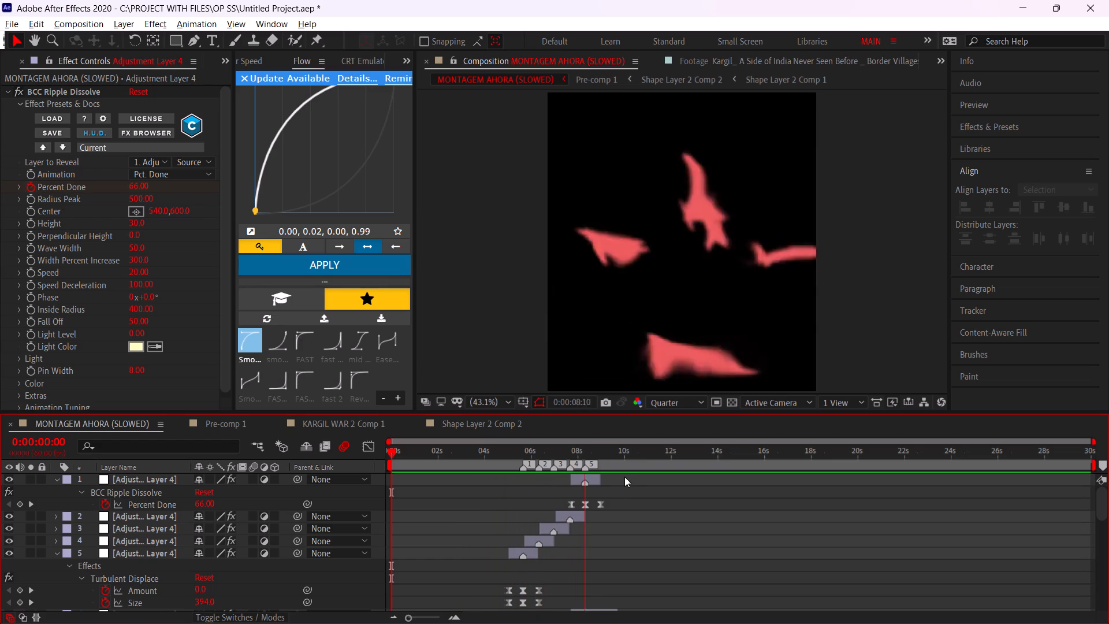
left_click(570, 455)
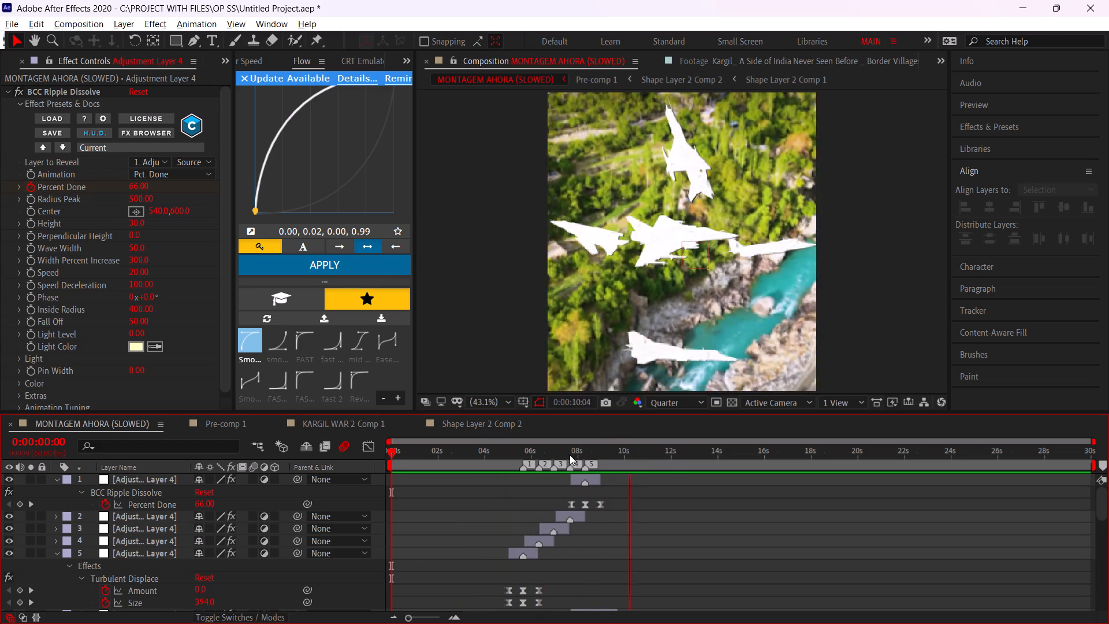
key("space")
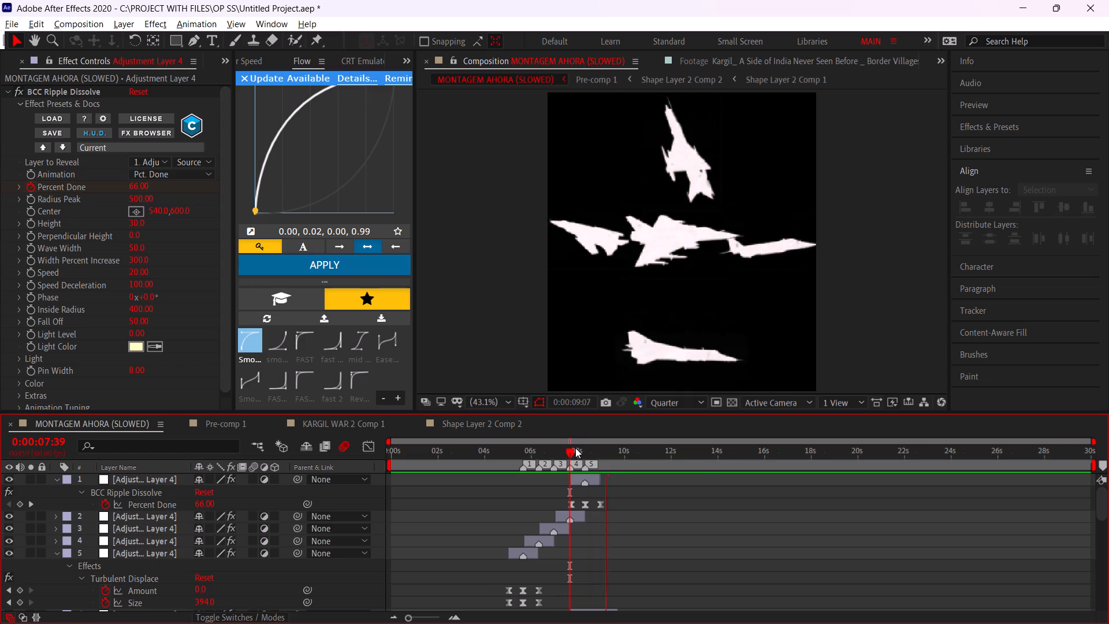
Add Scale keyframes at marker 5 (0:00:08:18) to the four outer jet layers, 17 to 20.
left_click(575, 448)
scroll(571, 505, "up", 3, "alt")
middle_click_drag(585, 506, 617, 504)
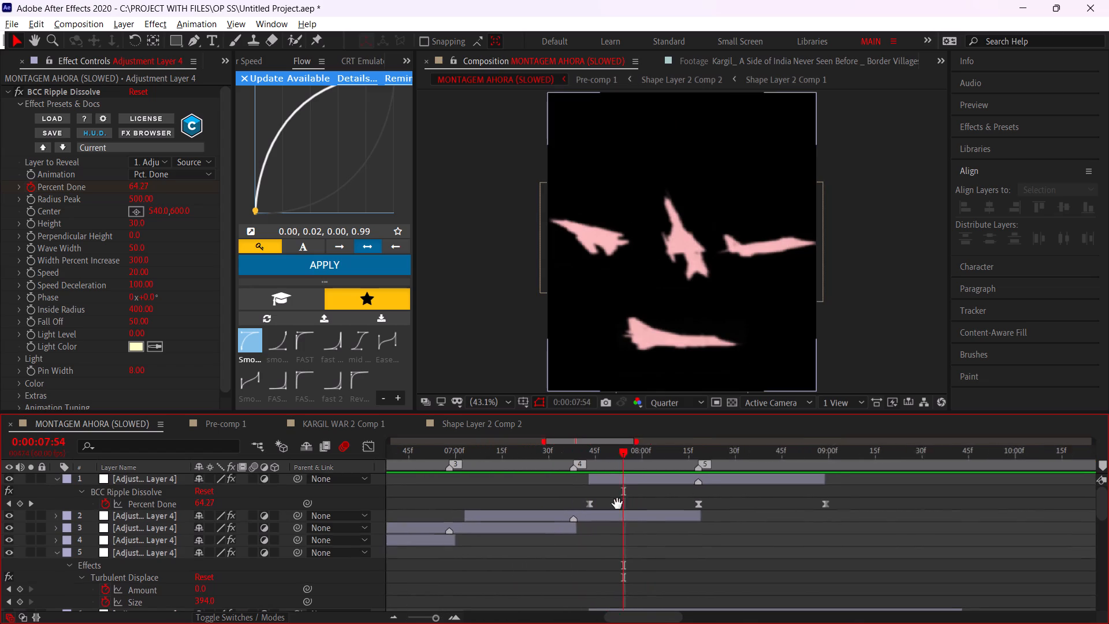
middle_click_drag(617, 504, 649, 500)
left_click_drag(649, 459, 747, 478)
scroll(745, 508, "down", 3)
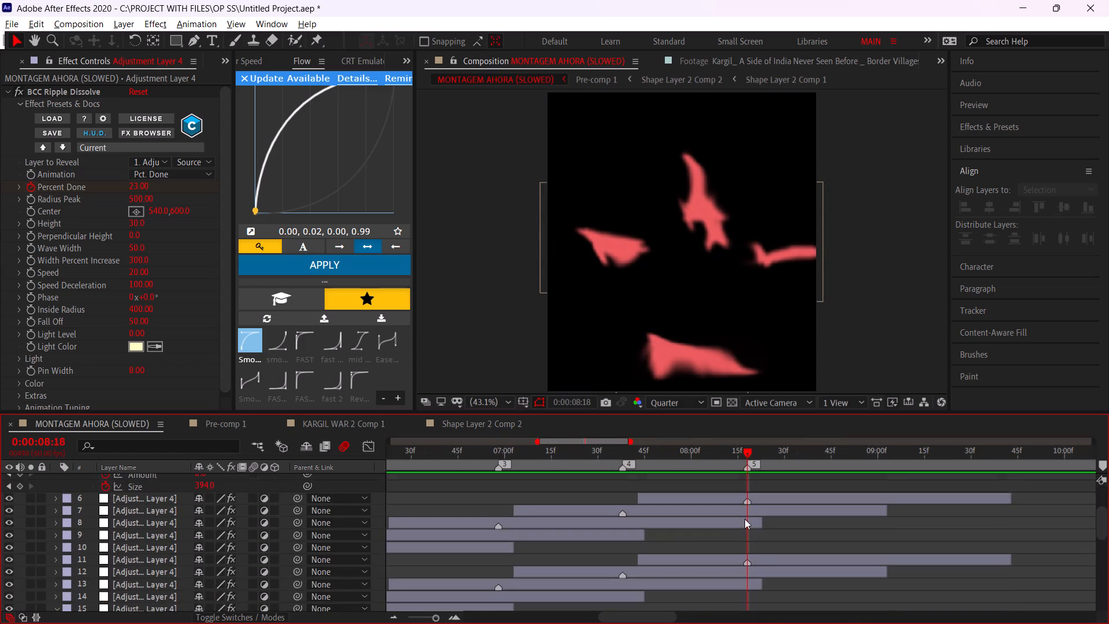
scroll(749, 519, "down", 7)
scroll(749, 522, "up", 3)
scroll(751, 534, "down", 2)
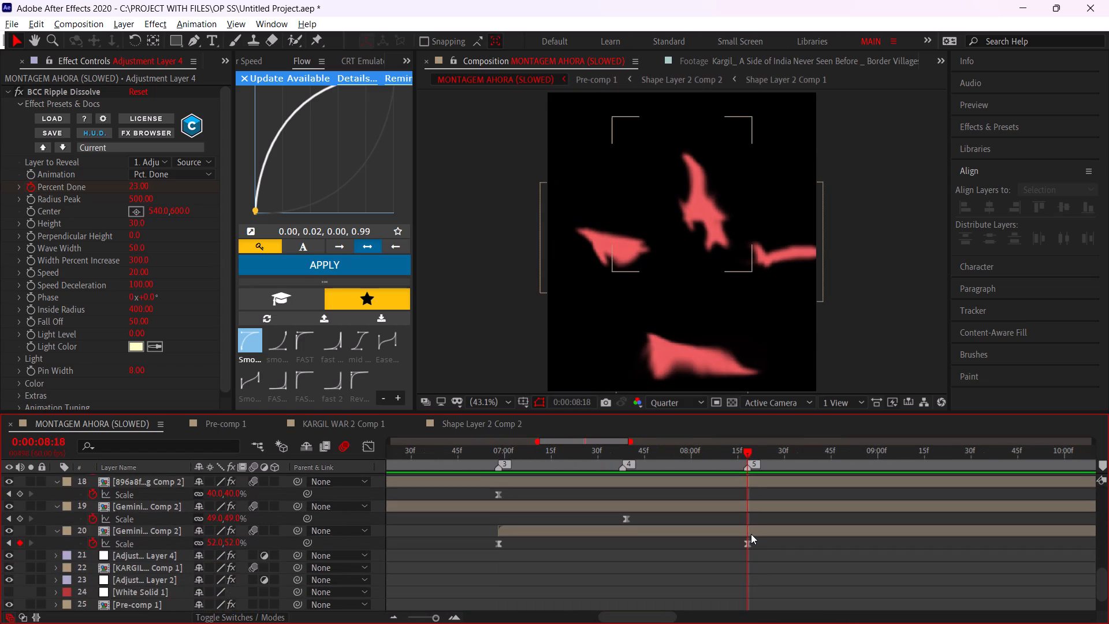
left_click(751, 534)
scroll(750, 534, "up", 2)
left_click(751, 526, "shift")
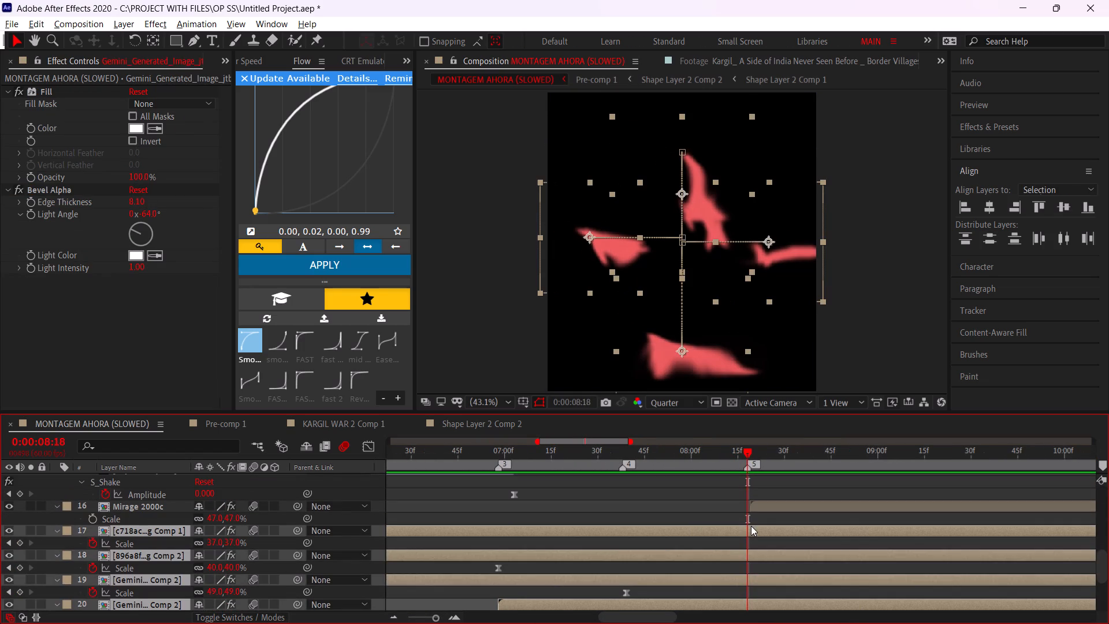
key("s")
type("sss")
scroll(738, 531, "down", 1)
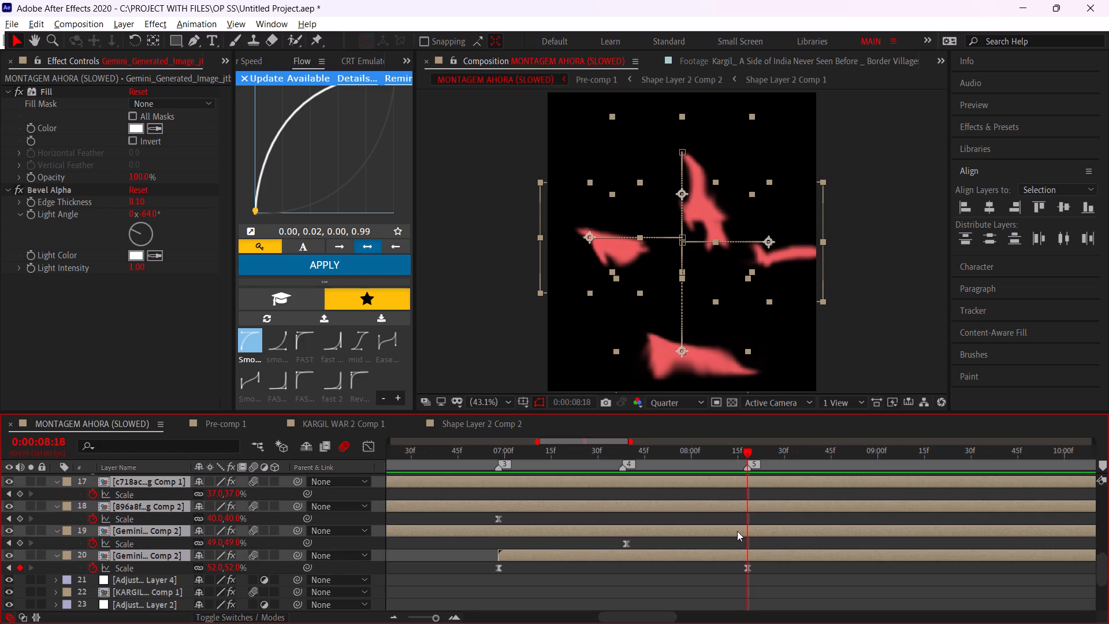
left_click(17, 493)
At 0:00:09:25, shrink layers 17 to 20 together to Scale 14%, 17%, 26% and 29%.
left_click_drag(821, 459, 948, 472)
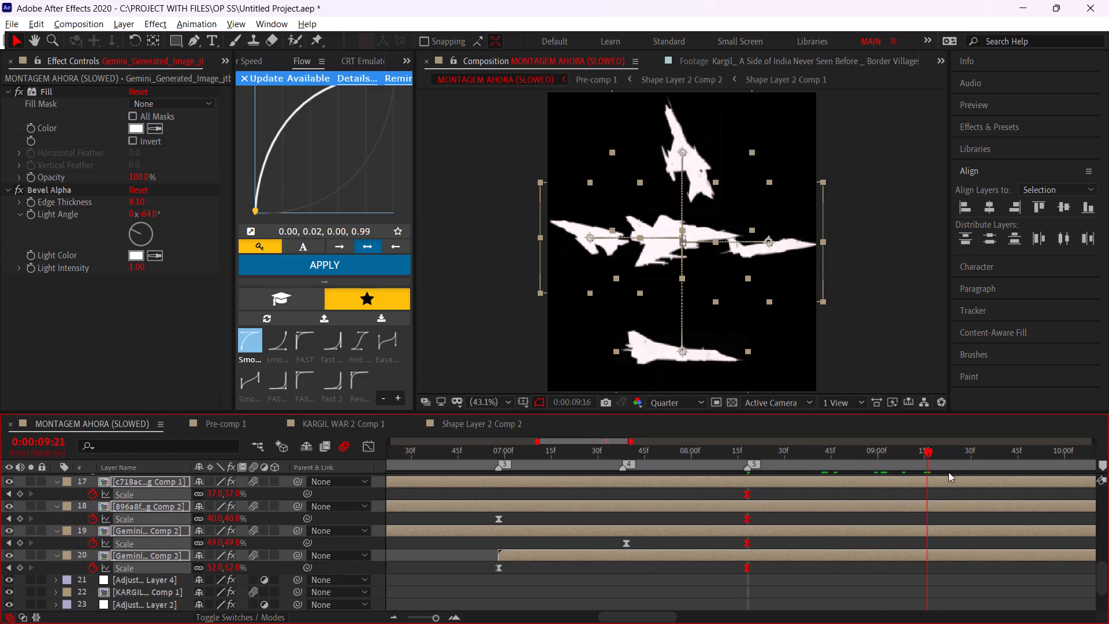
left_click_drag(948, 472, 954, 472)
left_click_drag(227, 515, 210, 511)
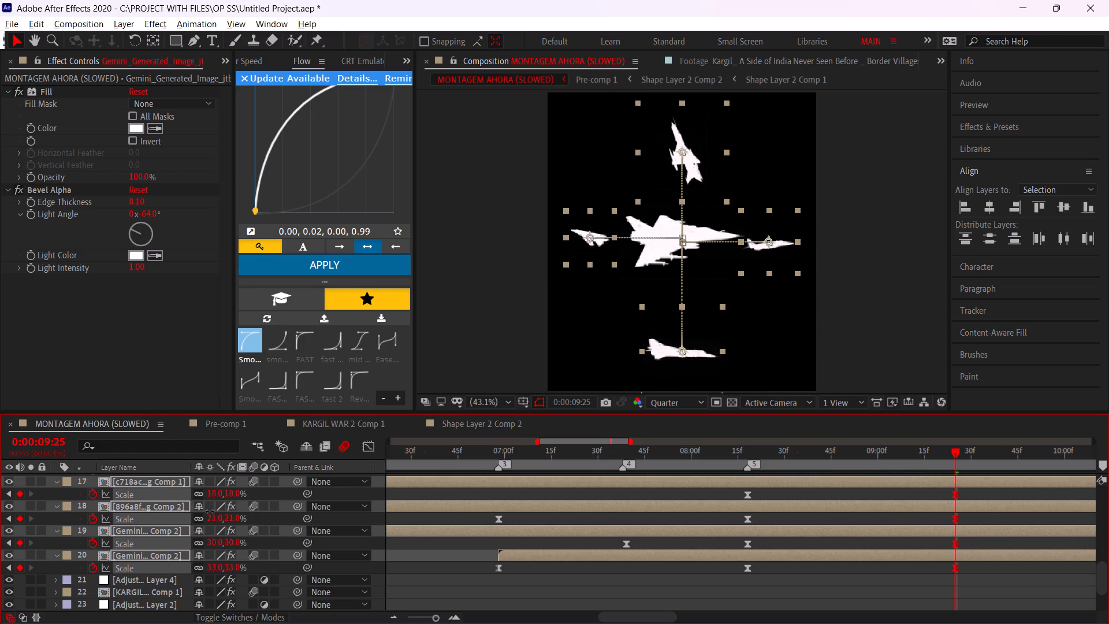
left_click_drag(210, 511, 204, 510)
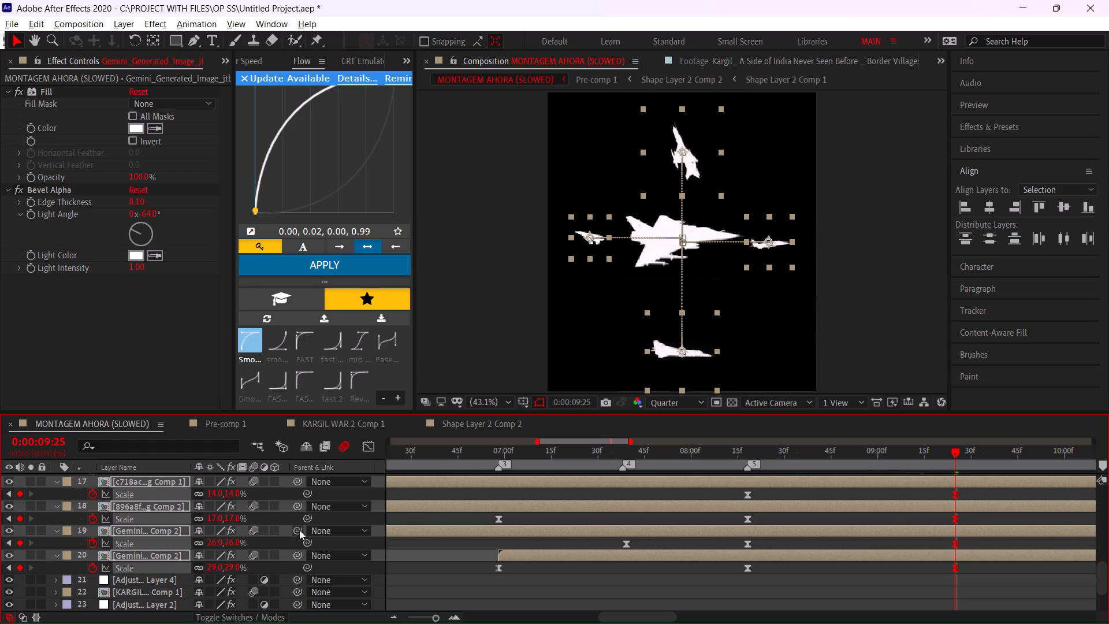
Apply the Flow curve 0.00, 0.02, 0.00, 0.99 to the outer jets' Scale keyframes at 0:00:08:18 and 0:00:09:25.
left_click_drag(977, 495, 734, 574)
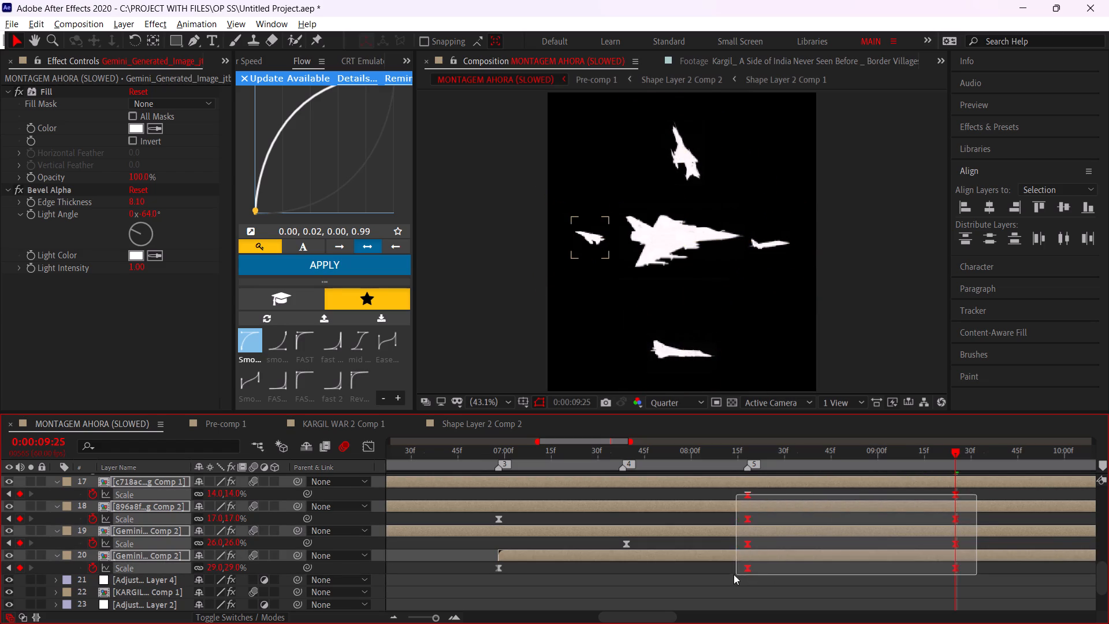
left_click_drag(734, 574, 731, 573)
left_click(318, 270)
Preview the montage from the start to check the outer jets shrinking after marker 5.
scroll(780, 563, "down", 3, "alt")
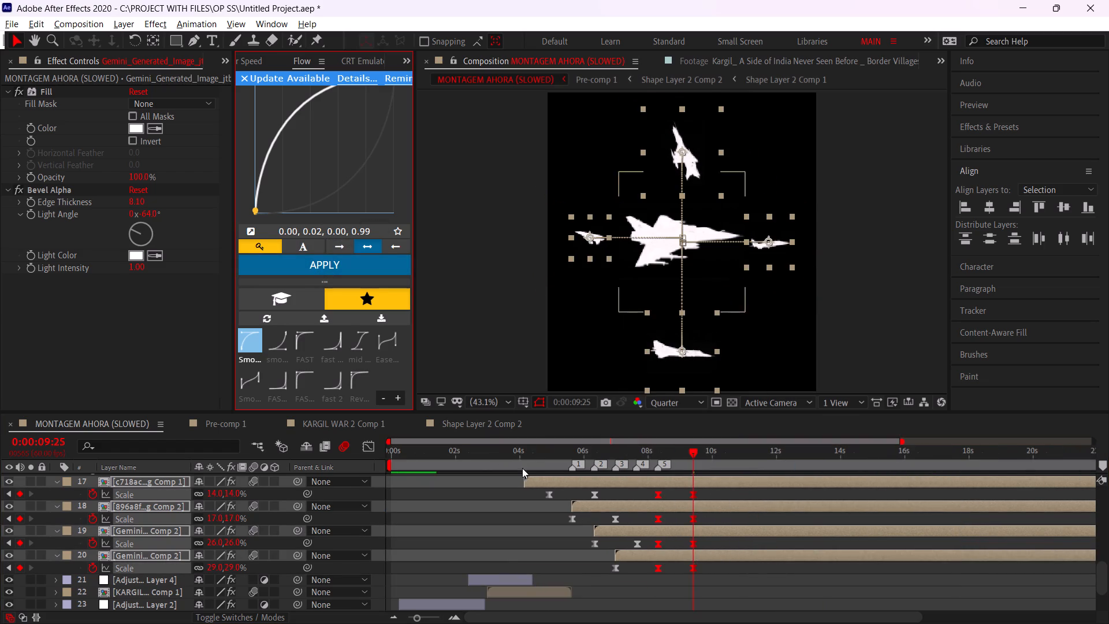
left_click_drag(514, 455, 187, 456)
key("space")
left_click(415, 507)
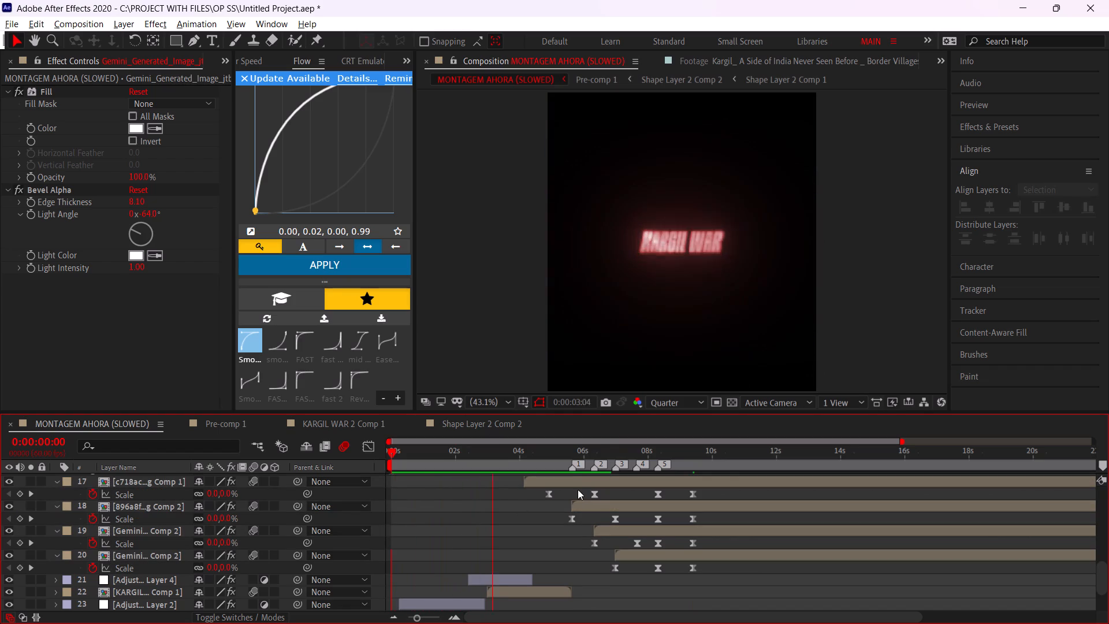
left_click_drag(494, 428, 451, 465)
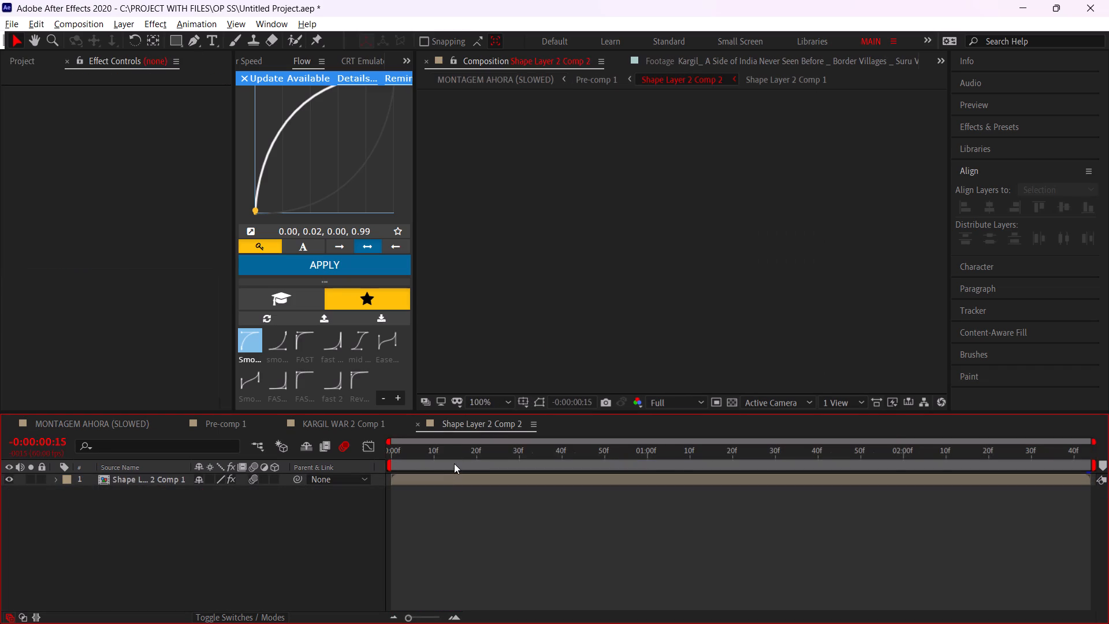
scroll(325, 425, "up", 3)
key("space")
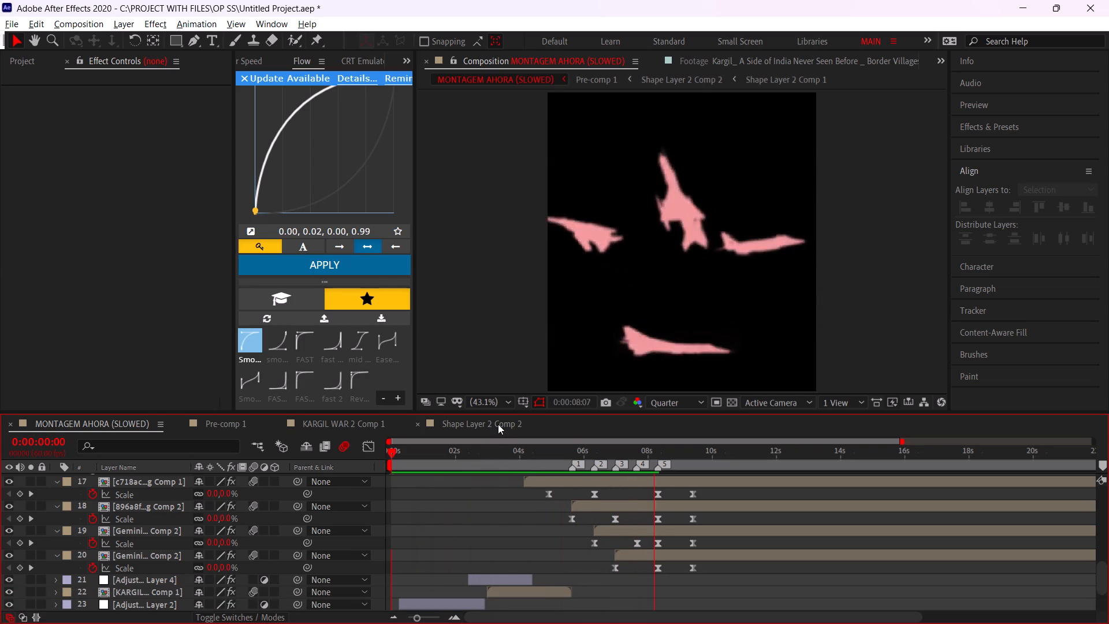
left_click_drag(472, 449, 327, 481)
key("space")
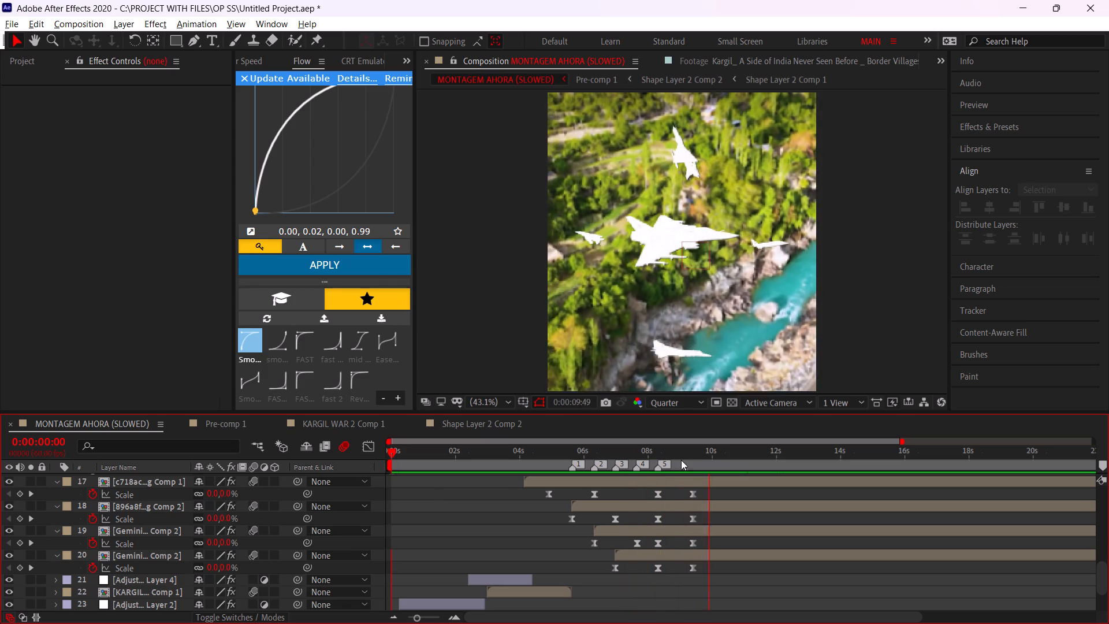
left_click(653, 454)
key("space")
left_click(653, 454)
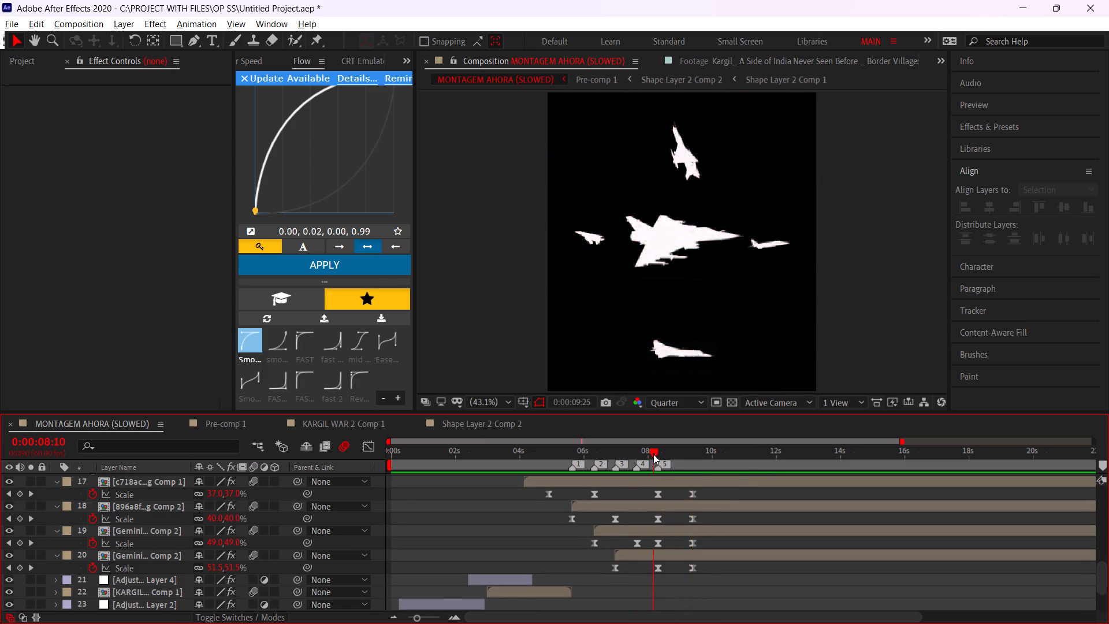
Align the start of the Mirage 2000c layer with marker 5 at 0:00:08:18.
scroll(661, 523, "up", 2, "alt")
scroll(661, 518, "up", 4)
scroll(662, 515, "up", 1, "alt")
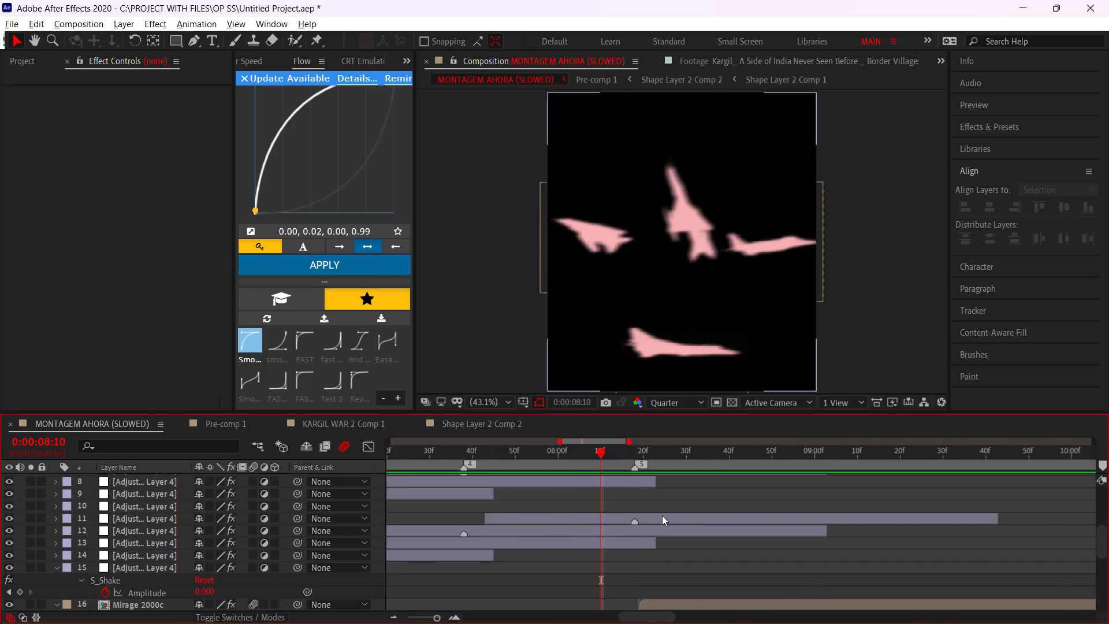
left_click(635, 447)
scroll(646, 512, "down", 1)
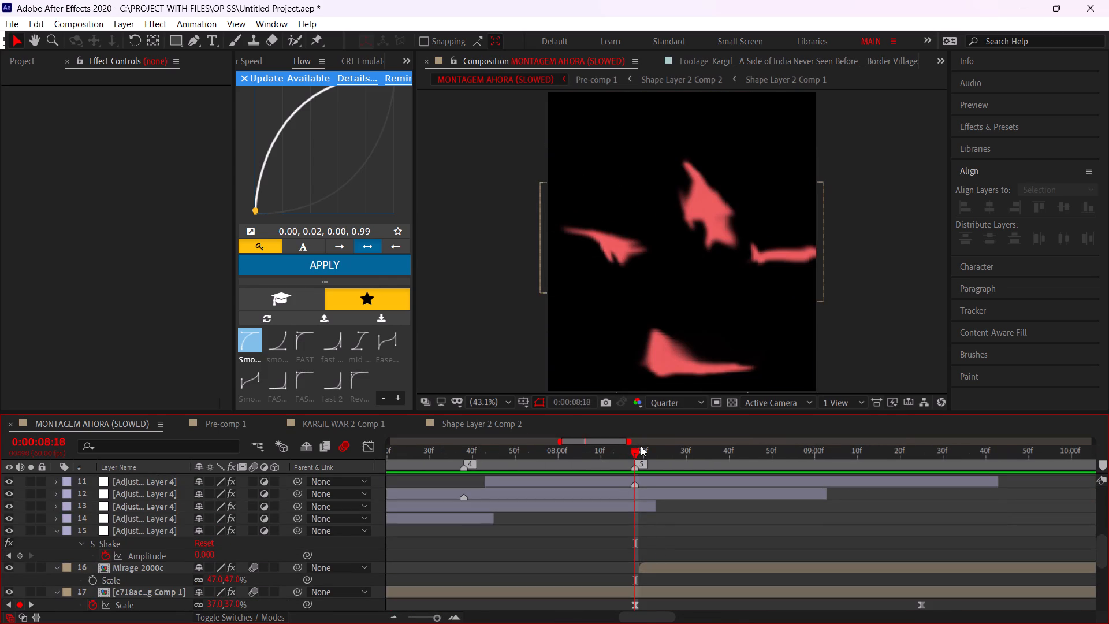
left_click(641, 446)
left_click_drag(640, 446, 633, 445)
left_click(658, 566)
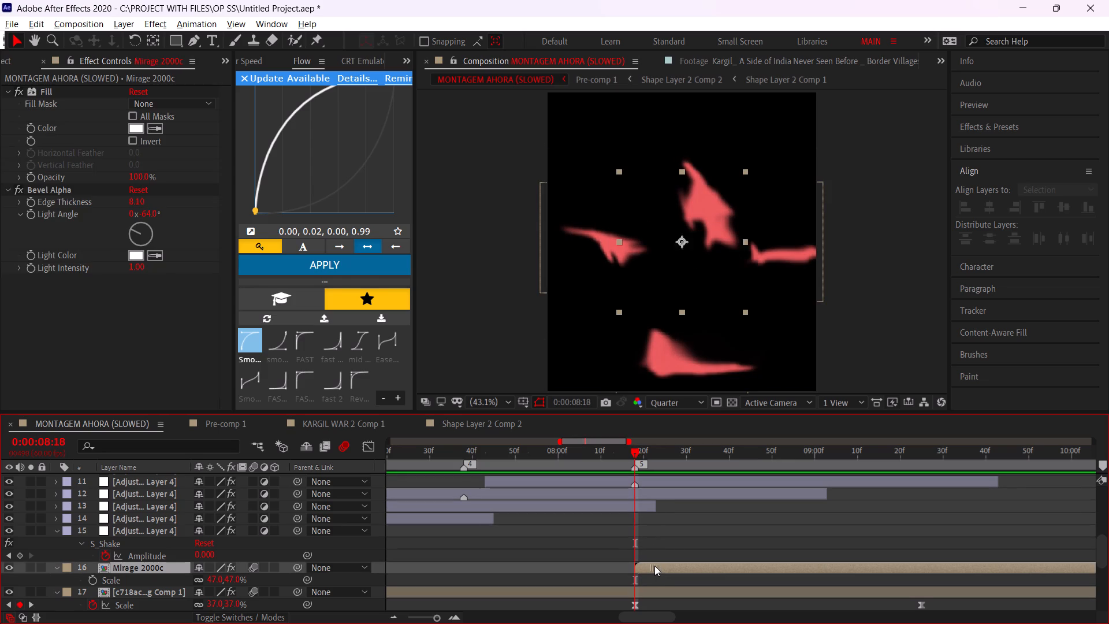
key("s")
key("s")
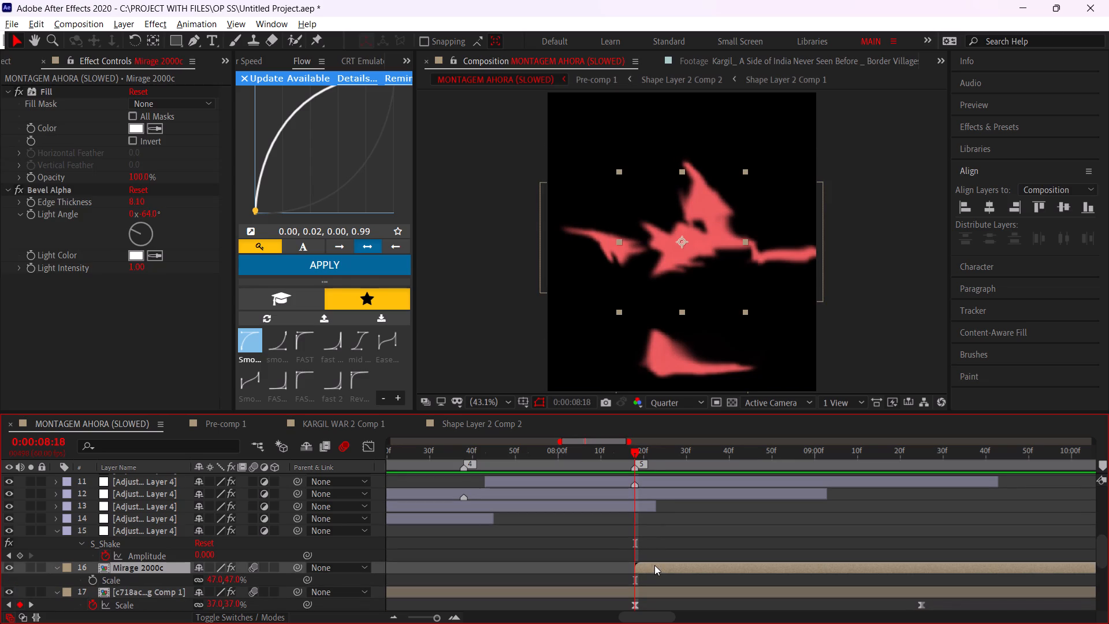
Keyframe the Mirage 2000c layer's Scale at 47% and Rotation at 0°, placing both keyframes at about 0:00:09:32.
left_click_drag(645, 455, 687, 469)
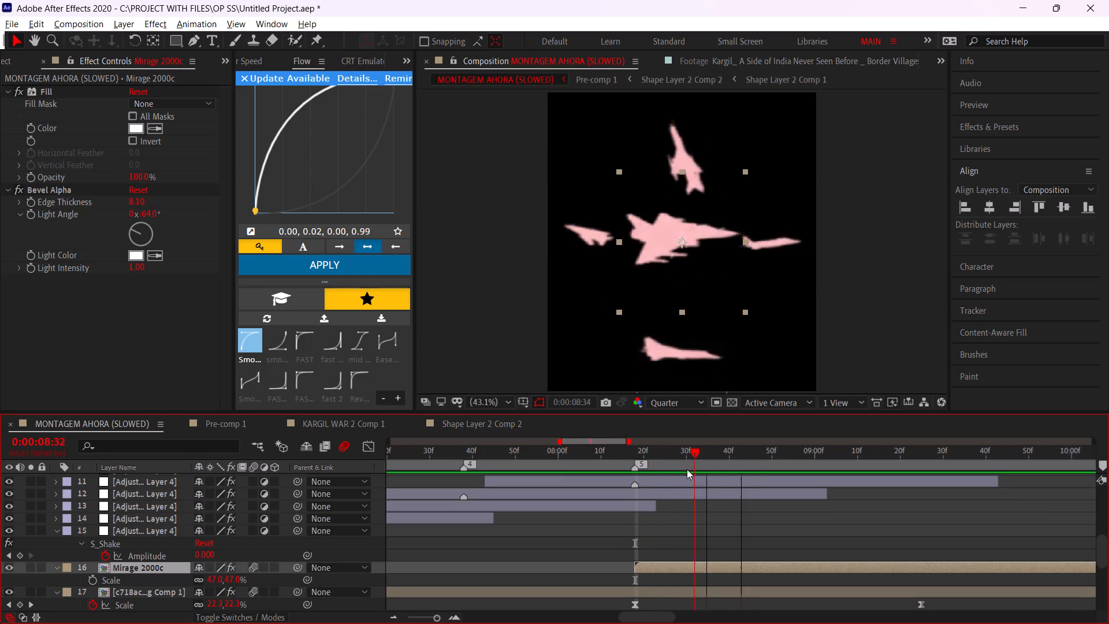
left_click_drag(687, 469, 635, 465)
key("s")
type("sR")
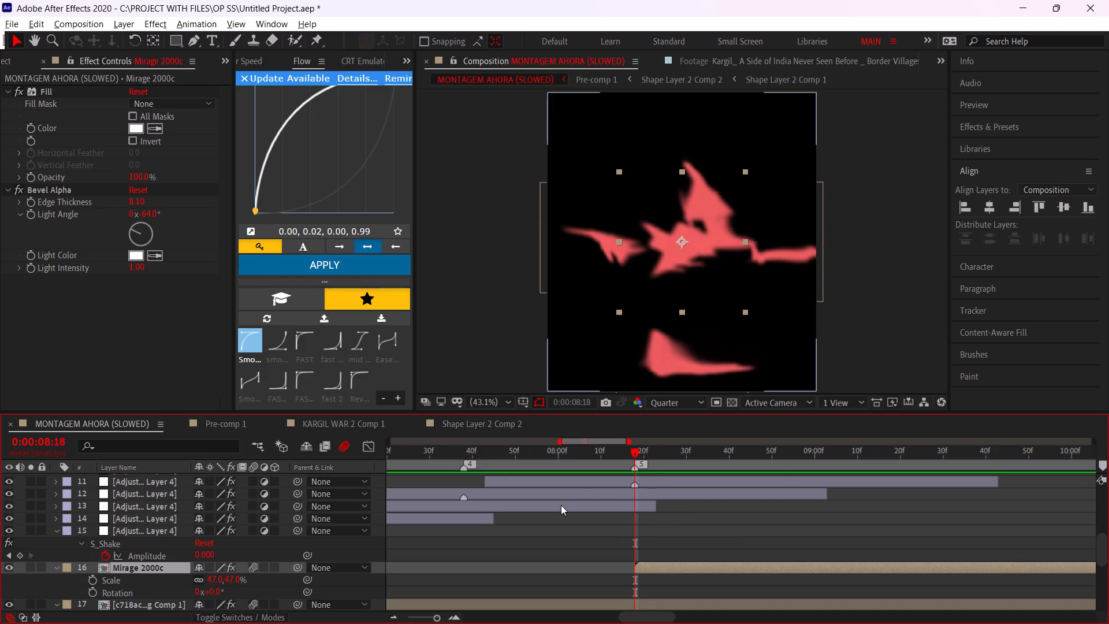
left_click(98, 574)
left_click(92, 590)
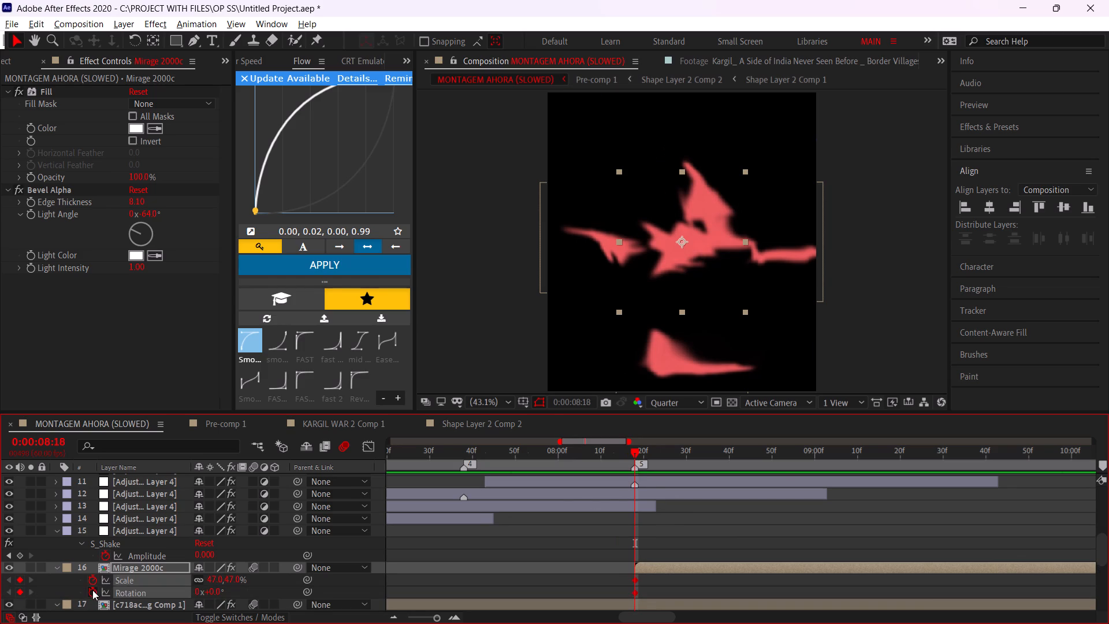
key("x")
scroll(631, 580, "down", 2)
scroll(605, 551, "down", 1, "alt")
scroll(605, 552, "up", 3)
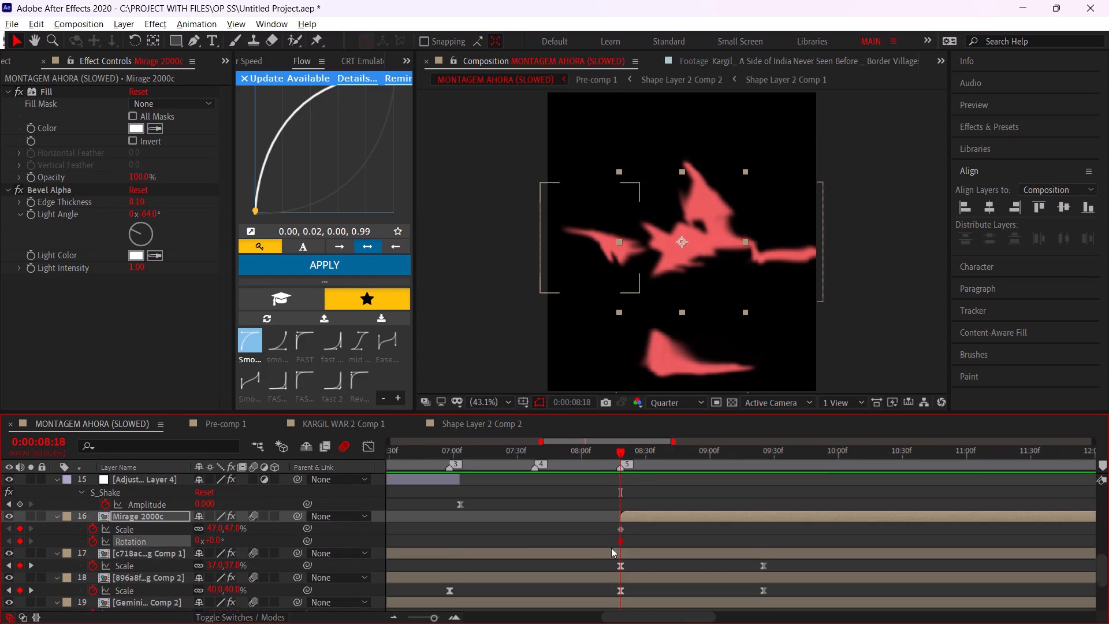
left_click_drag(593, 524, 642, 538)
left_click_drag(622, 527, 775, 547)
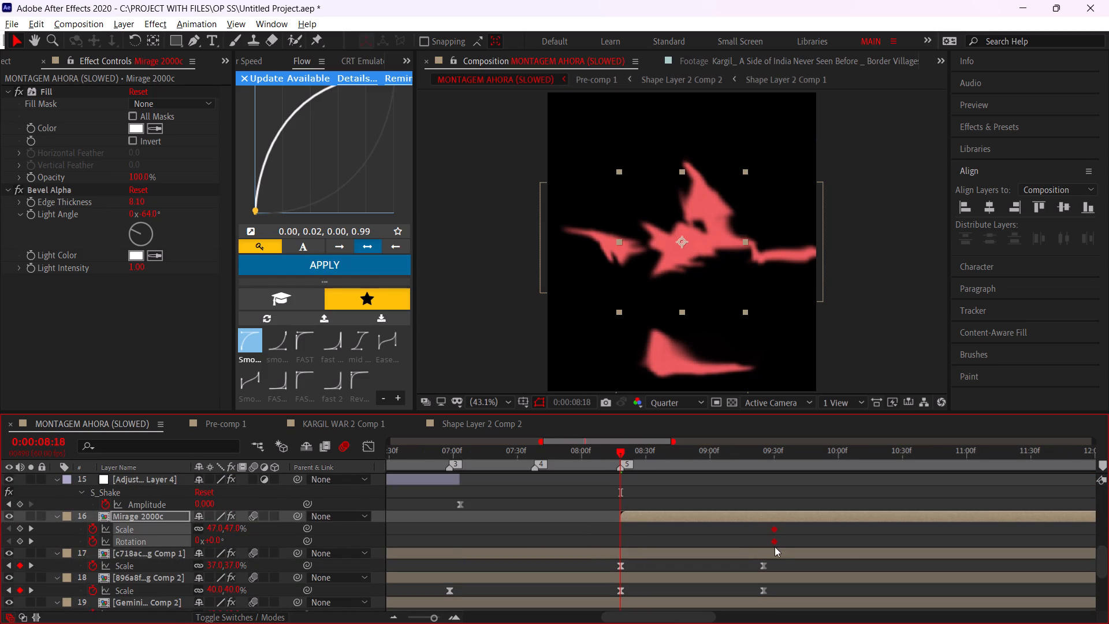
left_click_drag(775, 547, 779, 545)
At marker 5 (0:00:08:18), keyframe the Mirage 2000c layer's Rotation at -33° and Scale at 0%.
left_click(245, 538)
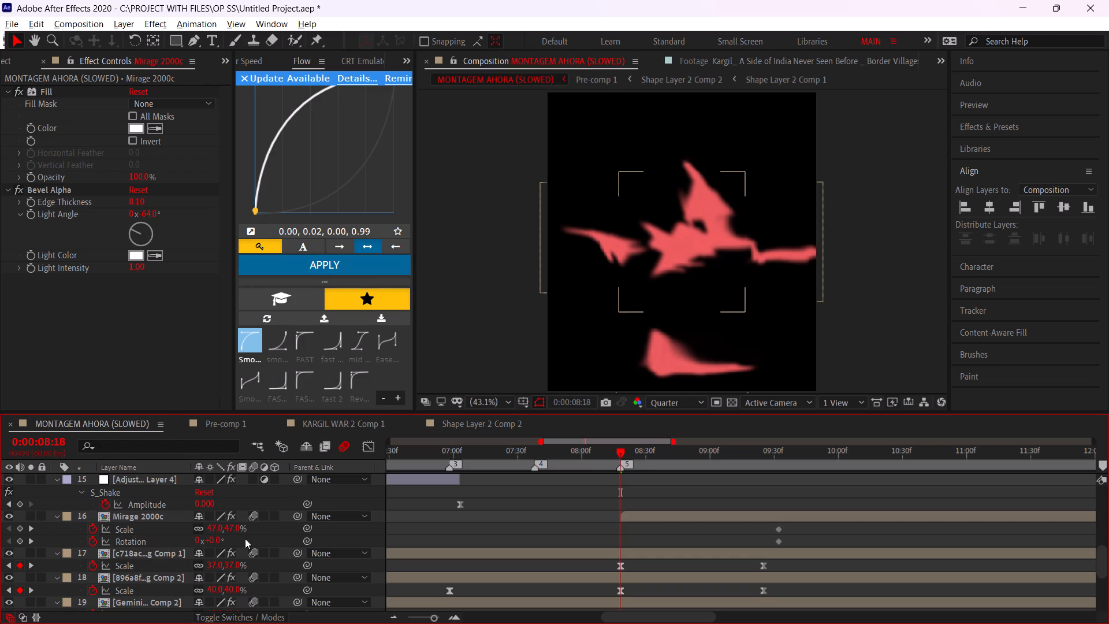
left_click_drag(218, 538, 185, 529)
left_click(215, 528)
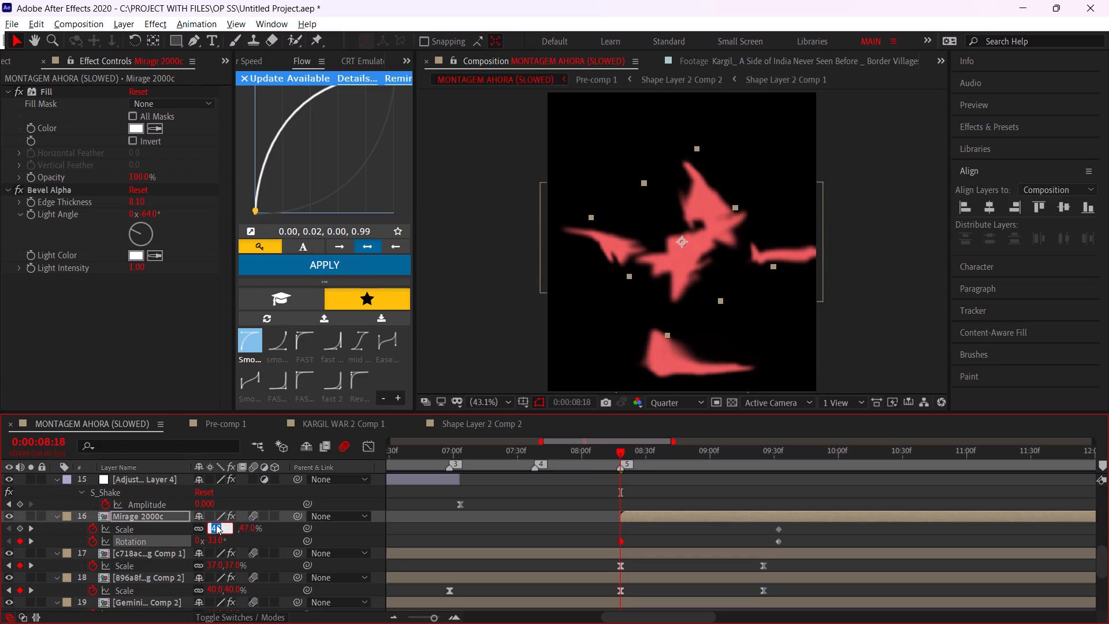
key("1")
key("5")
left_click(283, 523)
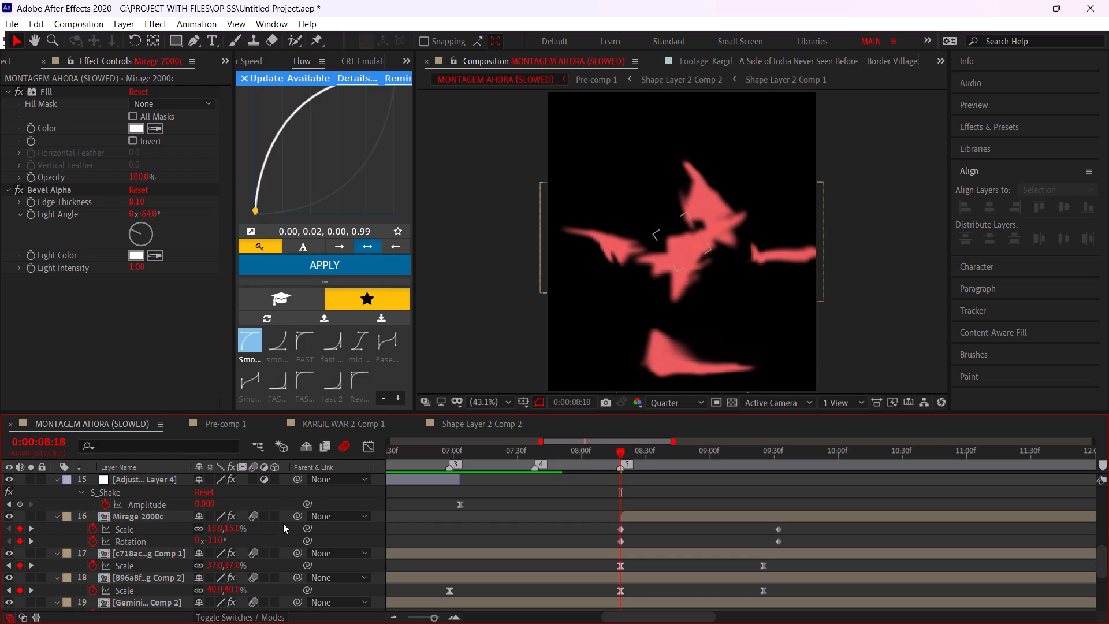
left_click_drag(209, 531, 202, 529)
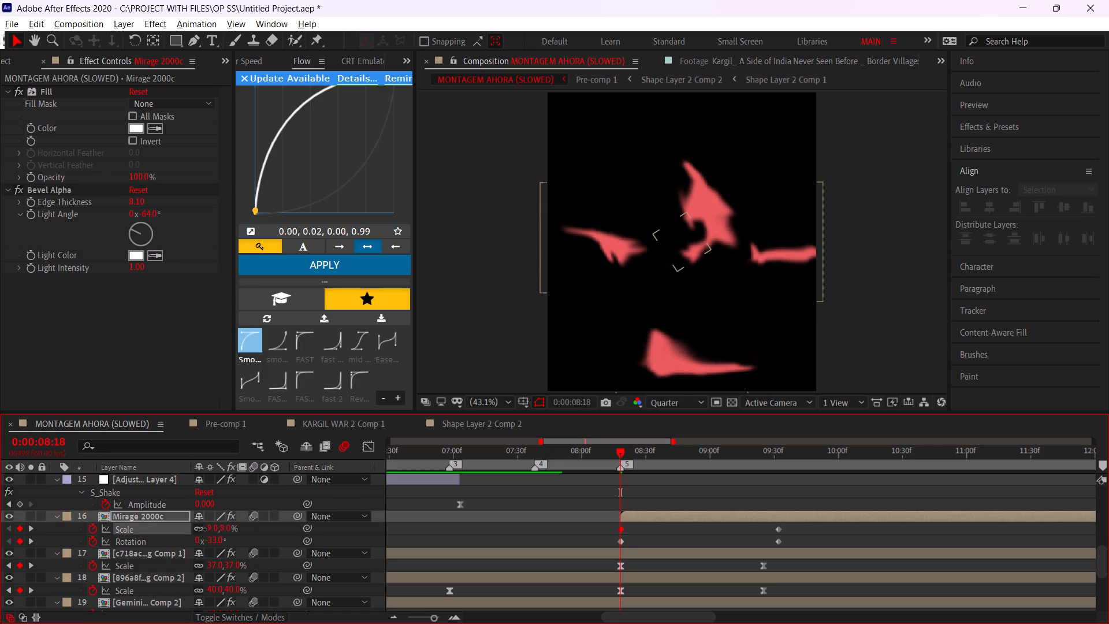
left_click_drag(202, 529, 196, 528)
left_click(217, 533)
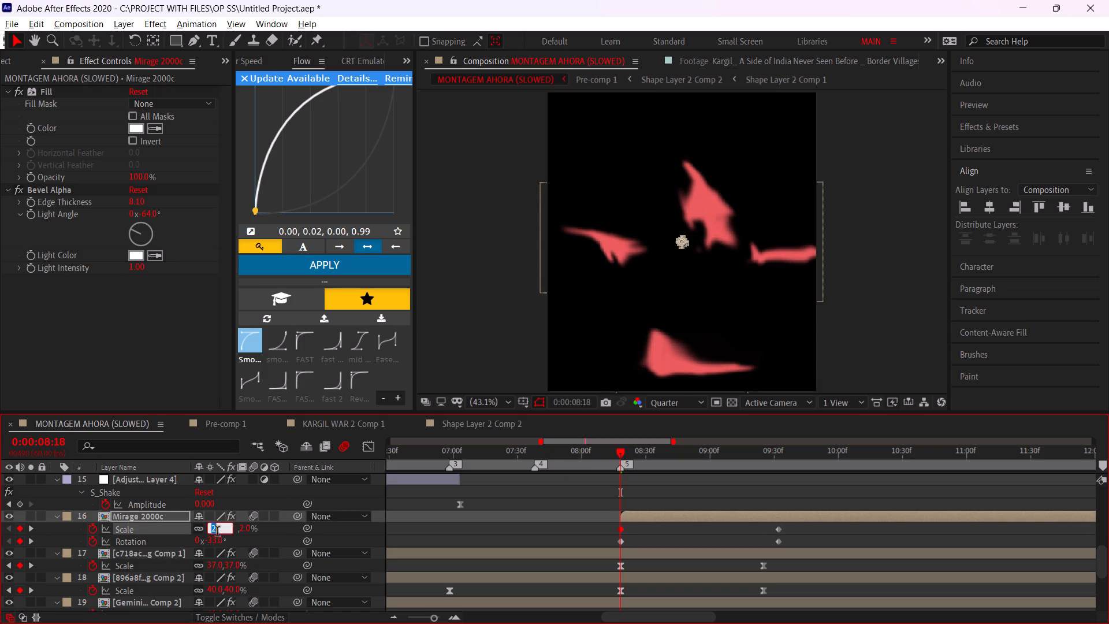
key("0")
left_click(263, 532)
Apply the Flow curve 0.00, 0.02, 0.00, 0.99 to all of the Mirage 2000c layer's Scale and Rotation keyframes.
left_click_drag(792, 526, 776, 532)
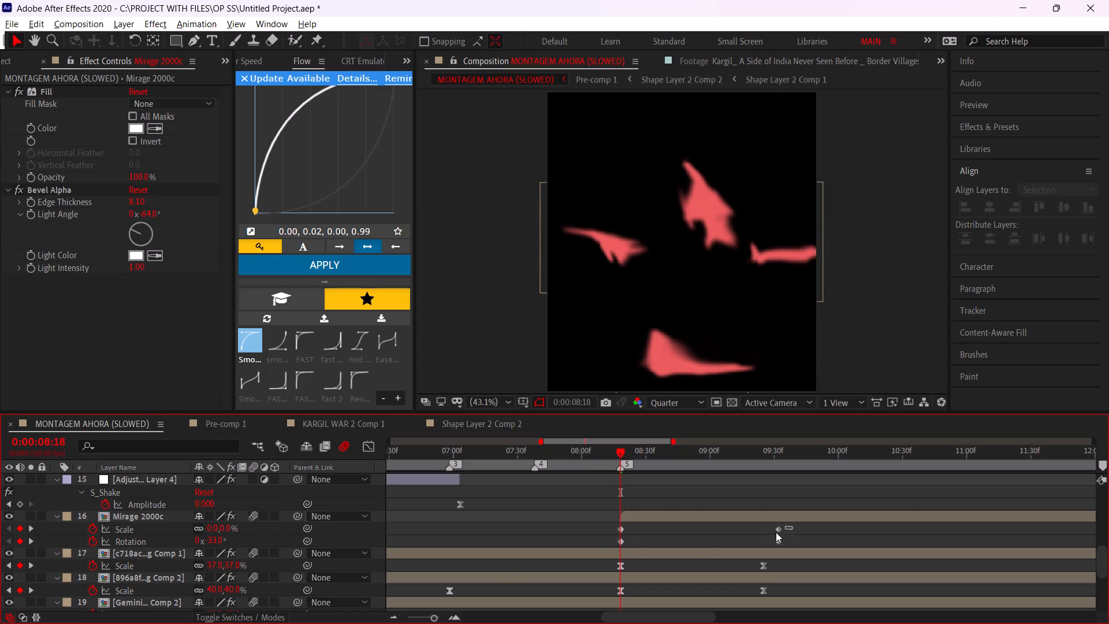
left_click_drag(776, 532, 597, 545)
left_click(288, 270)
Play back the montage from the beginning and again from about 0:00:04:30, reviewing the jet section and the Mirage 2000c entrance.
scroll(666, 553, "down", 2, "alt")
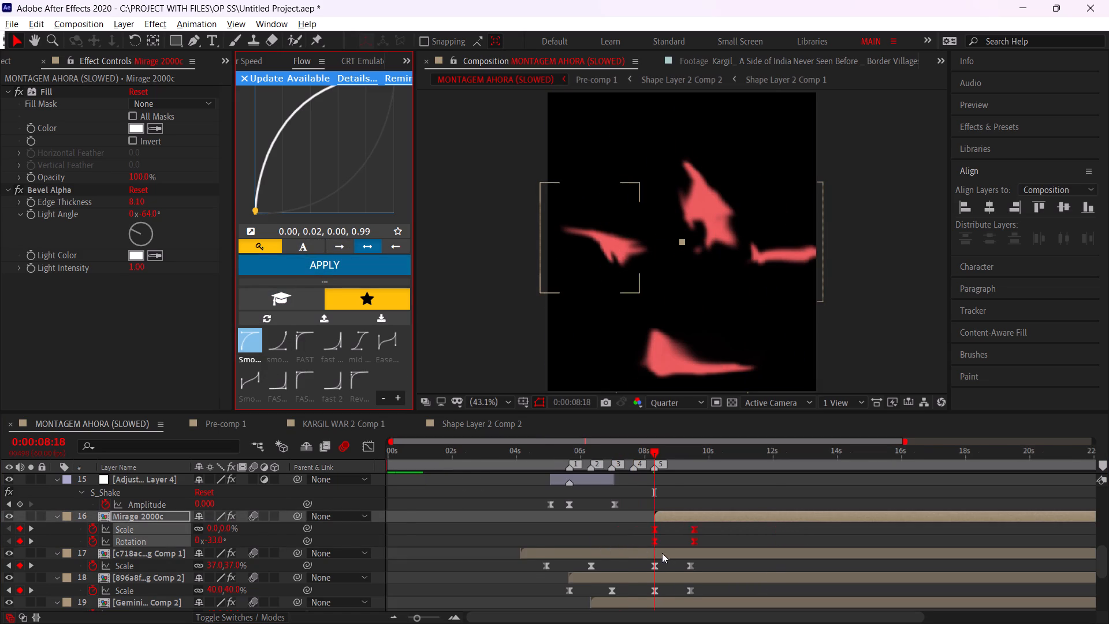
left_click_drag(467, 454, 297, 471)
key("space")
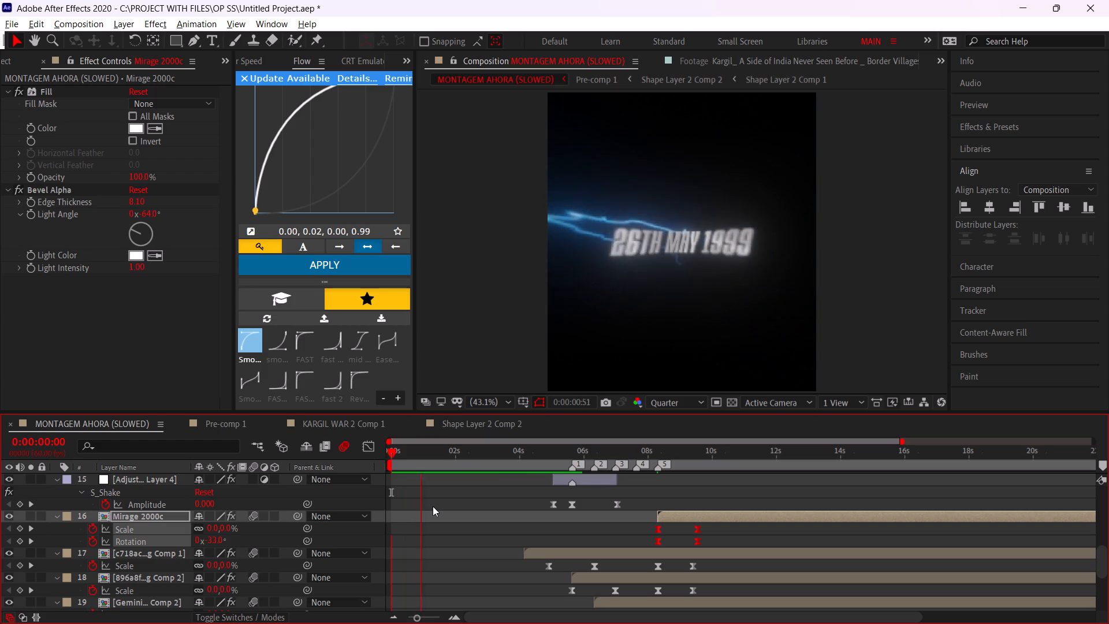
left_click_drag(504, 464, 318, 495)
key("space")
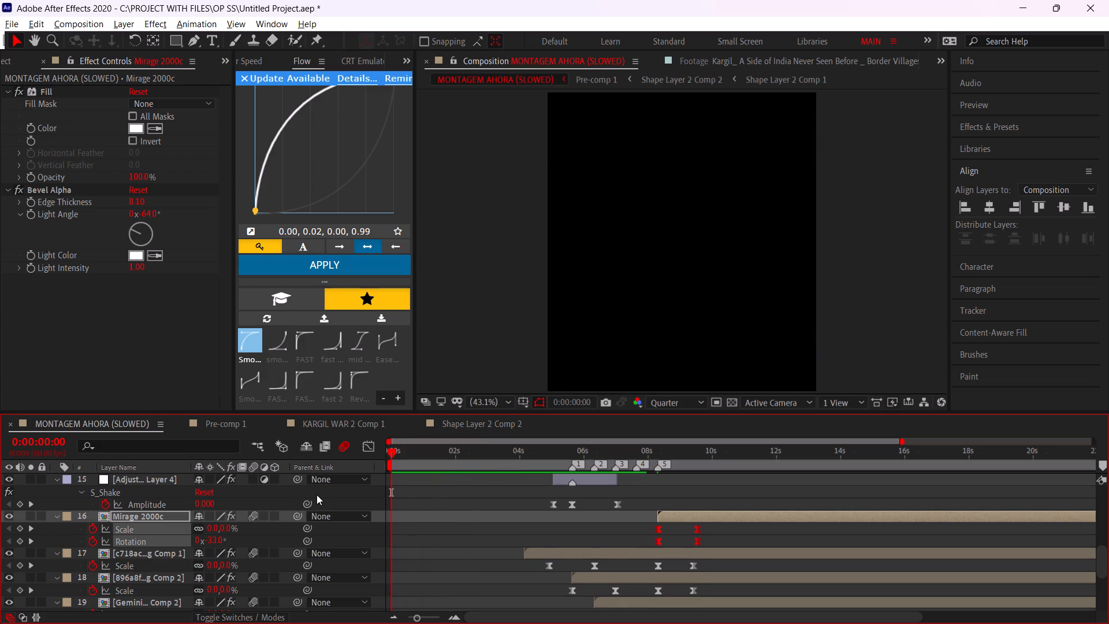
scroll(628, 527, "up", 2)
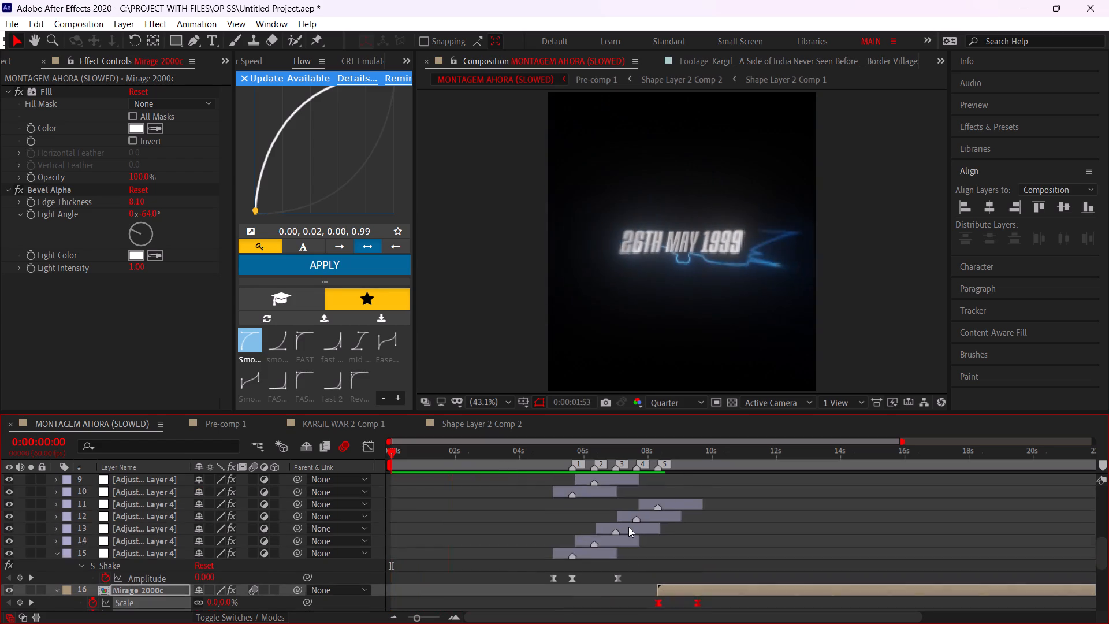
scroll(628, 527, "up", 4)
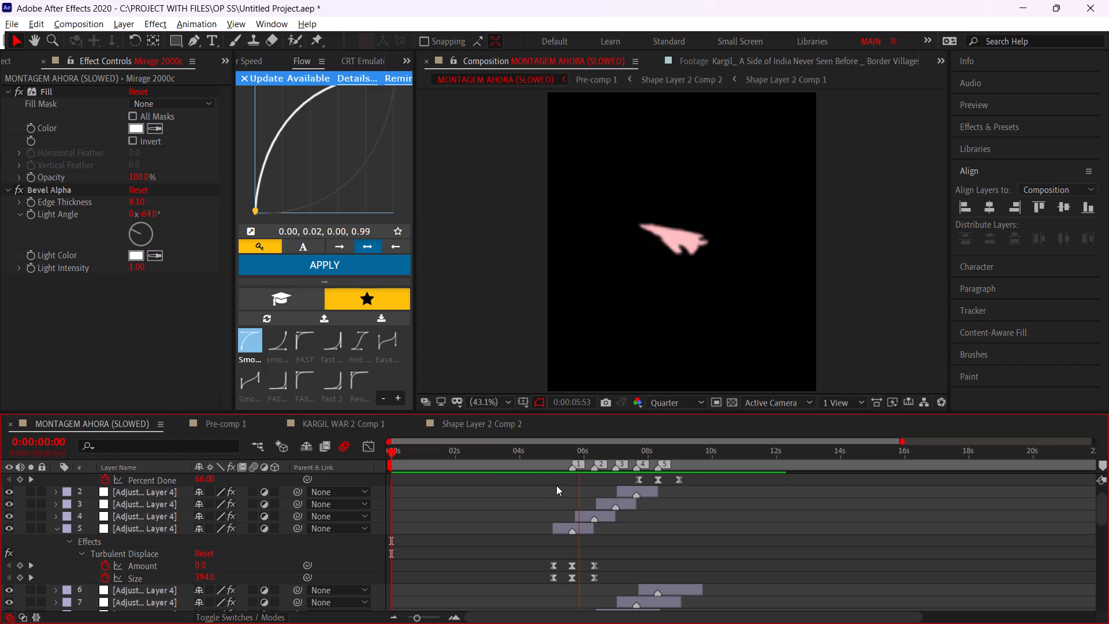
left_click(532, 511)
left_click(536, 465)
key("space")
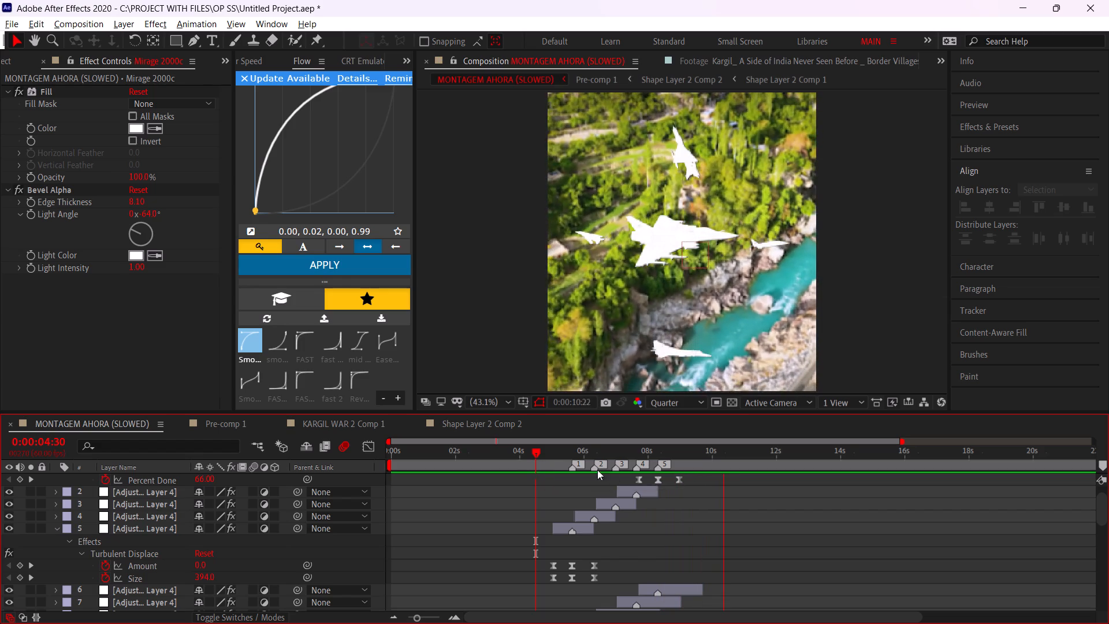
left_click(546, 455)
key("space")
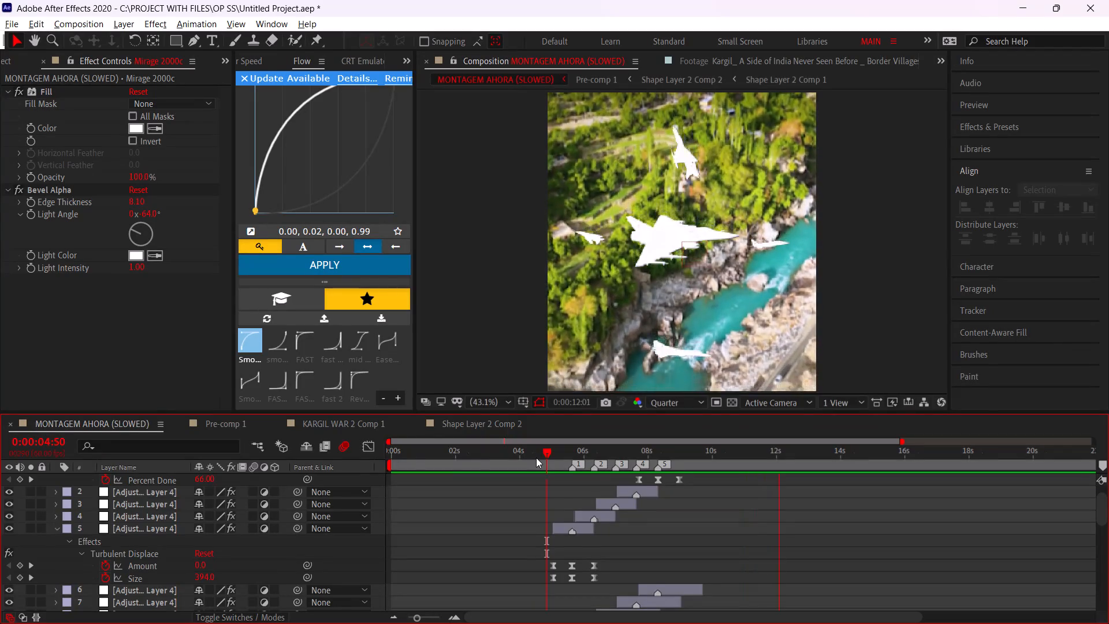
left_click_drag(536, 458, 355, 462)
key("space")
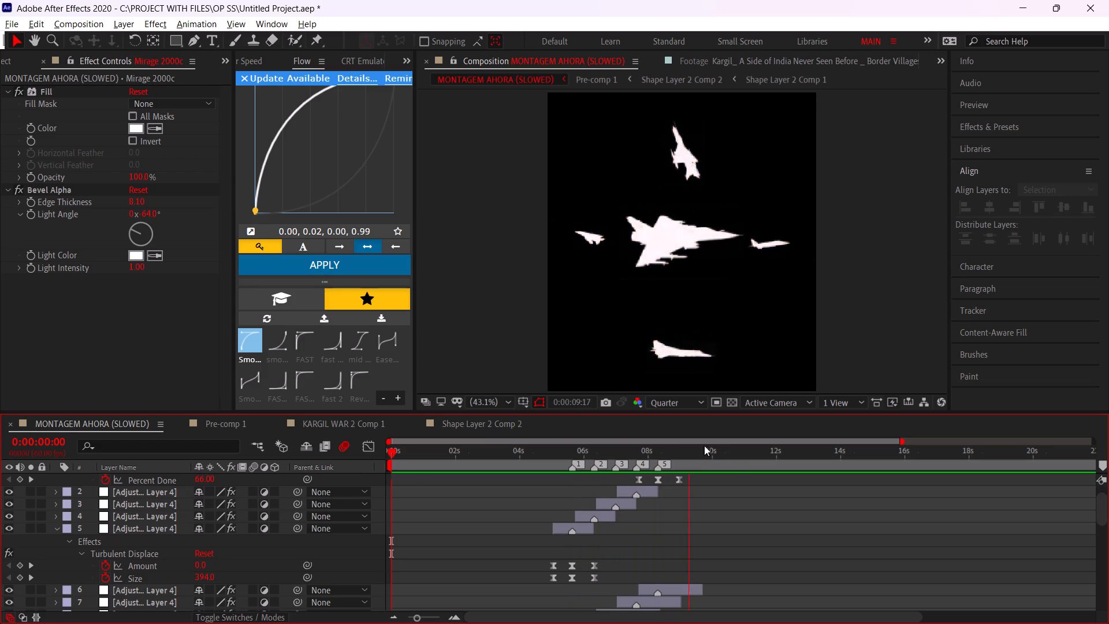
Scrub and play the jet section between markers 4 and 5, and check which effects the adjustment layers over it carry.
left_click(653, 452)
scroll(642, 498, "up", 2, "alt")
scroll(646, 495, "down", 5)
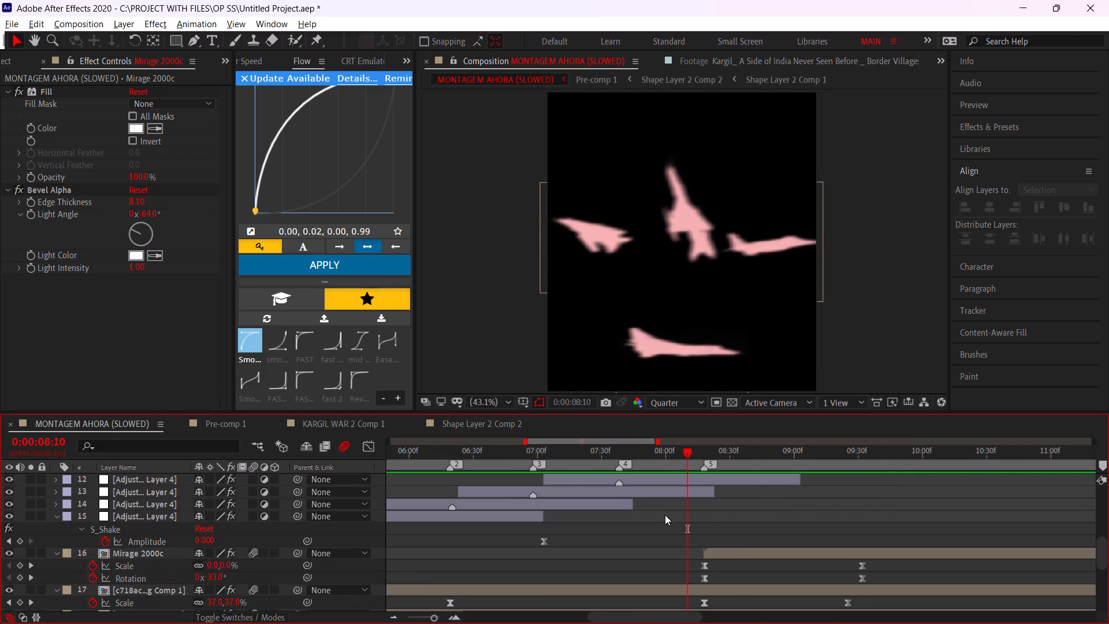
scroll(668, 517, "up", 1, "alt")
left_click_drag(617, 450, 608, 455)
scroll(603, 497, "up", 2)
left_click(549, 463)
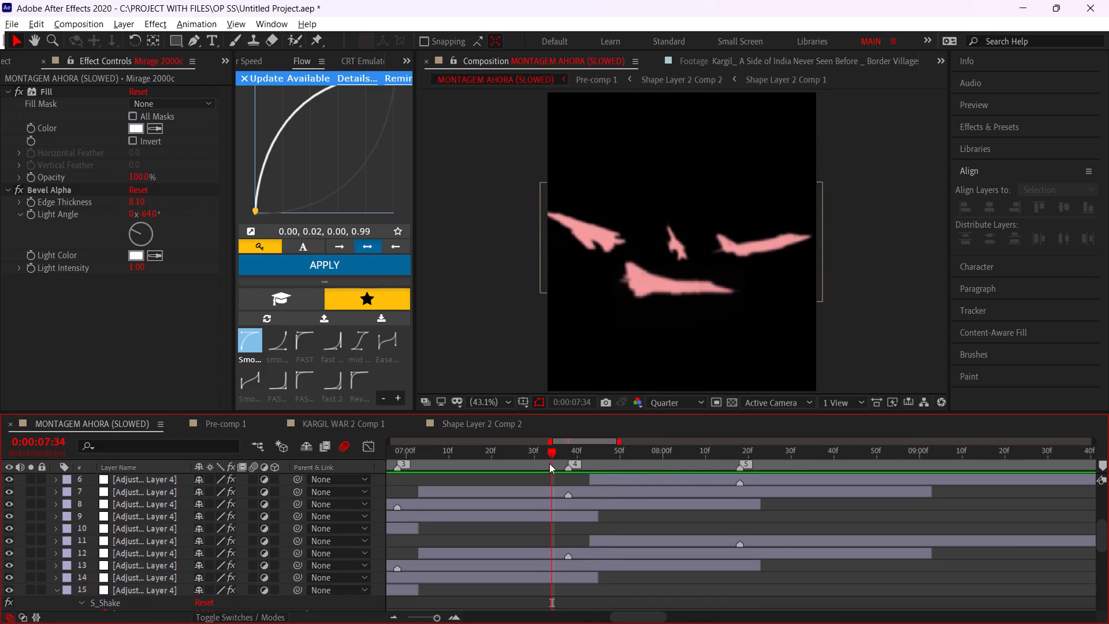
key("space")
left_click_drag(707, 458, 735, 466)
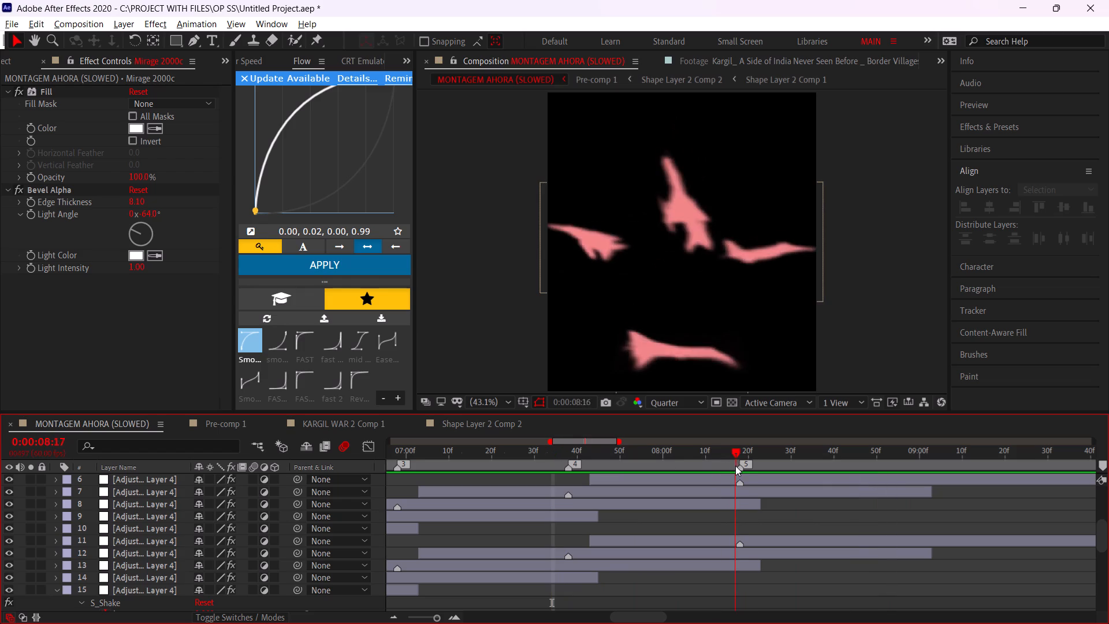
left_click_drag(735, 466, 738, 466)
scroll(752, 514, "up", 1)
left_click(773, 521)
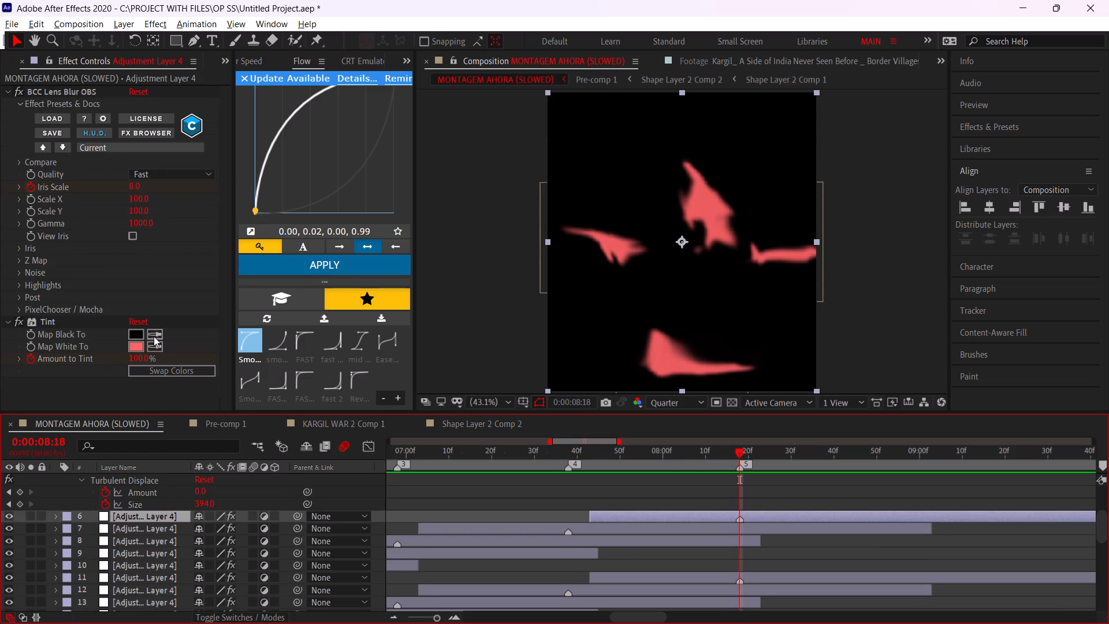
scroll(743, 486, "up", 3)
left_click(767, 485)
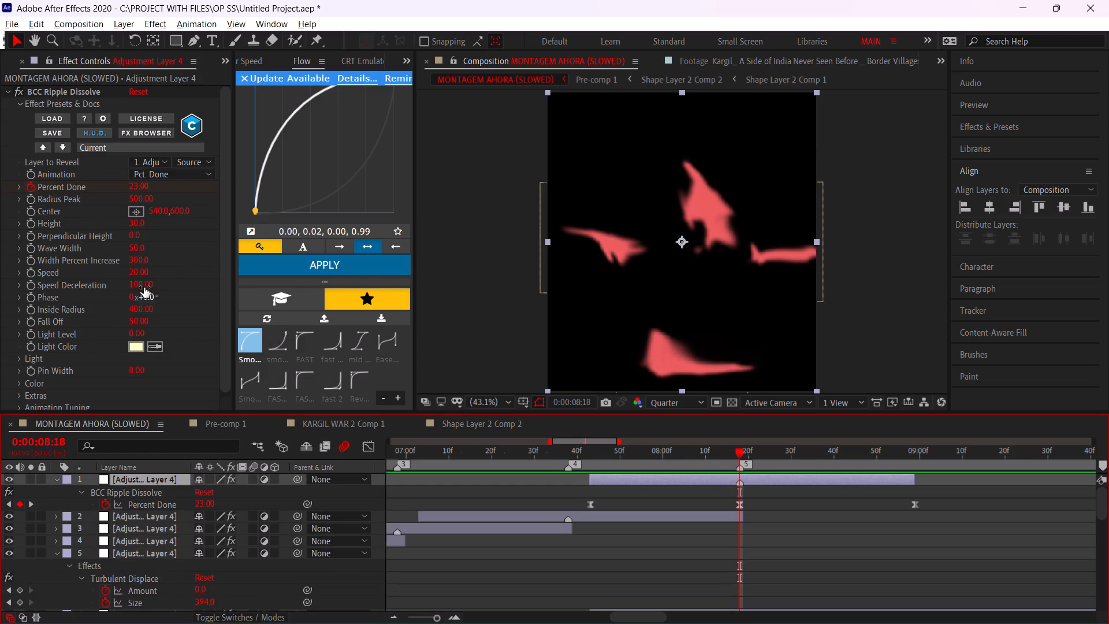
At marker 4 (0:00:07:38), set the Turbulent Displace Amount on adjustment layer 2 to 30.
left_click(683, 518)
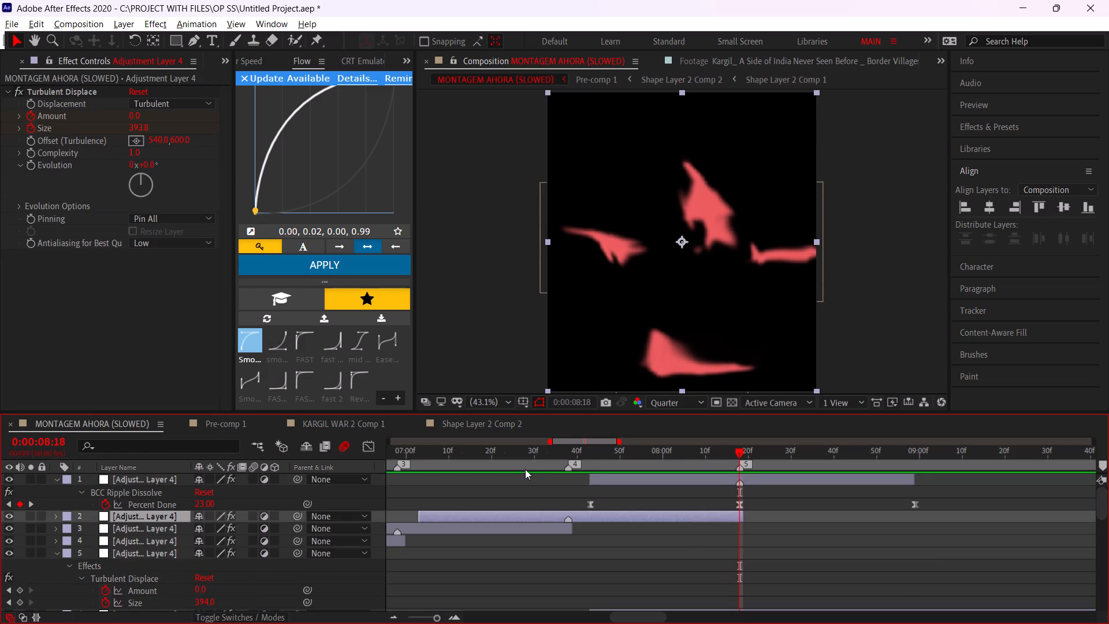
middle_click_drag(553, 507, 568, 503)
left_click(582, 447)
key("u")
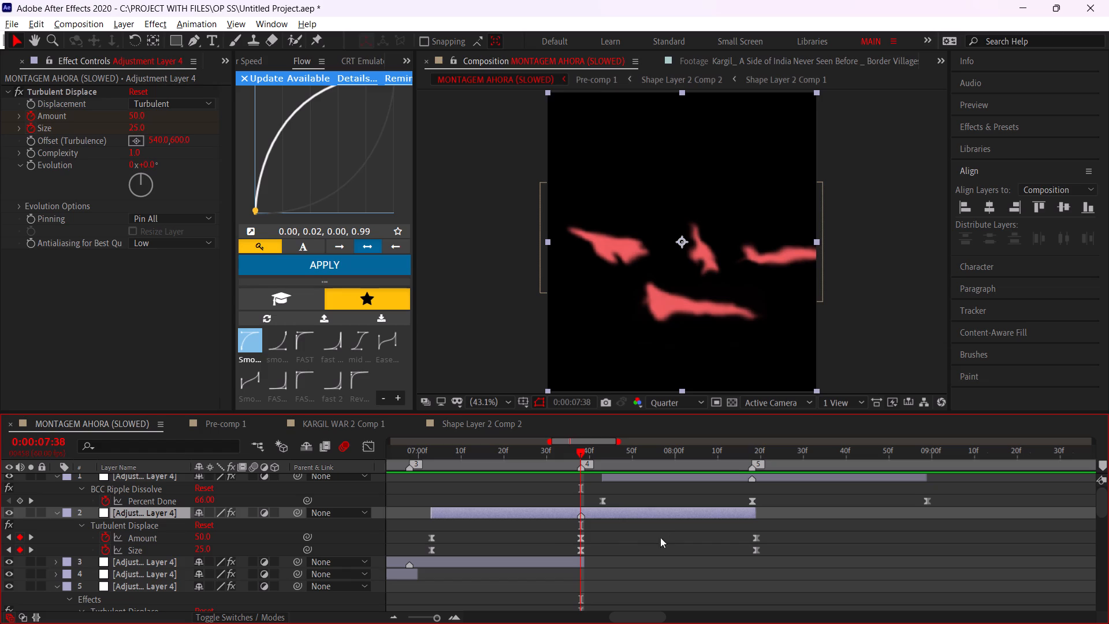
left_click(206, 538)
key("3")
key("0")
left_click(236, 531)
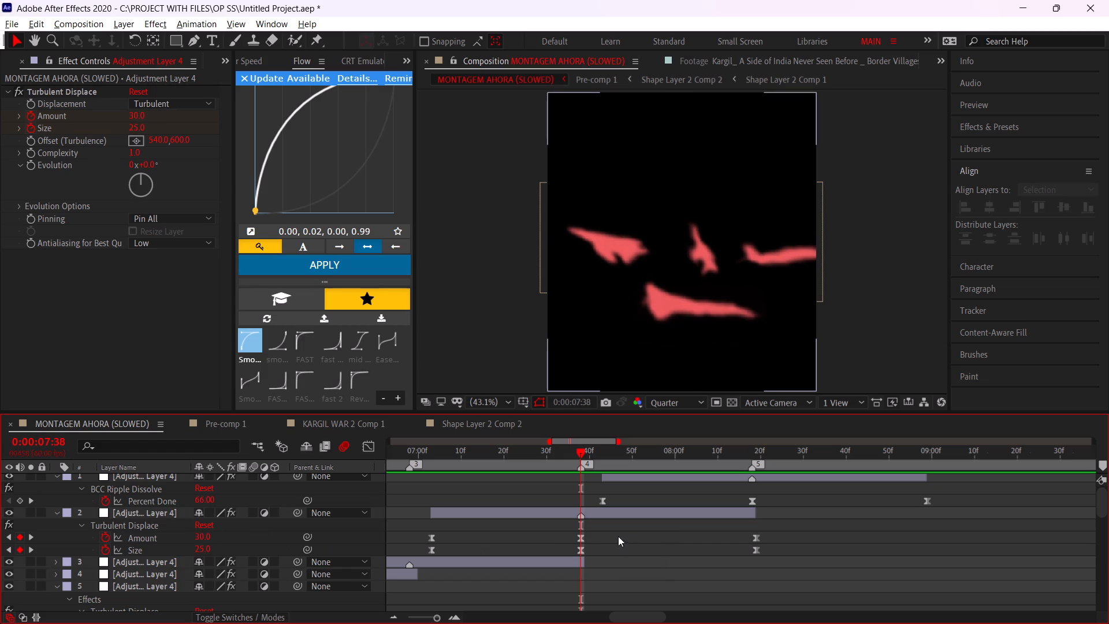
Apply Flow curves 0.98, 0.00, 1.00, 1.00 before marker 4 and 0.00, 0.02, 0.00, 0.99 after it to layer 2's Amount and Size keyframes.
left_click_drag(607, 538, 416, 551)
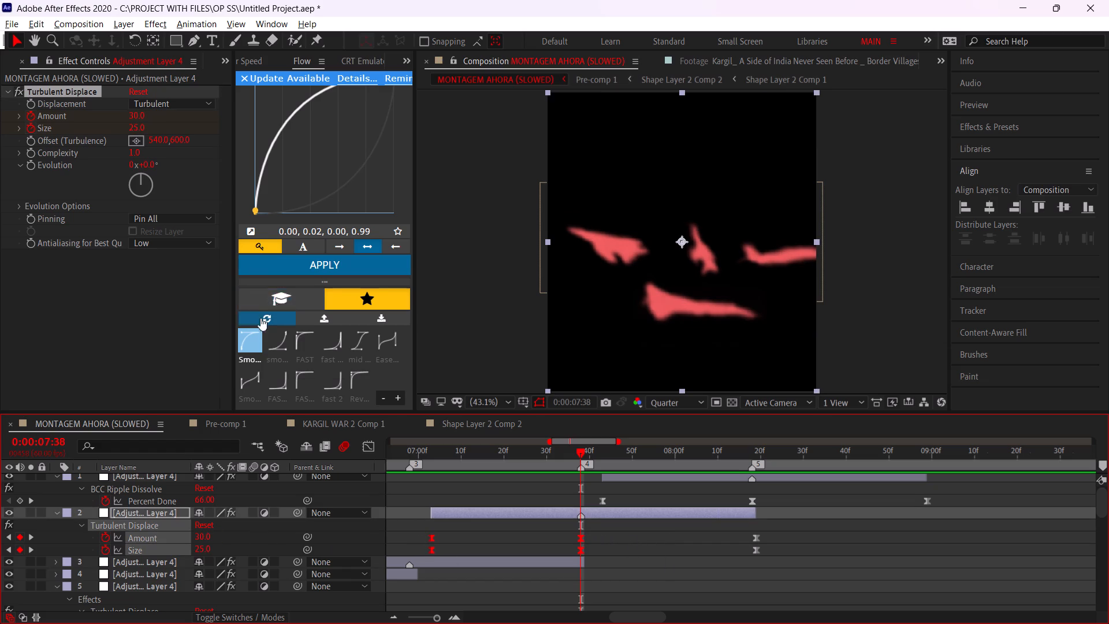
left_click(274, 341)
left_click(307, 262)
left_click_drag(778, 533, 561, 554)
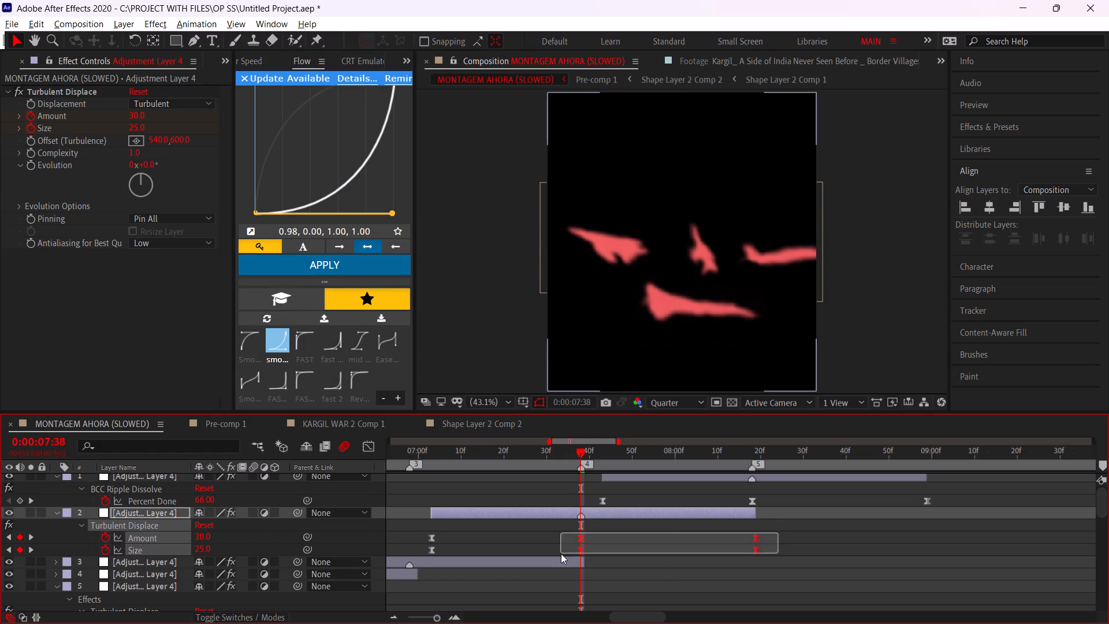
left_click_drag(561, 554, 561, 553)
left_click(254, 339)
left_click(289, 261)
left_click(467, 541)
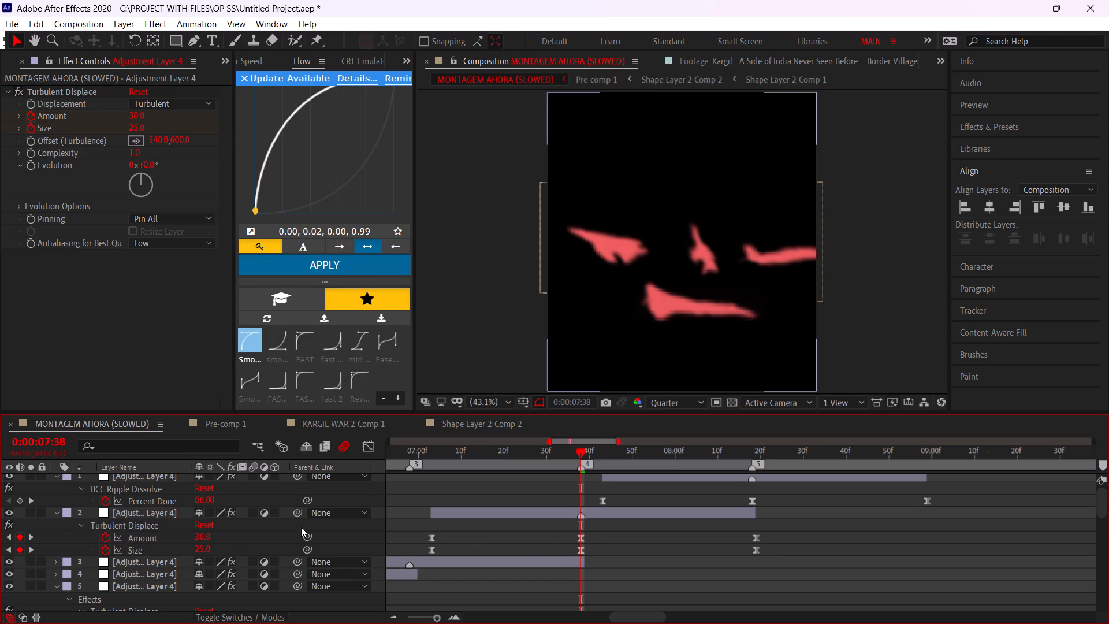
Set layer 2's Turbulent Displace Size to 40 at marker 4 (0:00:07:38).
left_click(204, 551)
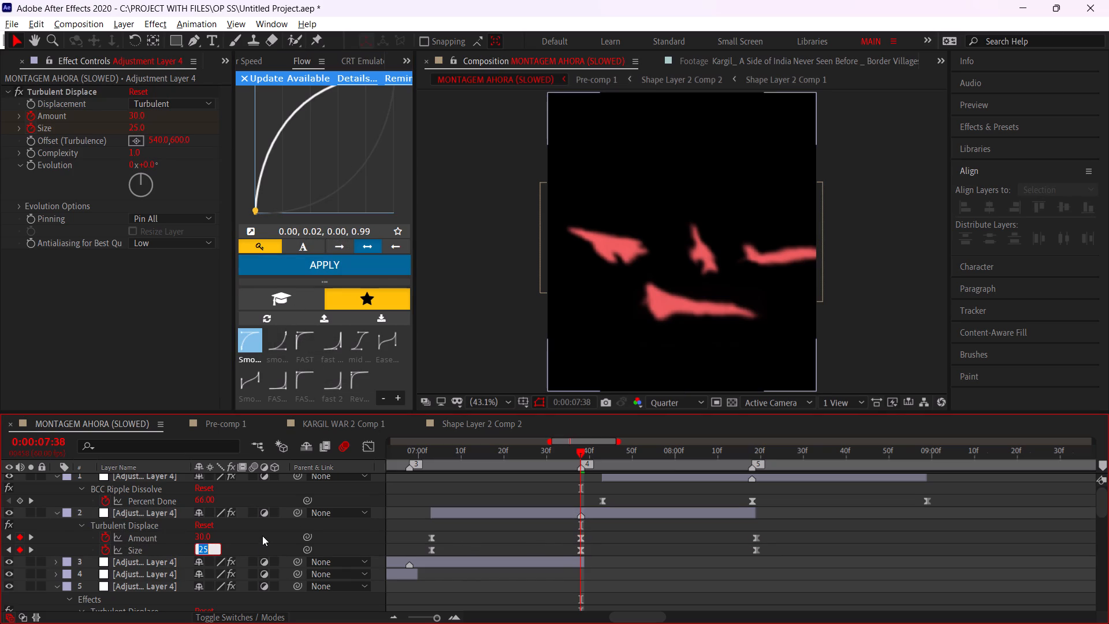
type("40")
left_click(262, 536)
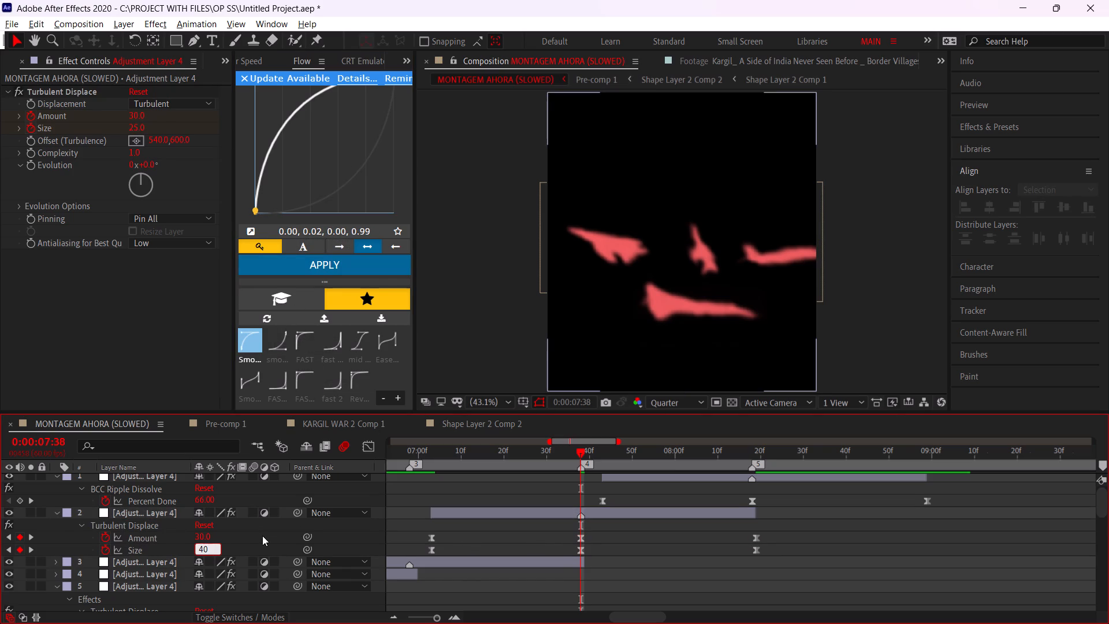
Reapply Flow curves to layer 2's Amount and Size keyframes: 0.98, 0.00, 1.00, 1.00 before marker 4 and 0.00, 0.02, 0.00, 0.99 after it.
left_click_drag(626, 539, 416, 561)
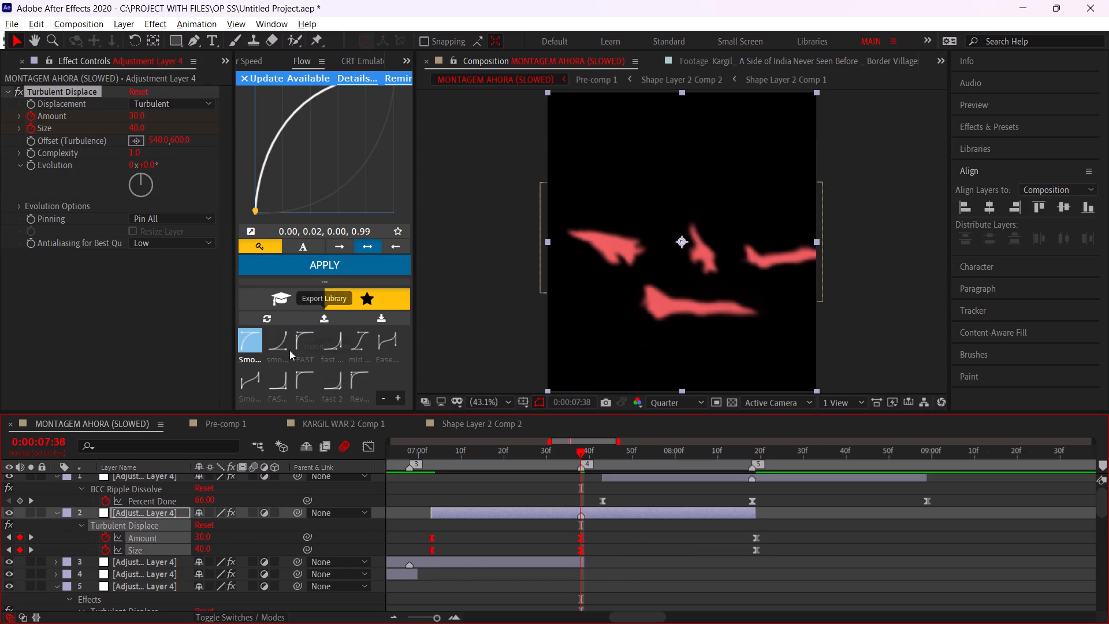
left_click(281, 349)
left_click(296, 270)
left_click_drag(775, 533, 553, 553)
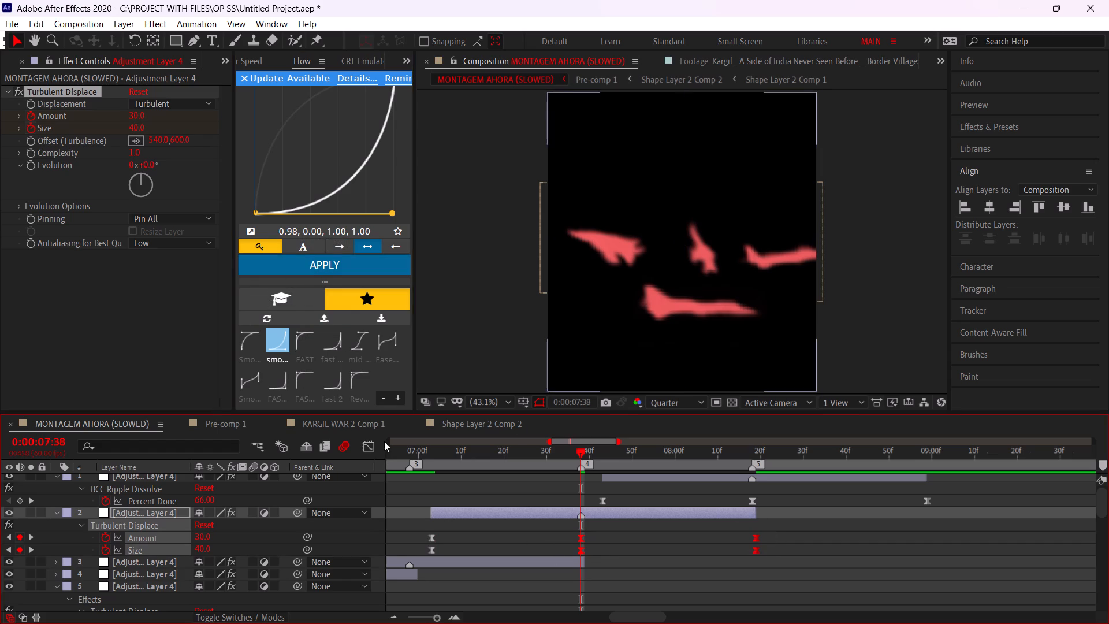
left_click(236, 340)
left_click(247, 339)
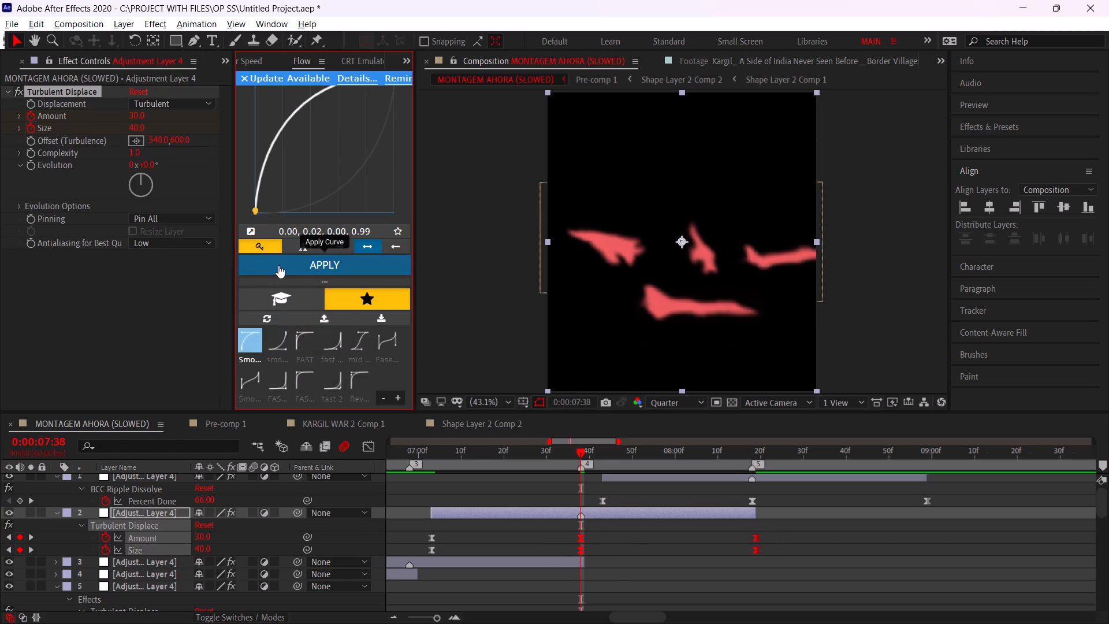
left_click(278, 265)
Play the montage from the beginning to review the adjusted Turbulent Displace effect at marker 4.
scroll(626, 528, "down", 3, "alt")
left_click(466, 458)
key("space")
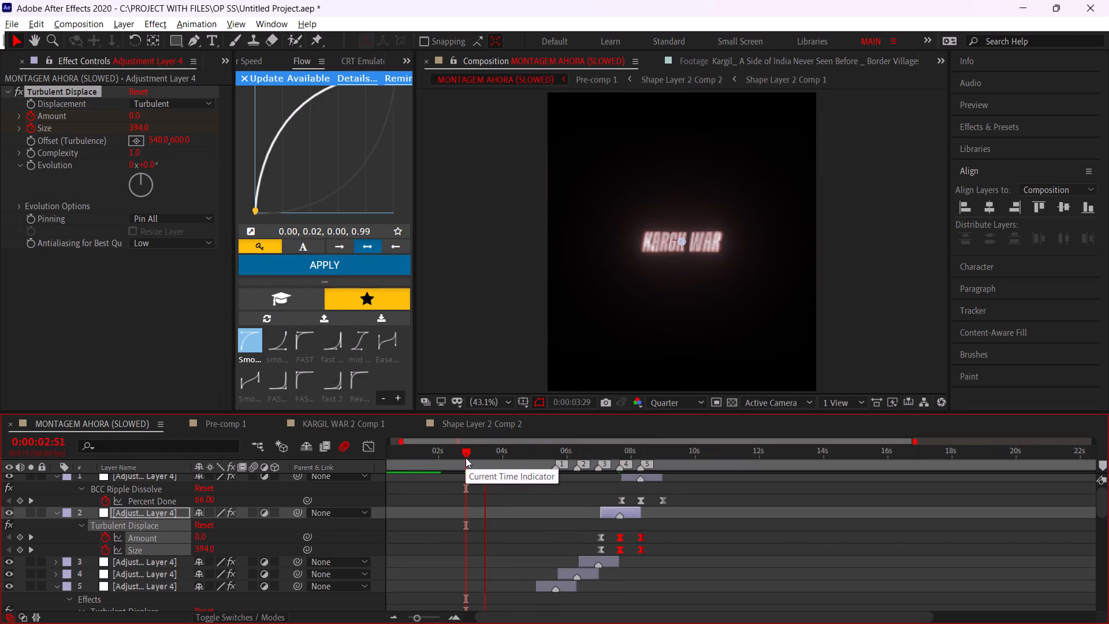
left_click_drag(465, 459, 228, 487)
key("space")
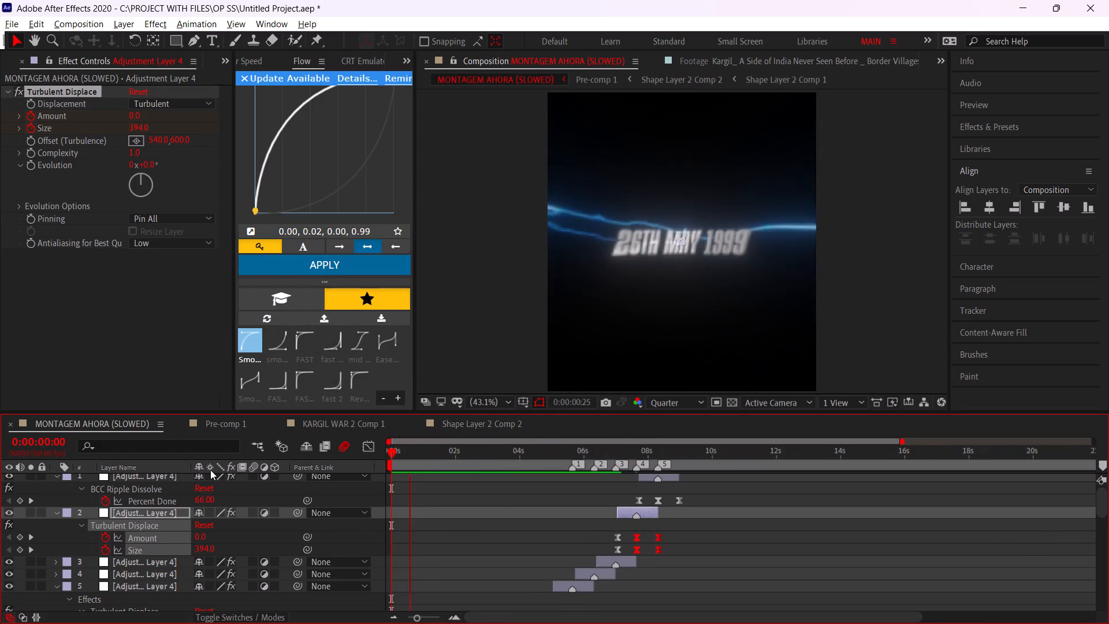
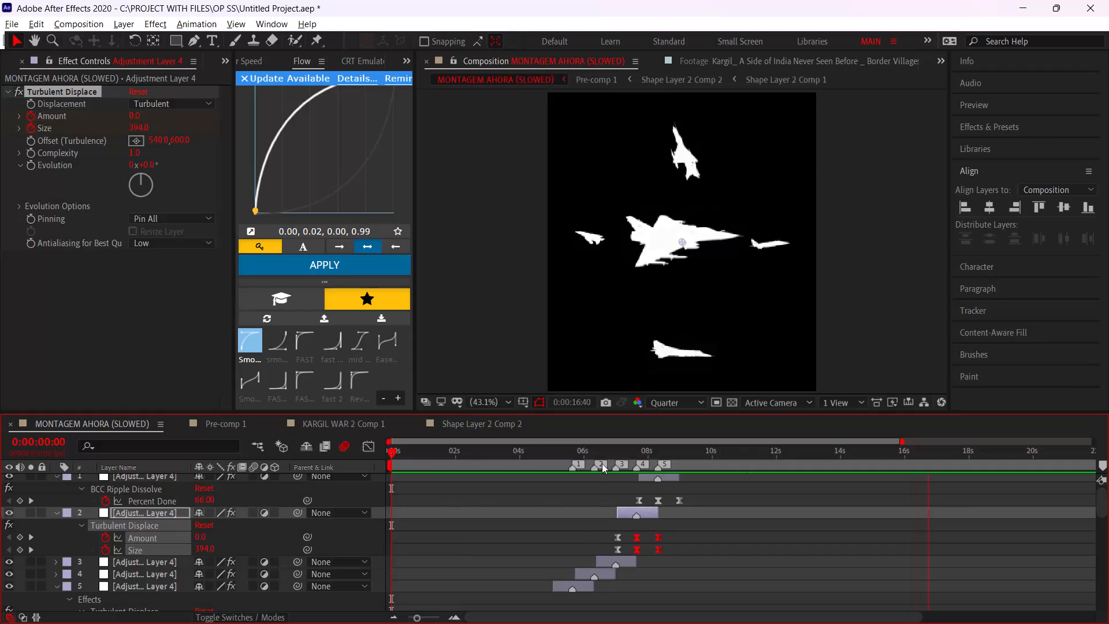
Set layer 17's left jet Scale to 19% at 0:00:09:25 and apply Flow curve 0.00, 0.02, 0.00, 0.99 from marker 5 to that keyframe.
left_click(627, 453)
scroll(647, 498, "up", 2, "alt")
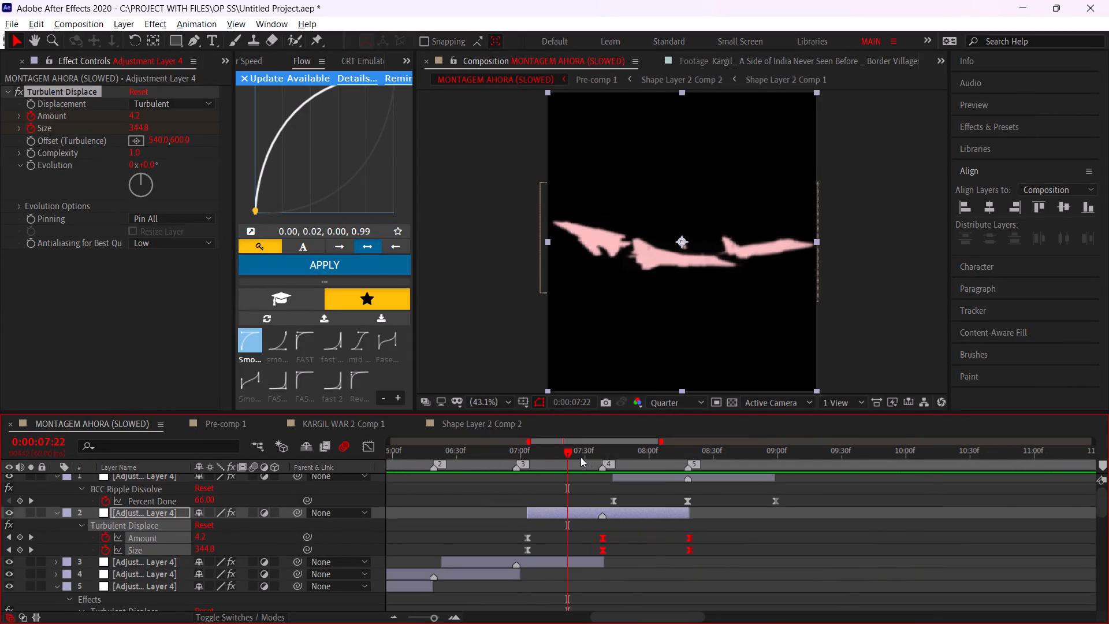
left_click_drag(580, 457, 827, 479)
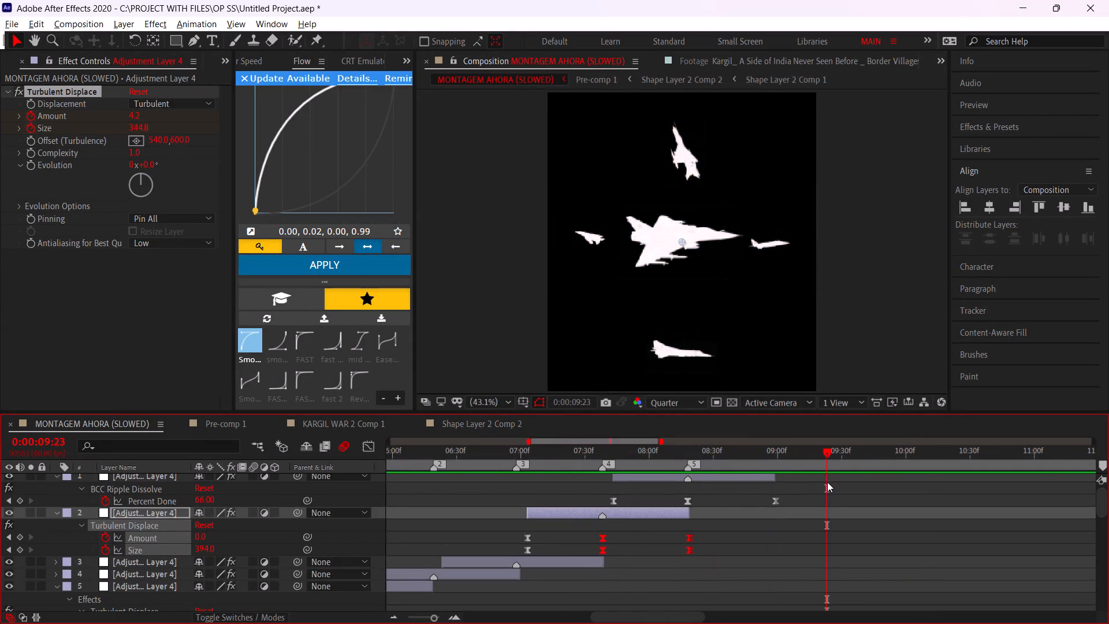
scroll(827, 482, "down", 11)
scroll(838, 493, "up", 2, "alt")
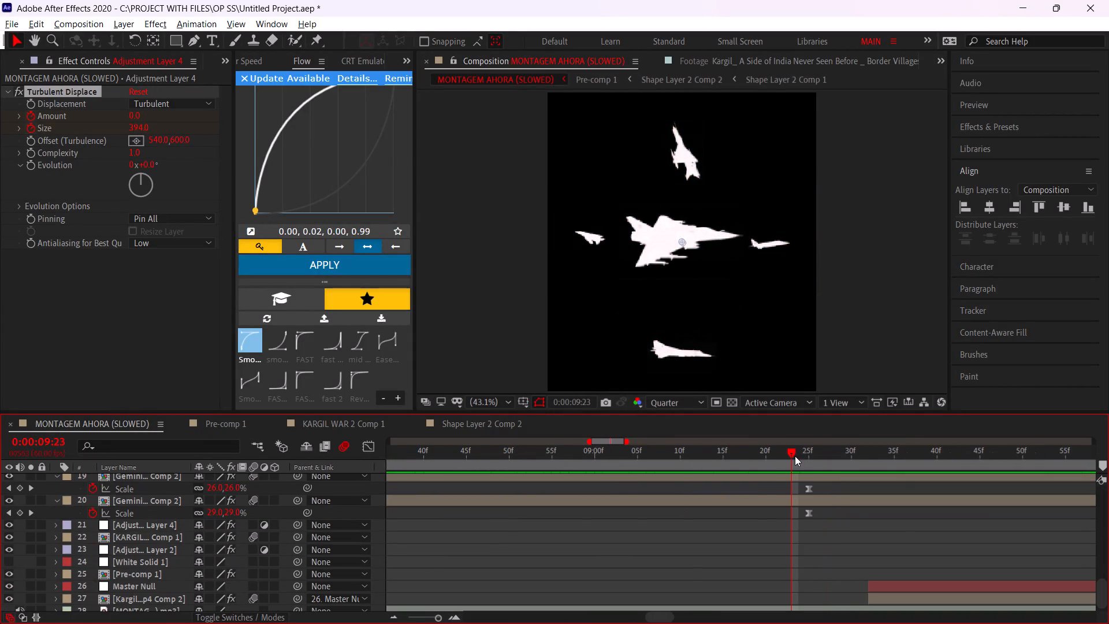
left_click_drag(795, 456, 811, 459)
scroll(794, 519, "up", 2)
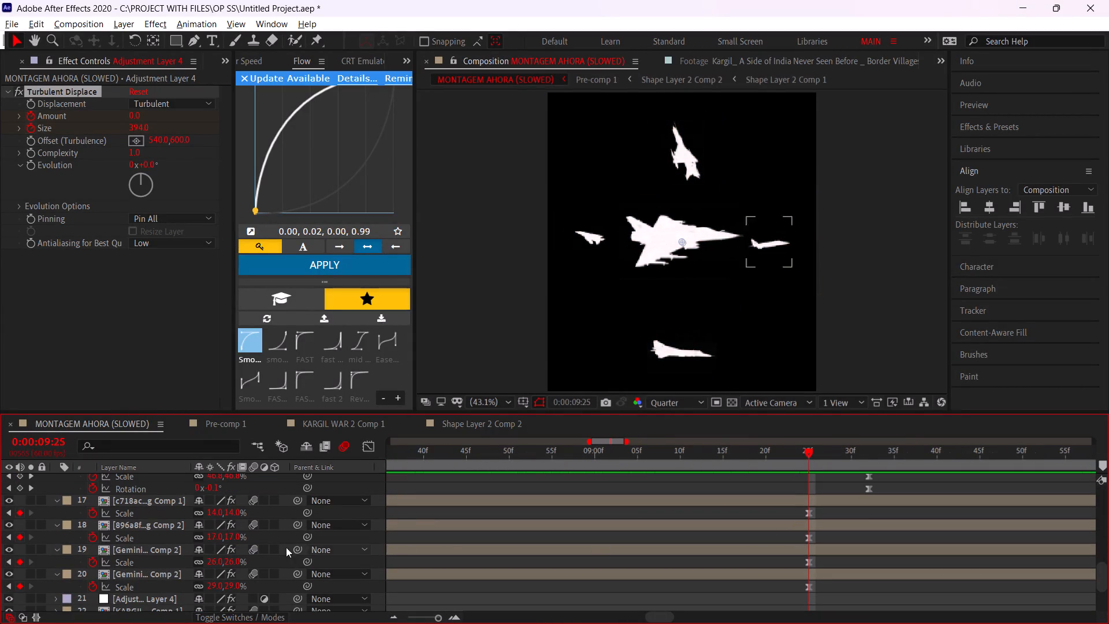
left_click(604, 242)
left_click(596, 241)
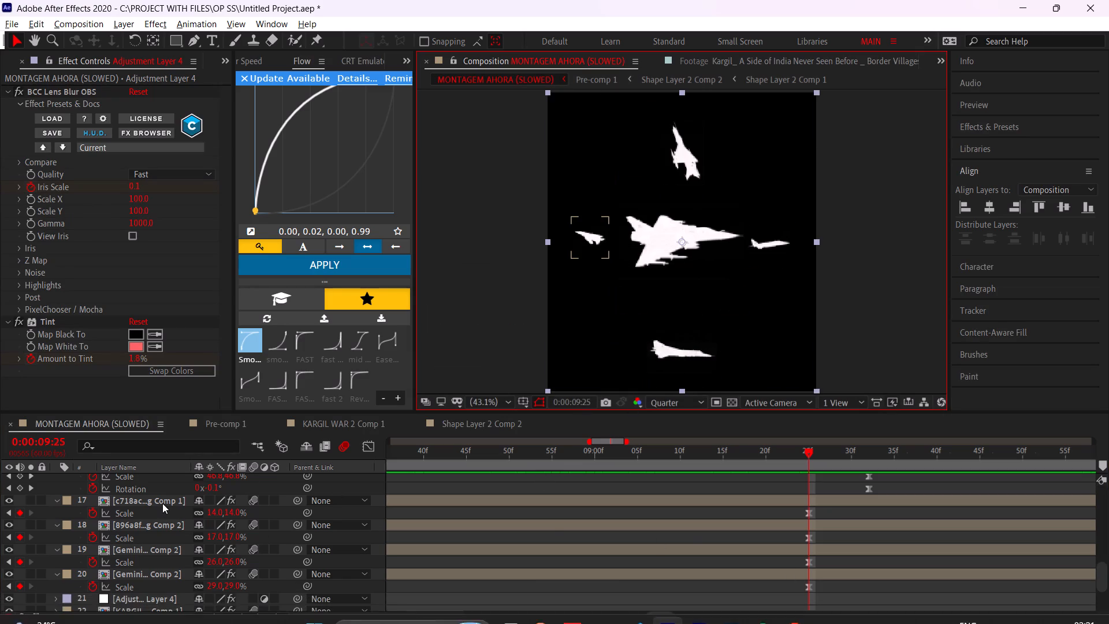
left_click(167, 504)
left_click(213, 511)
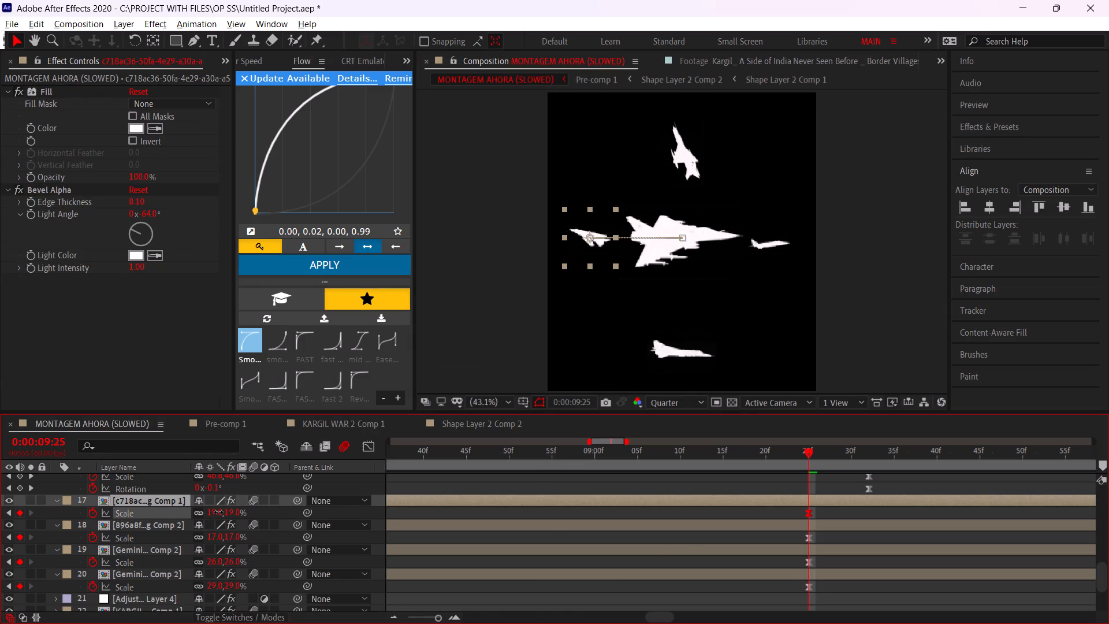
scroll(753, 534, "down", 1, "alt")
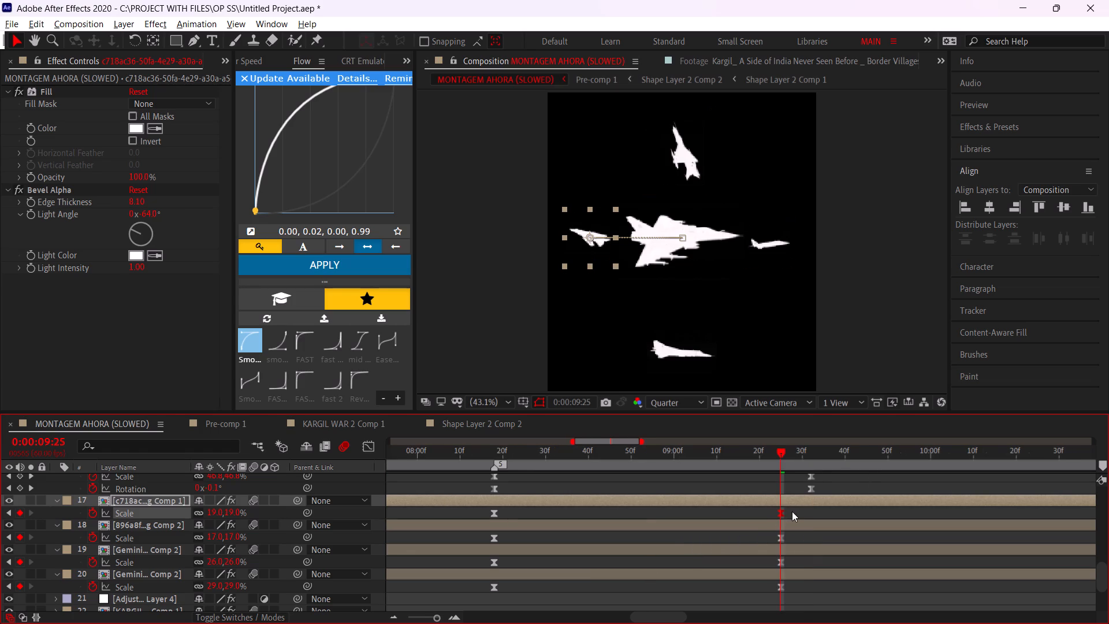
left_click_drag(792, 511, 480, 508)
left_click(318, 267)
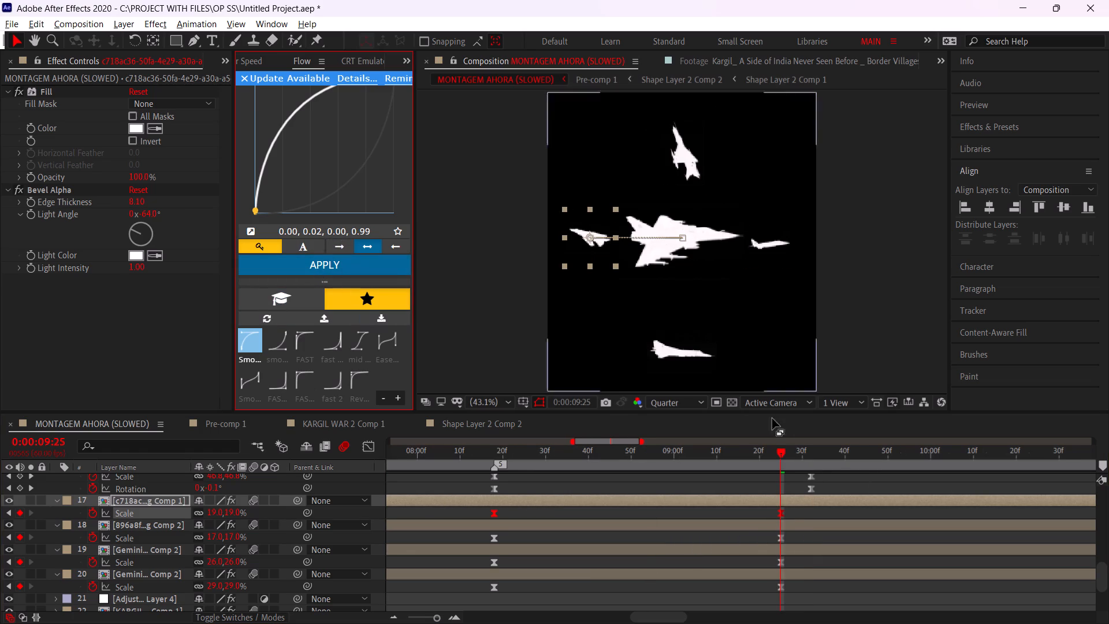
Set layer 18's right jet Scale to 22% at 0:00:09:25 and apply Flow curve 0.00, 0.02, 0.00, 0.99 from marker 5 to that keyframe.
left_click(750, 529)
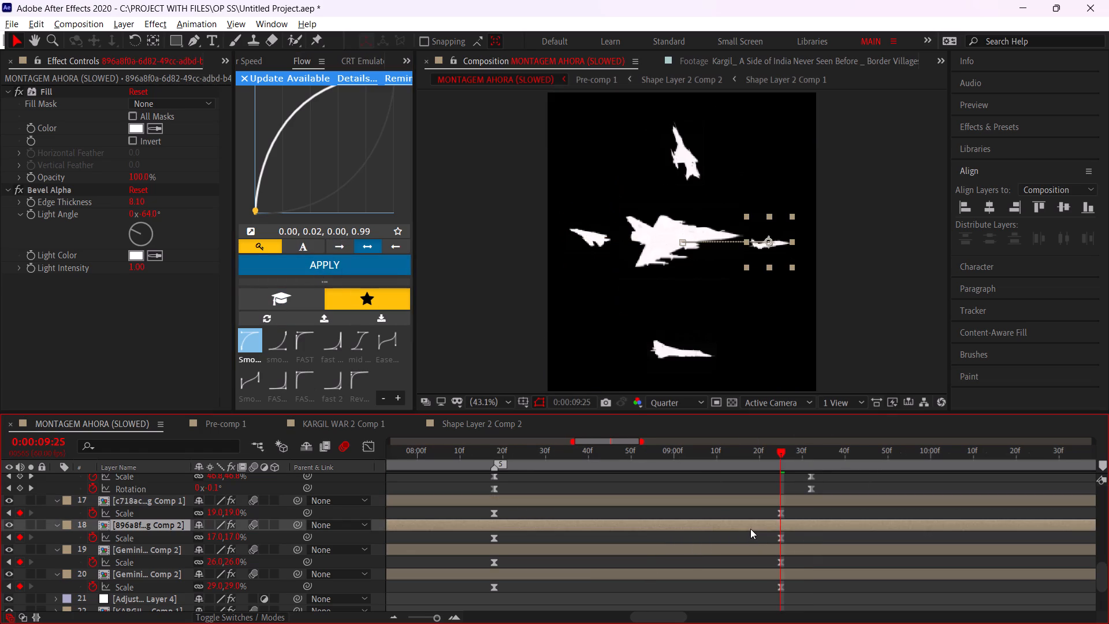
left_click_drag(236, 538, 240, 540)
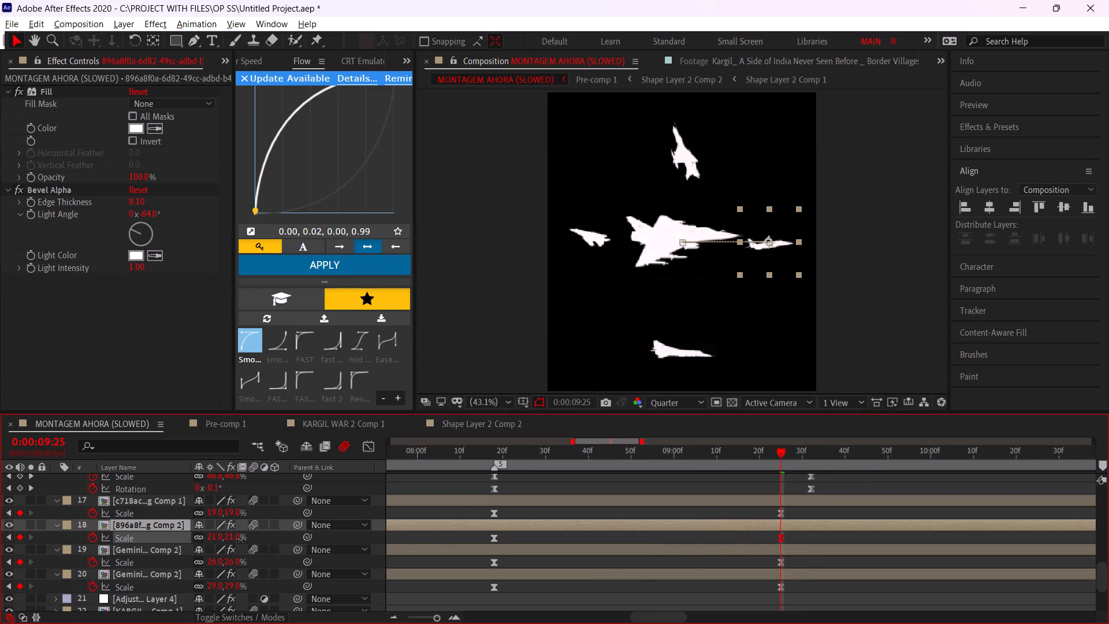
left_click_drag(240, 540, 241, 540)
left_click_drag(794, 535, 482, 548)
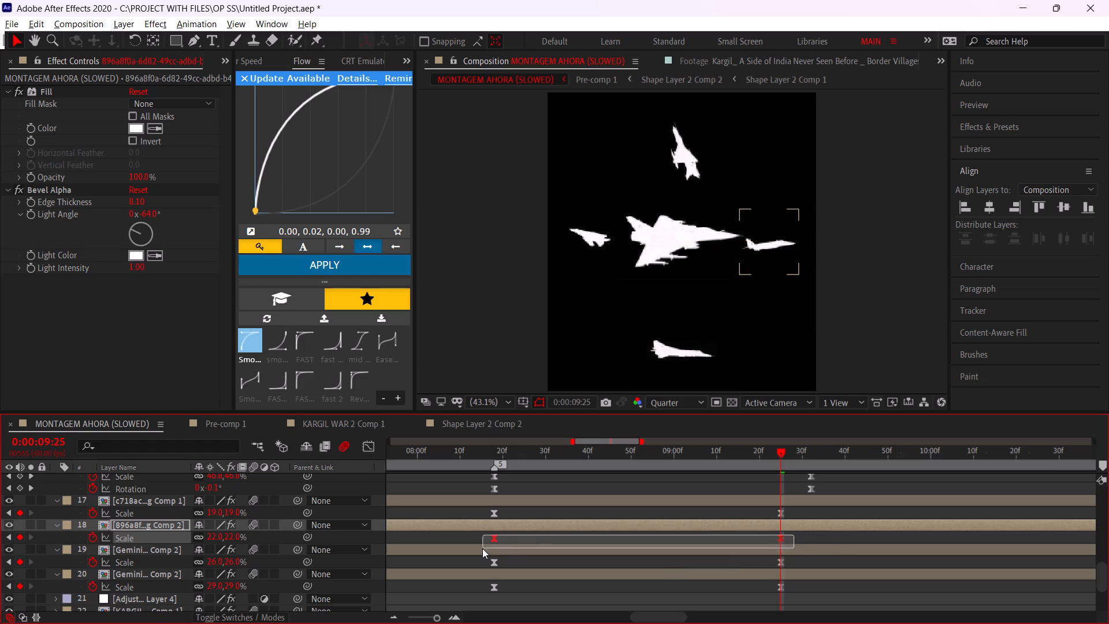
left_click_drag(482, 548, 482, 547)
left_click(300, 263)
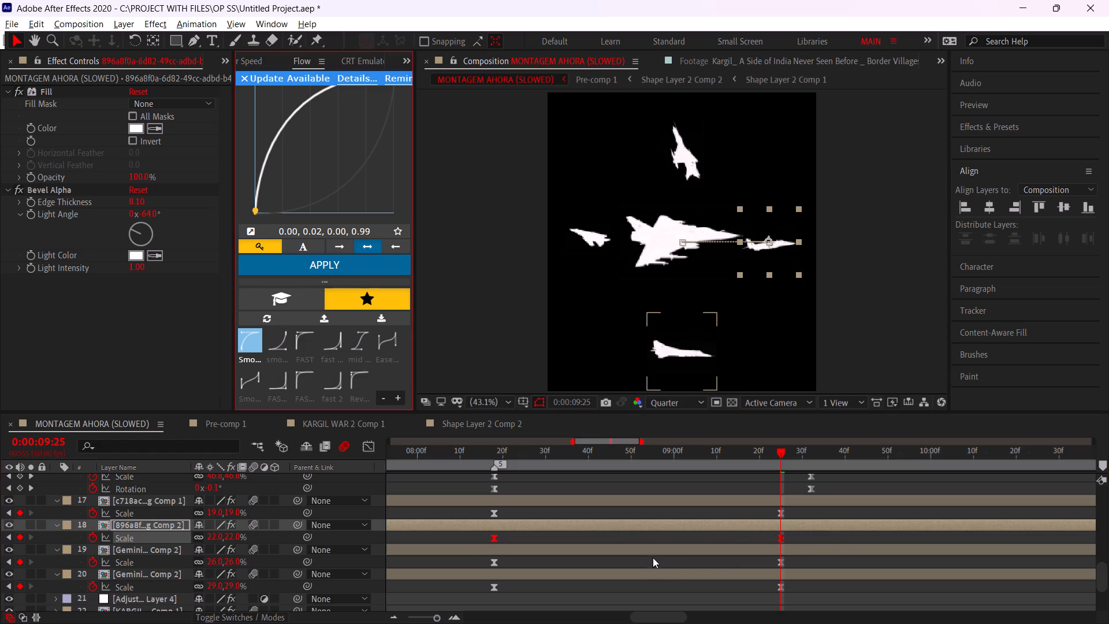
left_click(653, 560)
Play the montage from the beginning and again from around five seconds to review the enlarged side jets.
scroll(779, 590, "down", 3, "alt")
left_click(545, 457)
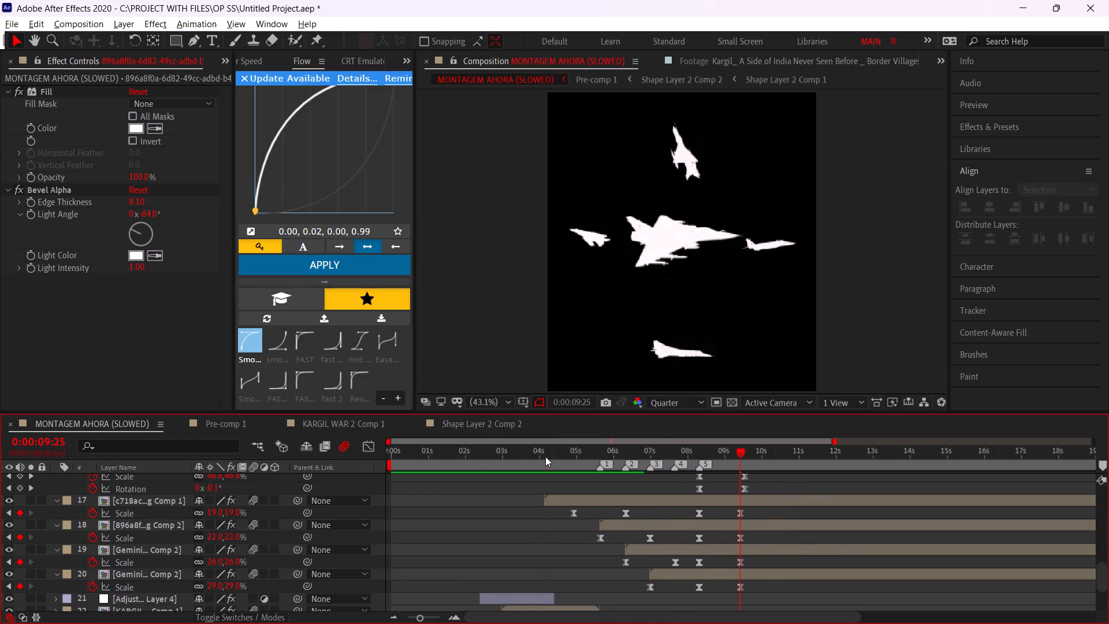
key("space")
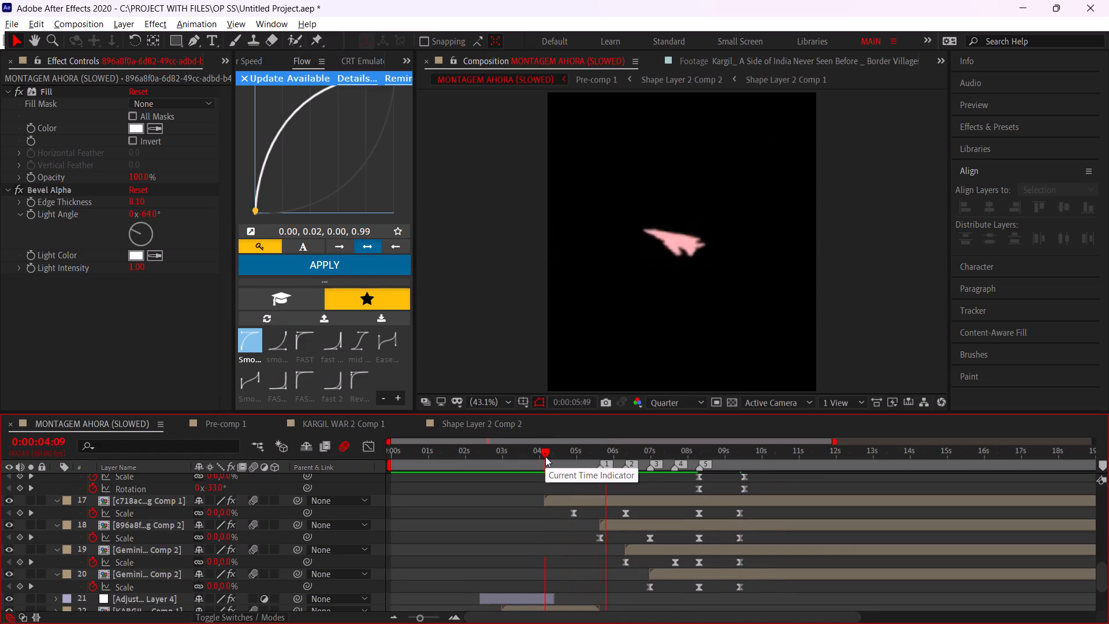
left_click_drag(444, 452, 215, 436)
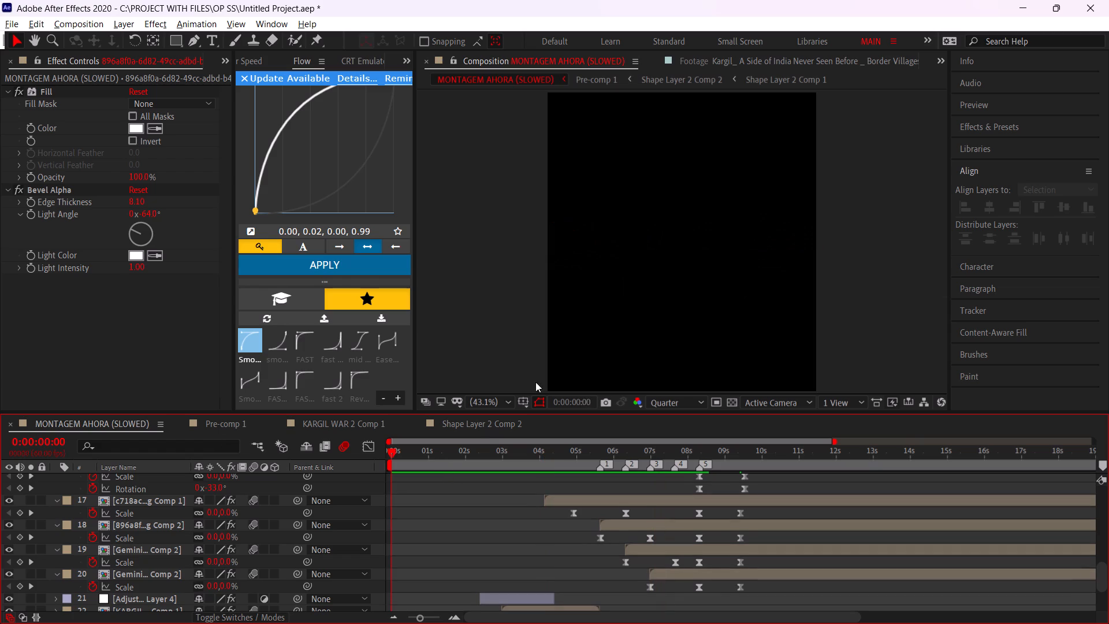
key("space")
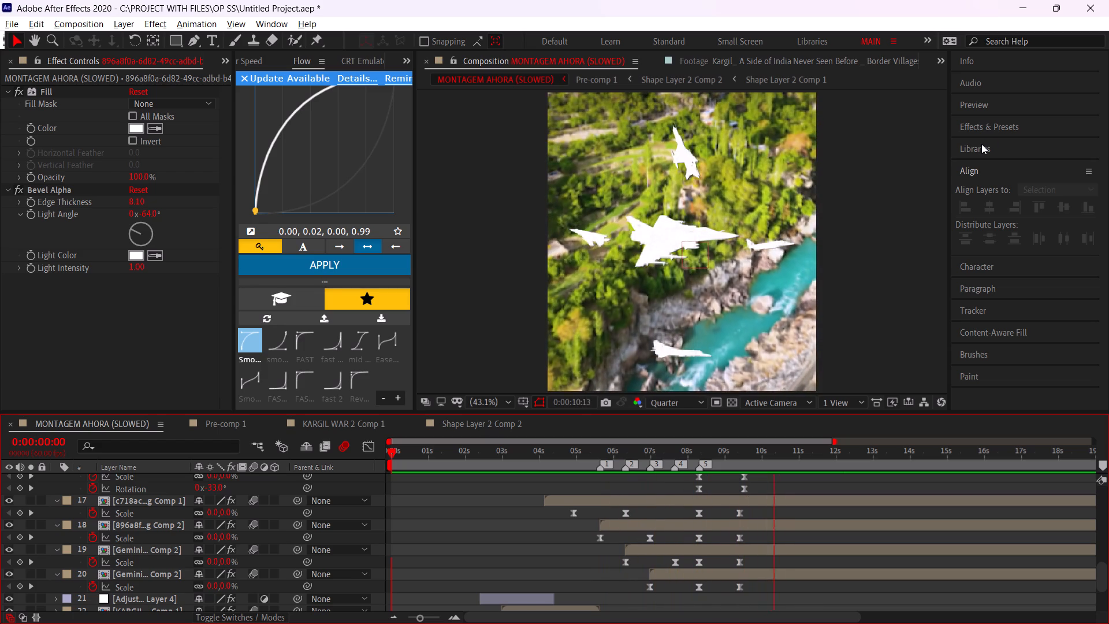
left_click(561, 459)
key("space")
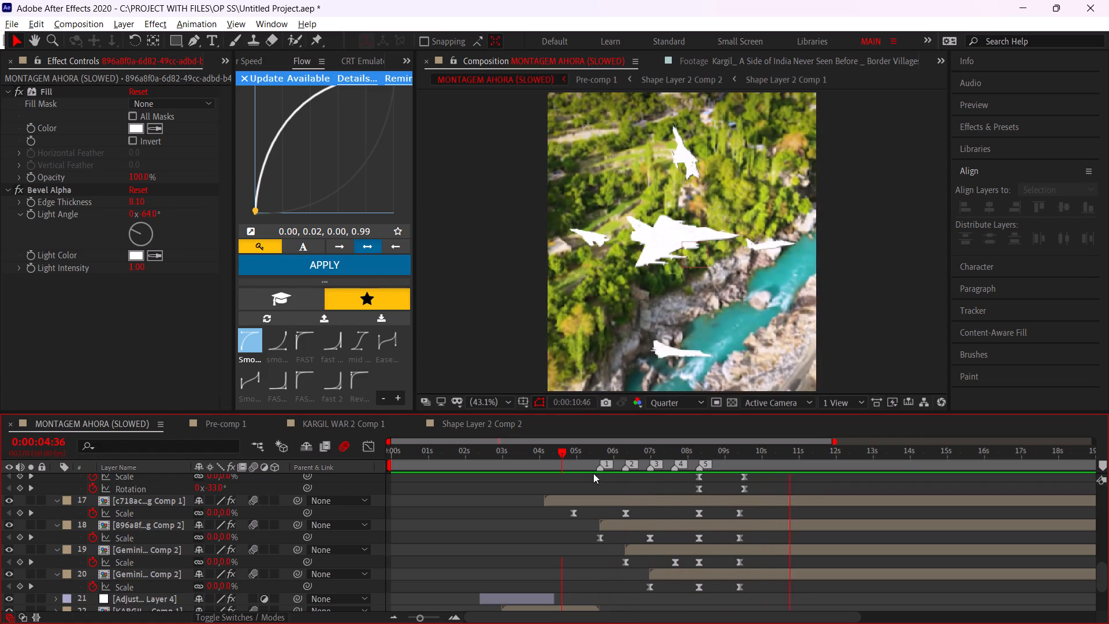
left_click(579, 465)
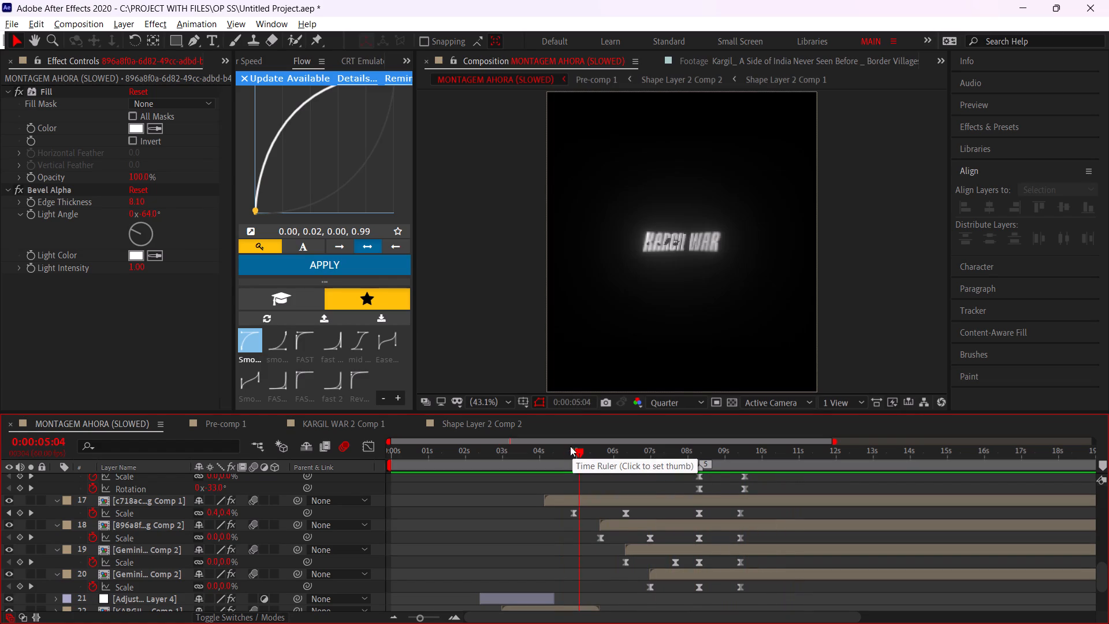
key("space")
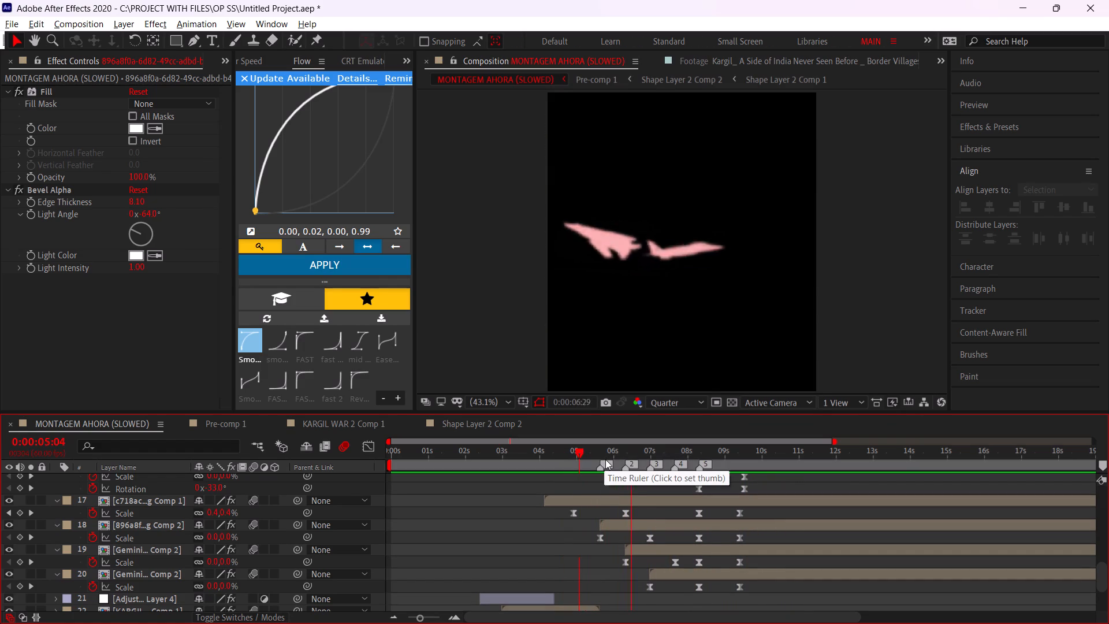
Delete the Master Null and the Kargil footage comp parented to it, which start after the jets section.
left_click(730, 463)
scroll(740, 492, "down", 5)
left_click(769, 574)
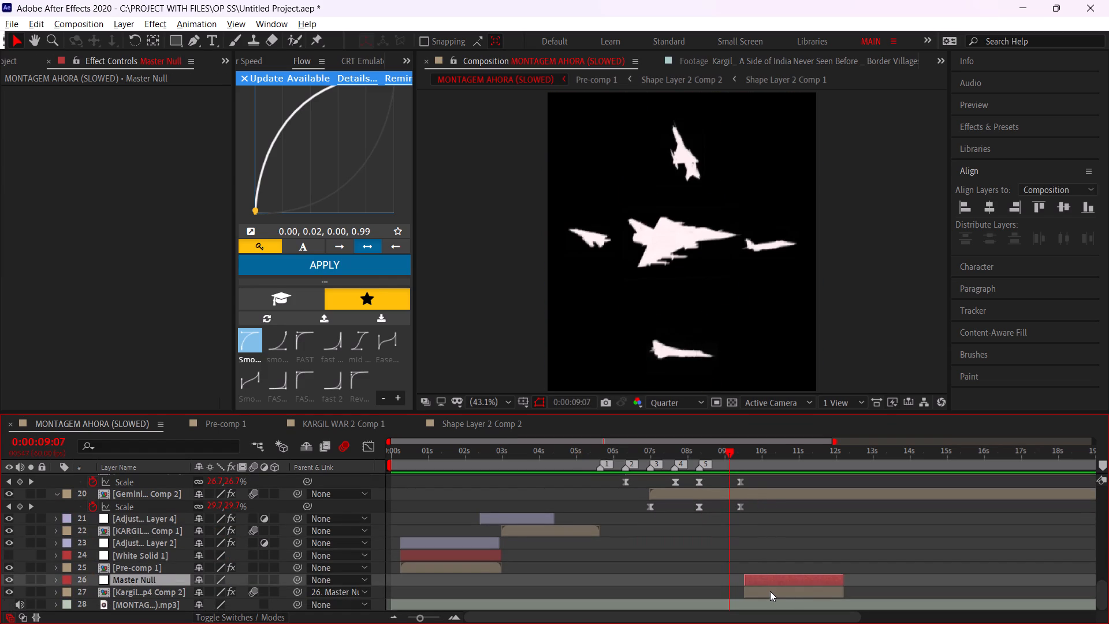
left_click(770, 591, "shift")
key("Delete")
Replay the montage from the beginning several times to review the title and jet sequence without the background footage.
left_click(719, 457)
key("space")
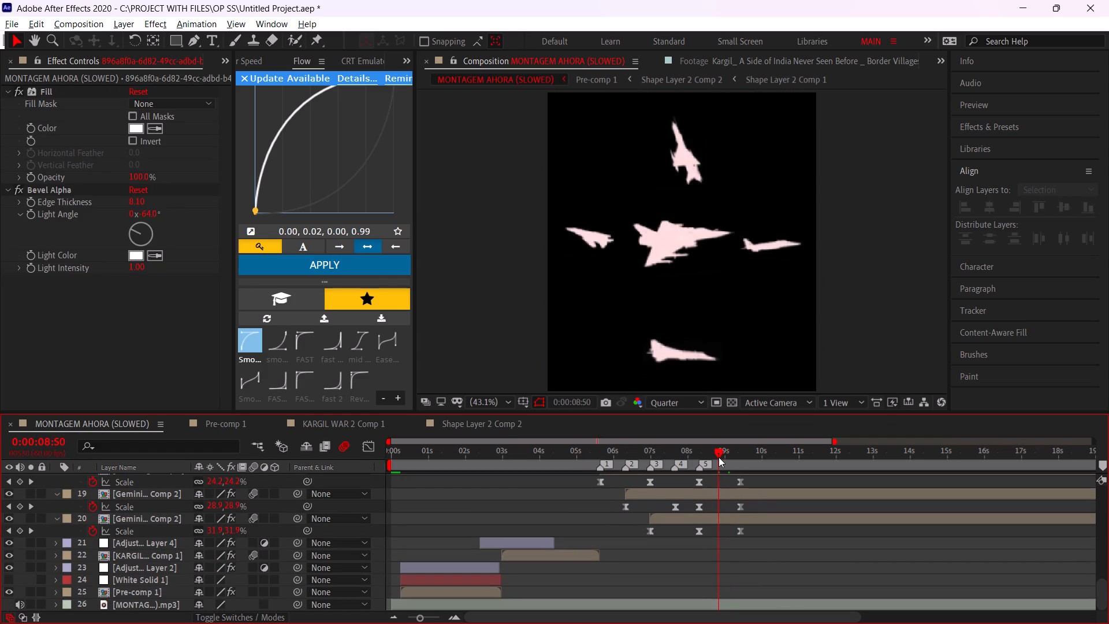
left_click_drag(719, 457, 234, 450)
key("space")
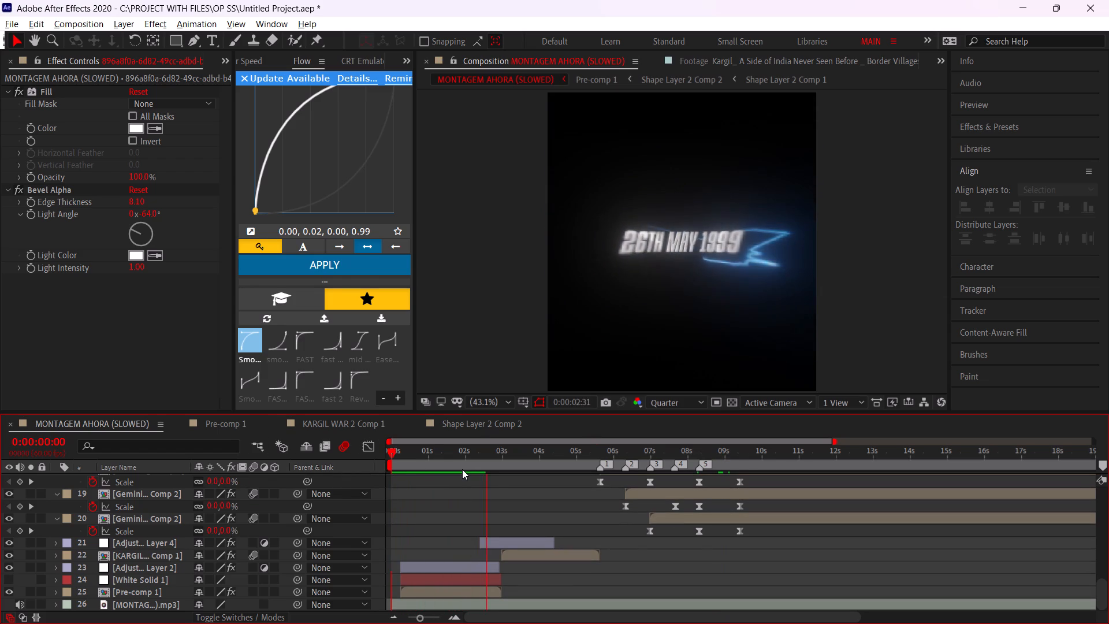
left_click_drag(462, 469, 335, 477)
key("space")
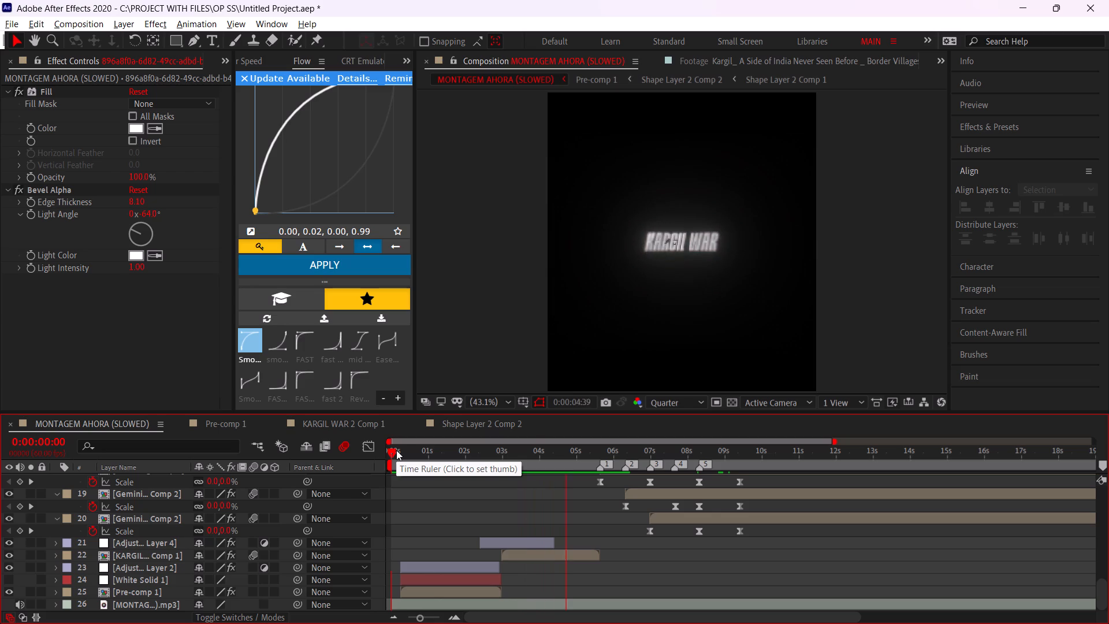
left_click_drag(474, 459, 321, 488)
key("space")
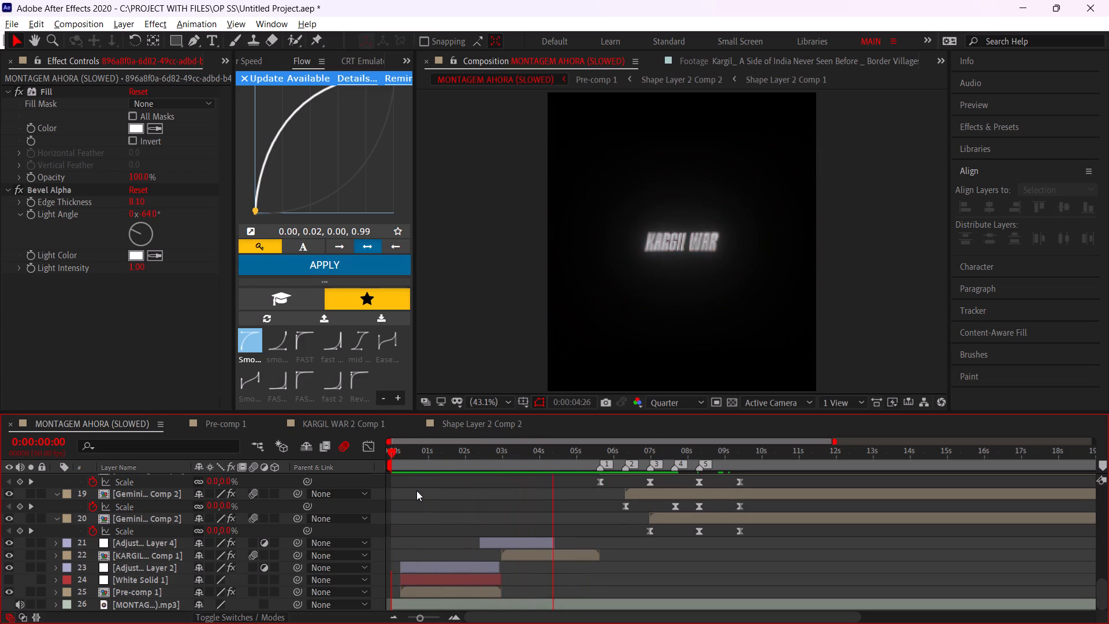
left_click_drag(455, 458, 304, 479)
key("space")
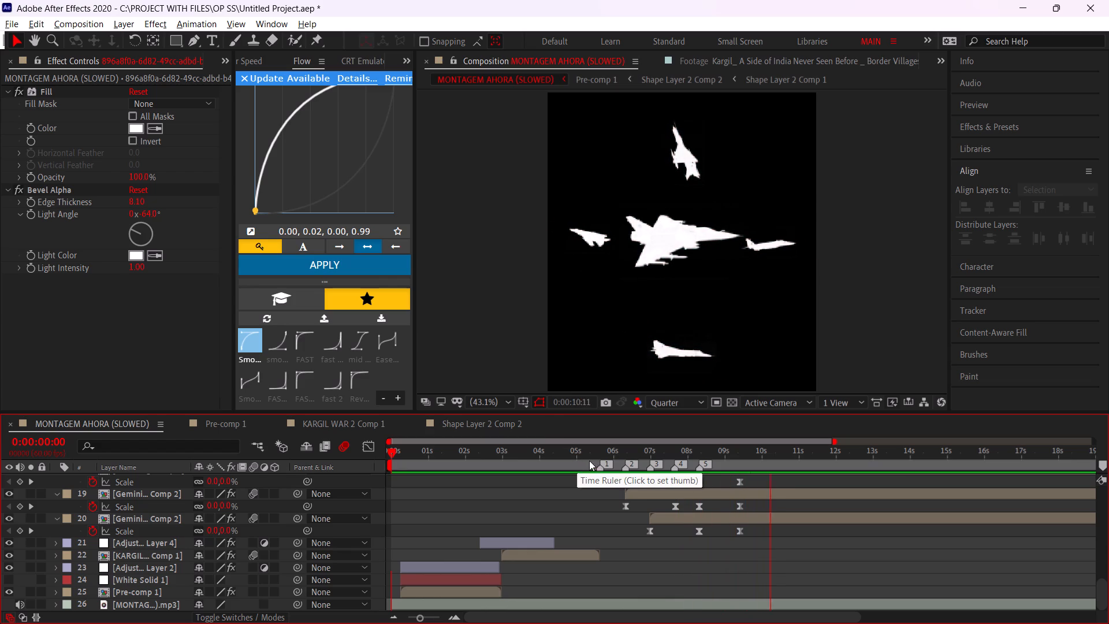
left_click_drag(425, 461, 322, 485)
key("space")
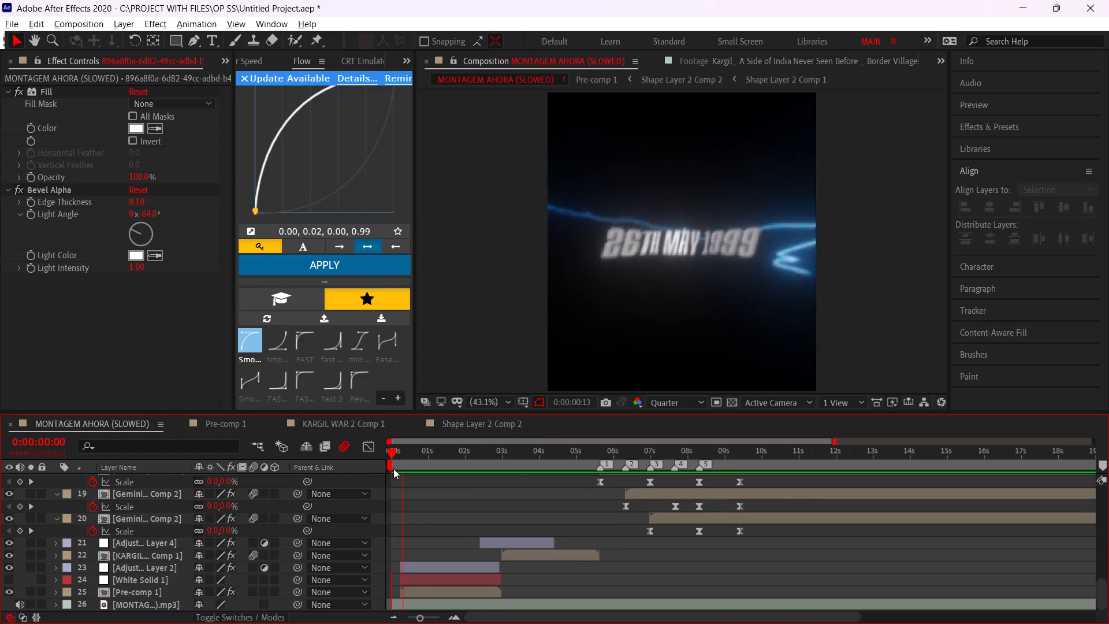
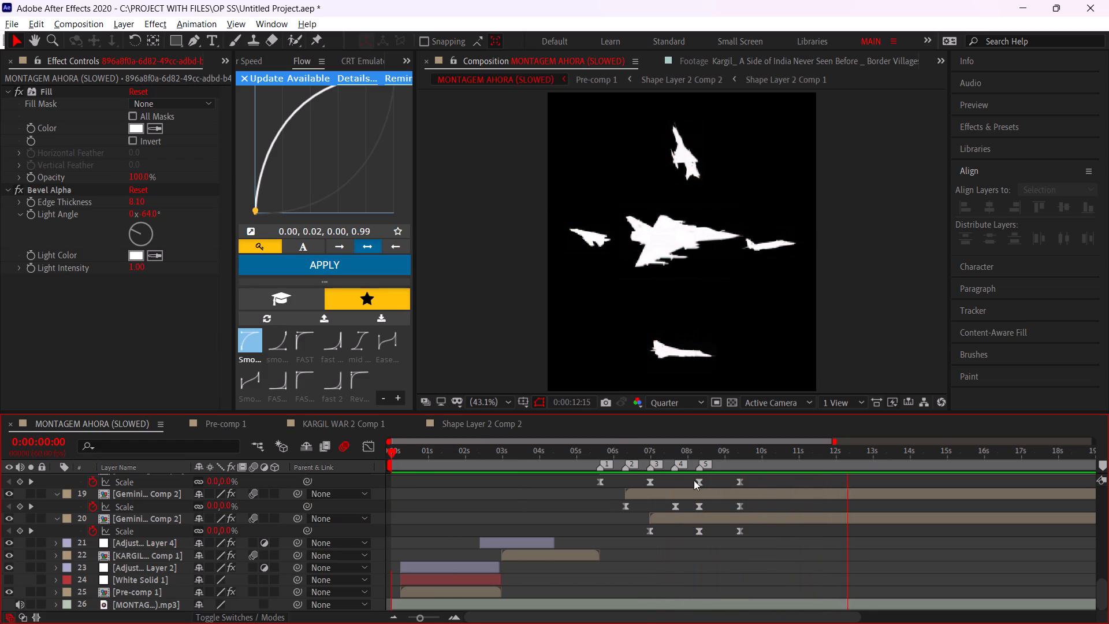
Find the next beat after the jets' final Scale keyframes and add composition marker 6 at 0:00:09:42.
scroll(661, 466, "up", 2, "alt")
left_click_drag(824, 453, 723, 456)
key("space")
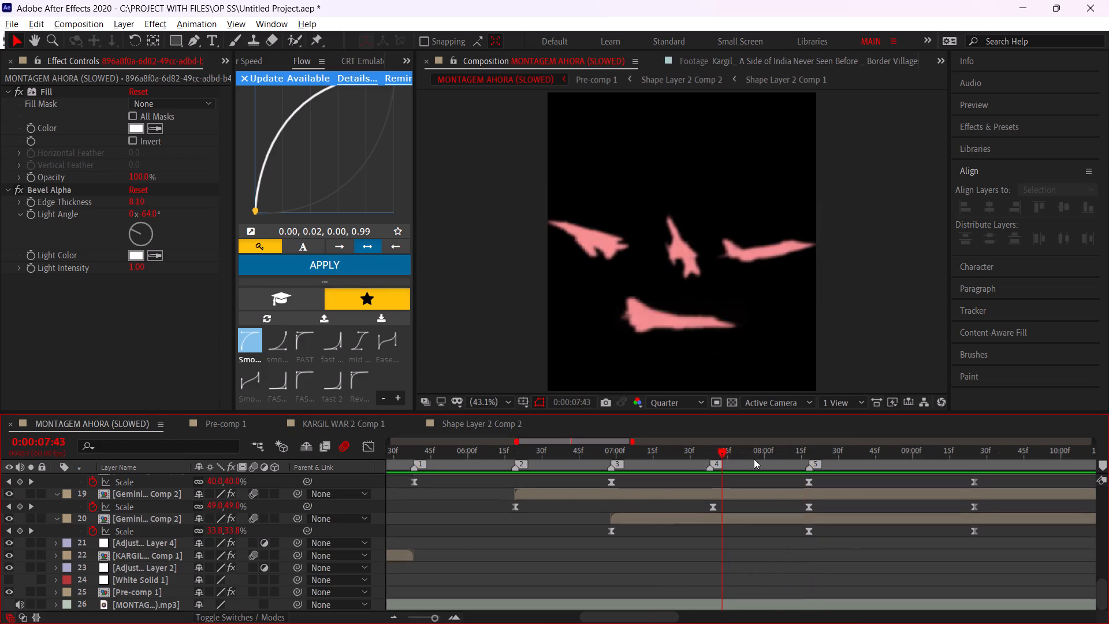
middle_click_drag(867, 491, 714, 504)
left_click(827, 462)
key("space")
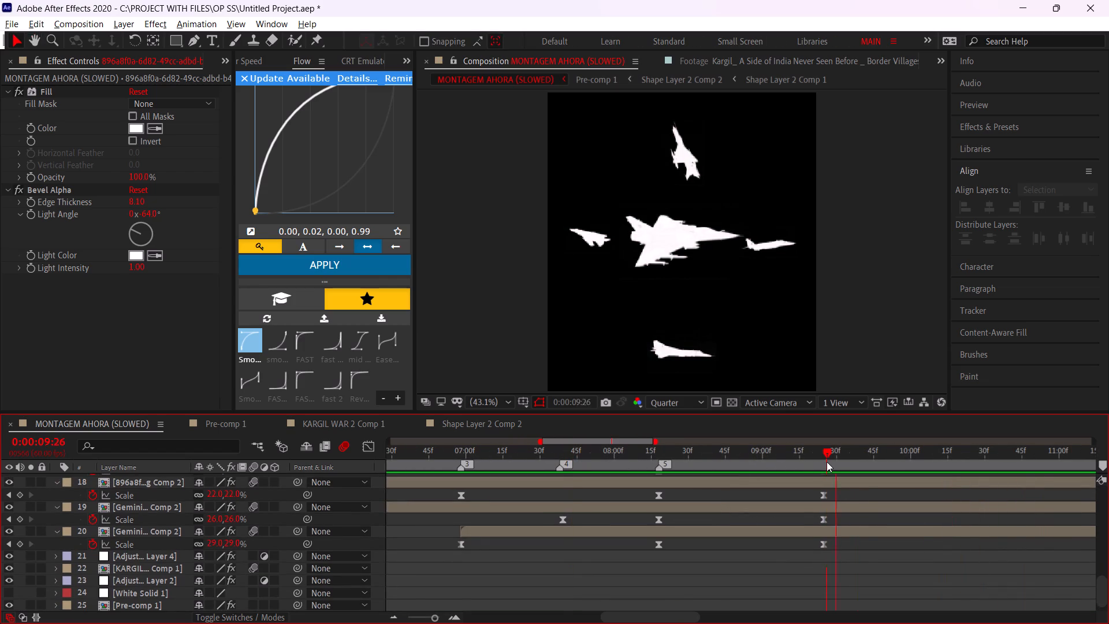
left_click(825, 459)
key("space")
left_click(825, 459)
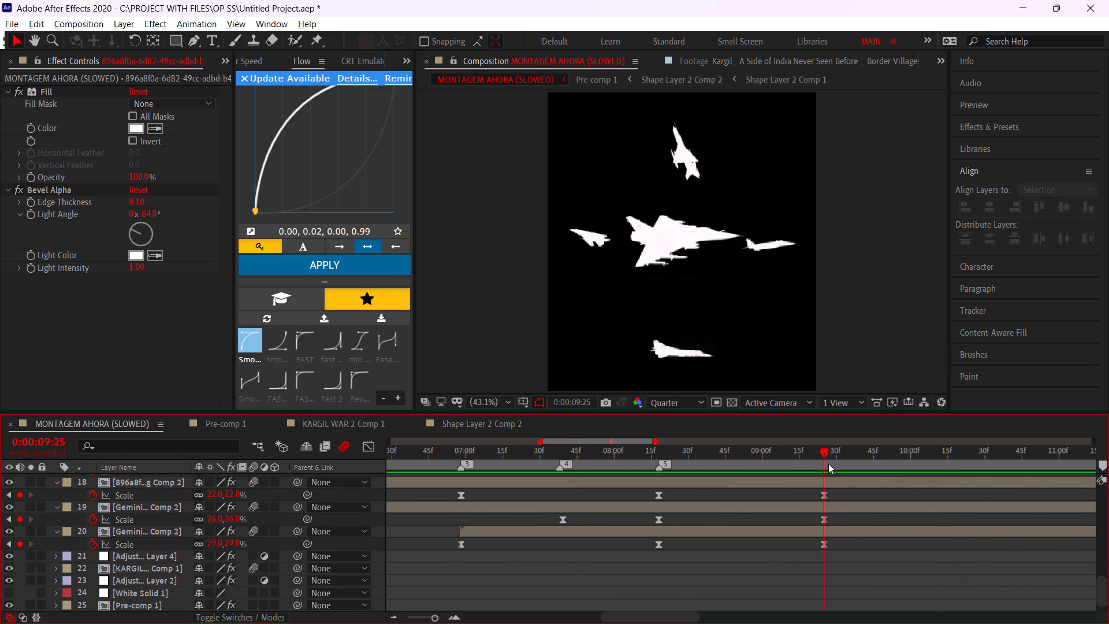
scroll(828, 463, "up", 2, "alt")
left_click_drag(820, 460, 872, 475, "ctrl")
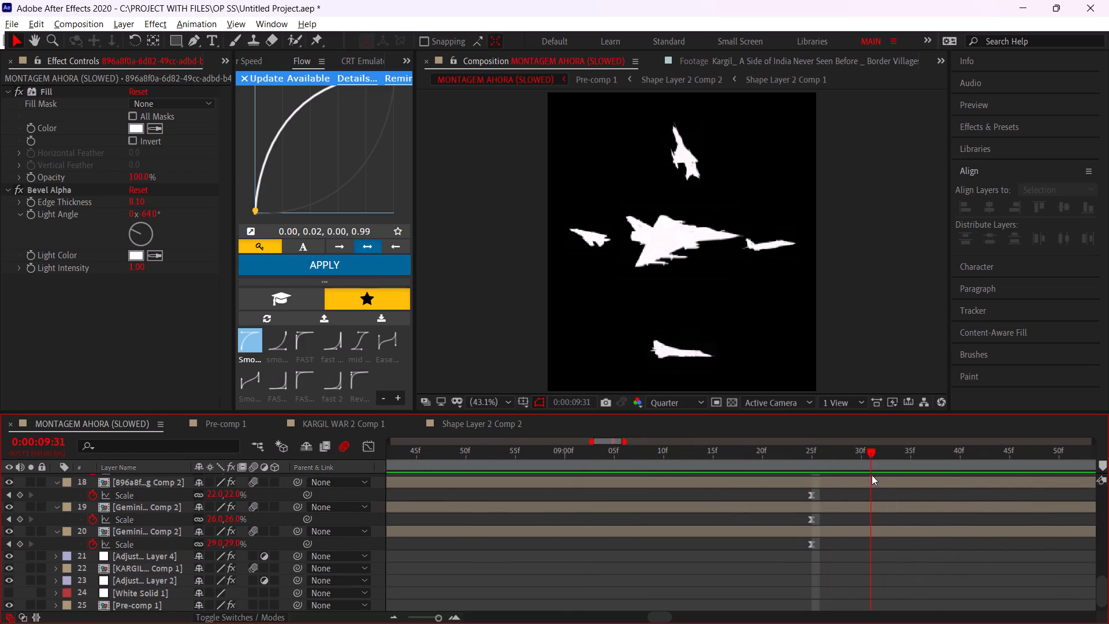
left_click_drag(872, 475, 921, 491, "ctrl")
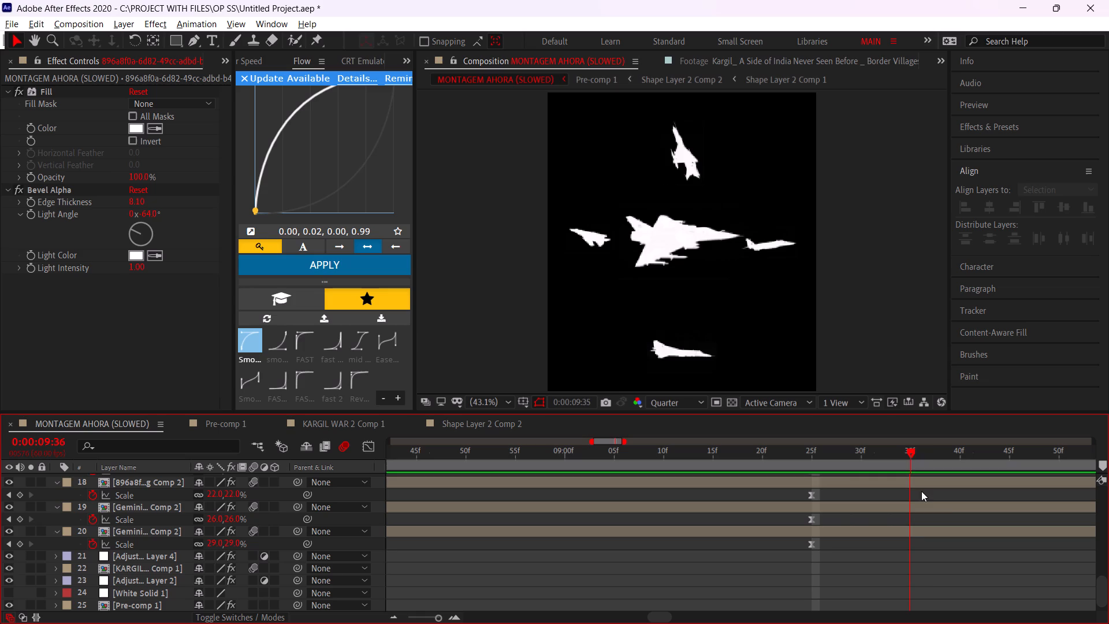
left_click_drag(921, 491, 977, 511, "ctrl")
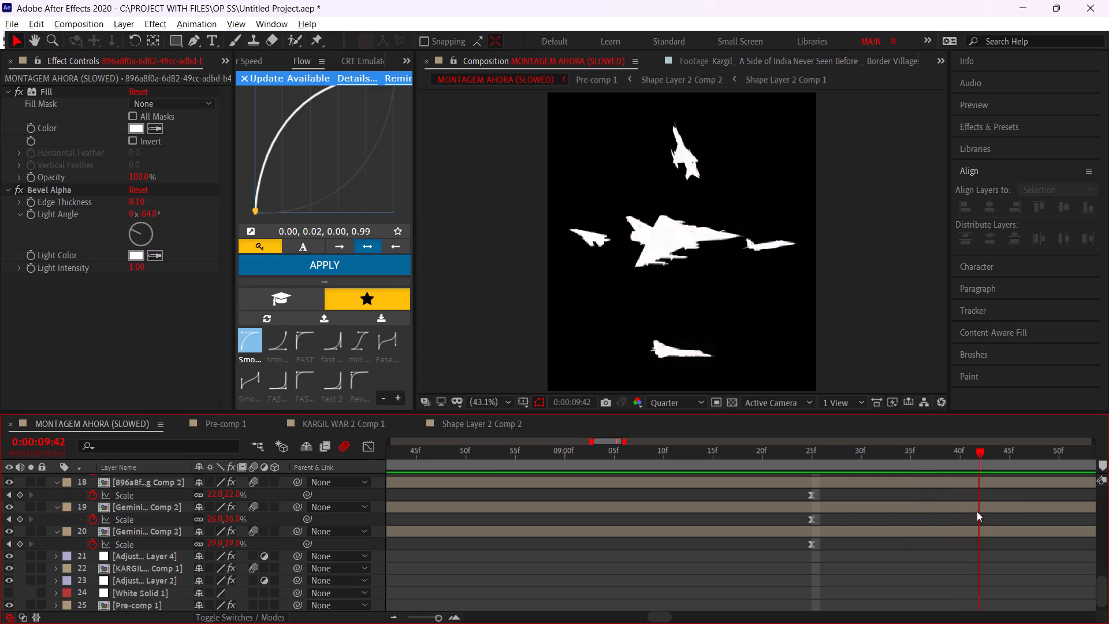
left_click_drag(977, 511, 984, 508, "ctrl")
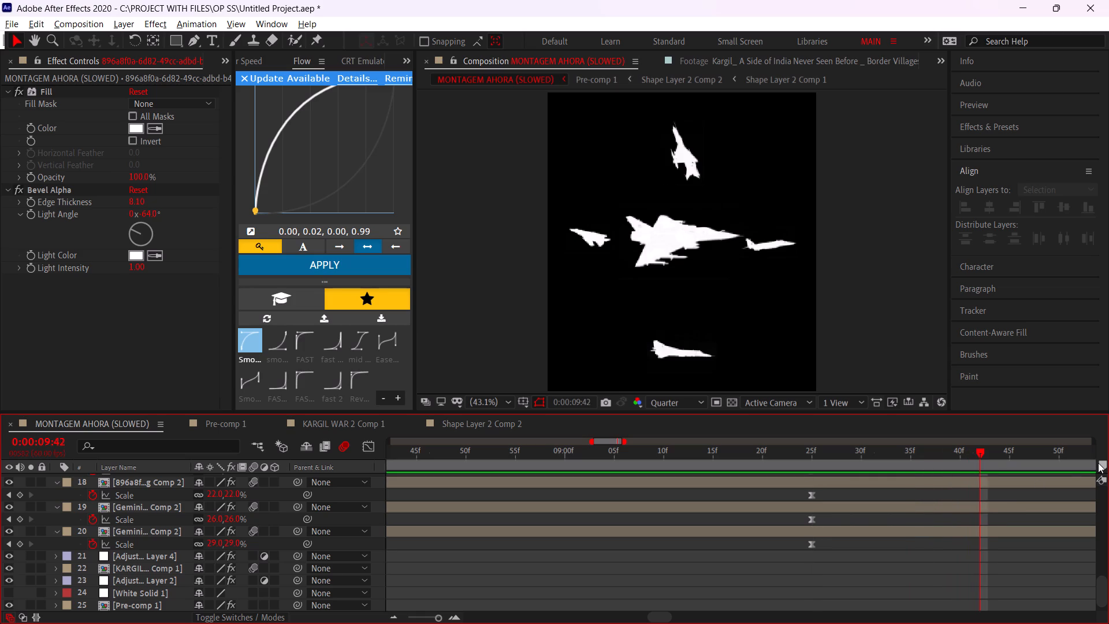
left_click(1101, 464)
Add a text layer reading INDIAN beside the top jet.
left_click(207, 37)
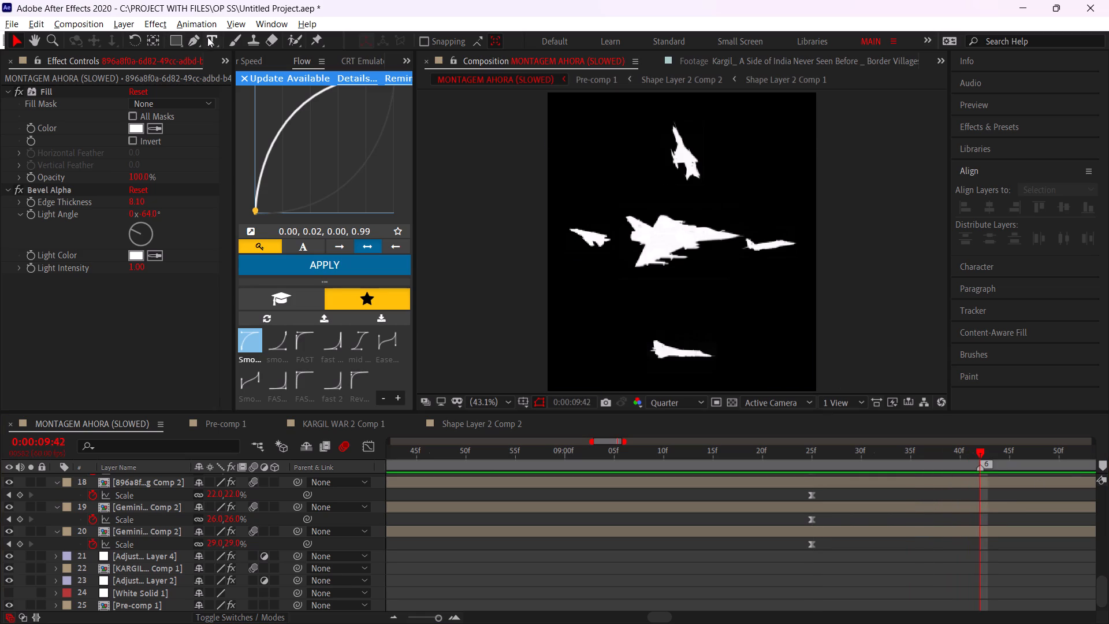
left_click_drag(583, 179, 590, 181)
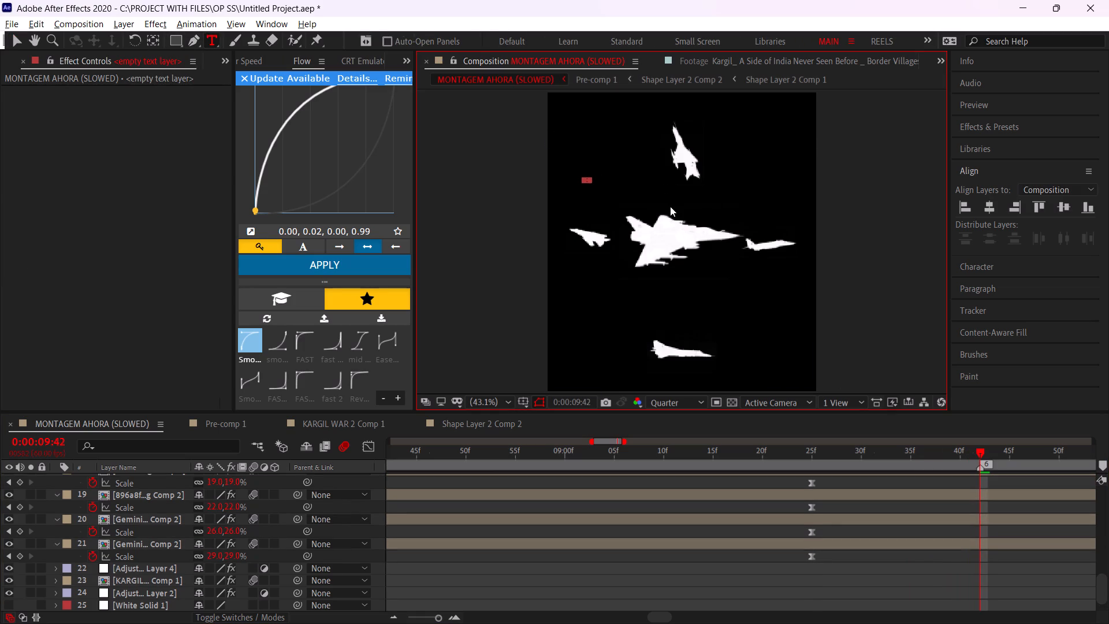
key("ctrl+z")
left_click(605, 172)
type("INDIAN")
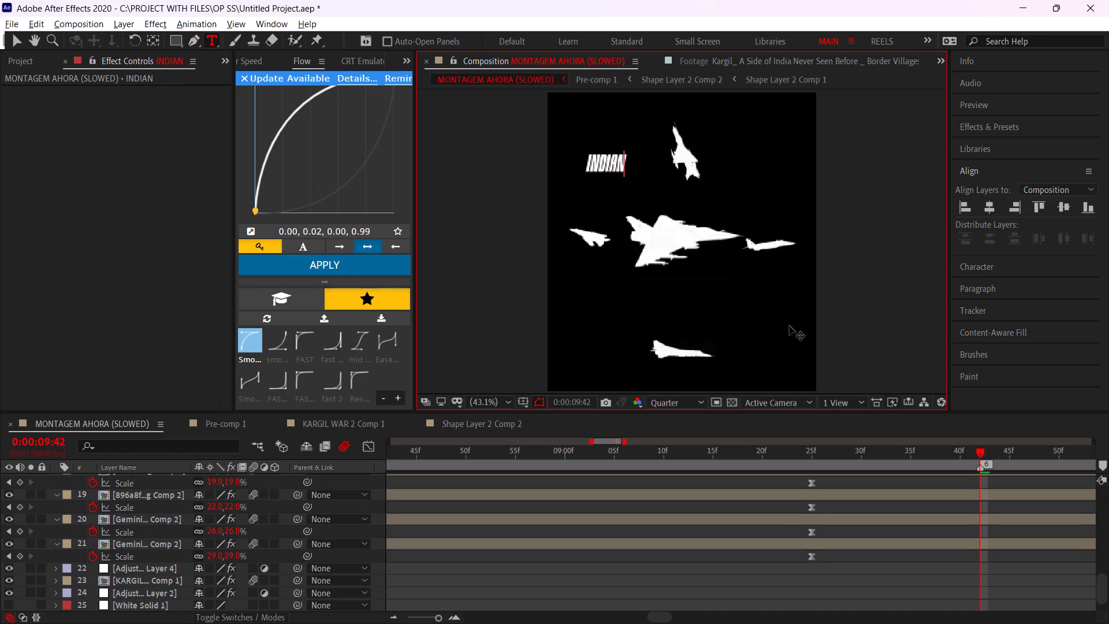
Split the INDIAN text layer at marker 6 and delete the part before it.
scroll(980, 537, "up", 18)
middle_click_drag(988, 532, 824, 559)
key("ctrl+shift+d")
left_click(807, 492)
key("Delete")
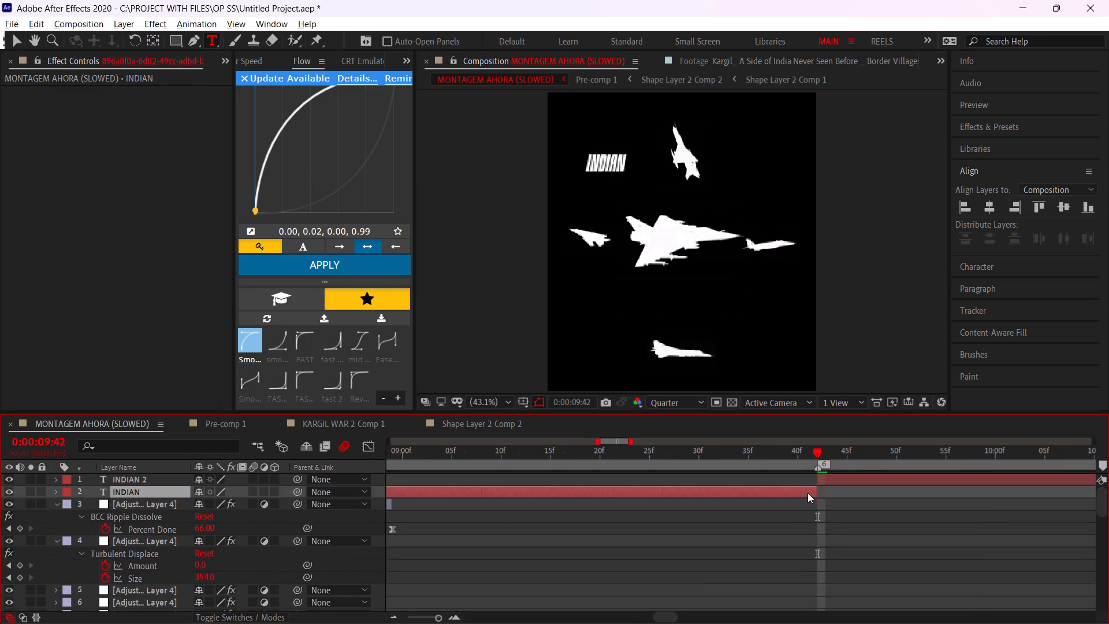
Find the following beat by ear and trim the end of the INDIAN text layer to 0:00:10:58, then play it back.
middle_click_drag(807, 493, 612, 526)
key("space")
scroll(597, 524, "down", 2, "alt")
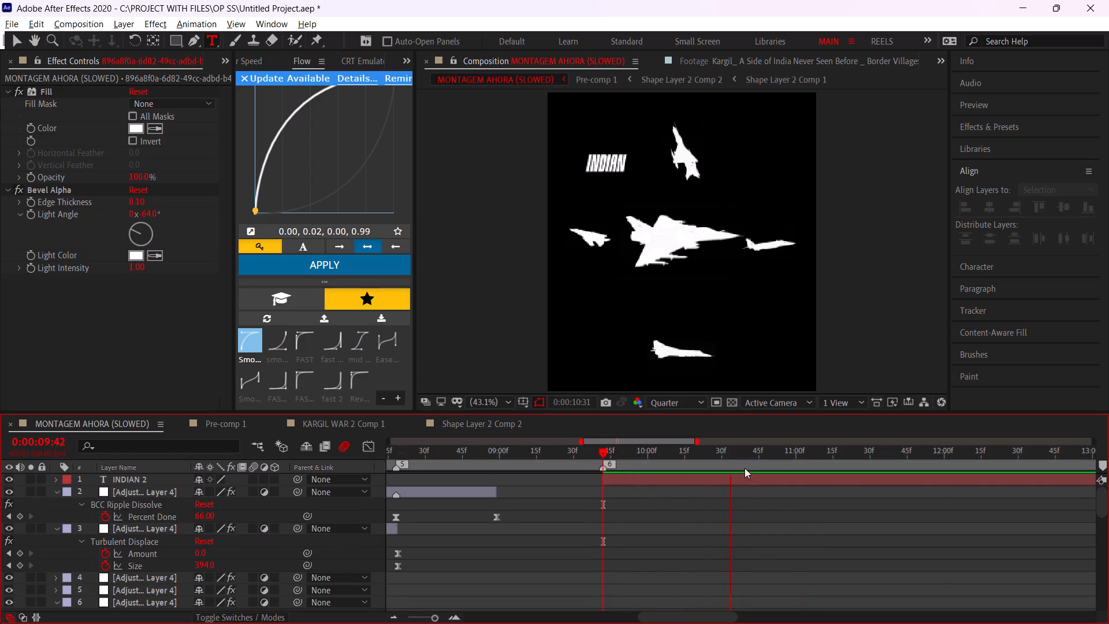
left_click(742, 456)
key("space")
scroll(775, 474, "up", 2, "alt")
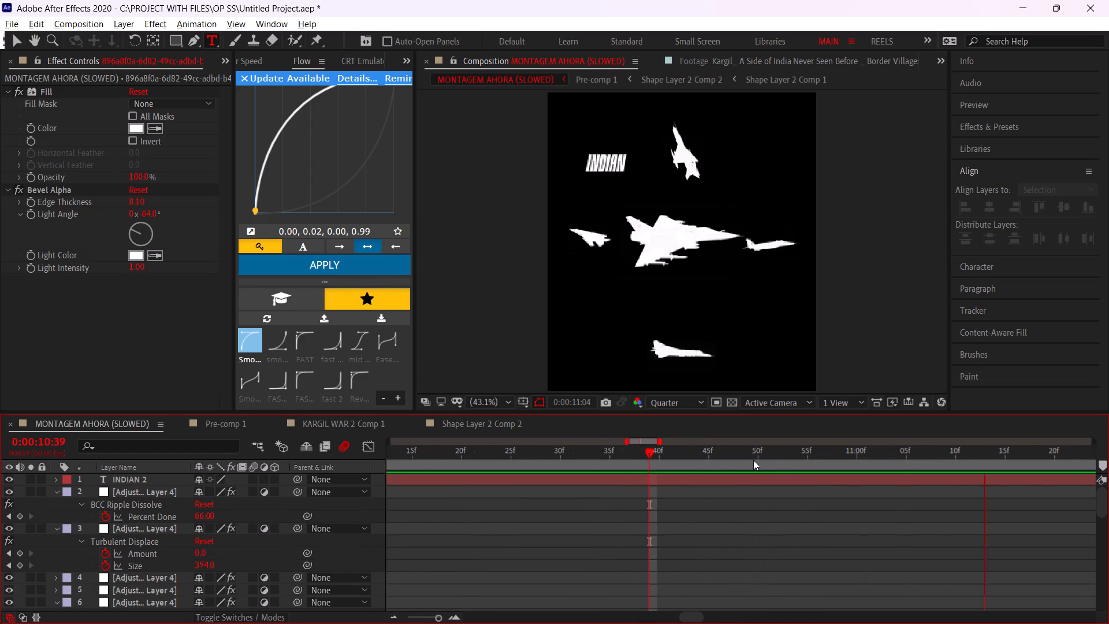
left_click_drag(753, 460, 840, 507)
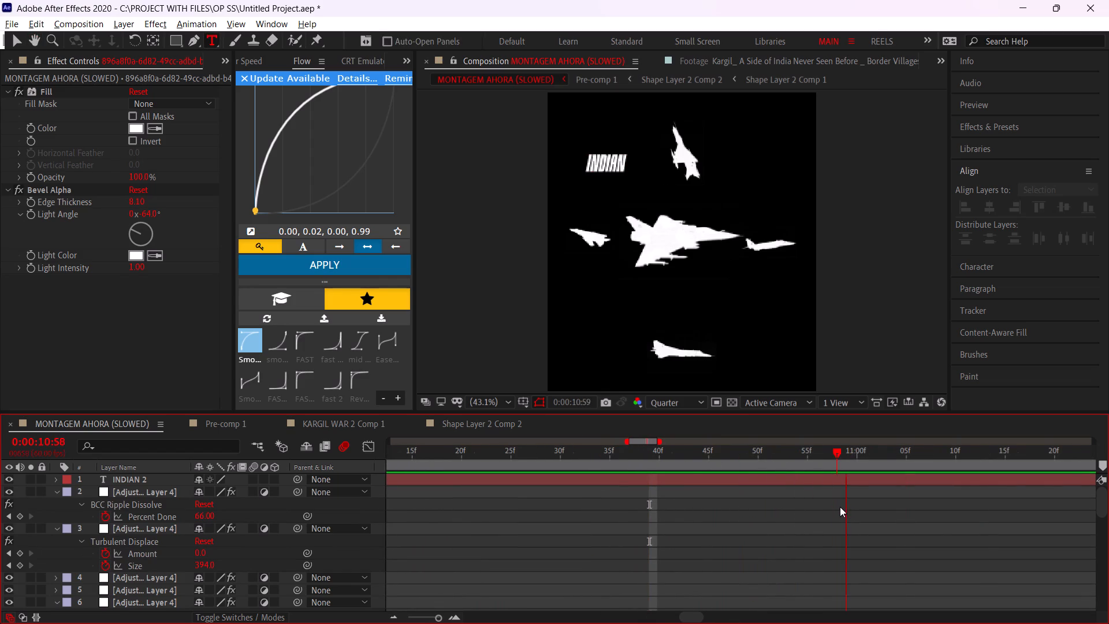
left_click_drag(840, 507, 836, 511)
left_click(835, 481)
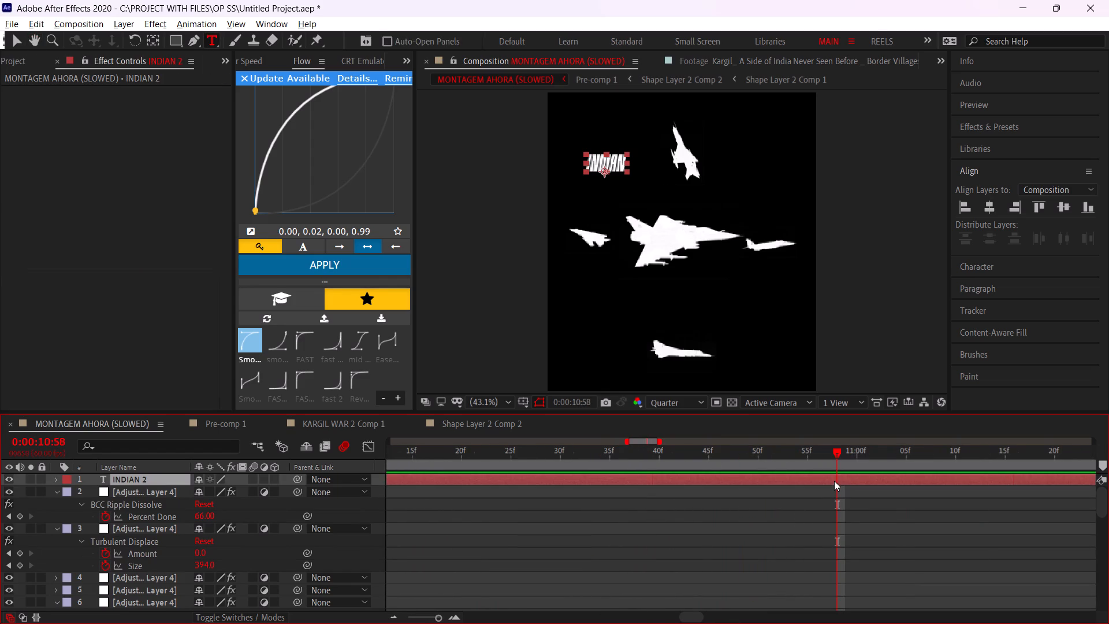
key("ctrl+shift+d")
key("Delete")
scroll(827, 491, "down", 3, "alt")
left_click(724, 451)
key("space")
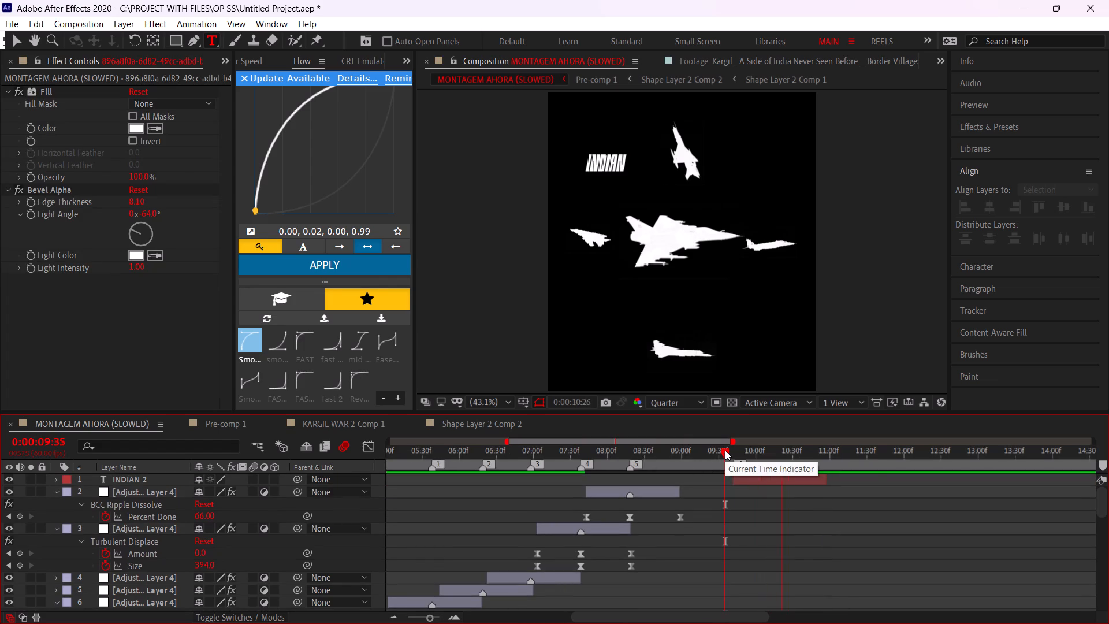
left_click(725, 450)
Centre the INDIAN text horizontally in the composition and enlarge its font size to 408 px.
left_click(753, 479)
left_click(773, 459)
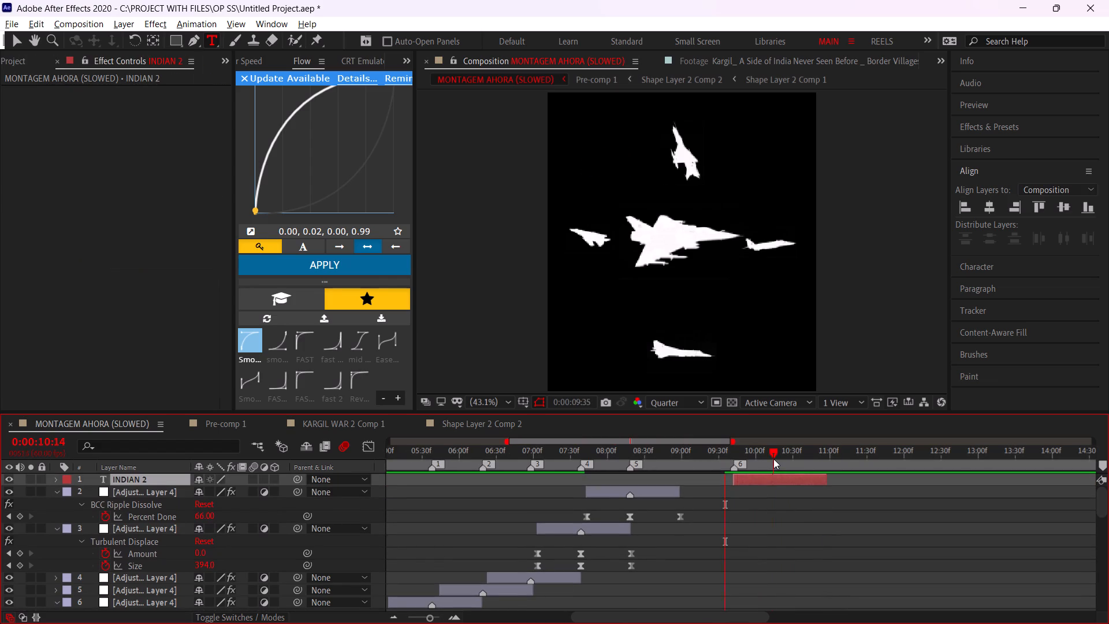
left_click(998, 203)
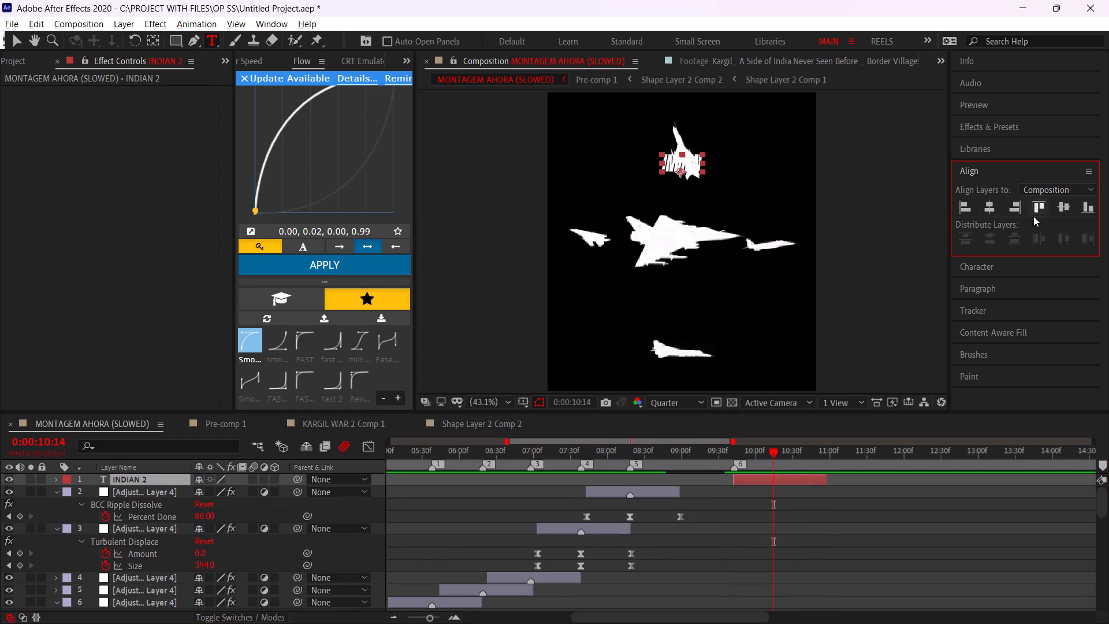
key("s")
left_click(988, 270)
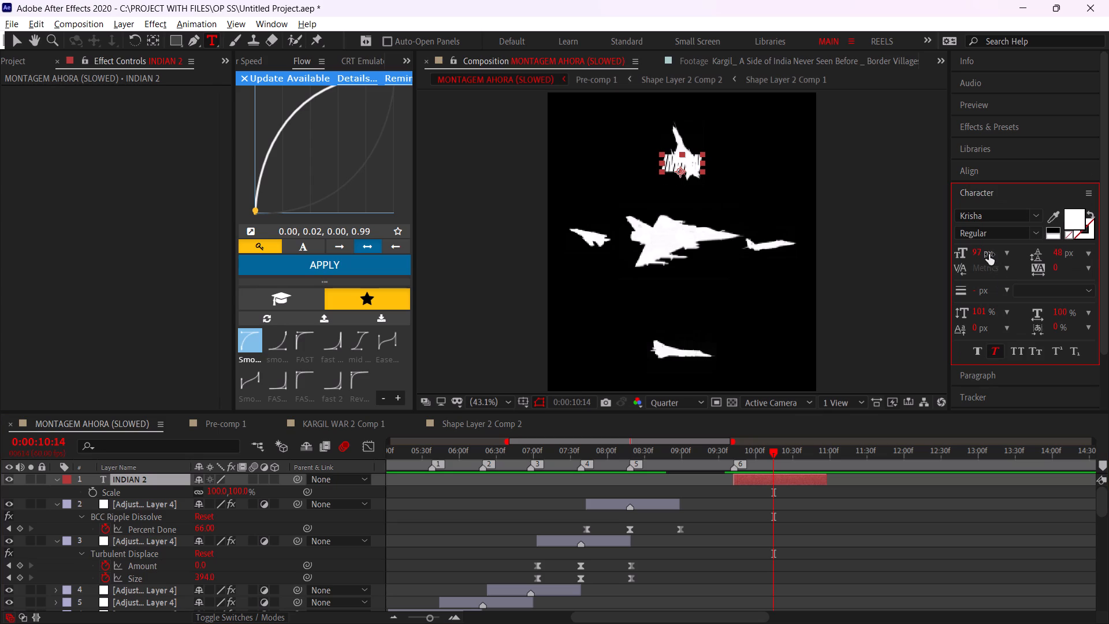
left_click_drag(980, 252, 1108, 265)
left_click_drag(977, 252, 1033, 259)
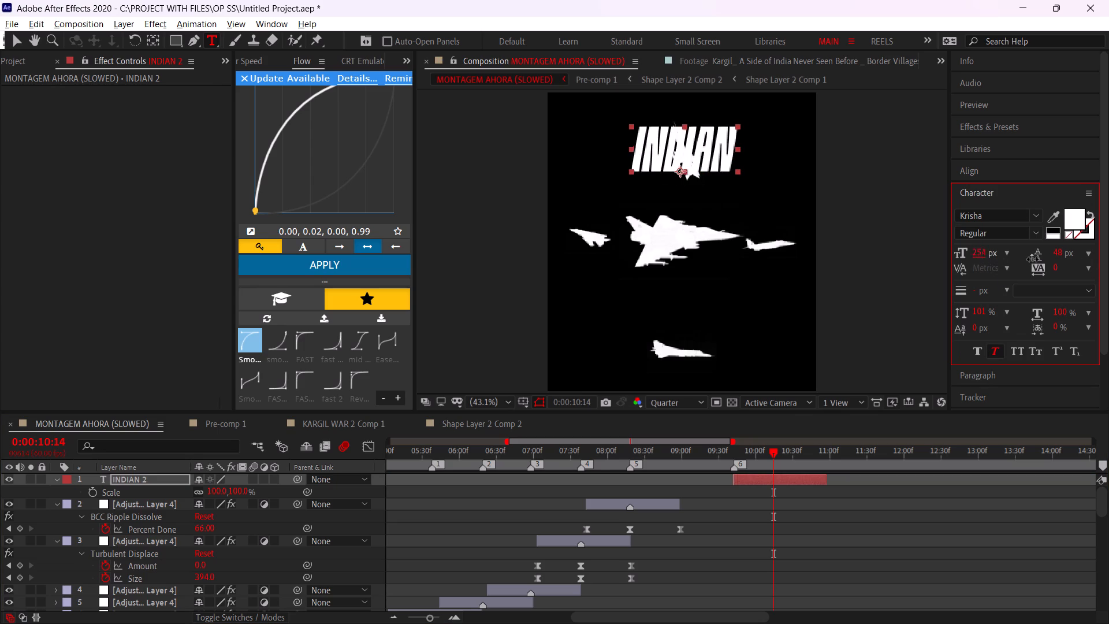
left_click_drag(1033, 259, 1108, 267)
left_click_drag(982, 257, 1026, 259)
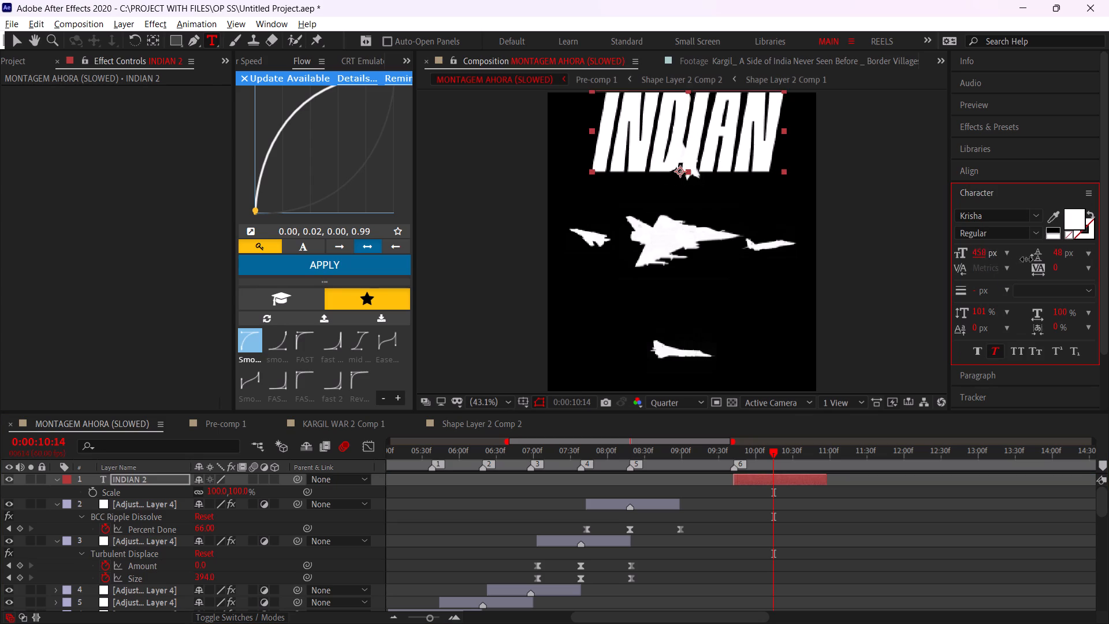
left_click_drag(1026, 259, 1101, 252)
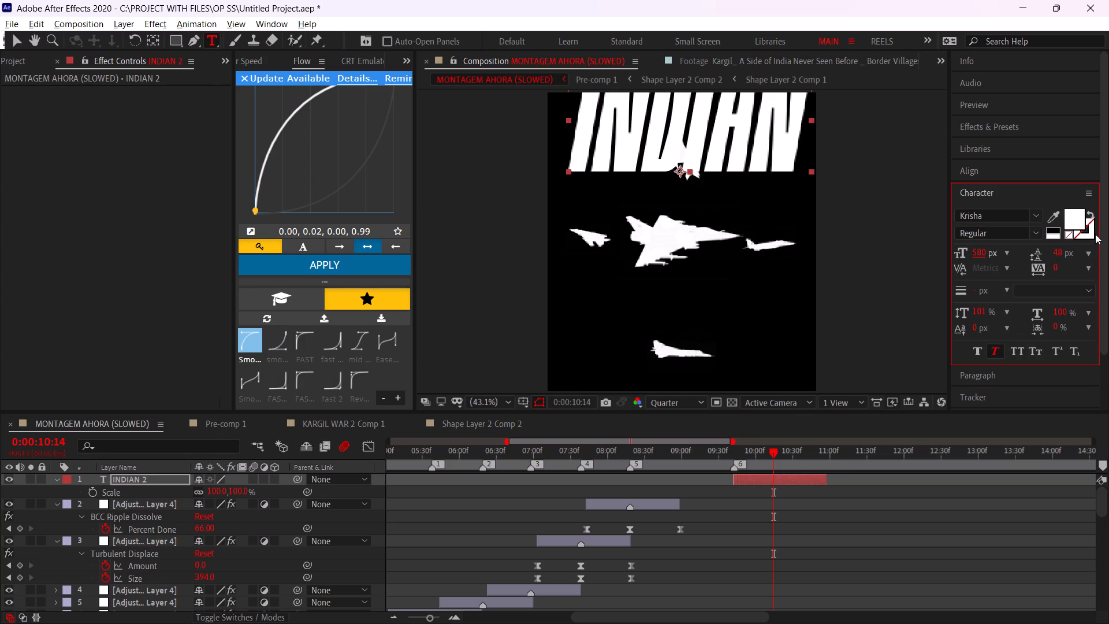
left_click_drag(988, 254, 968, 255)
left_click_drag(968, 255, 864, 258)
Recentre the enlarged INDIAN text horizontally and move it down over the top jet, just above the central jet.
left_click(969, 174)
left_click(988, 206)
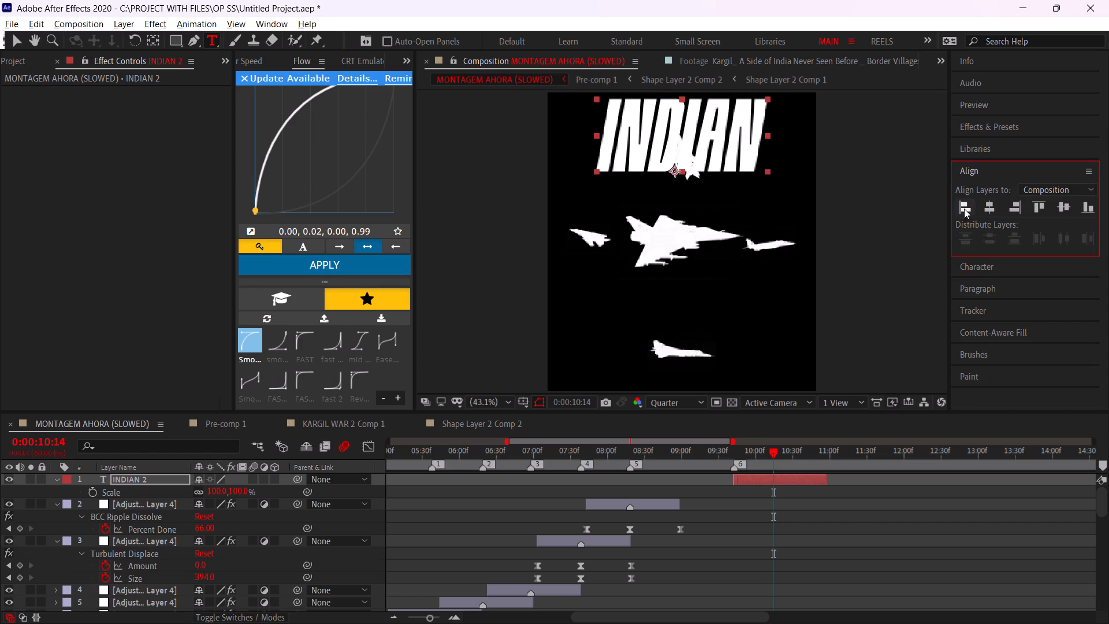
key("v")
left_click_drag(722, 133, 723, 158)
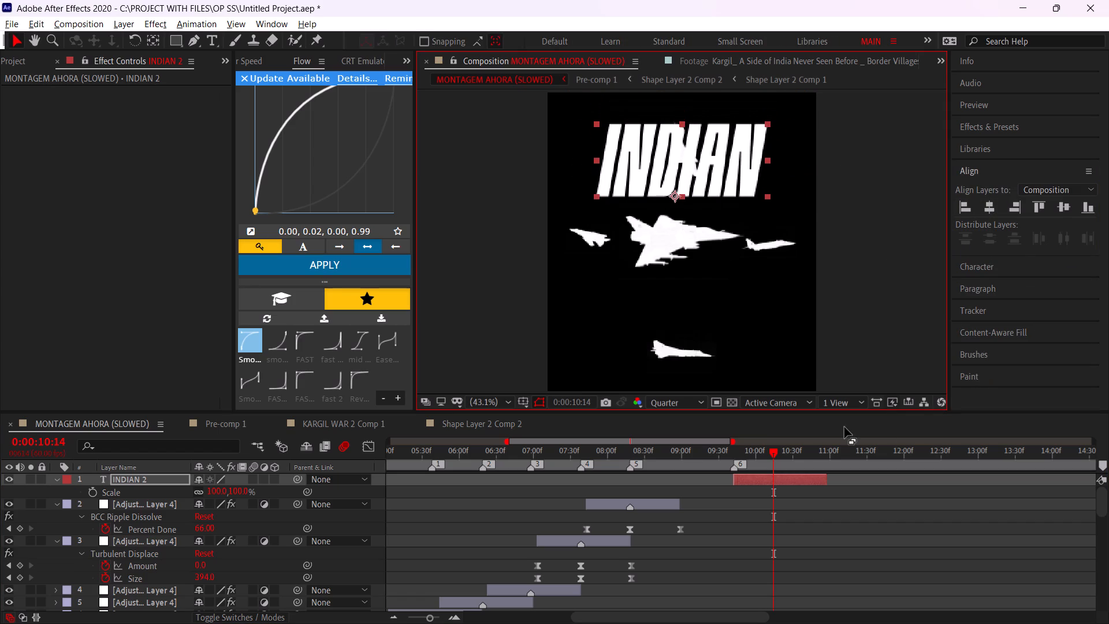
Remove the INDIAN text's fill so only a 2 px white outline remains.
left_click(988, 272)
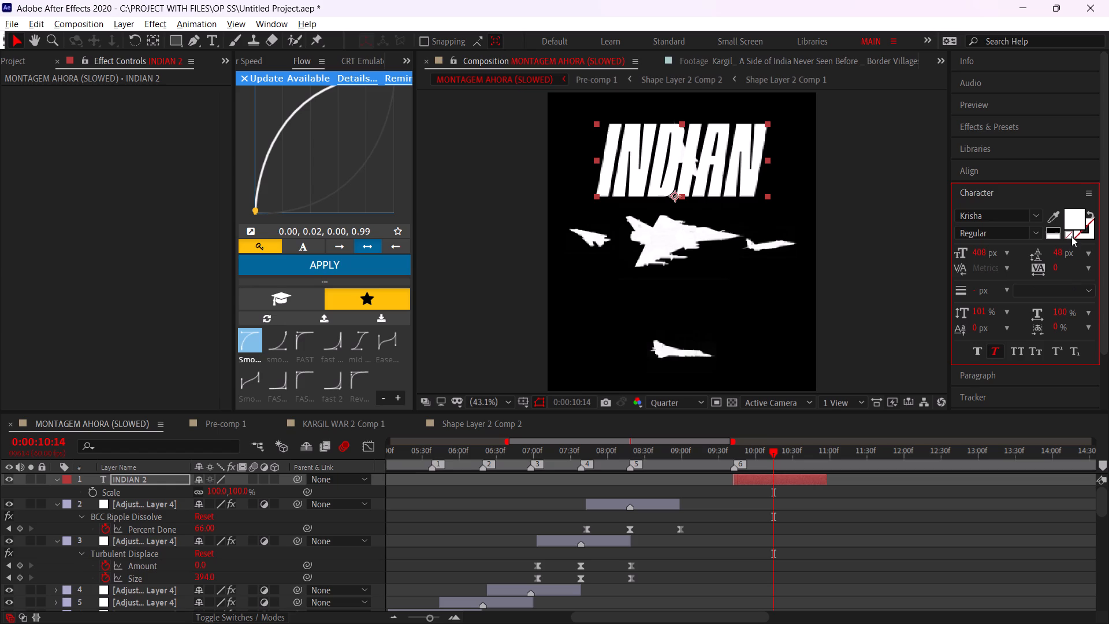
left_click(1070, 235)
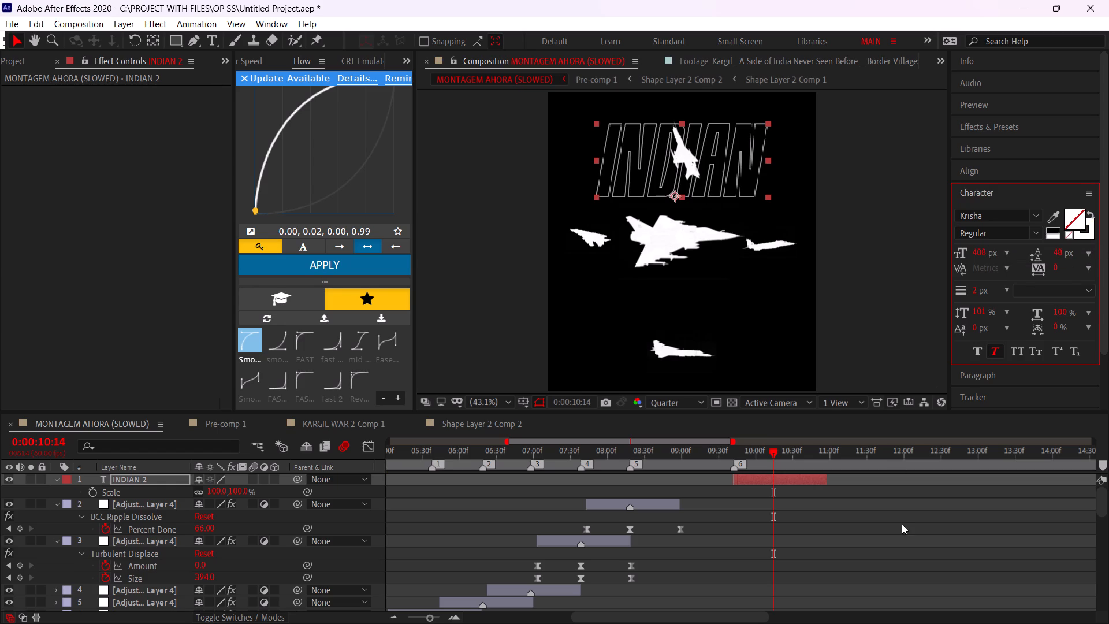
left_click(902, 525)
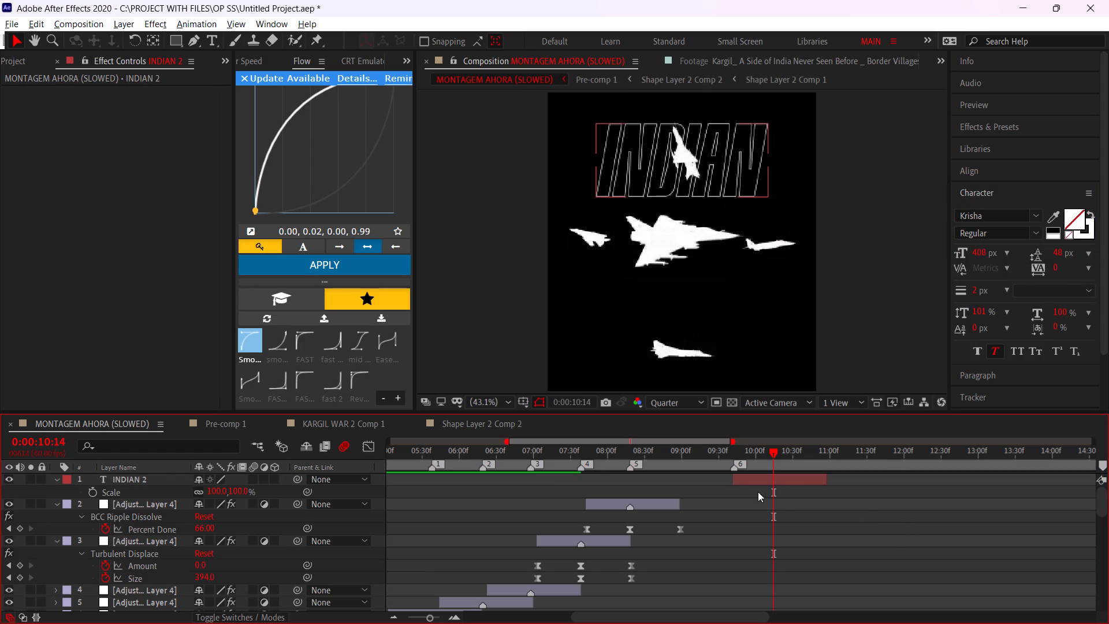
Slide the outlined INDIAN 2 layer so it starts exactly at marker 6, 0:00:09:42, and play it back.
left_click(762, 482)
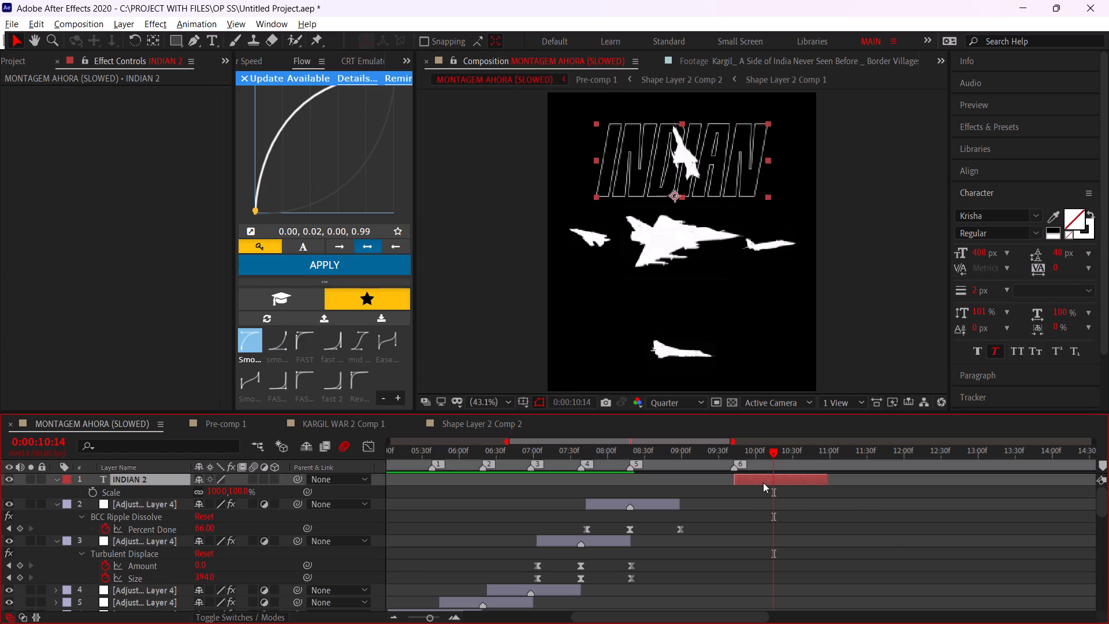
scroll(763, 482, "up", 3, "alt")
left_click(526, 458)
key("space")
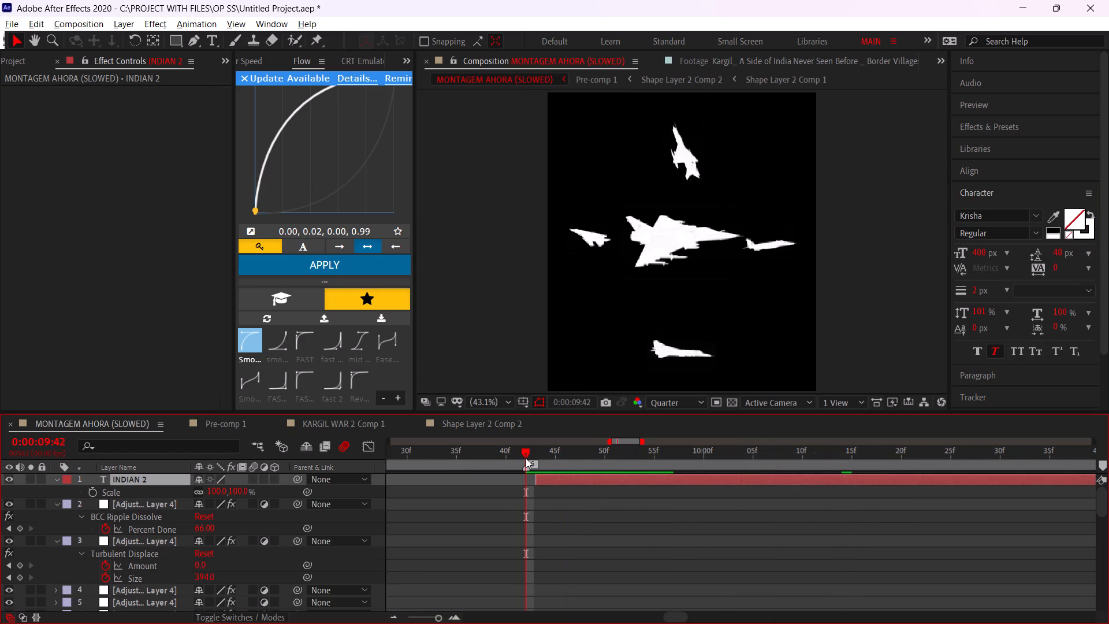
left_click(526, 458)
left_click_drag(553, 476, 545, 473)
key("space")
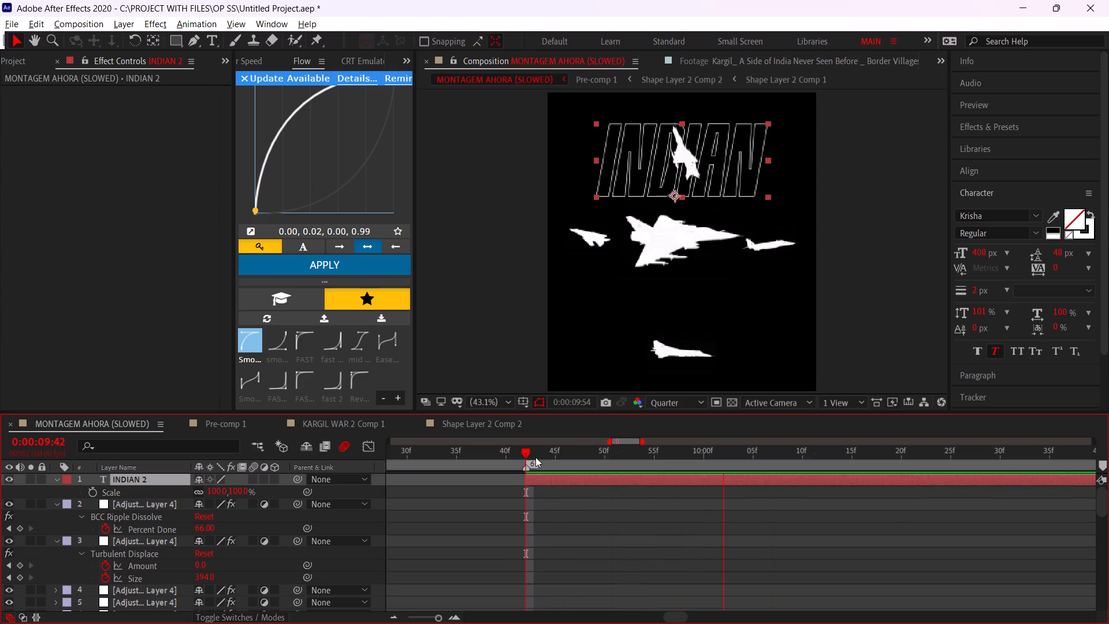
Duplicate the outlined INDIAN 2 text layer and trim the copy's start to 0:00:09:59.
left_click_drag(535, 456, 657, 493)
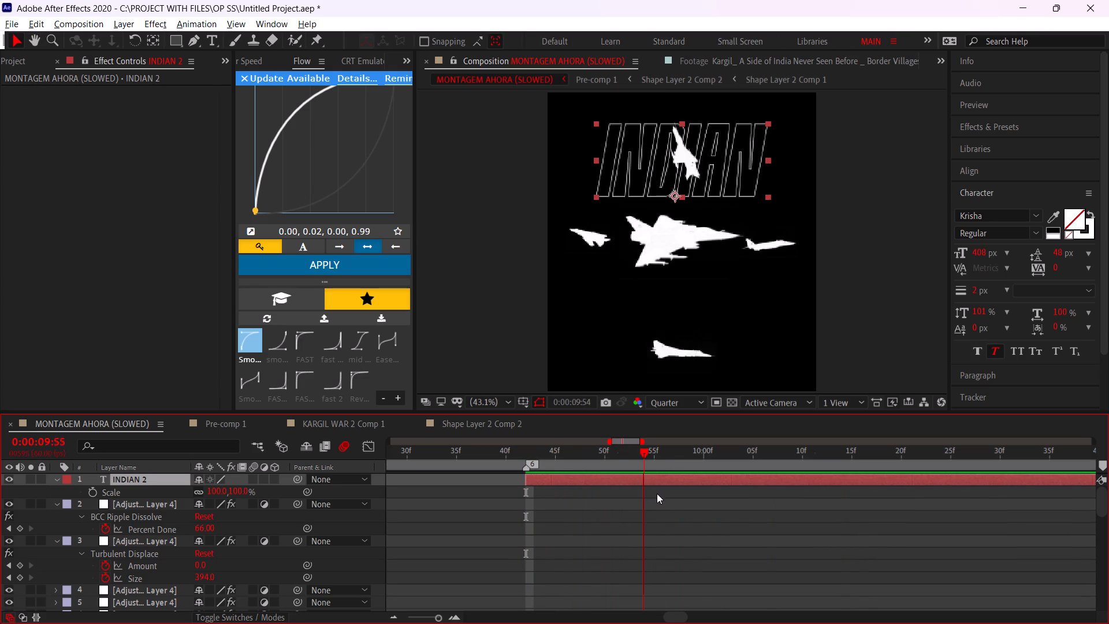
left_click_drag(657, 493, 688, 499)
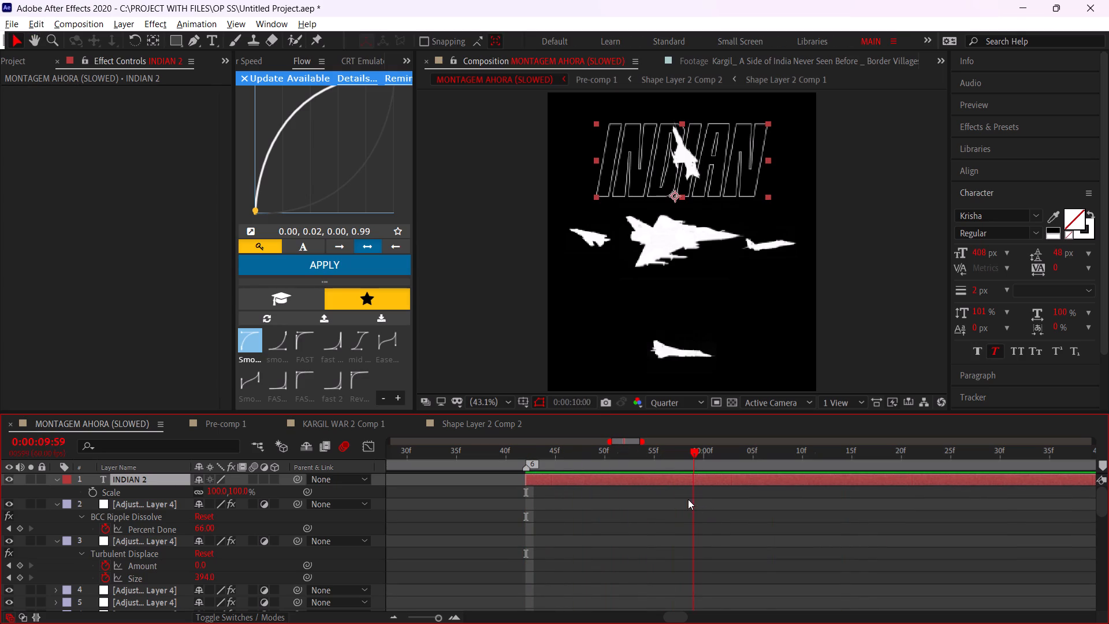
left_click_drag(688, 499, 689, 500)
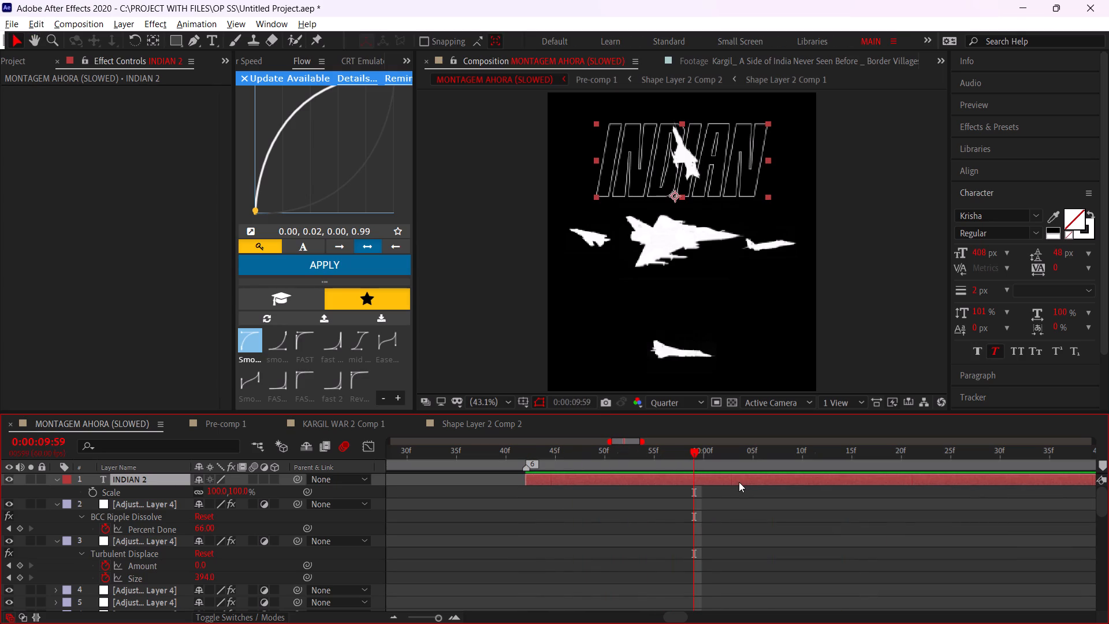
key("ctrl+d")
left_click_drag(523, 480, 574, 478)
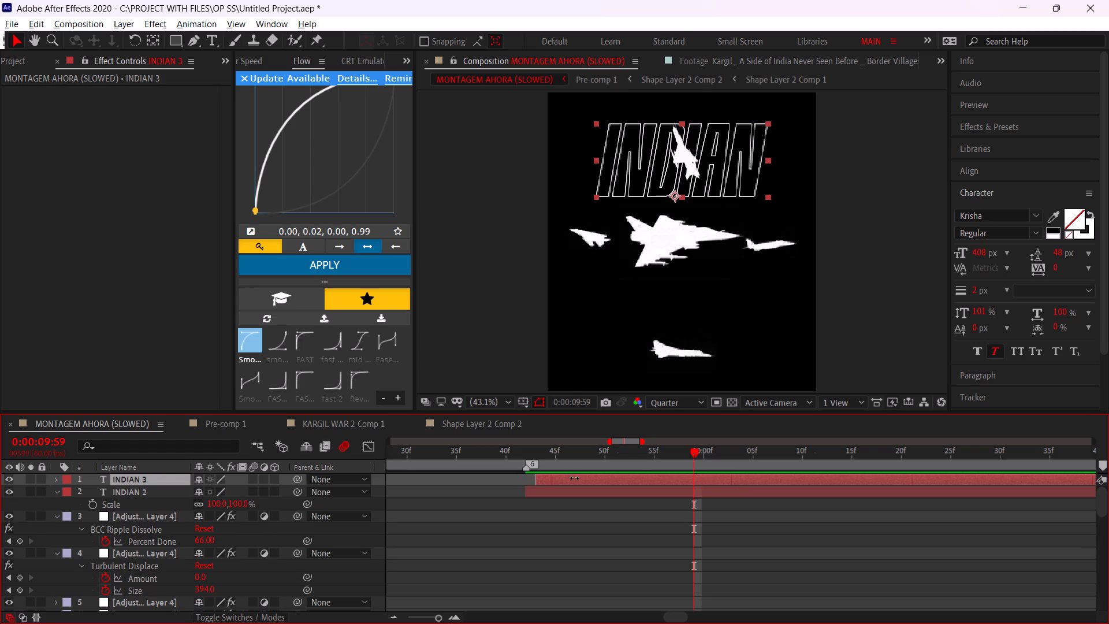
left_click_drag(574, 478, 695, 495)
Move the INDIAN copy down over the central jet and centre it horizontally and vertically in the composition.
left_click_drag(732, 173, 728, 260)
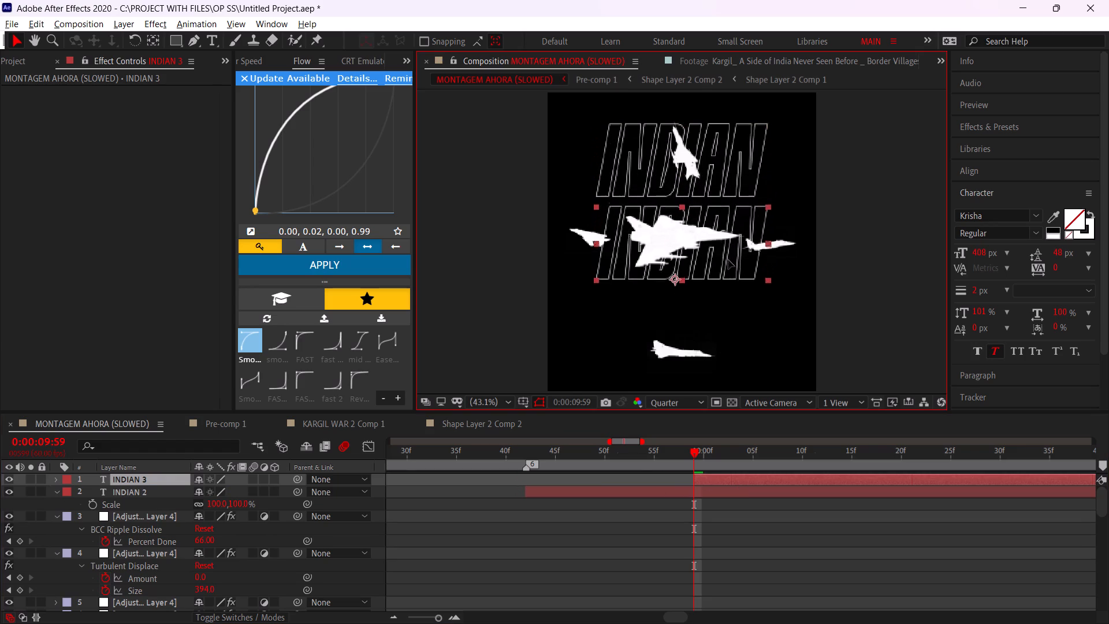
left_click_drag(728, 260, 728, 261)
left_click(992, 168)
left_click(992, 211)
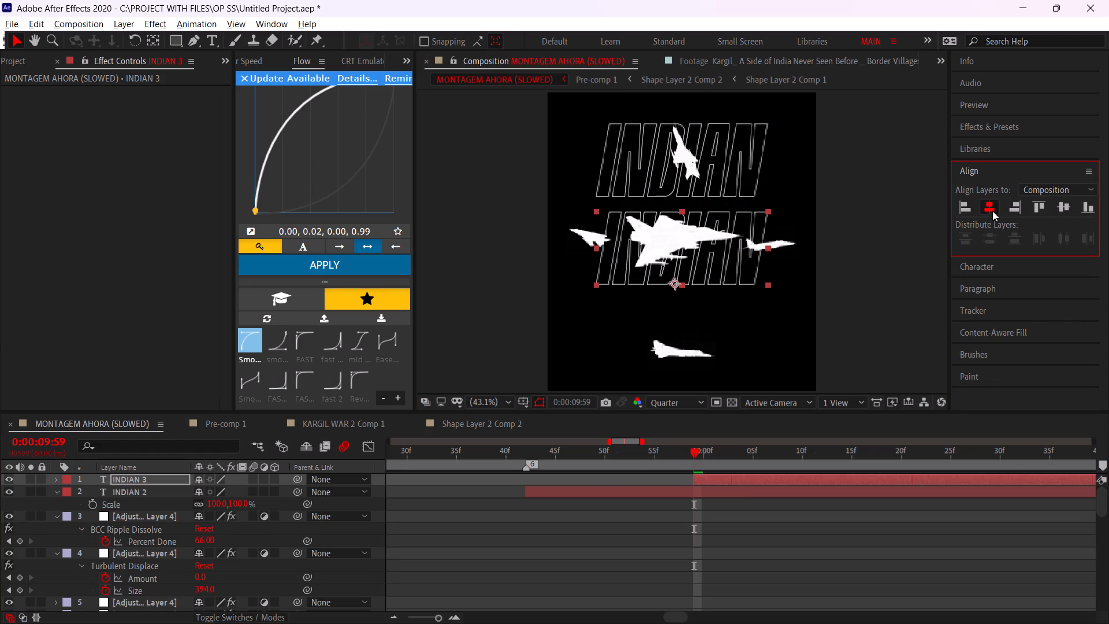
left_click(1065, 203)
Replace the centred copy's text with AIR.
key("ctrl+t")
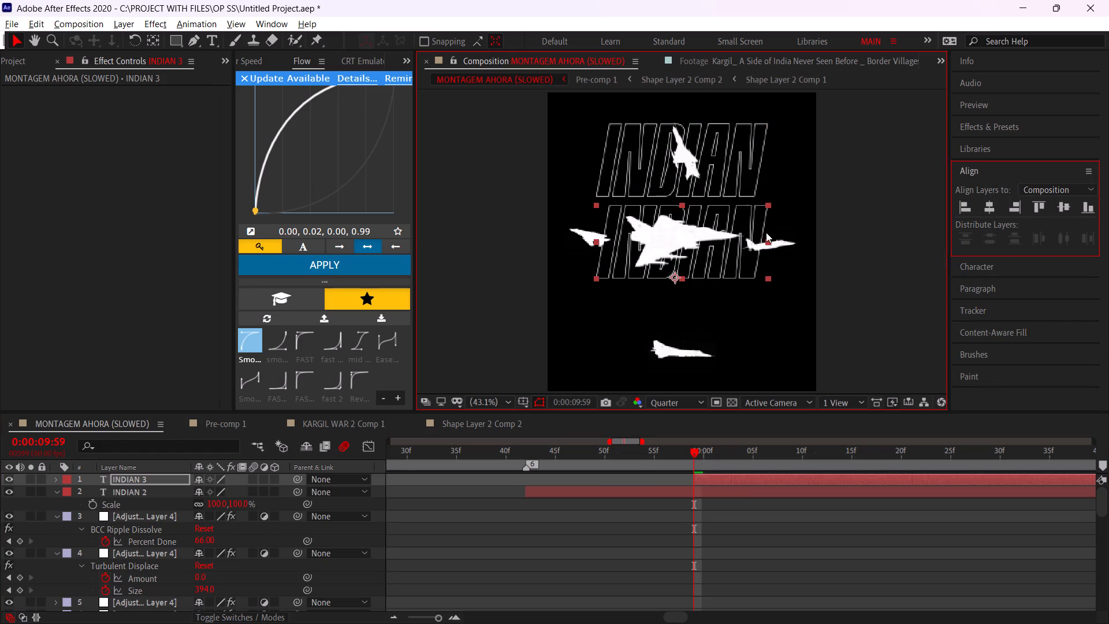
left_click(766, 247)
key("ctrl+a")
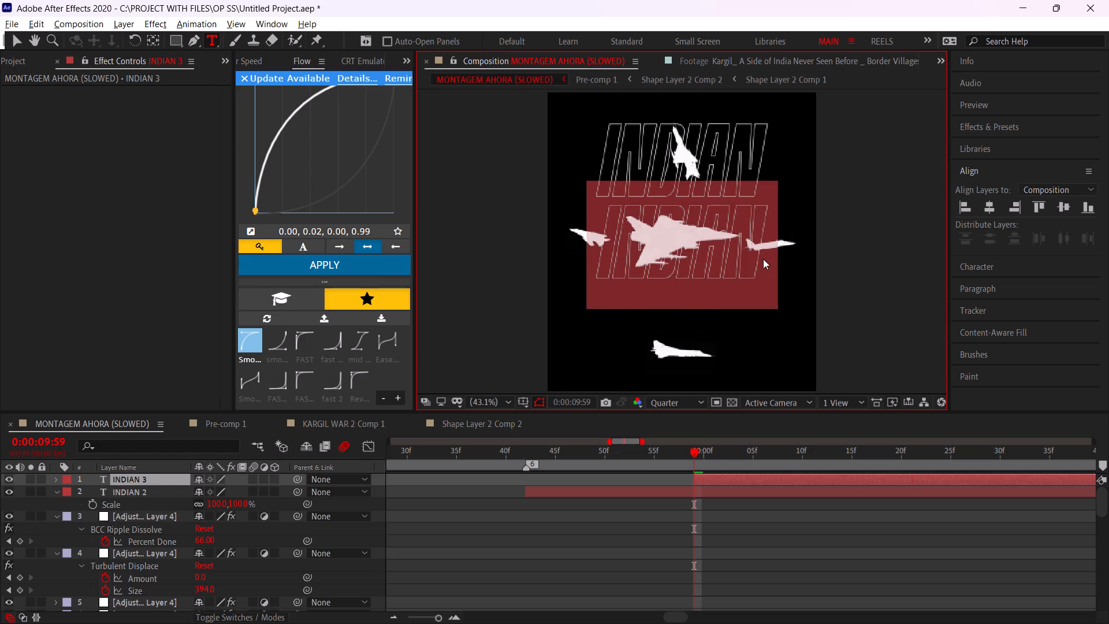
type("AIR")
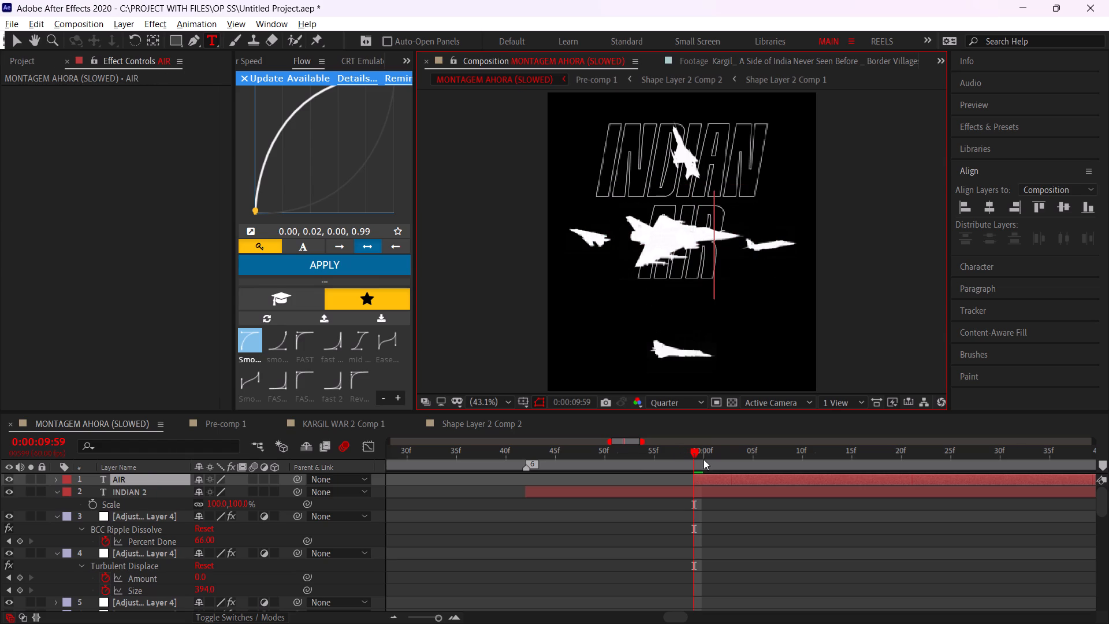
left_click(709, 473)
Play back and scrub the title from marker 6 onward to check AIR's entry and find the following beat.
left_click(531, 447)
key("space")
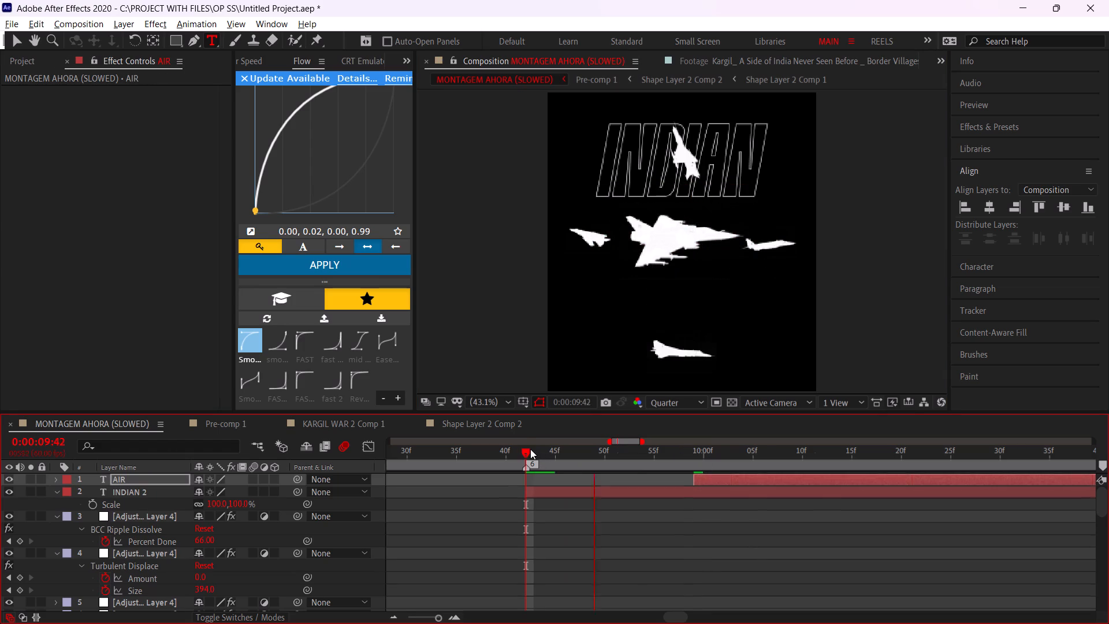
left_click(530, 449)
scroll(487, 474, "down", 1, "alt")
key("space")
left_click(526, 452)
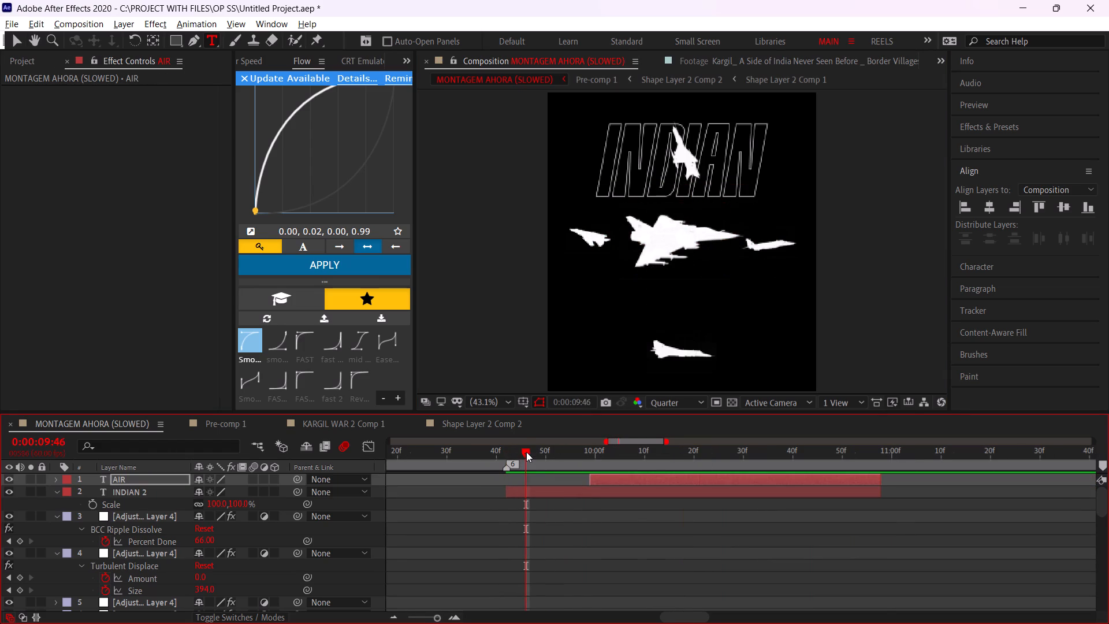
key("space")
left_click(533, 453)
scroll(542, 459, "up", 1, "alt")
key("space")
left_click_drag(542, 459, 544, 459)
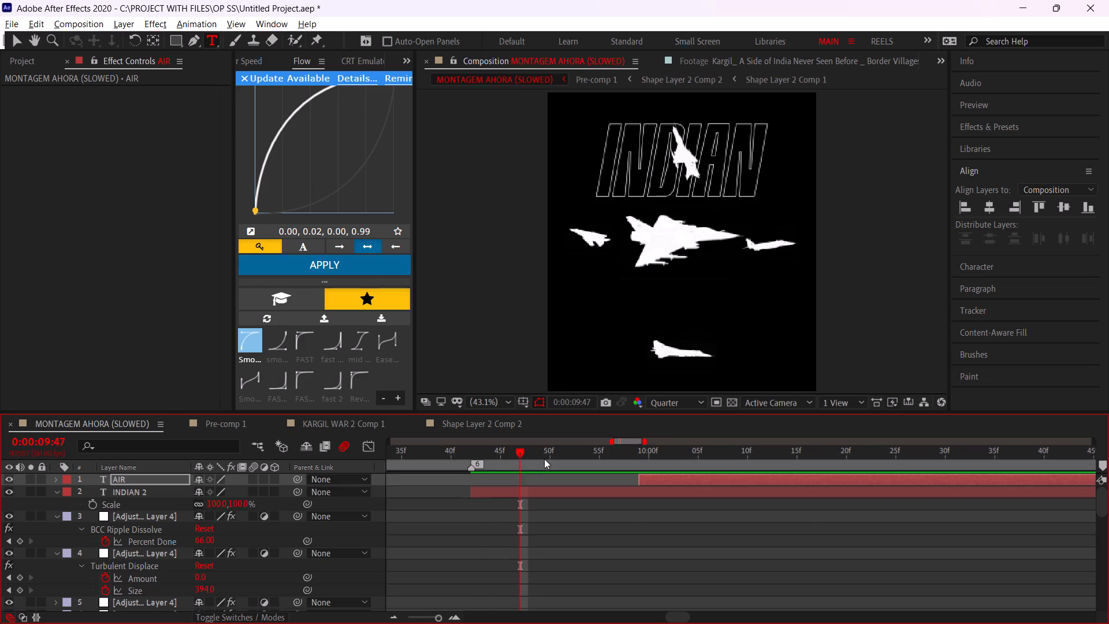
left_click_drag(544, 459, 638, 523)
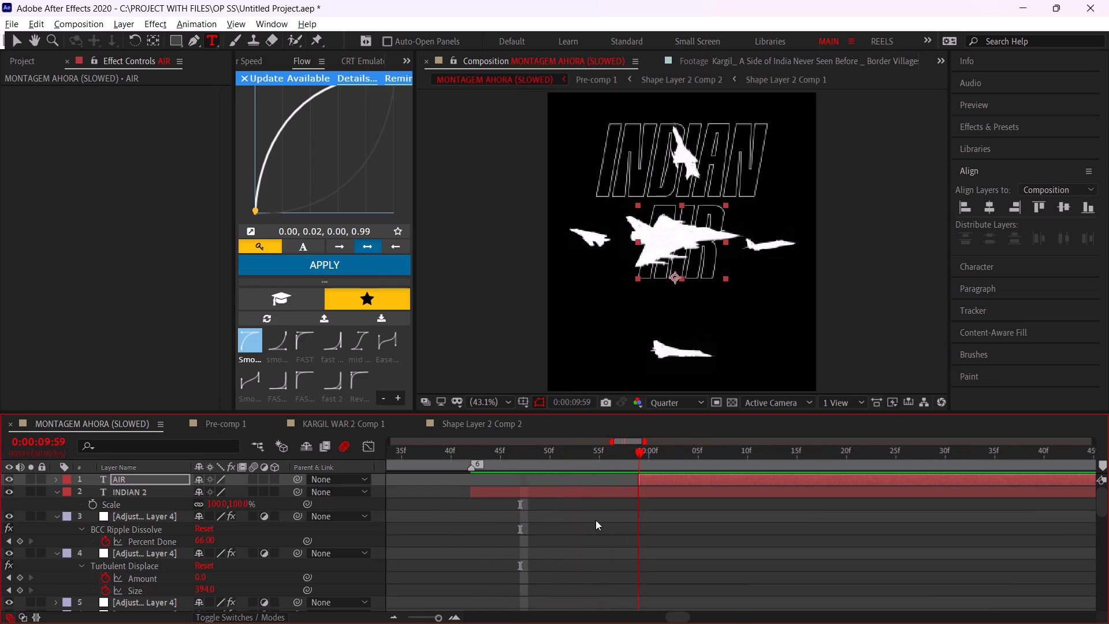
scroll(593, 520, "down", 2, "alt")
key("space")
left_click(609, 460)
key("space")
left_click(609, 460)
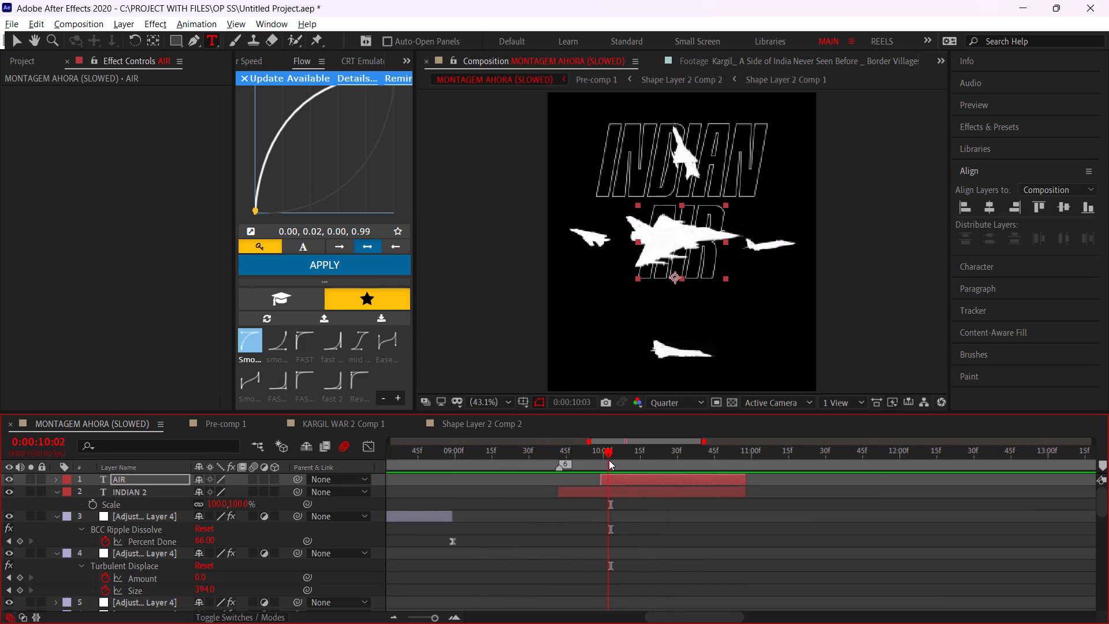
scroll(611, 462, "up", 1, "alt")
Duplicate the AIR layer and trim the copy's start to 0:00:10:18.
left_click_drag(611, 460, 689, 502, "ctrl")
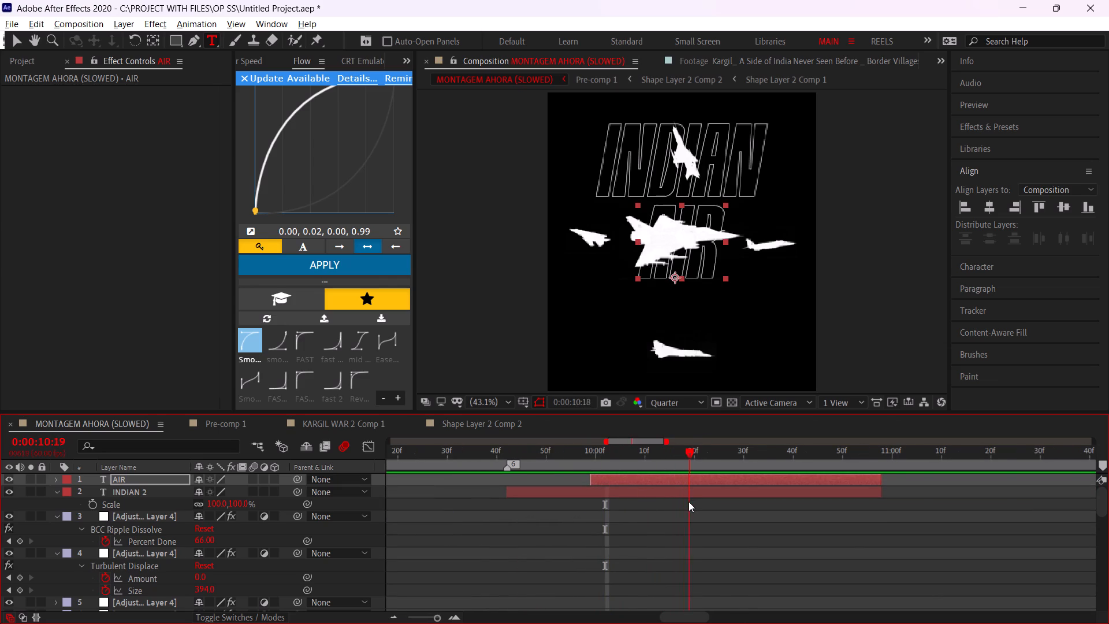
left_click_drag(689, 502, 683, 501, "ctrl")
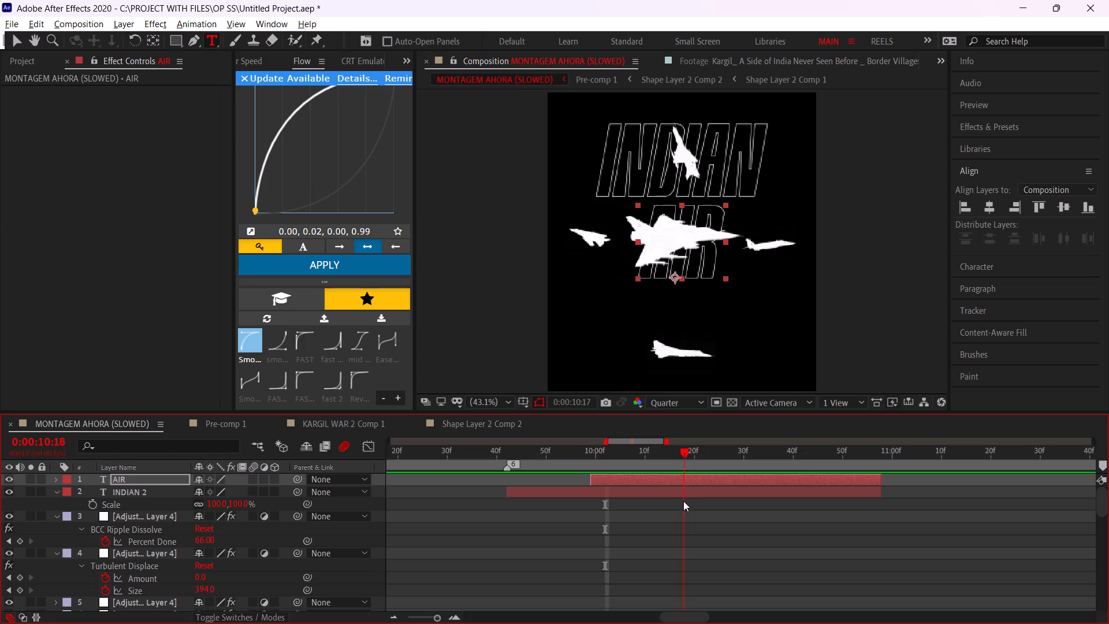
left_click_drag(683, 501, 683, 500, "ctrl")
left_click(657, 476)
key("ctrl+d")
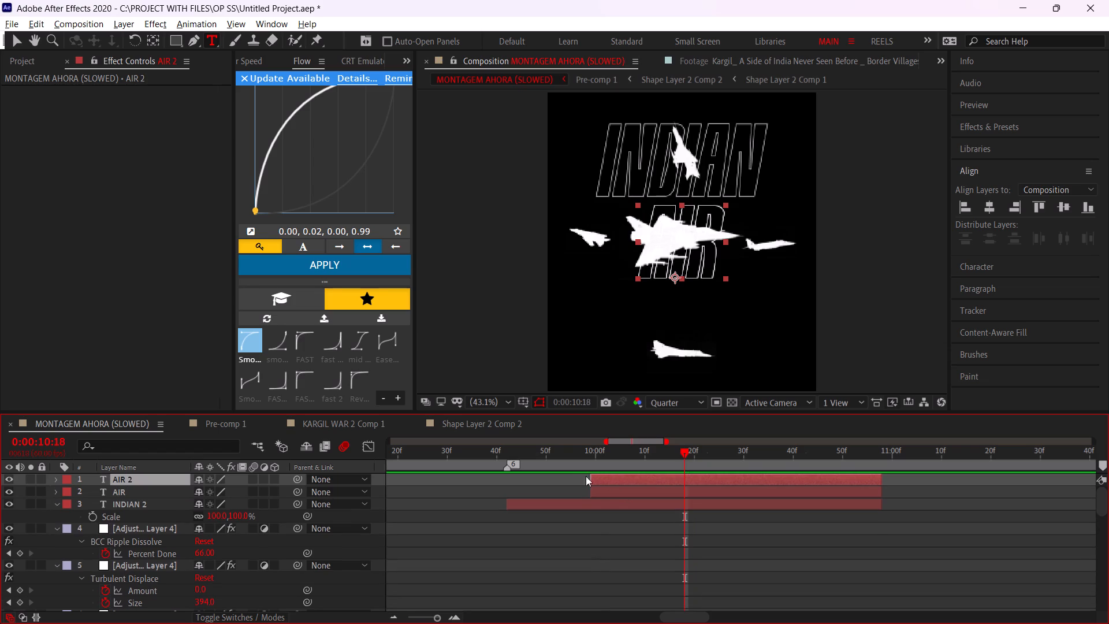
left_click_drag(589, 478, 683, 491)
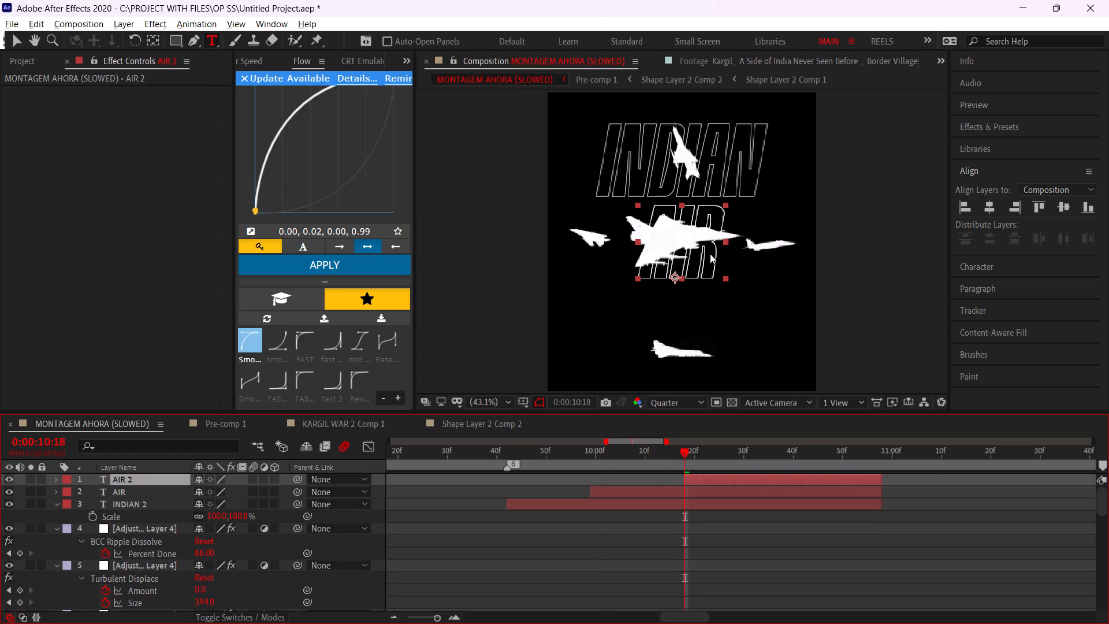
Move the AIR copy down over the bottom jet and replace its text with FORCE.
key("v")
left_click_drag(704, 253, 707, 339)
key("ctrl+t")
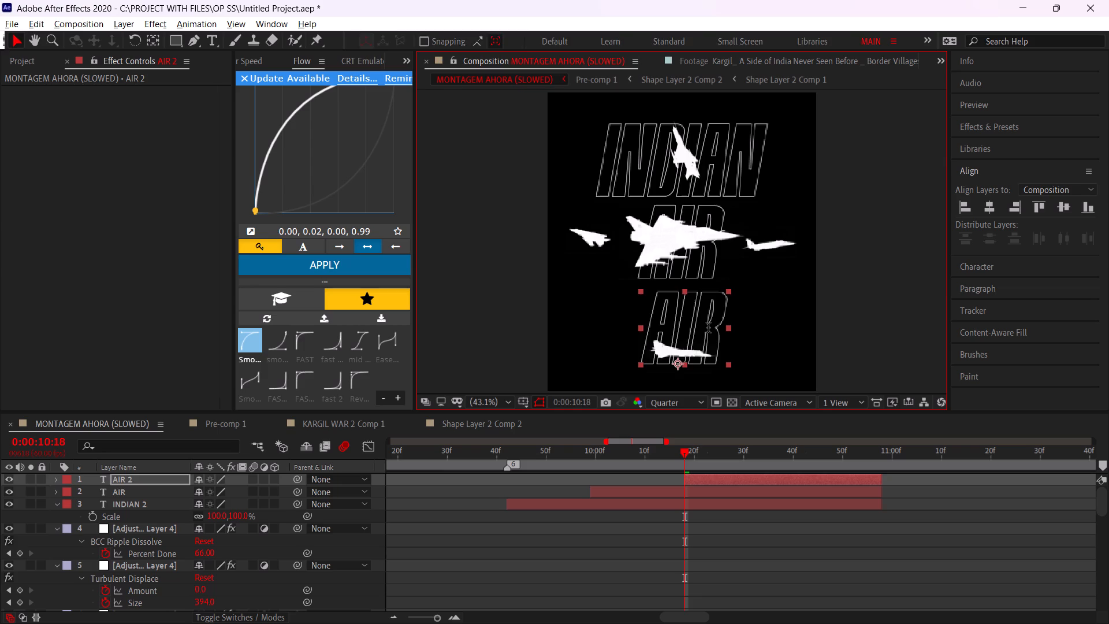
left_click(708, 328)
key("ctrl+a")
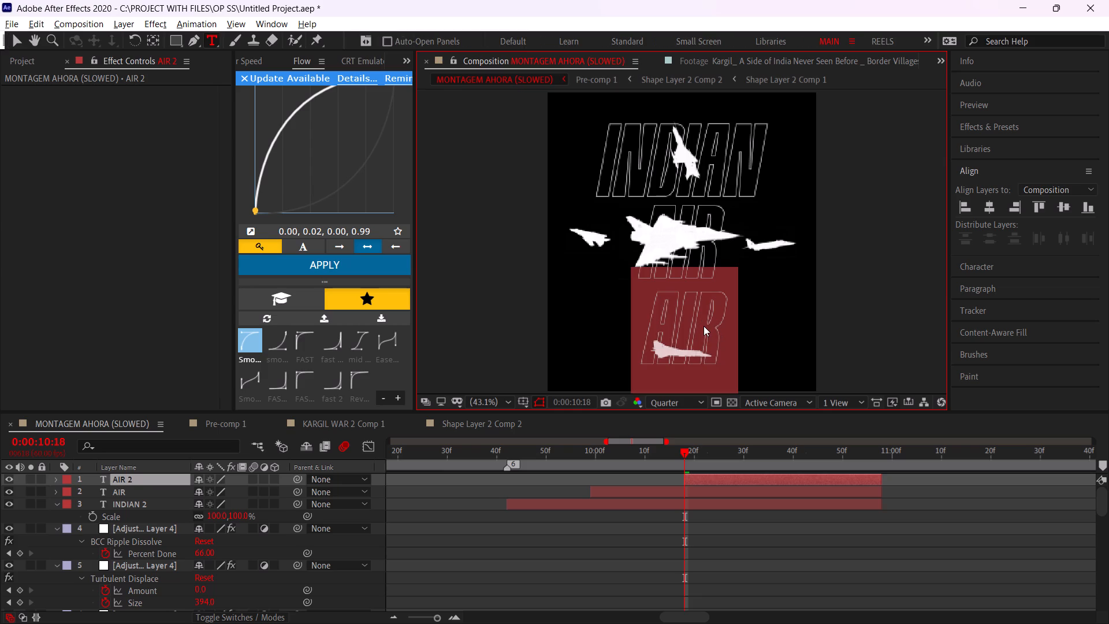
type("FORCE")
left_click(762, 478)
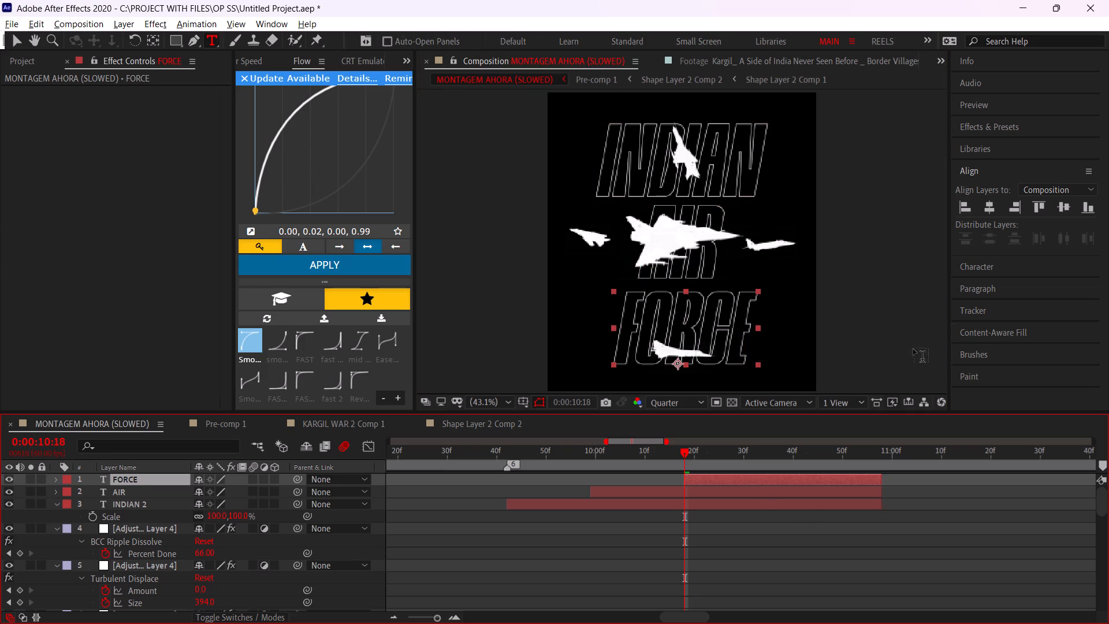
Centre the FORCE and AIR text layers horizontally in the composition.
left_click(995, 202)
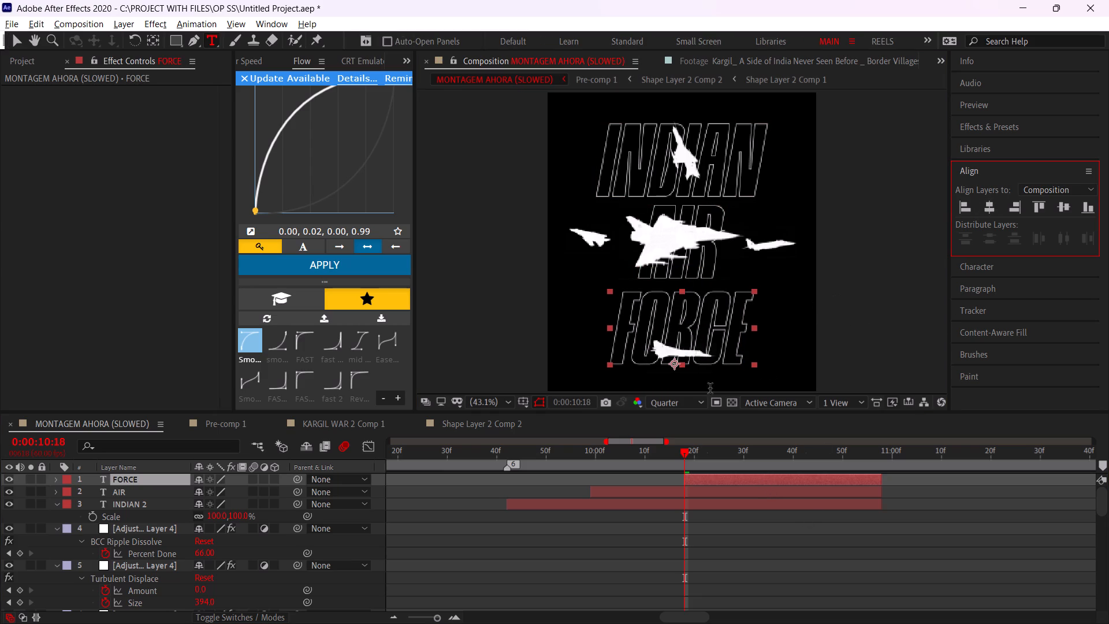
left_click(695, 496)
left_click(998, 206)
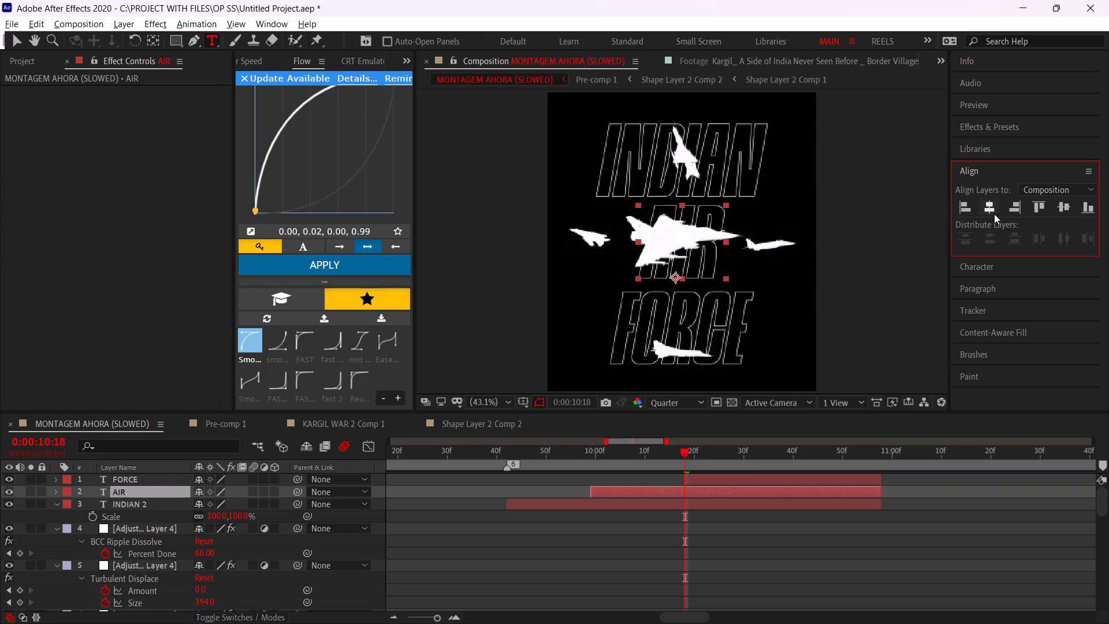
key("v")
left_click(728, 532)
Play back the montage from the beginning and replay the jet section to review it with the three-line title.
scroll(753, 600, "down", 1, "alt")
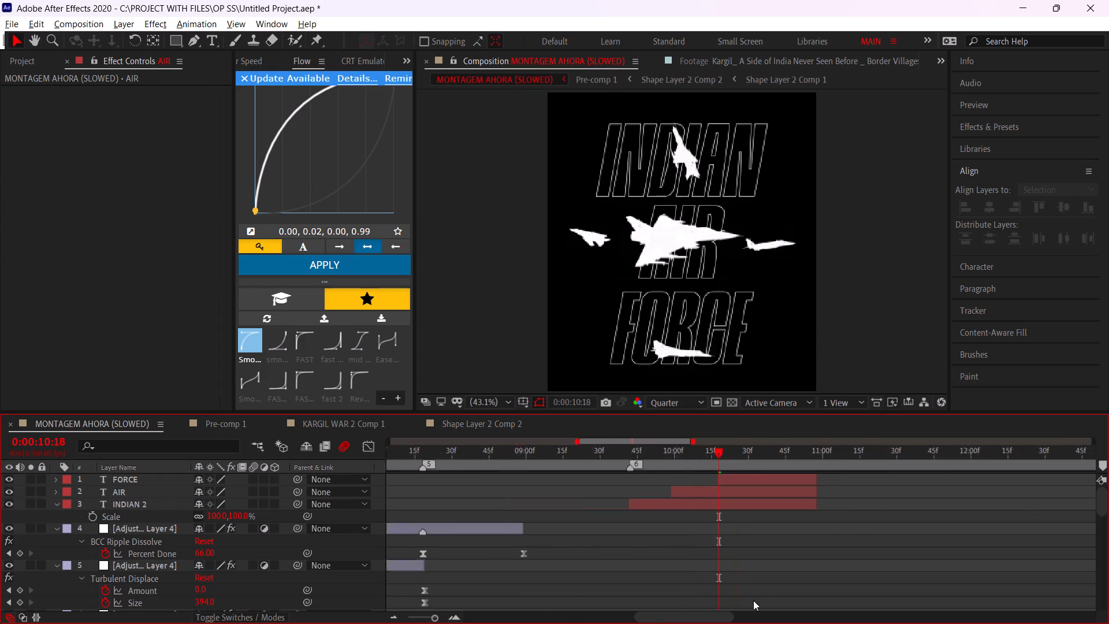
scroll(753, 600, "down", 3, "alt")
left_click_drag(611, 456, 534, 470)
key("space")
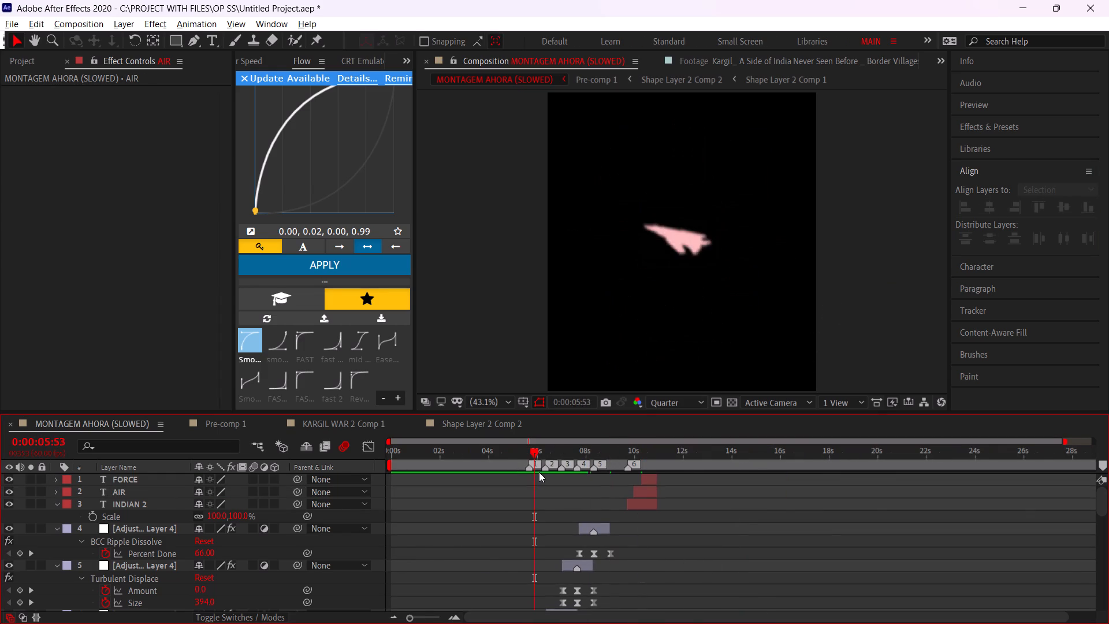
left_click_drag(477, 451, 289, 468)
key("space")
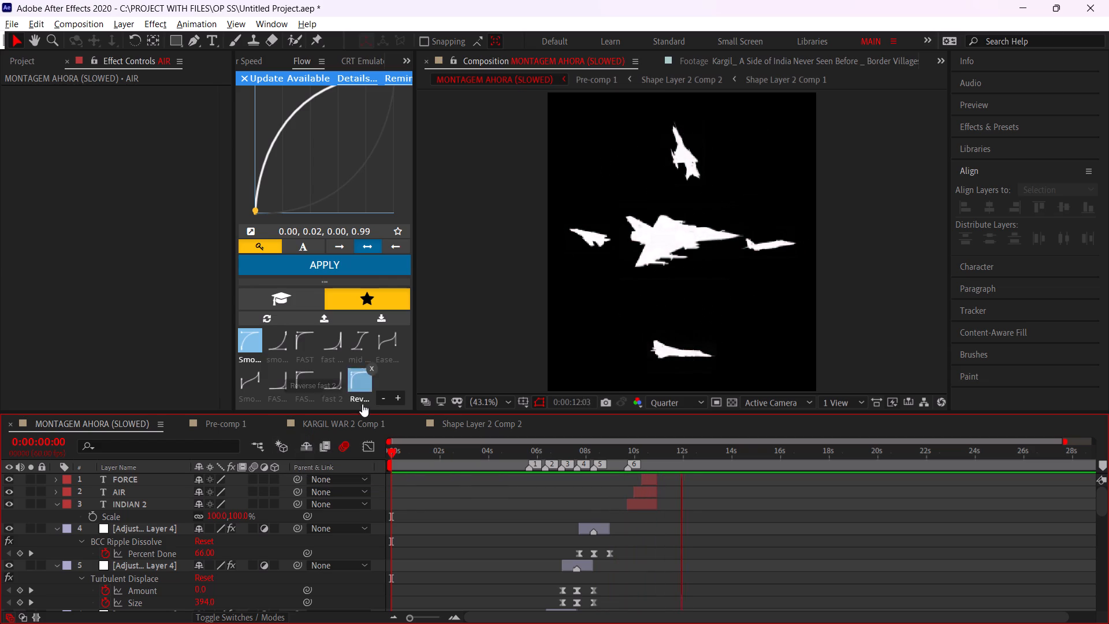
left_click_drag(601, 449, 572, 478)
key("space")
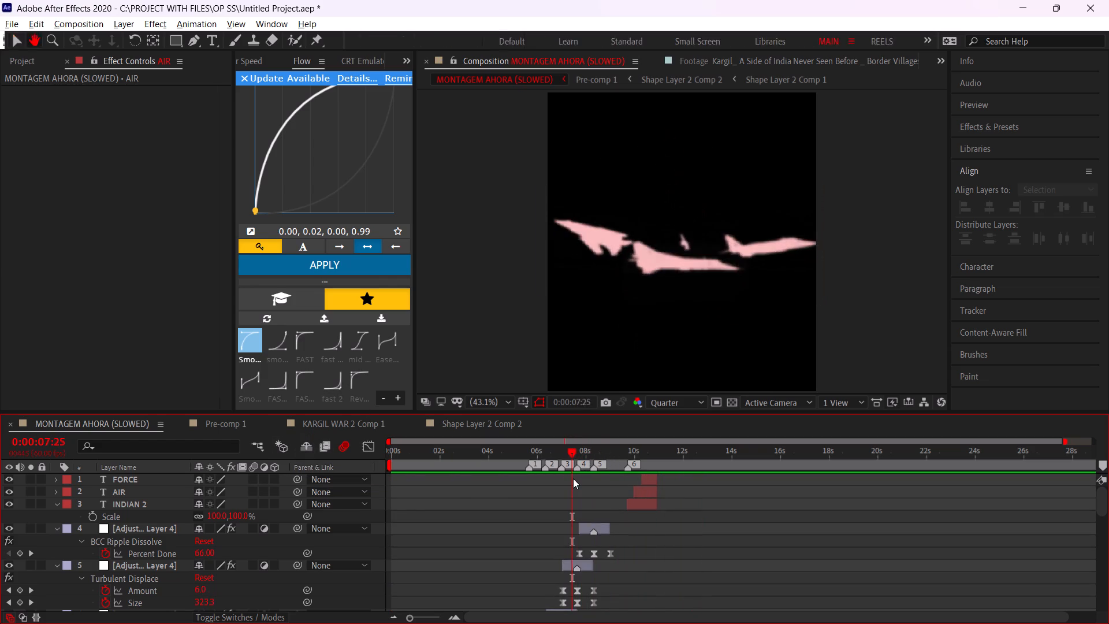
At 0:00:08:18, by marker 5, reveal Rotation alongside Scale for the four outer jet layers, 20 to 23.
scroll(581, 482, "up", 1, "alt")
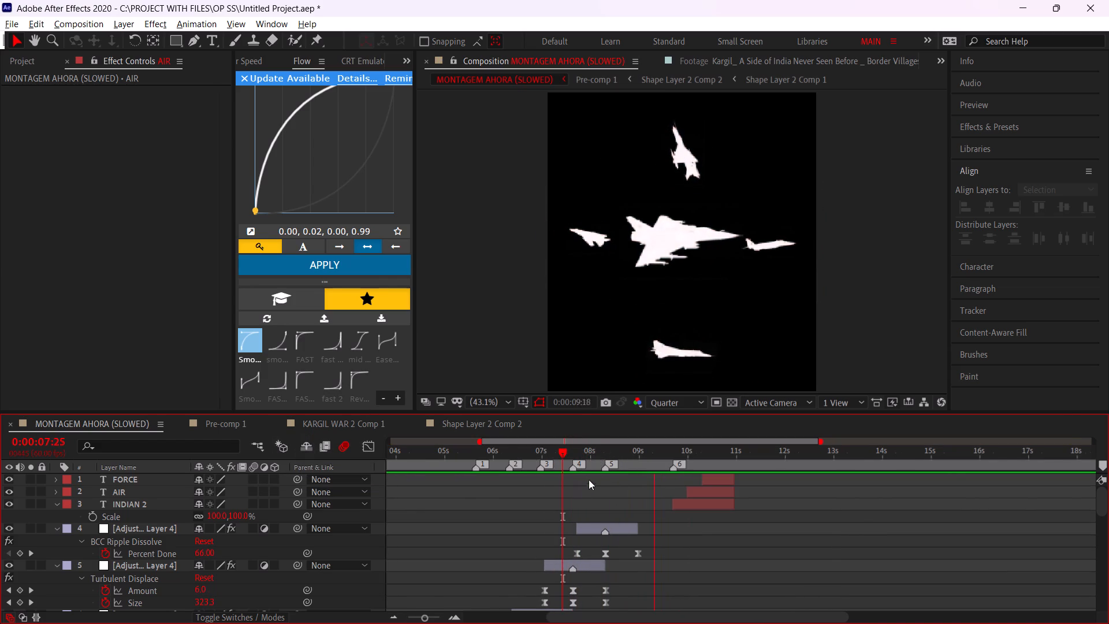
left_click(605, 459)
scroll(606, 489, "up", 3, "alt")
left_click(595, 457)
left_click_drag(595, 456, 600, 459)
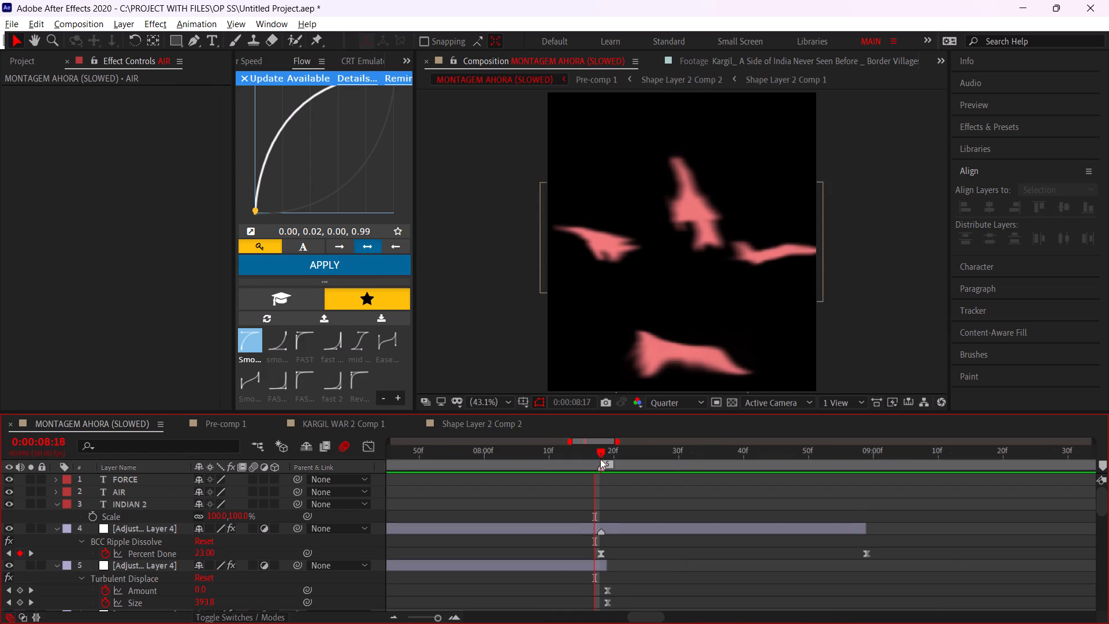
left_click_drag(600, 459, 600, 470)
scroll(608, 518, "down", 1)
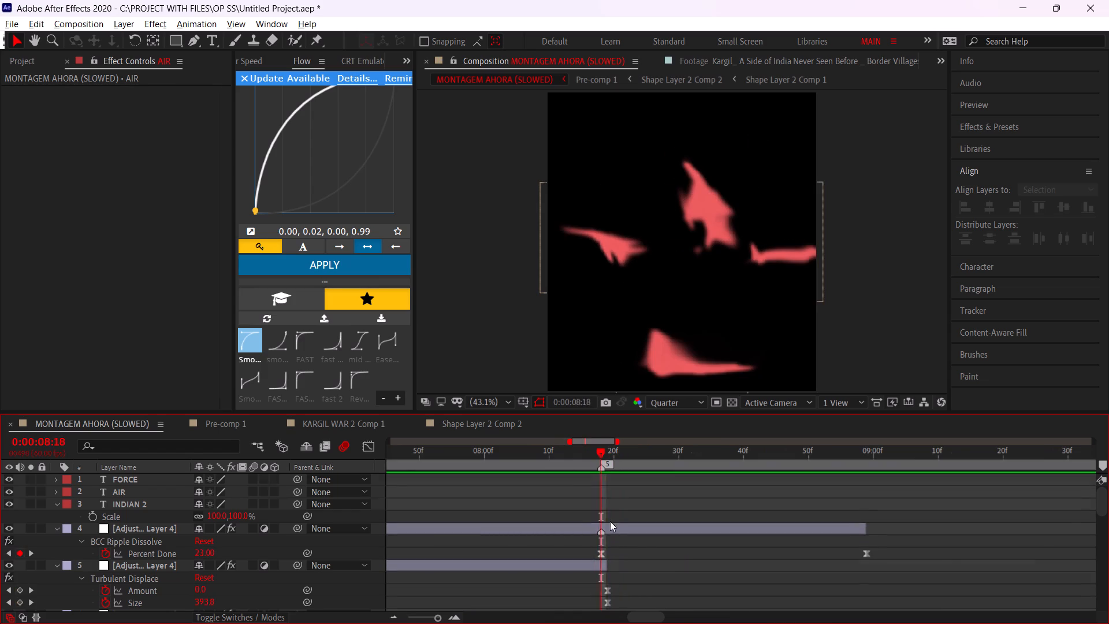
scroll(610, 521, "down", 10)
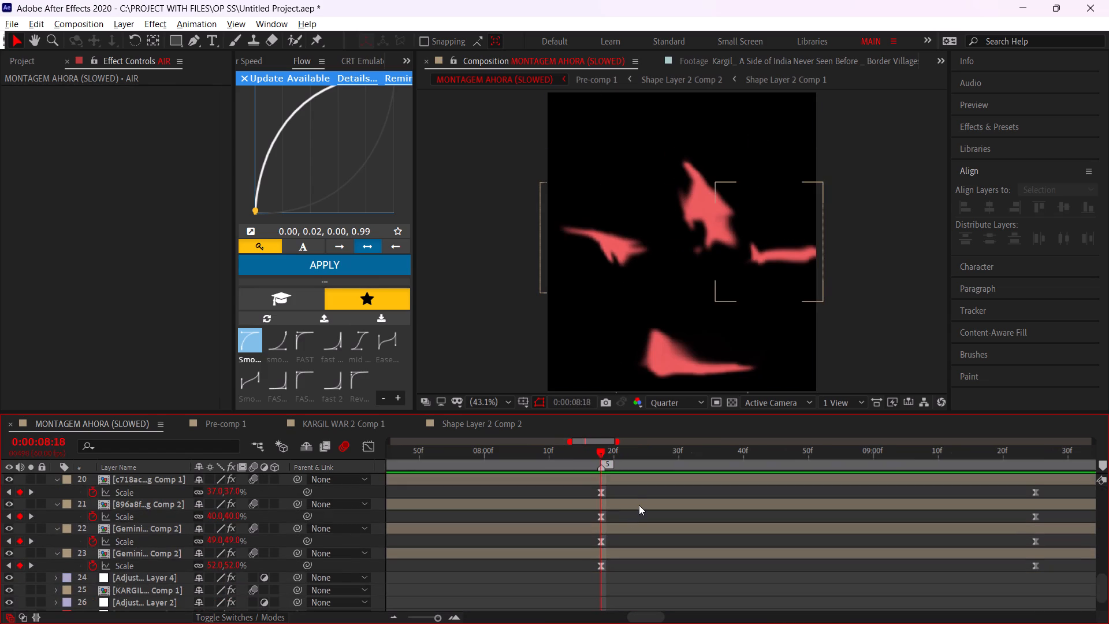
left_click(624, 483)
left_click(619, 552, "shift")
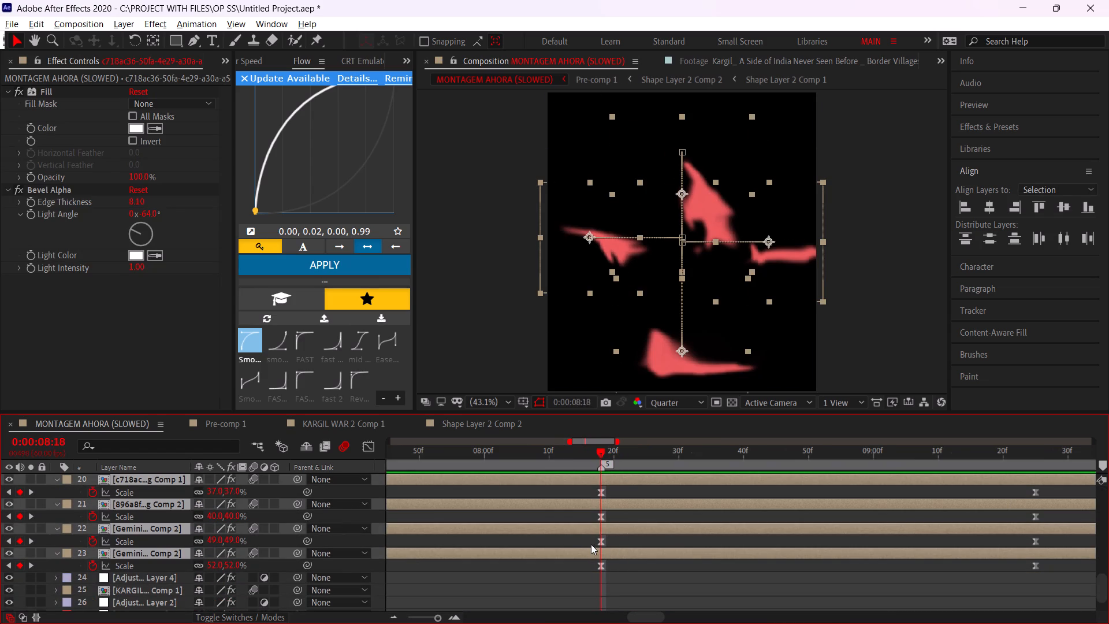
key("shift+r")
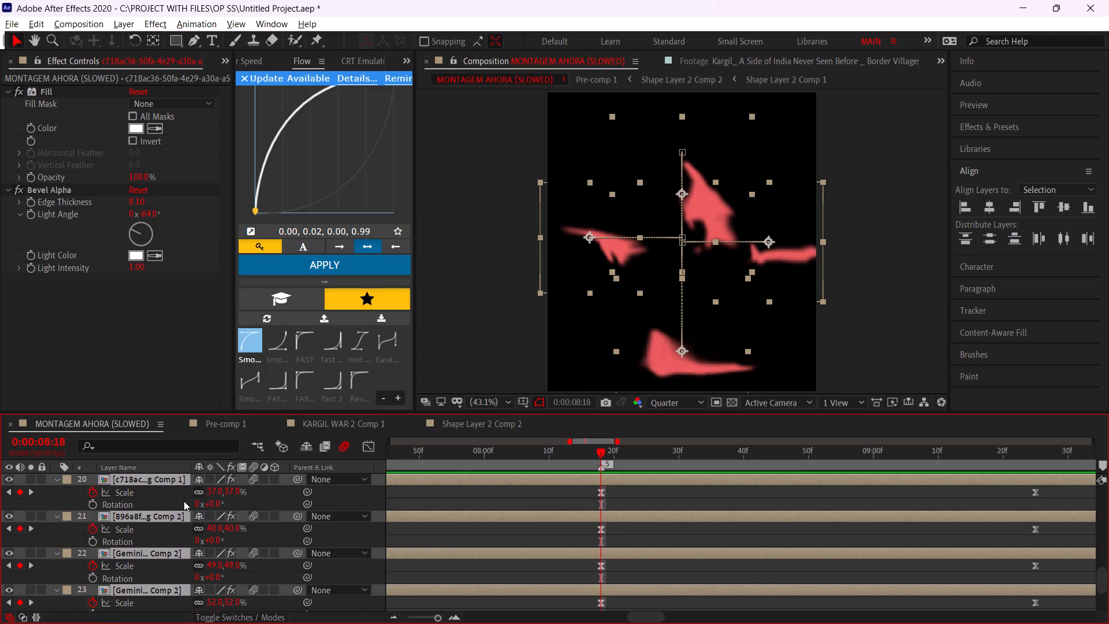
Start Rotation keyframes at 0° for the four outer jet layers, 20 to 23, at 0:00:08:18.
left_click(179, 502)
left_click(131, 541, "ctrl")
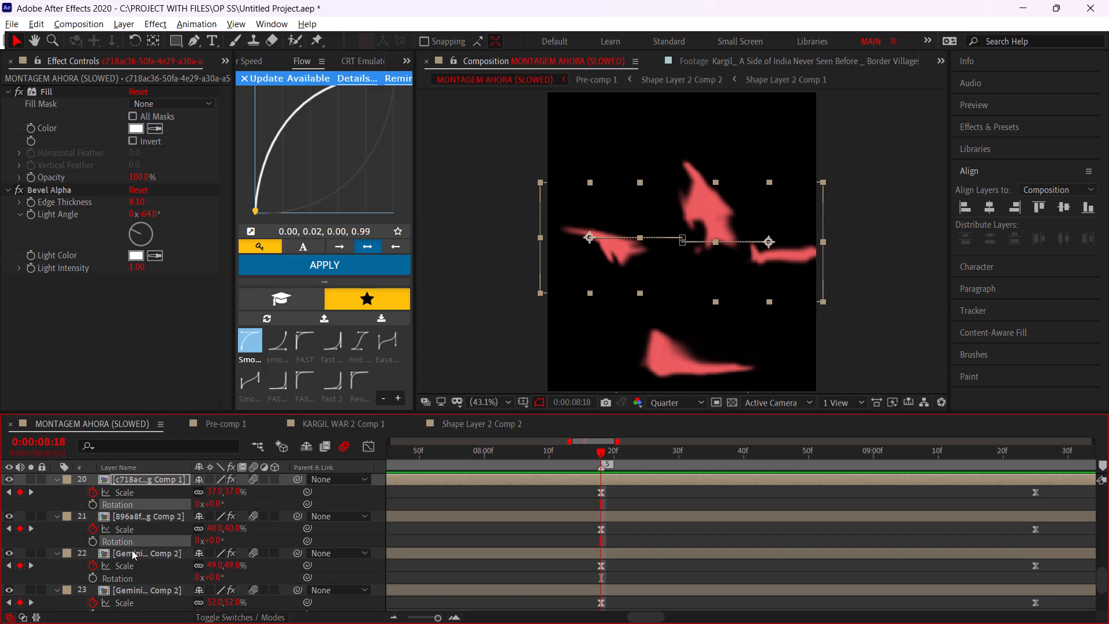
left_click(135, 578, "ctrl")
scroll(141, 589, "down", 1)
left_click(136, 577, "ctrl")
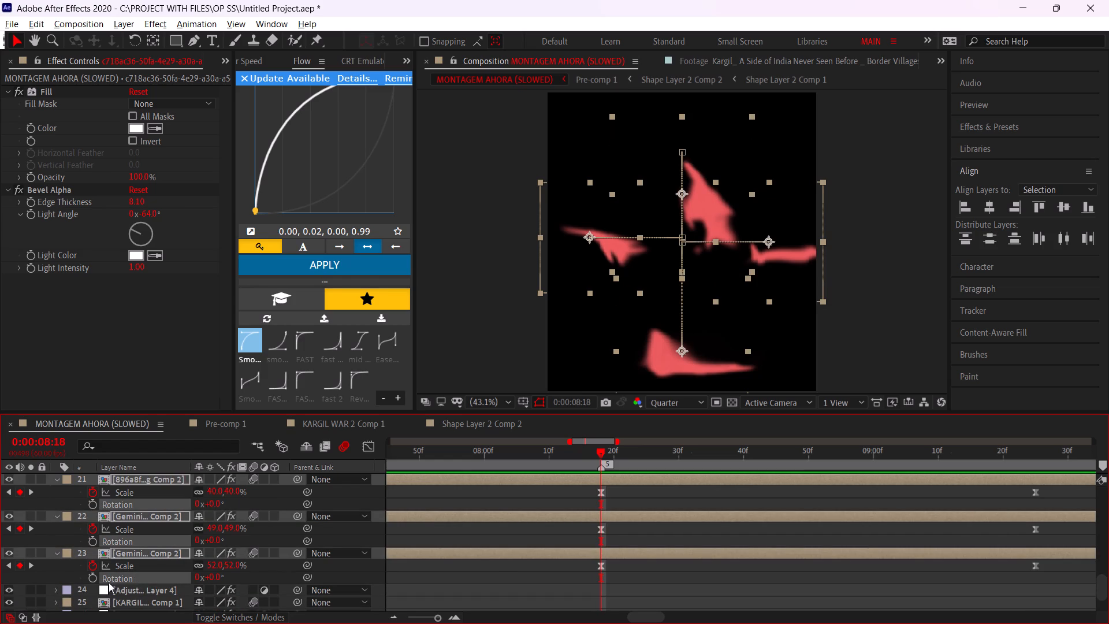
left_click(95, 578)
Set the Rotation of all four outer jet layers to 27° at 0:00:09:25, aligned with their last Scale keyframes.
scroll(356, 526, "down", 1, "alt")
left_click_drag(679, 443, 694, 456)
left_click(695, 459)
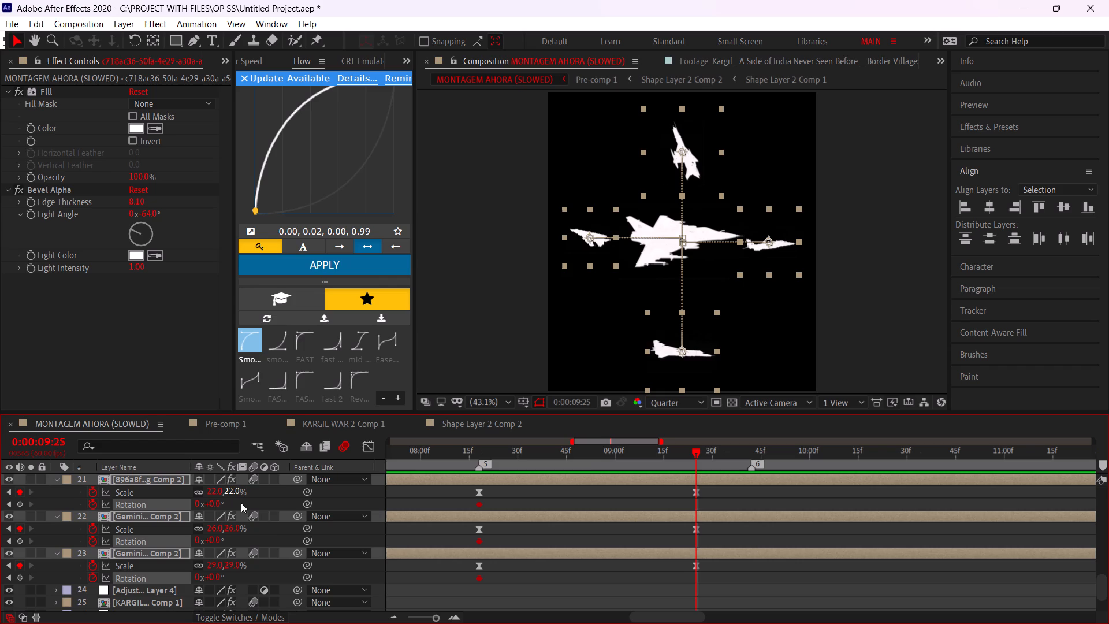
left_click_drag(219, 505, 230, 510)
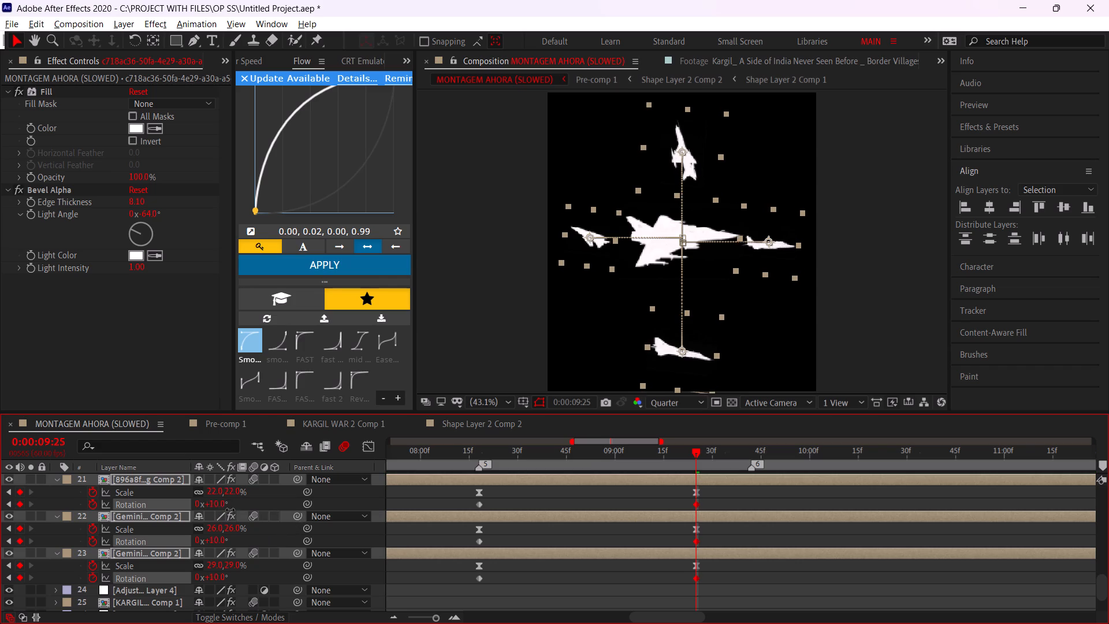
left_click_drag(230, 510, 251, 522)
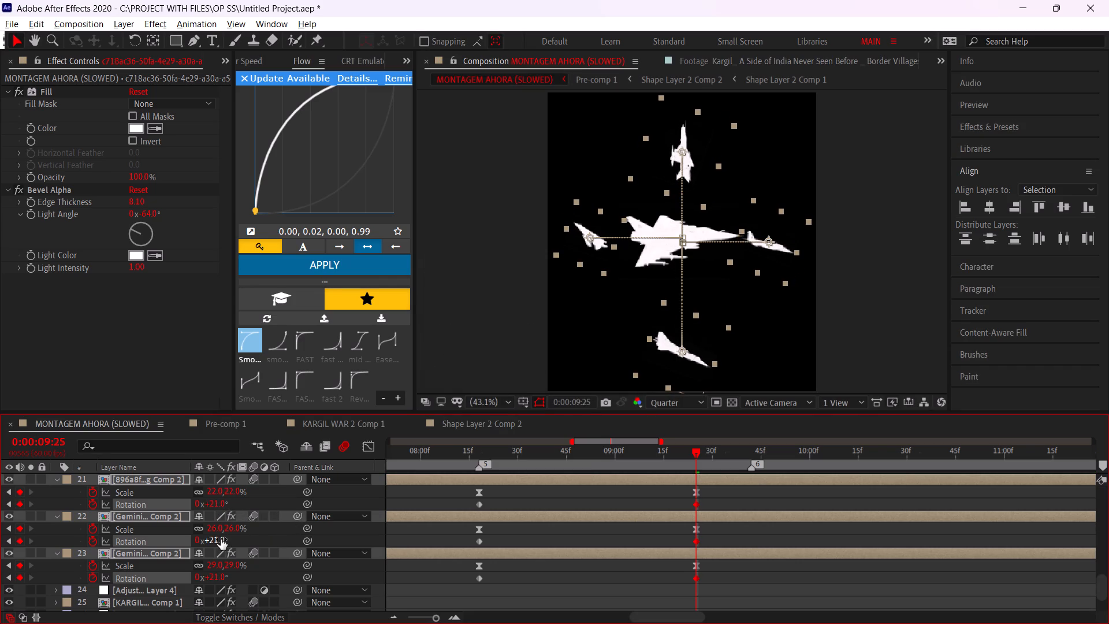
left_click_drag(221, 539, 227, 540)
Dismiss the Flow update notice and reshape the easing curve to 0.00, 0.02, 0.17, 0.79, applying it to the selected Rotation keyframes.
left_click(306, 264)
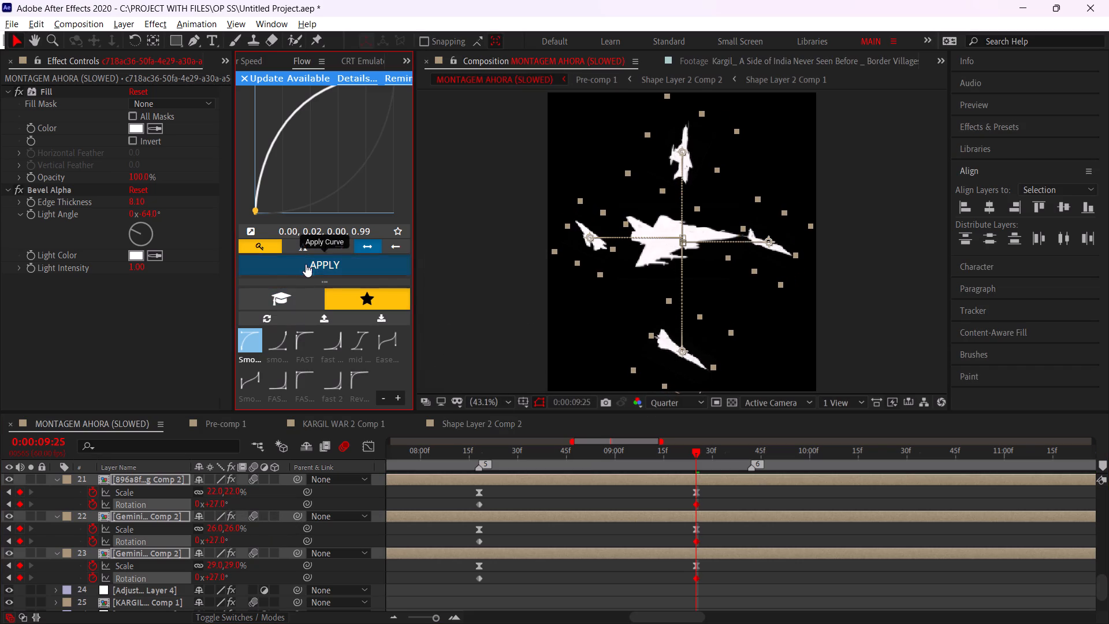
left_click(244, 79)
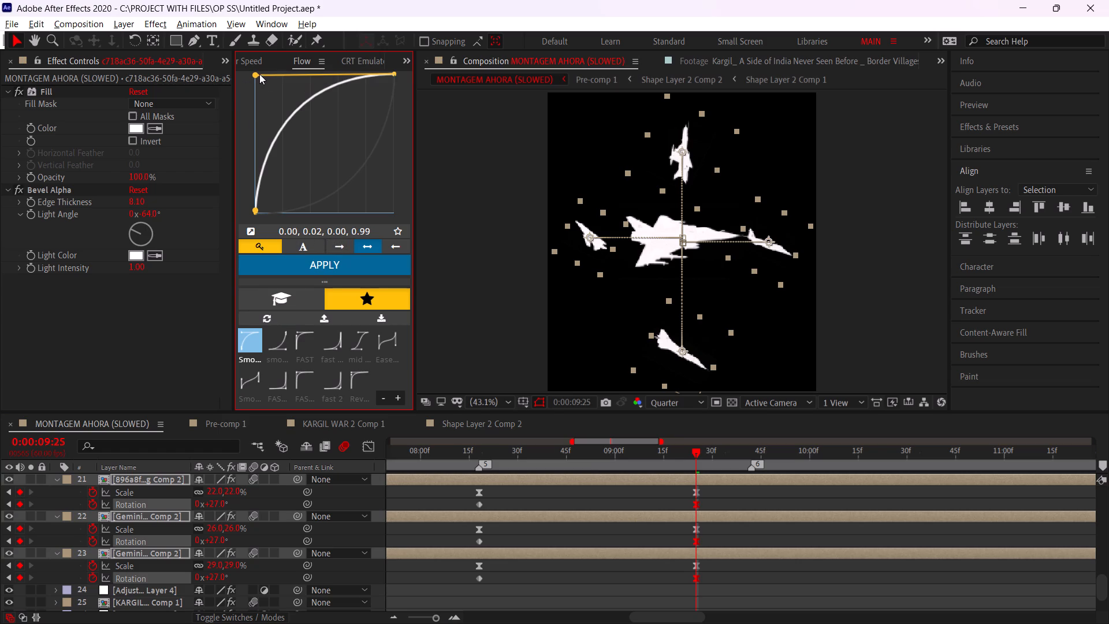
left_click_drag(256, 73, 280, 103)
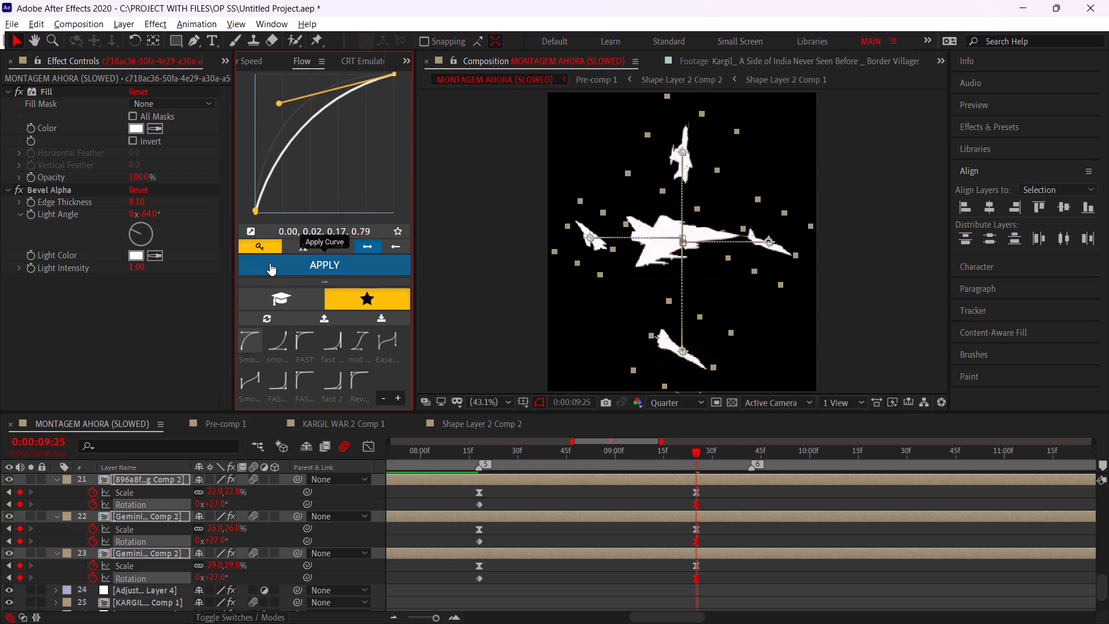
left_click(270, 263)
Apply the 0.00, 0.02, 0.17, 0.79 easing curve to both Rotation keyframes of each outer jet layer, 20 to 23.
scroll(613, 514, "down", 2, "alt")
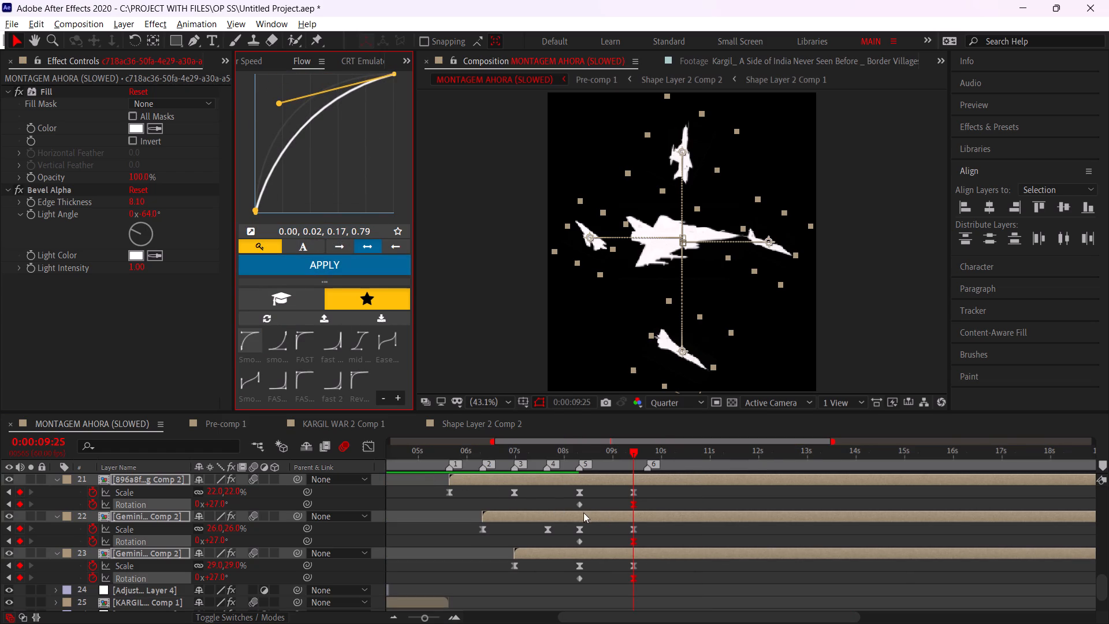
left_click_drag(572, 506, 658, 511)
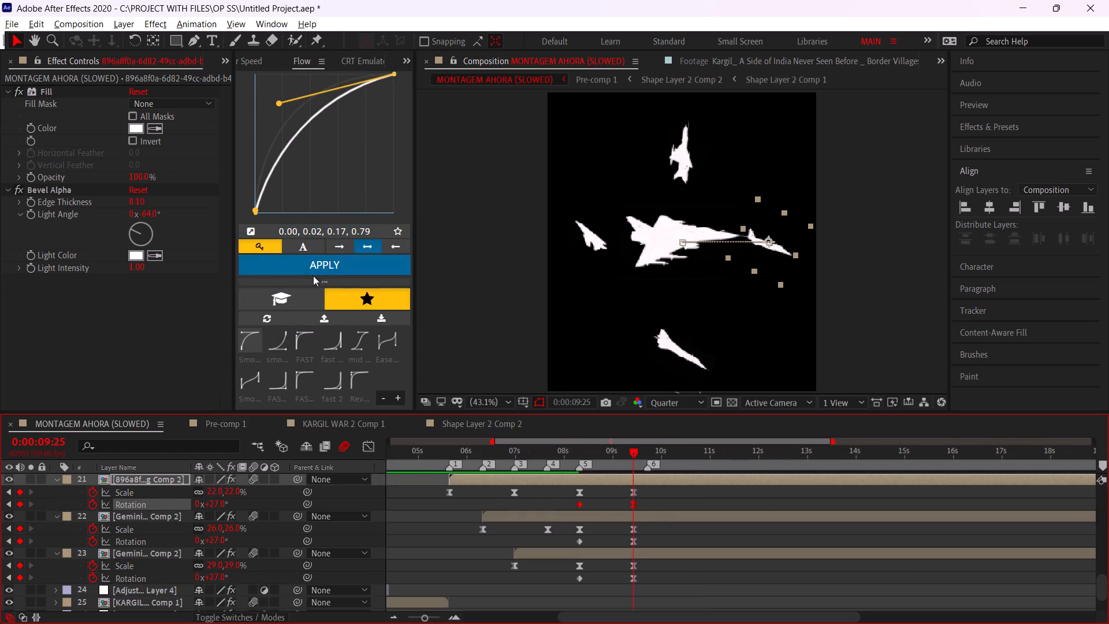
left_click(324, 264)
left_click_drag(570, 537, 654, 543)
left_click(311, 274)
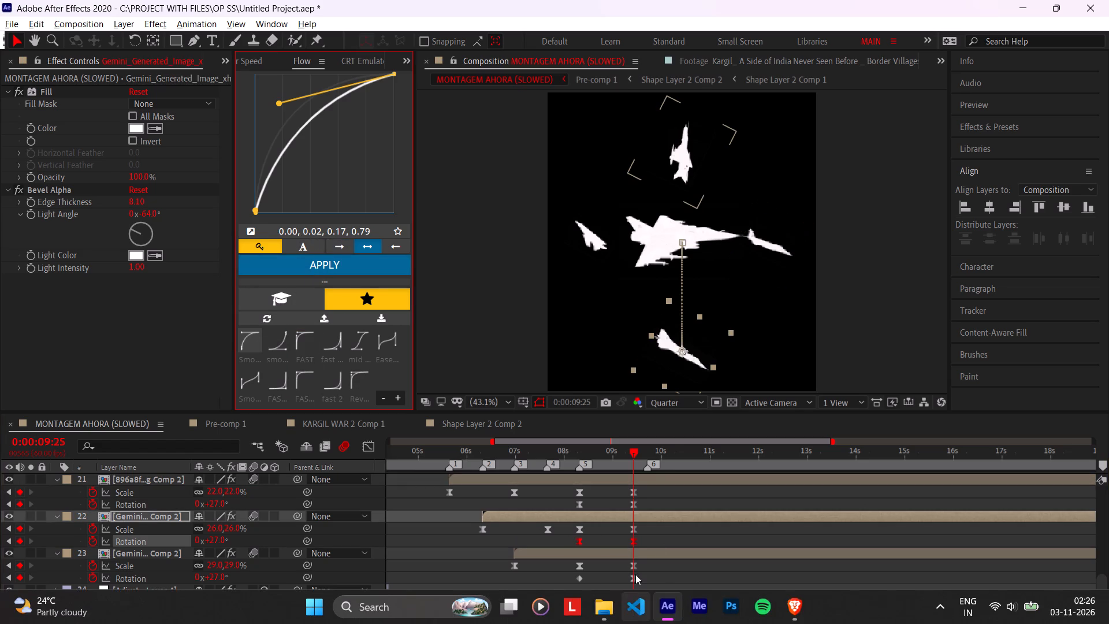
left_click_drag(652, 571, 562, 580)
left_click_drag(664, 575, 571, 582)
left_click(256, 270)
scroll(665, 556, "up", 1)
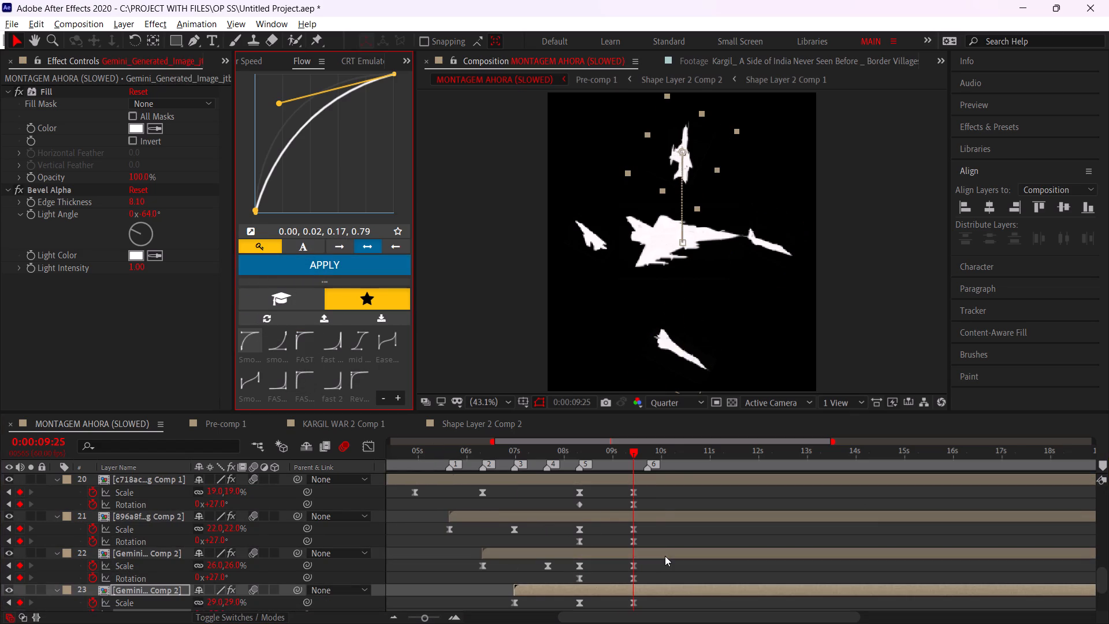
left_click_drag(659, 503, 563, 505)
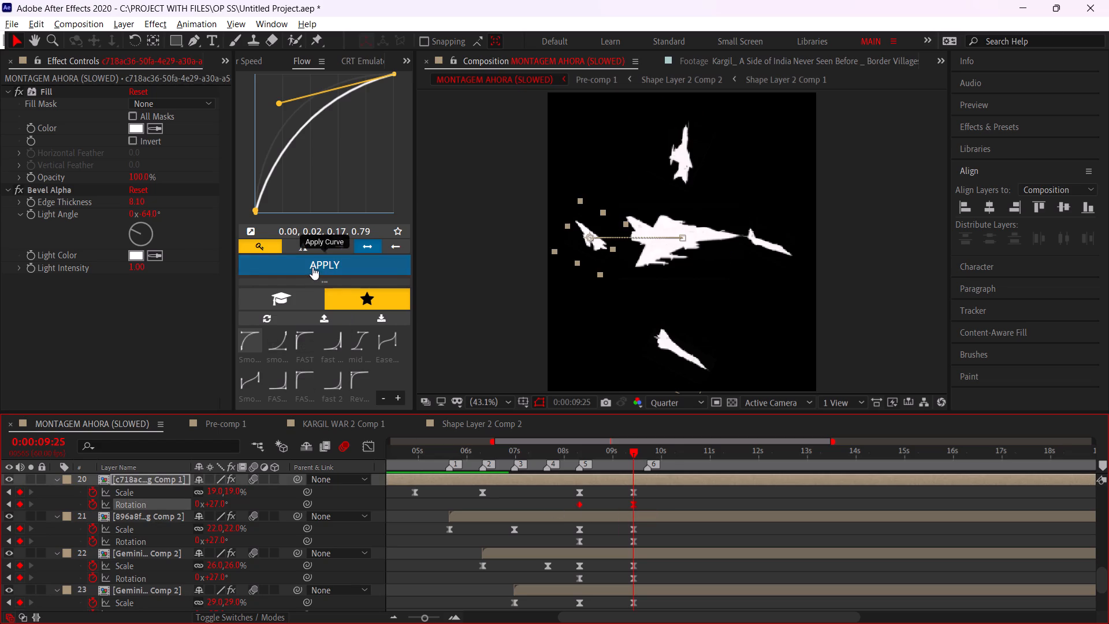
left_click(312, 267)
Play back the montage from the beginning and replay the section around markers 4 to 6 to review the outer jets' rotation.
scroll(619, 458, "down", 4, "alt")
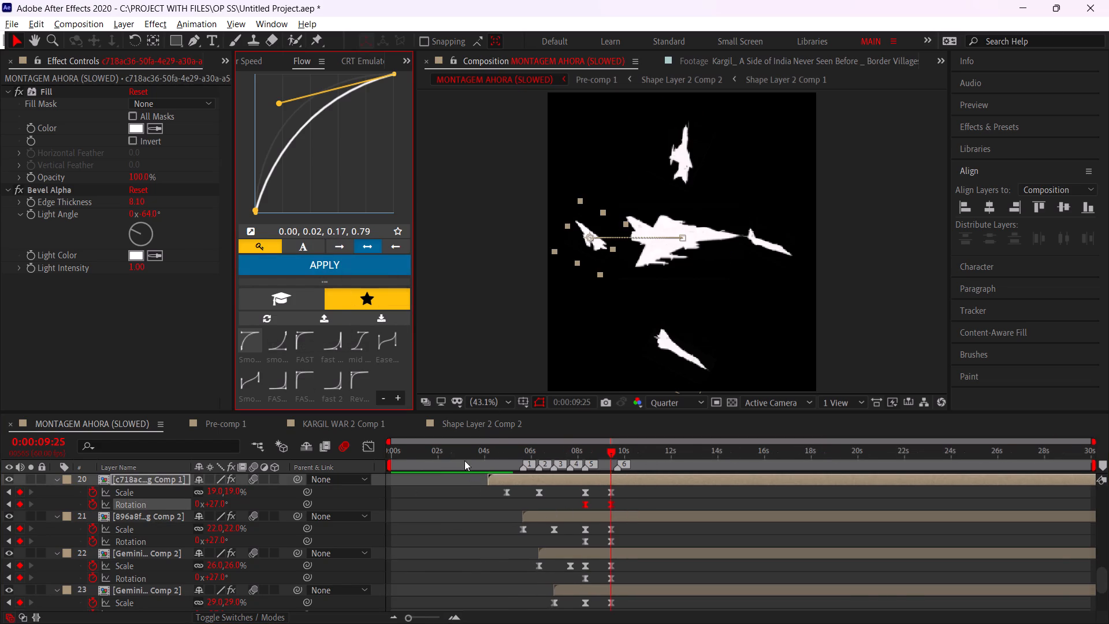
left_click_drag(464, 460, 182, 487)
key("space")
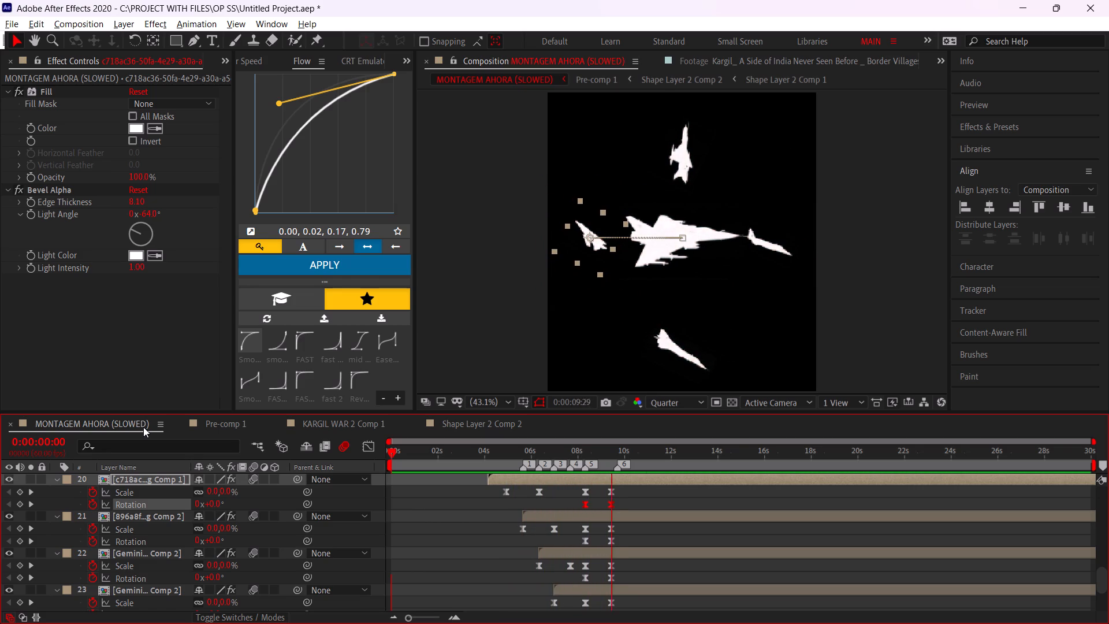
left_click(475, 529)
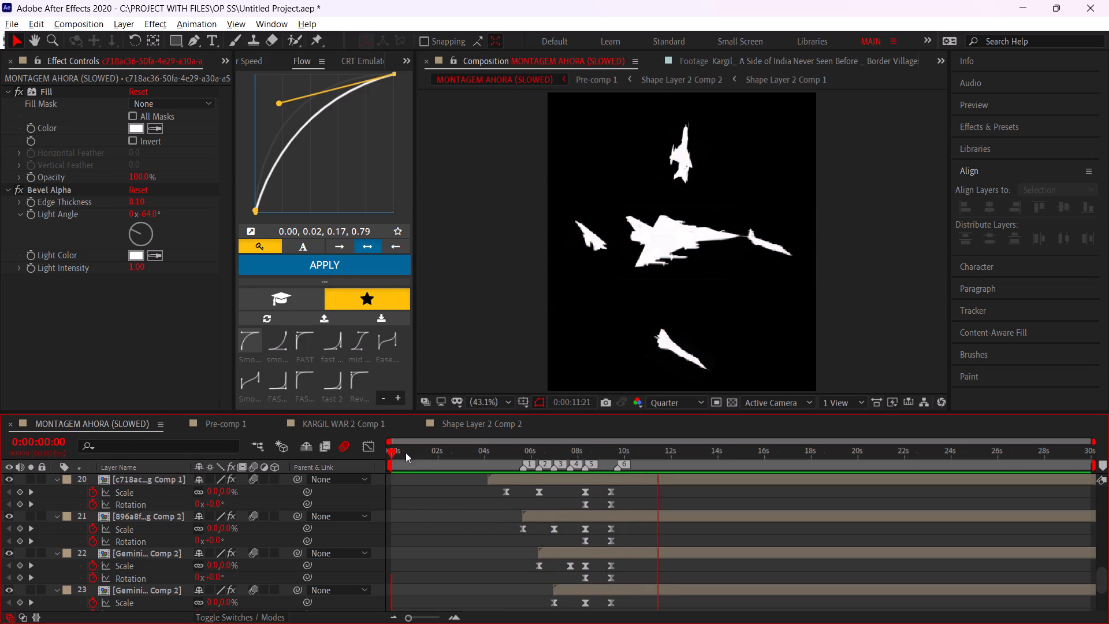
left_click_drag(419, 454, 326, 474)
key("space")
scroll(616, 519, "up", 2, "alt")
left_click_drag(563, 456, 548, 463)
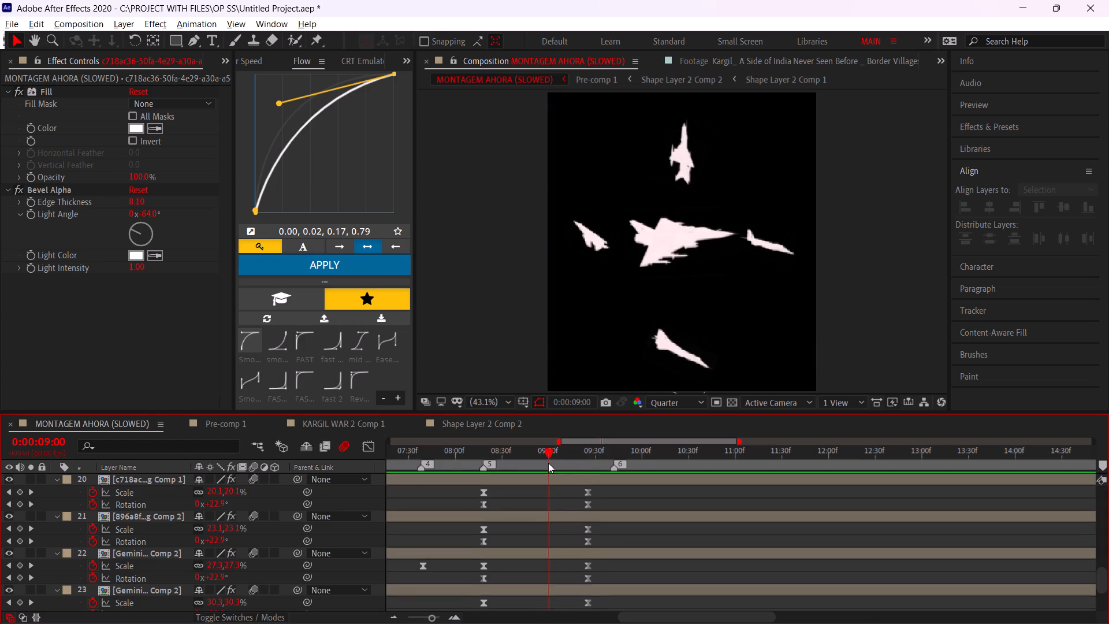
key("space")
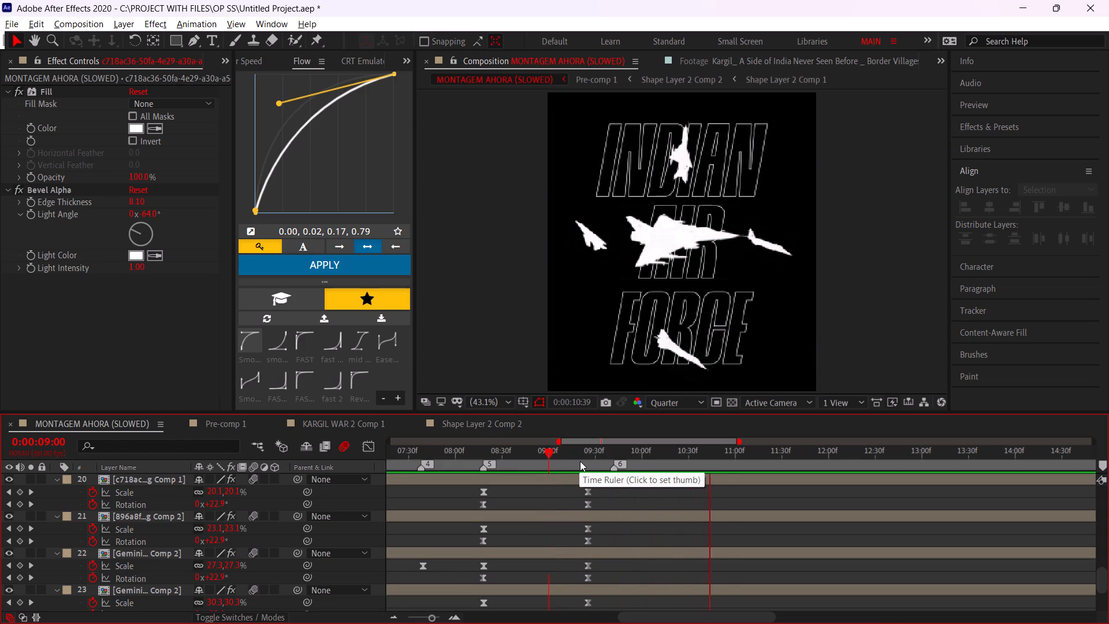
left_click(580, 461)
key("space")
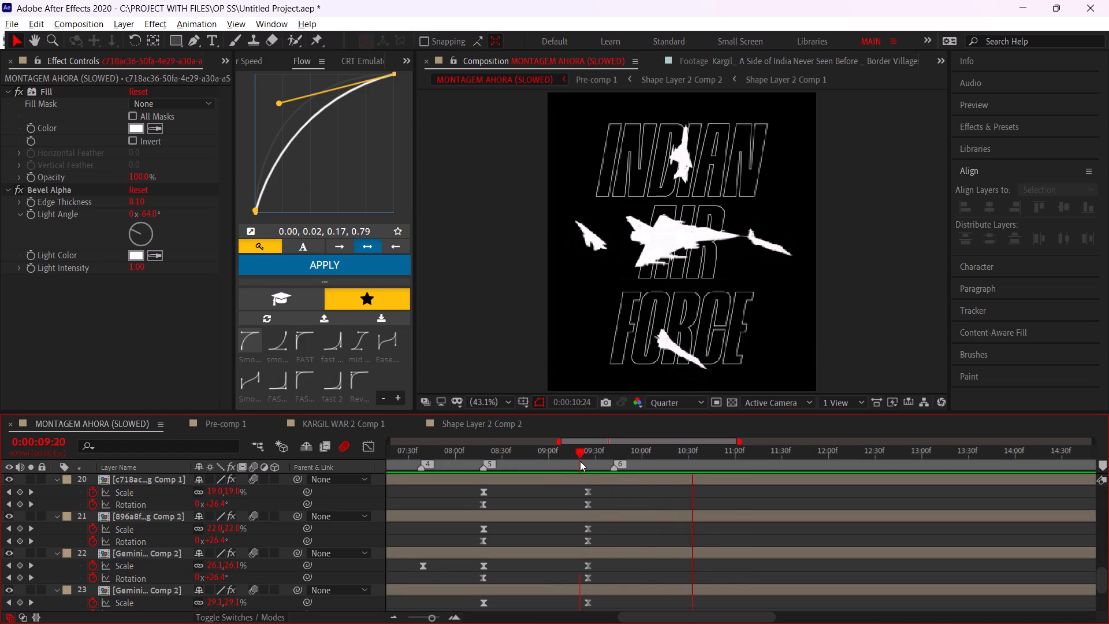
left_click_drag(580, 461, 438, 486)
key("space")
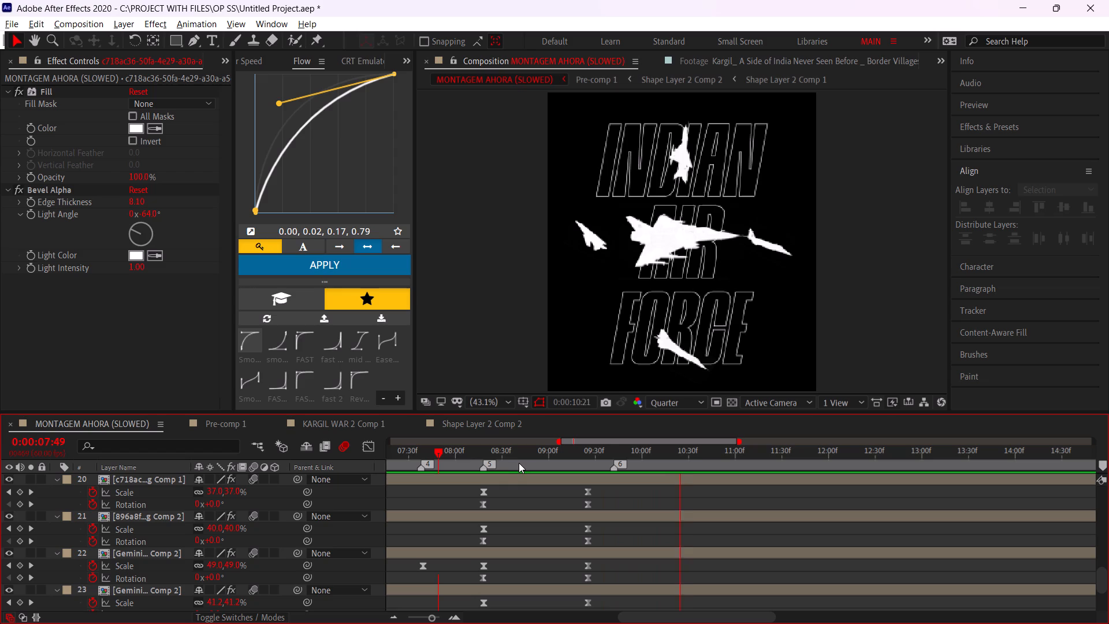
left_click(549, 462)
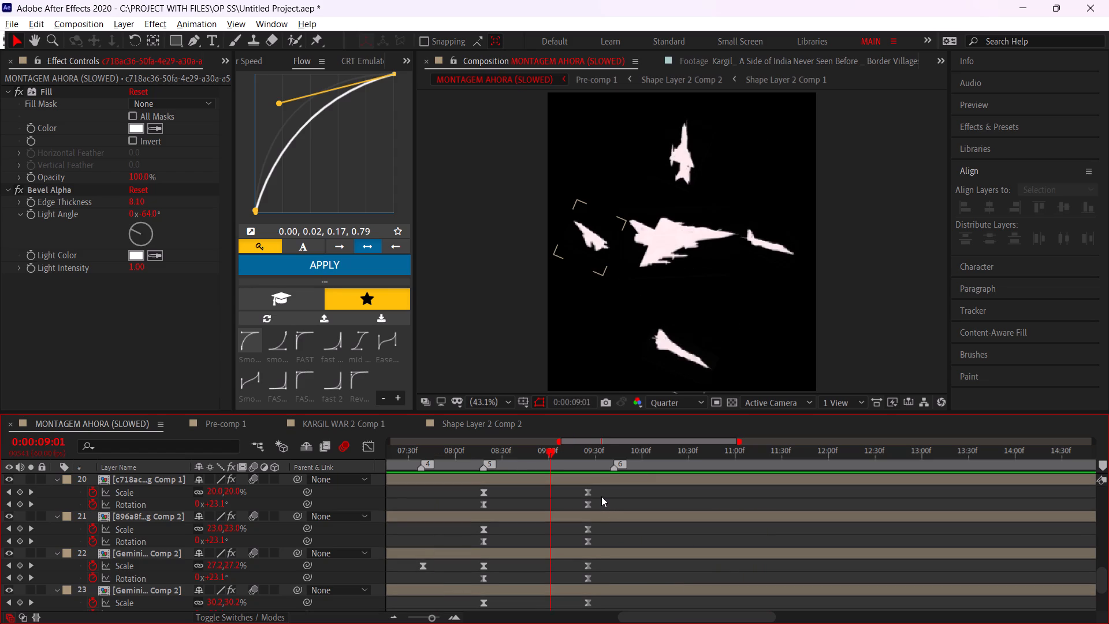
Select the Scale and Rotation keyframes of outer jet layers 20 to 23 at 0:00:08:18 and 0:00:09:25.
left_click_drag(601, 496, 480, 574)
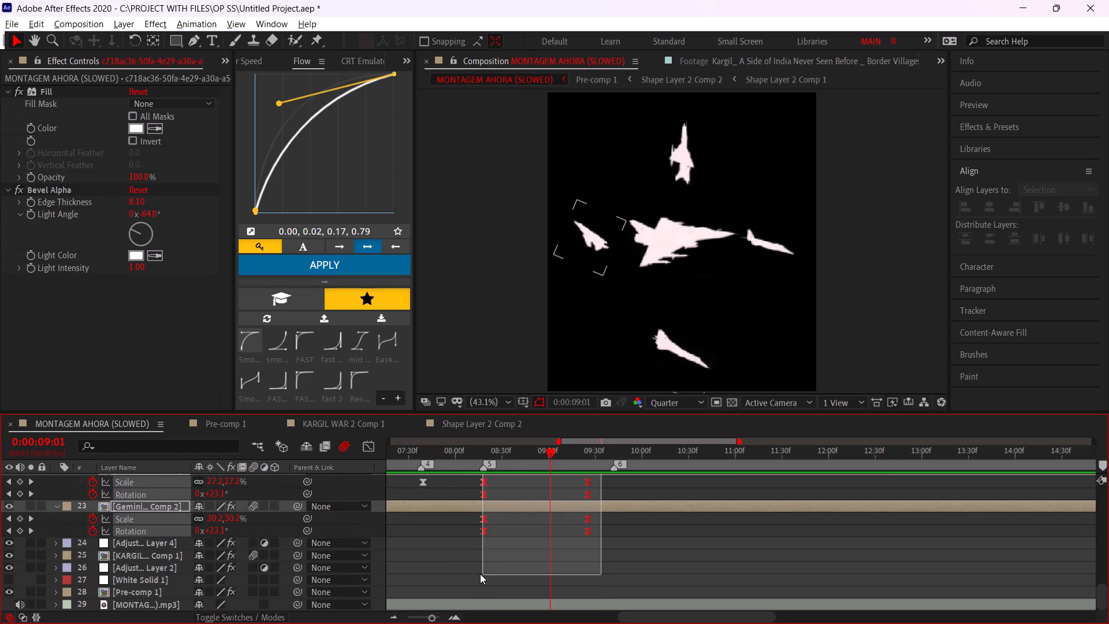
left_click_drag(480, 574, 479, 574)
scroll(587, 561, "up", 3)
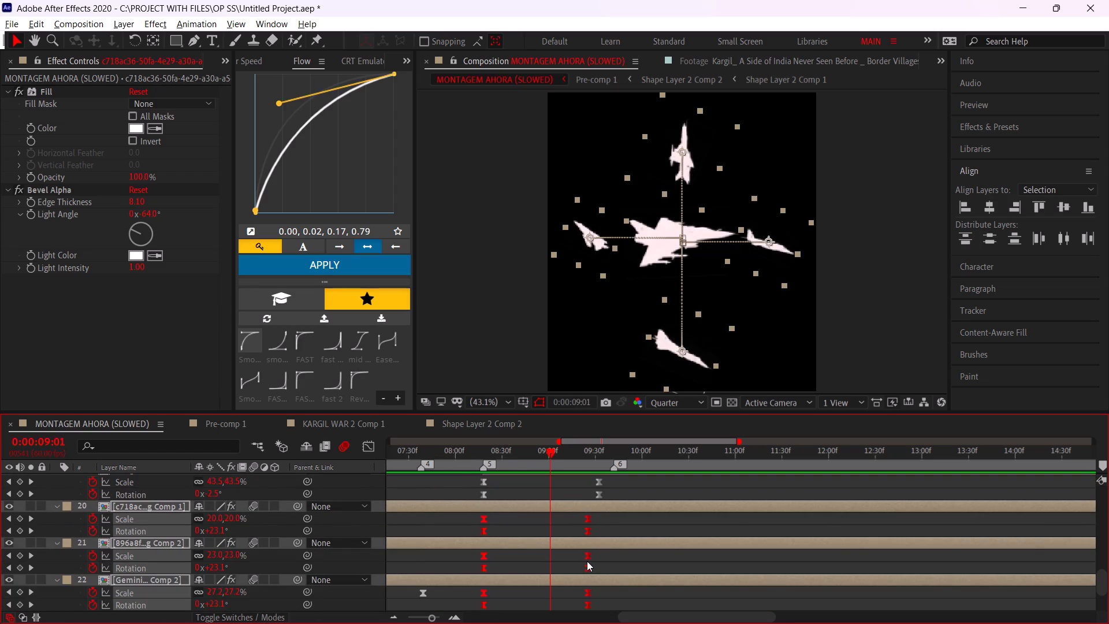
scroll(597, 520, "up", 1)
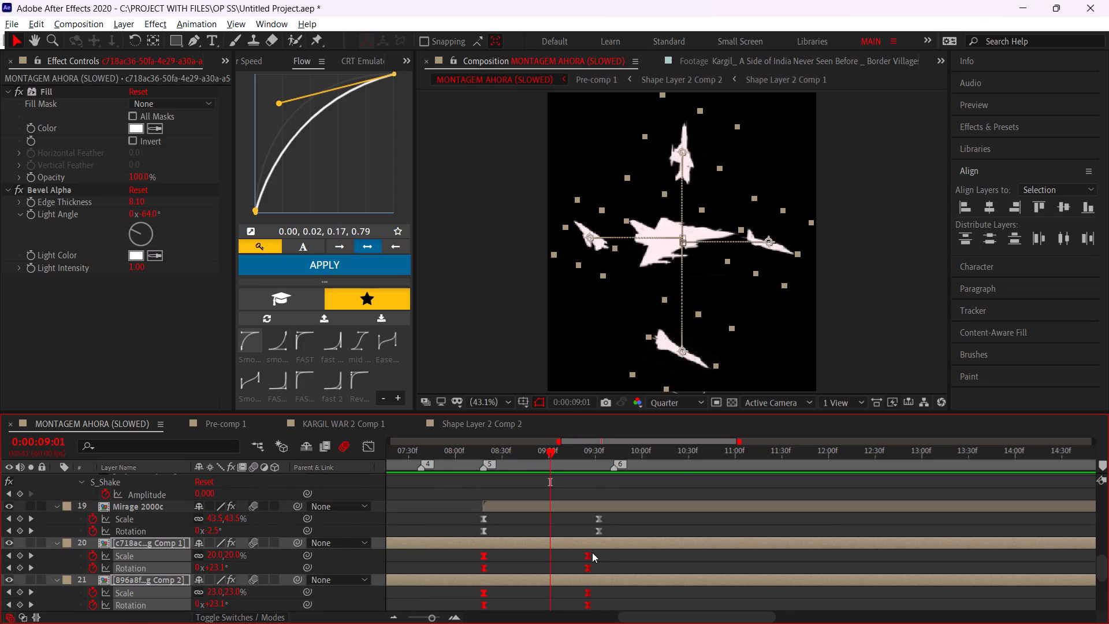
Play on past marker 6 to find the next beat and add a composition marker at 0:00:10:59.
key("space")
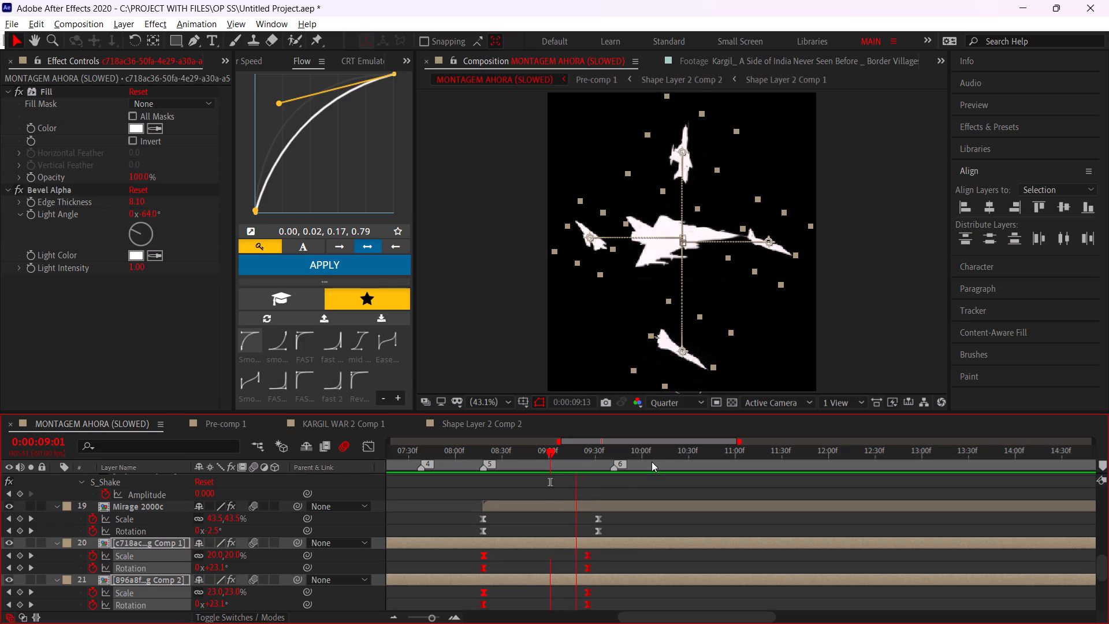
left_click(716, 459)
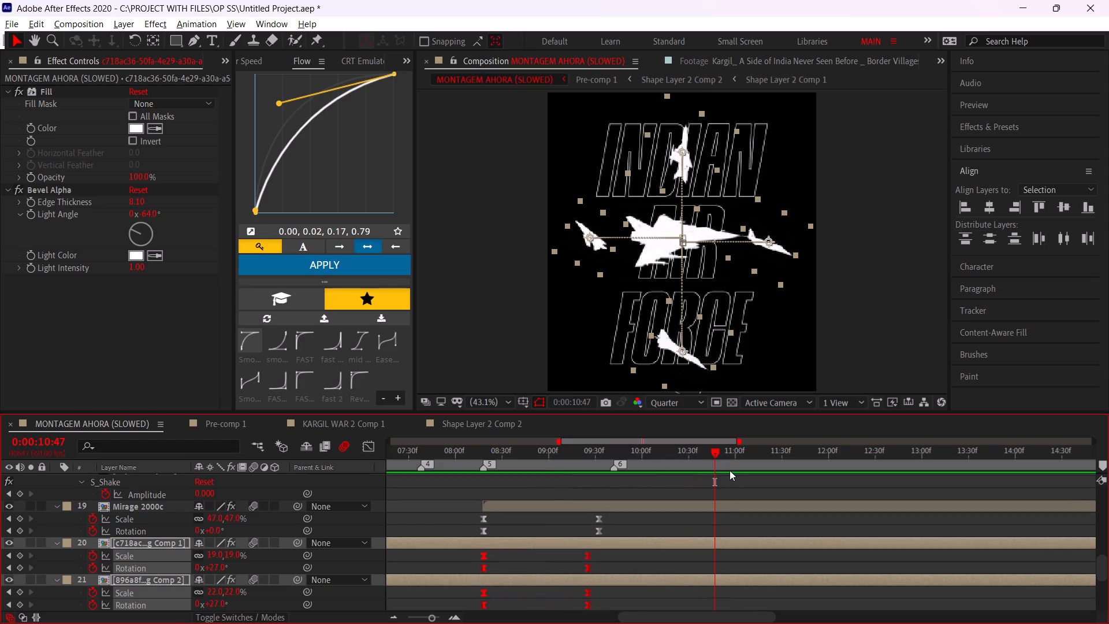
scroll(730, 474, "up", 6)
scroll(727, 491, "up", 2, "alt")
left_click_drag(673, 465, 697, 469, "ctrl")
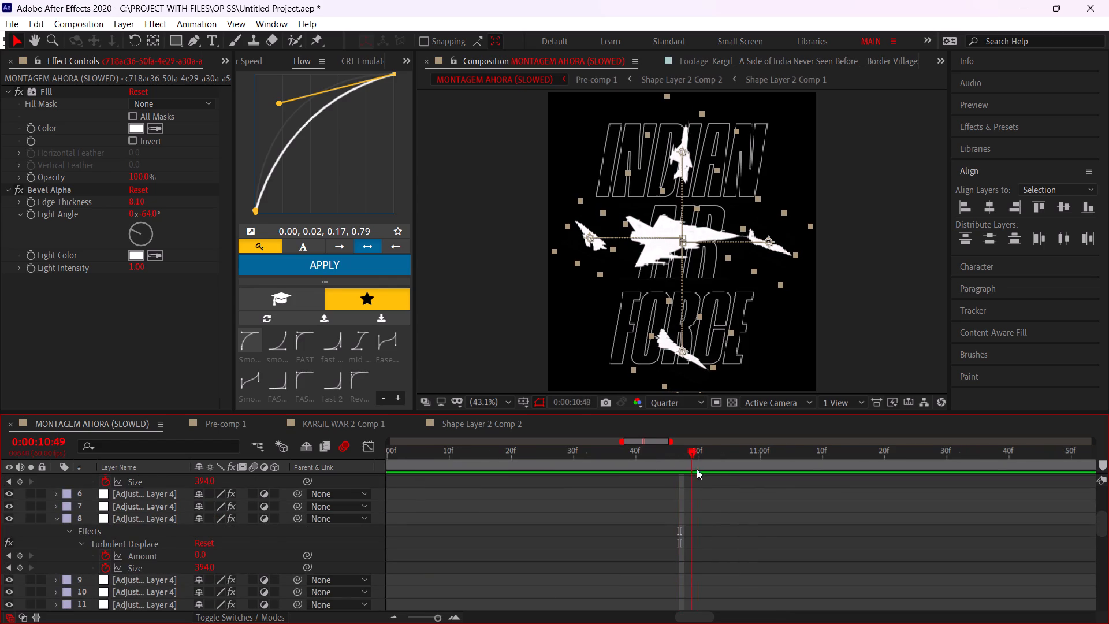
left_click_drag(697, 469, 747, 513, "ctrl")
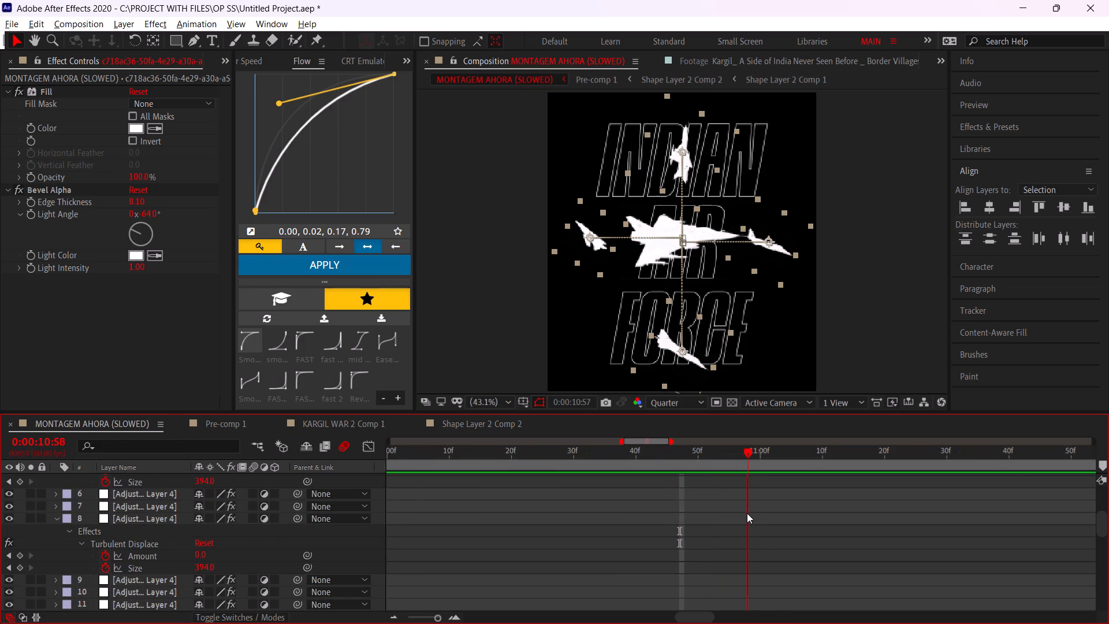
left_click_drag(747, 513, 755, 511, "ctrl")
left_click(1105, 463)
Move the outer jets' last Scale and Rotation keyframes to marker 7 at 0:00:10:59 and reapply the 0.00, 0.02, 0.17, 0.79 easing.
scroll(831, 531, "down", 1)
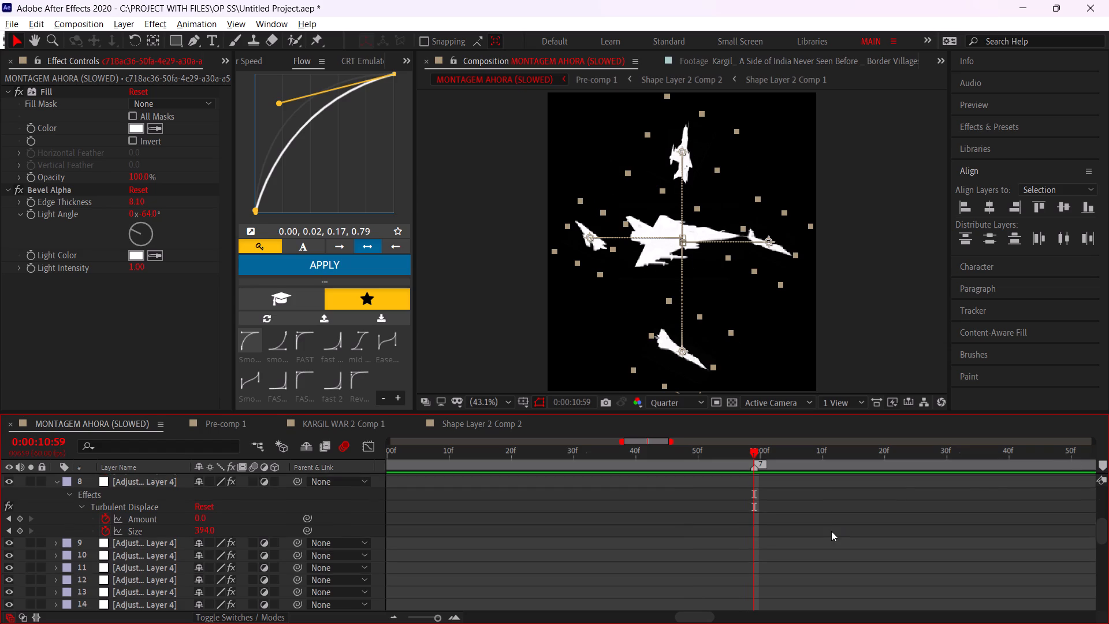
scroll(831, 531, "down", 6)
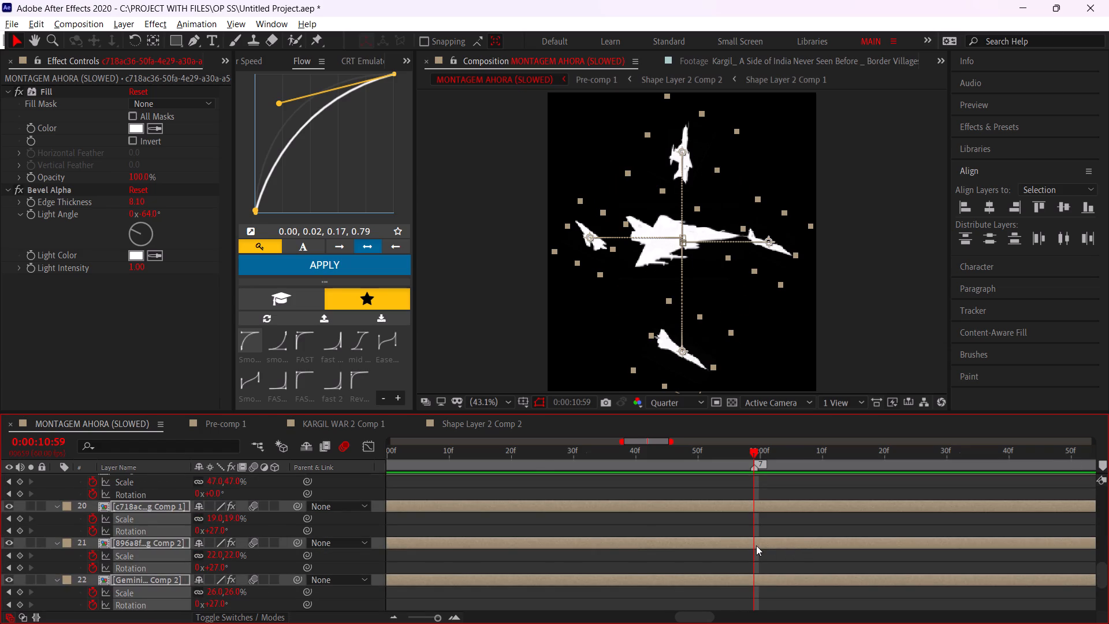
scroll(754, 545, "down", 2, "alt")
left_click_drag(609, 515, 757, 537, "alt")
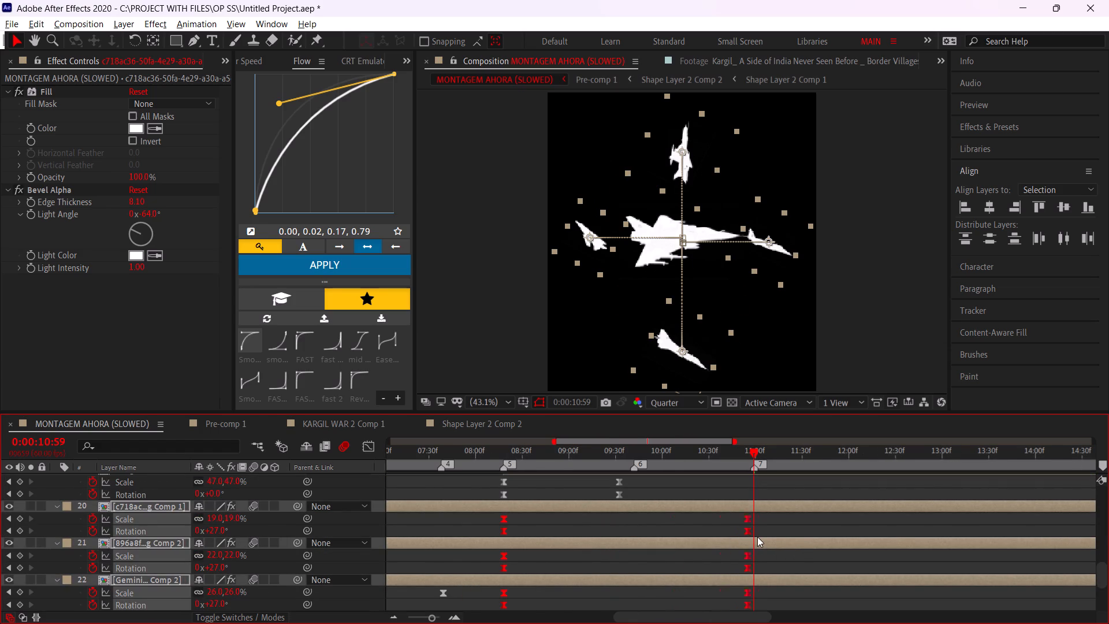
left_click_drag(757, 537, 756, 535, "alt")
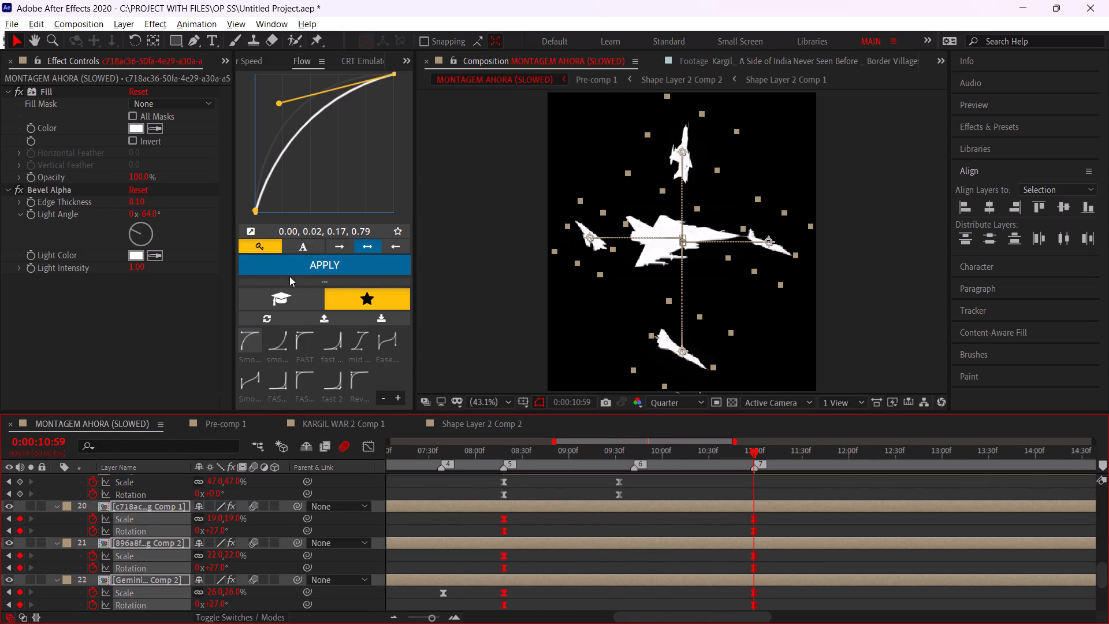
left_click(292, 271)
Move the Mirage 2000c layer's last Scale and Rotation keyframes to marker 7 at 0:00:10:59.
left_click_drag(639, 482, 475, 496)
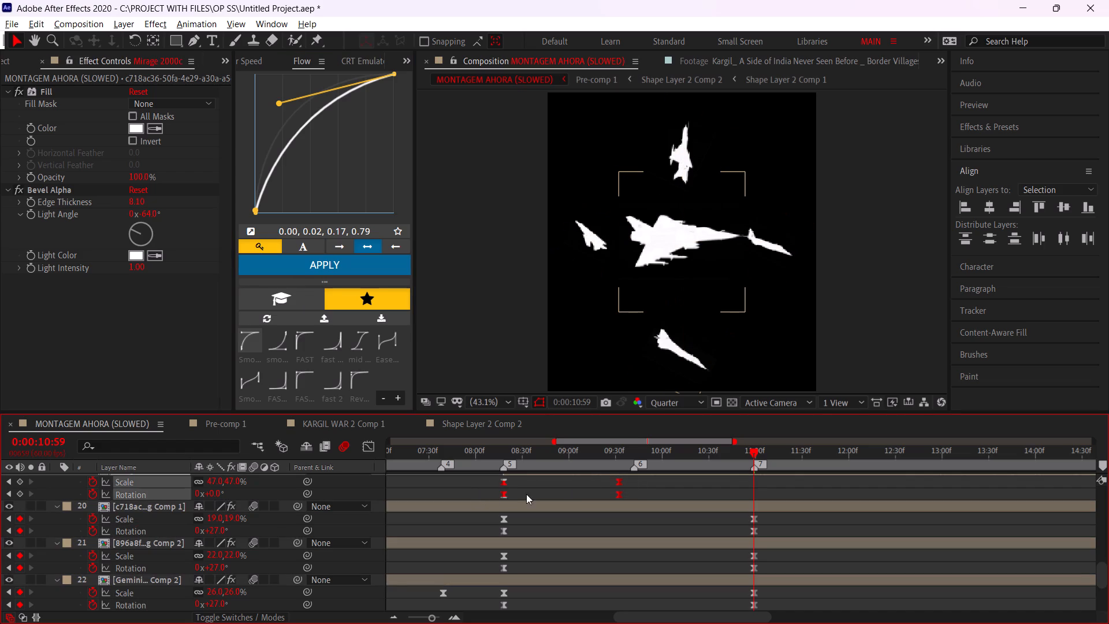
left_click_drag(619, 478, 755, 497, "alt")
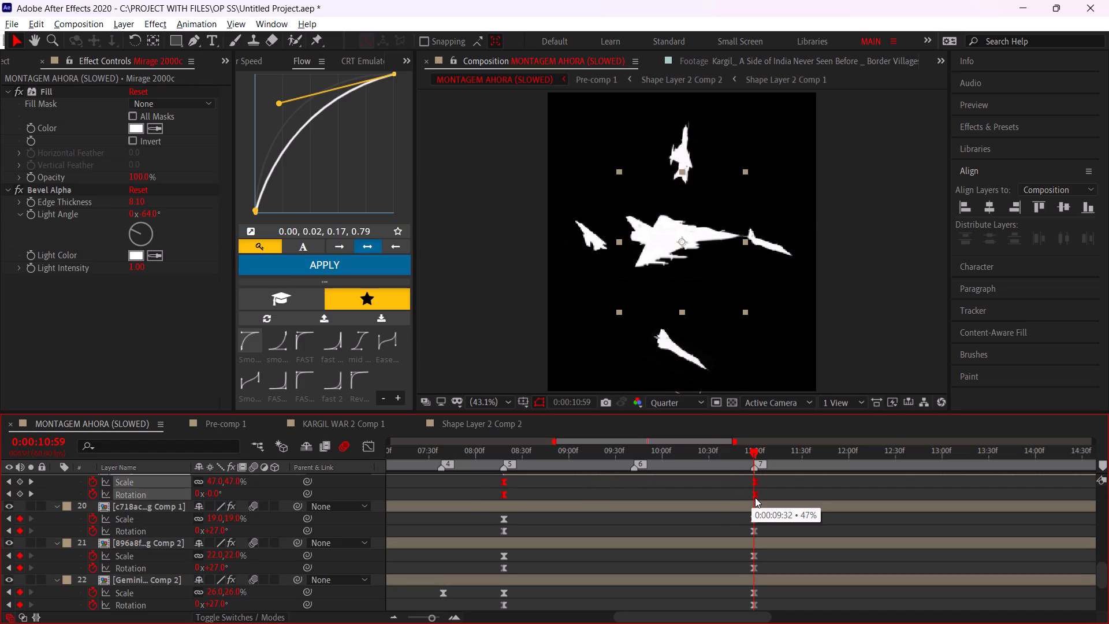
left_click_drag(755, 497, 754, 497, "alt")
scroll(698, 510, "down", 3, "alt")
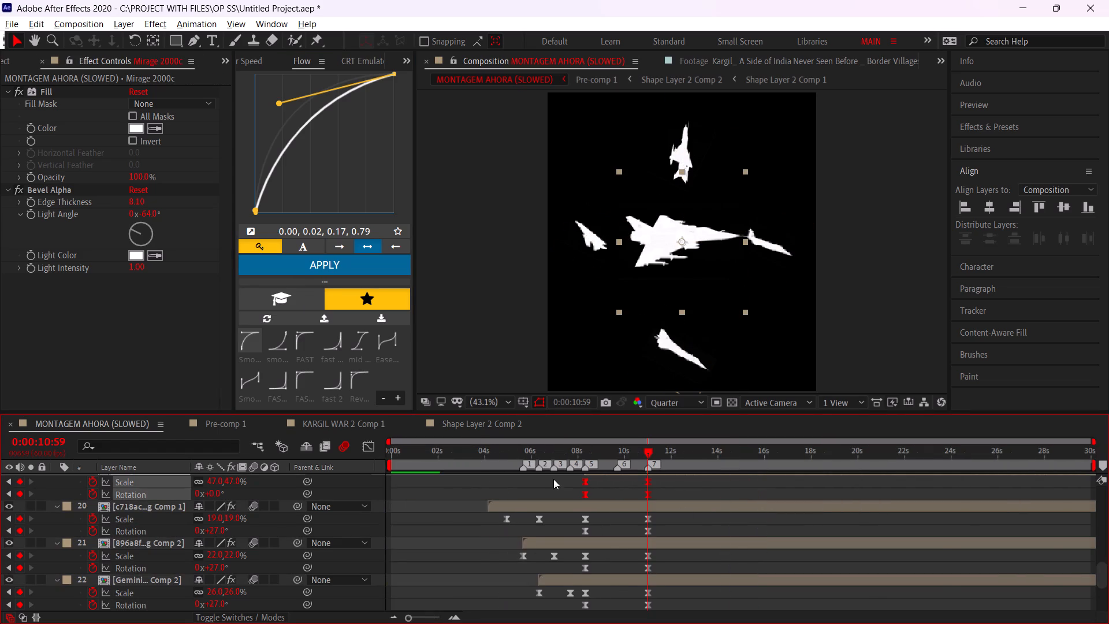
Play back the composition from the start through marker 7 to review the jets' retimed scale and rotation.
left_click_drag(483, 456, 202, 499)
key("space")
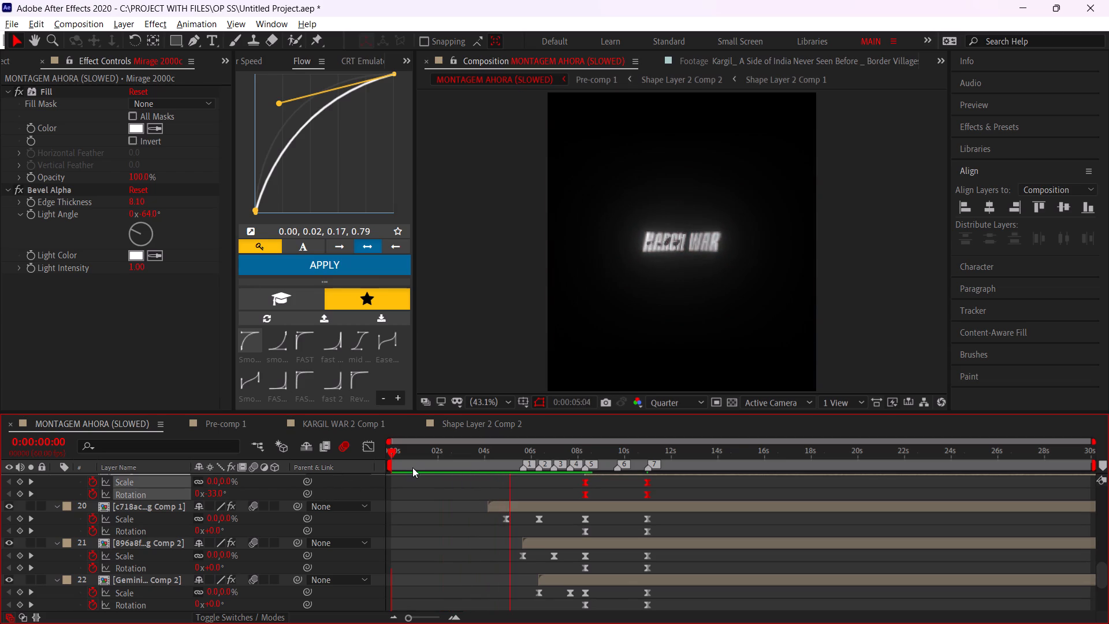
left_click_drag(412, 467, 335, 484)
key("space")
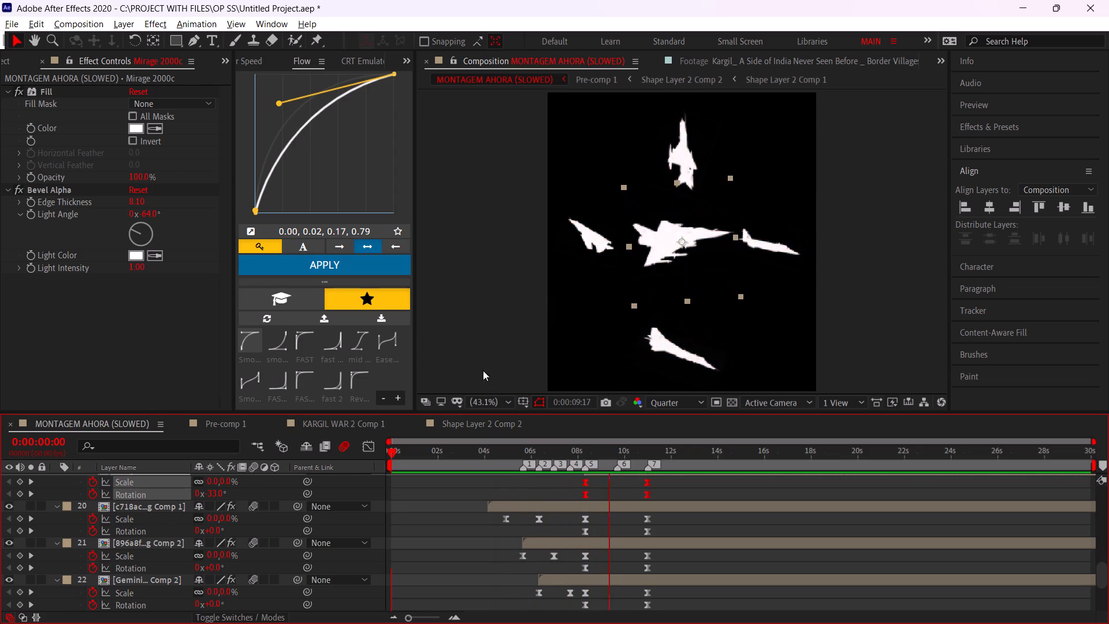
left_click(482, 499)
left_click(484, 459)
key("space")
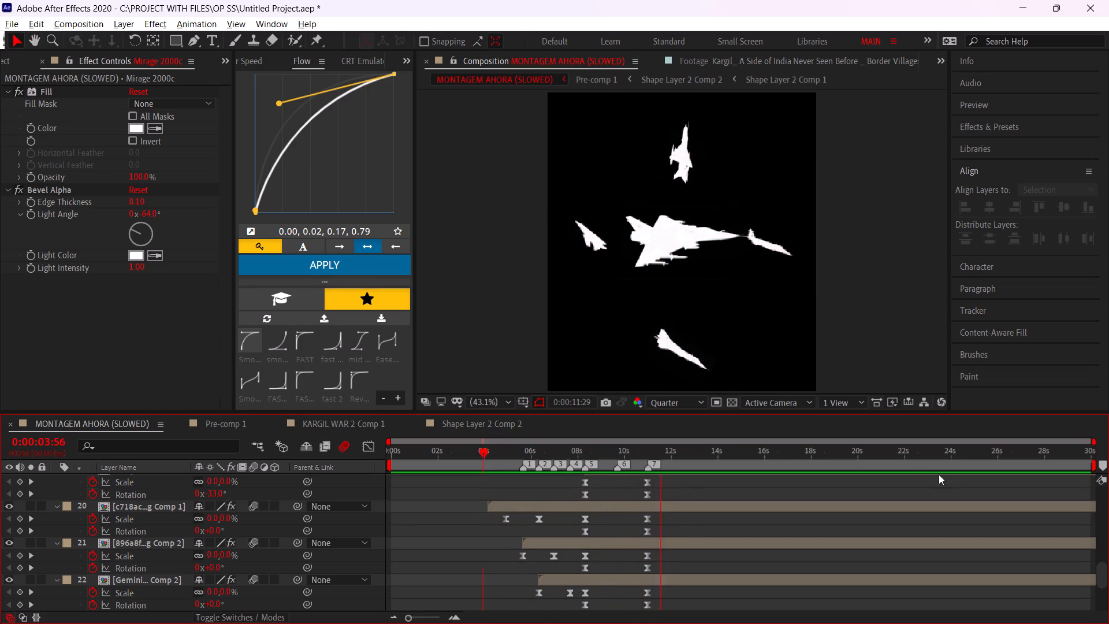
Split the Mirage 2000c layer and the four outer jet layers at 0:00:10:59 and delete the parts after marker 7.
scroll(654, 491, "up", 2, "alt")
left_click(623, 450)
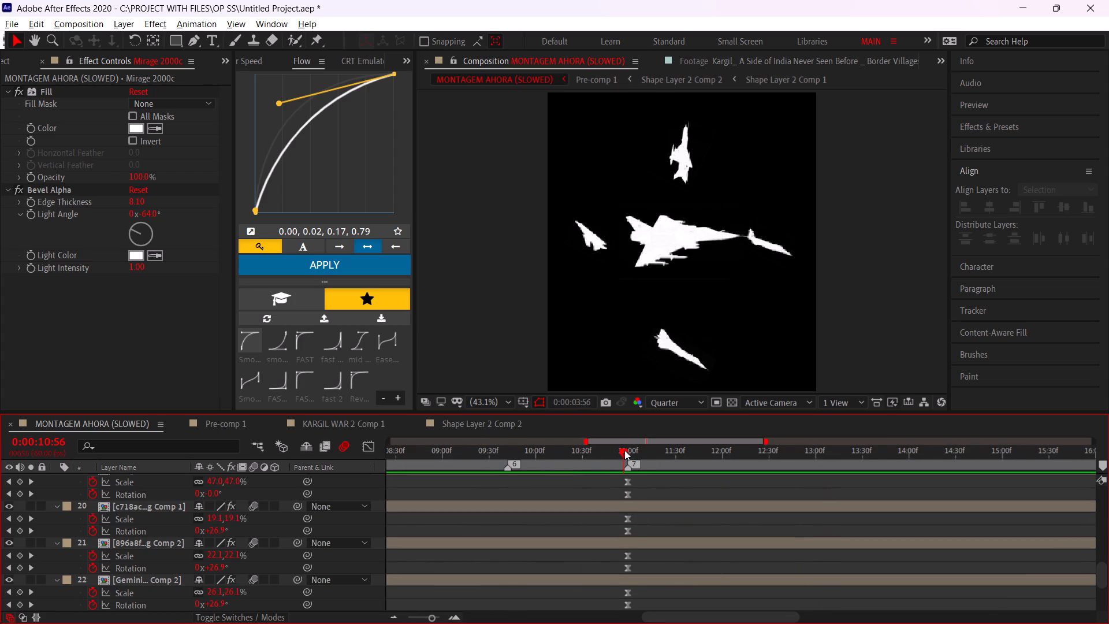
scroll(626, 450, "up", 3, "alt")
left_click_drag(627, 450, 640, 451)
left_click(672, 507)
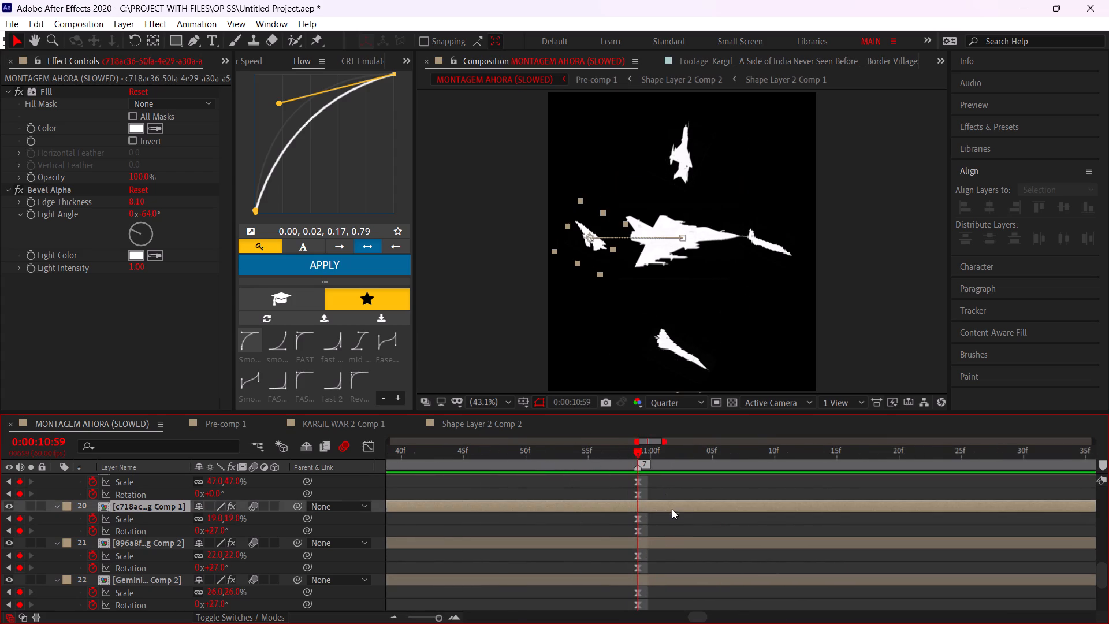
left_click(659, 545, "shift")
left_click(657, 574, "shift")
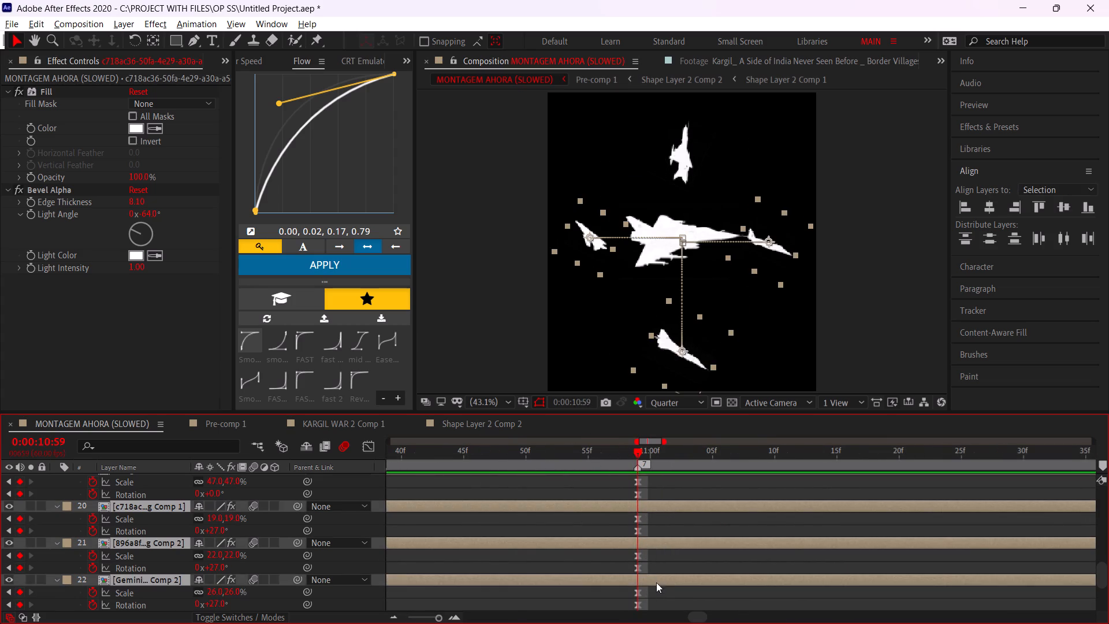
scroll(656, 581, "down", 1)
left_click(654, 578, "shift")
scroll(653, 578, "up", 4)
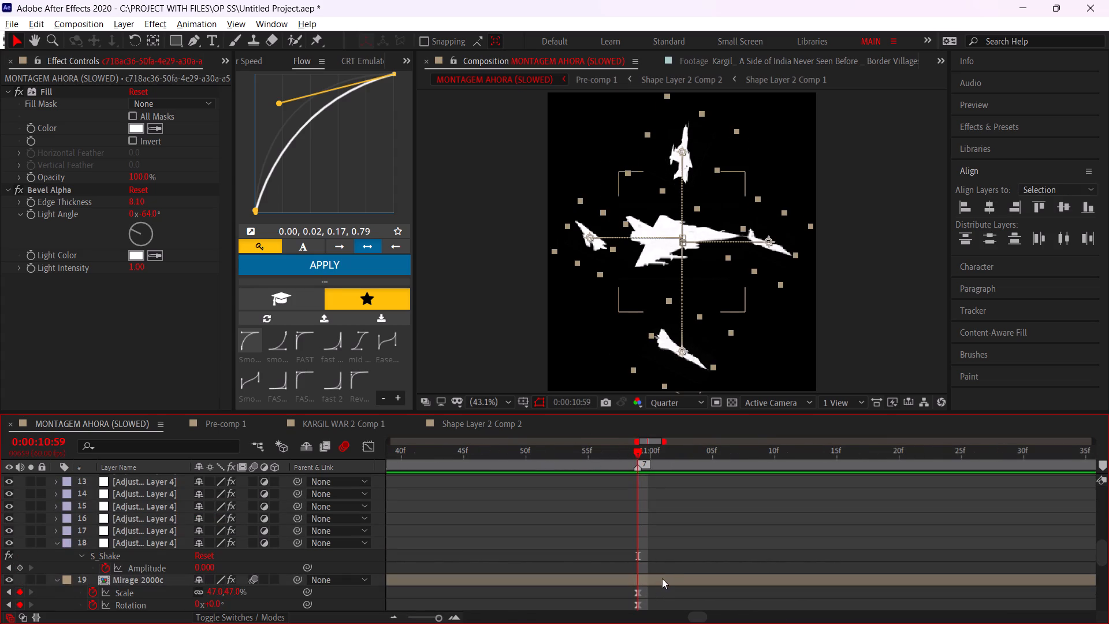
left_click(662, 578, "ctrl")
key("ctrl+shift+d")
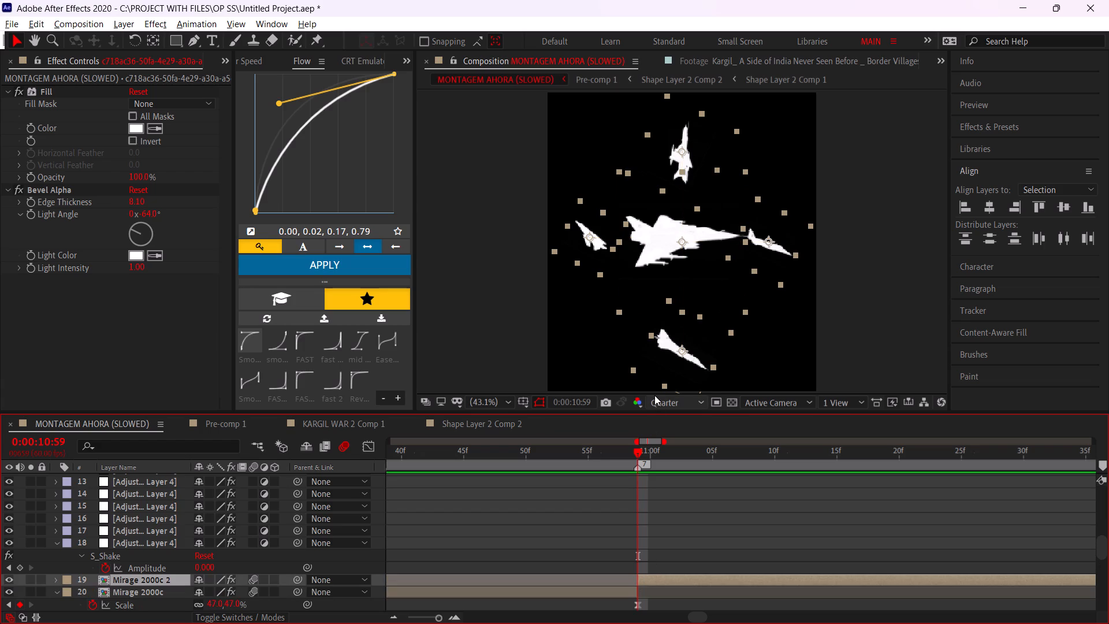
key("Delete")
Play back the composition from the start and replay the jet and outlined title section up to marker 7.
scroll(727, 518, "down", 5, "alt")
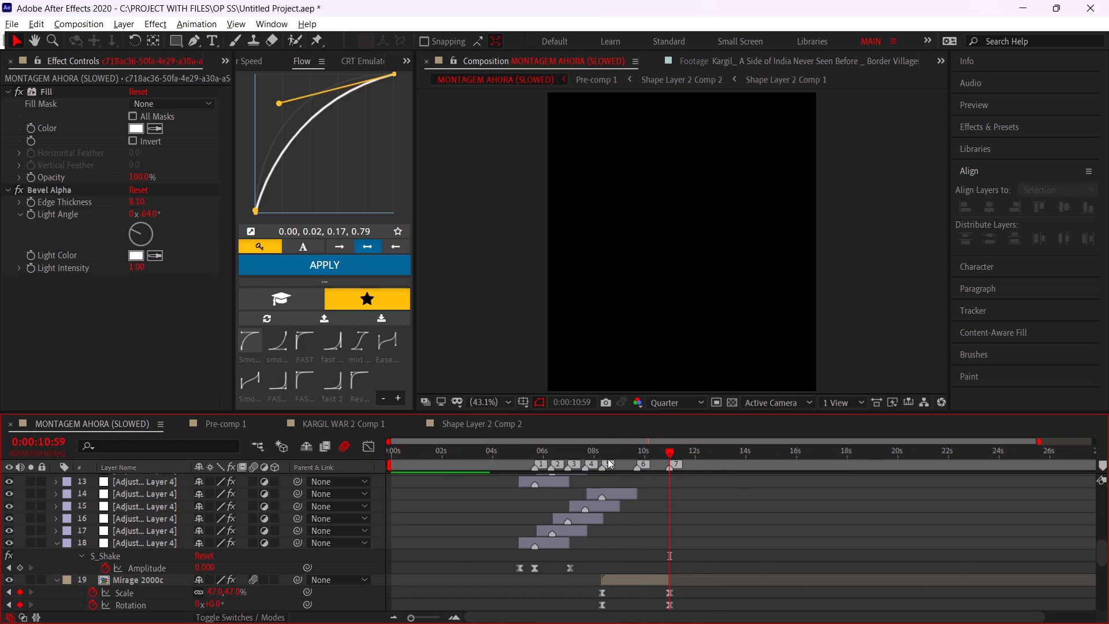
left_click_drag(608, 459, 344, 493)
key("space")
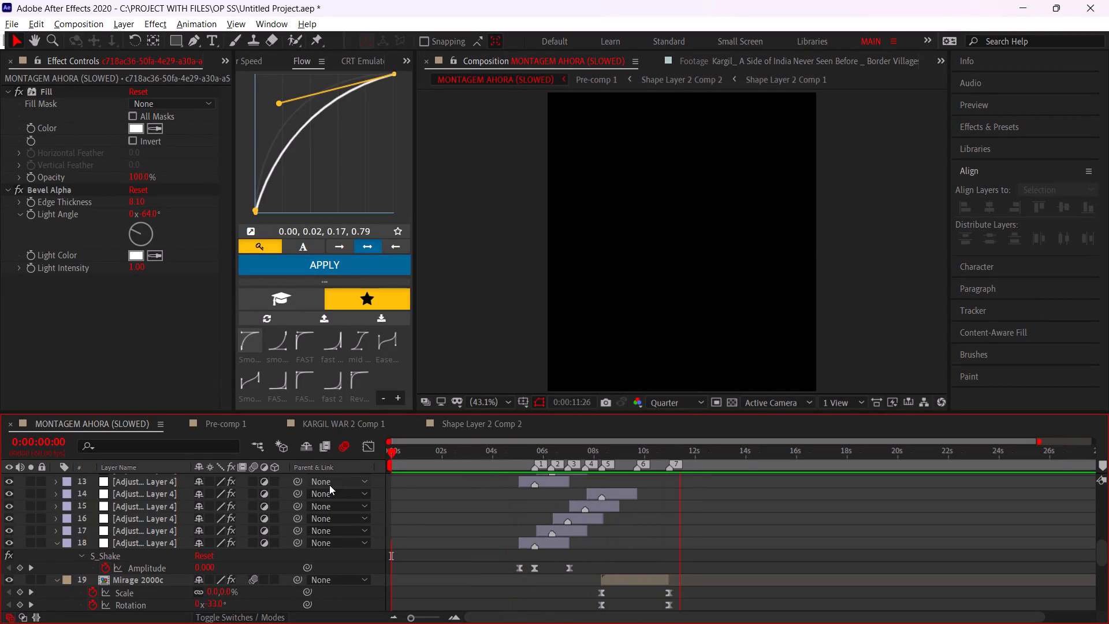
left_click(570, 456)
key("space")
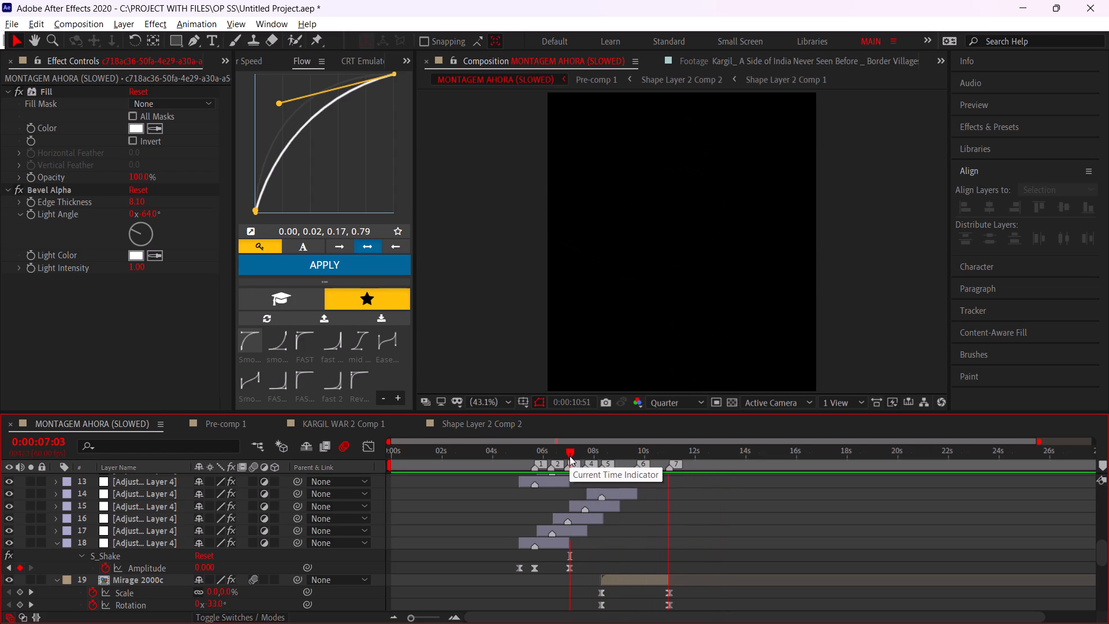
left_click(570, 456)
scroll(600, 478, "up", 2, "alt")
left_click(587, 459)
key("space")
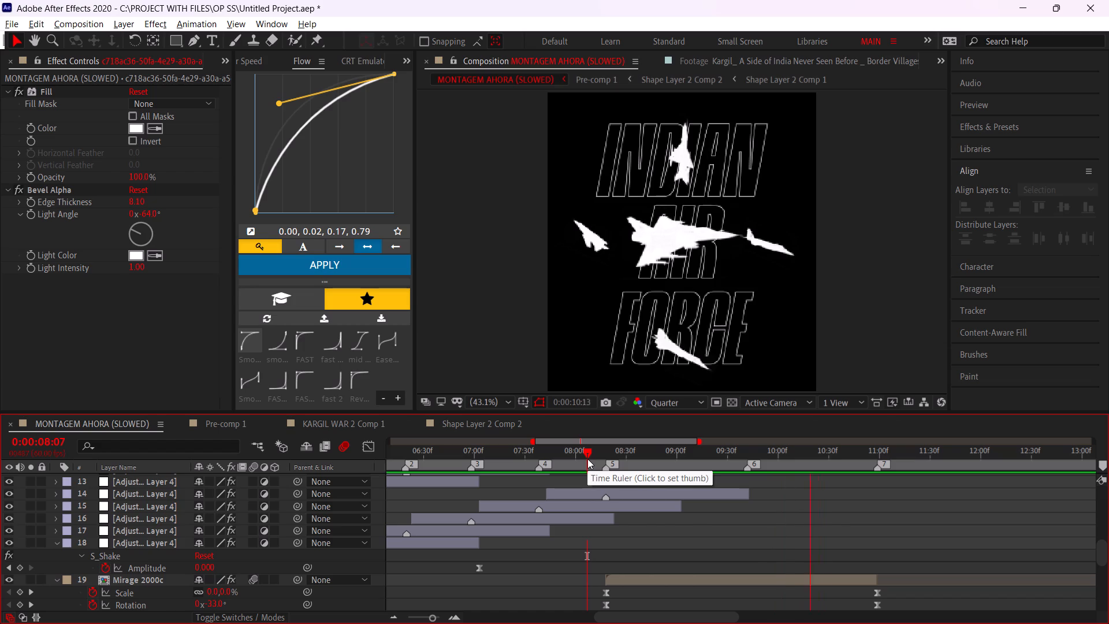
left_click(781, 451)
key("space")
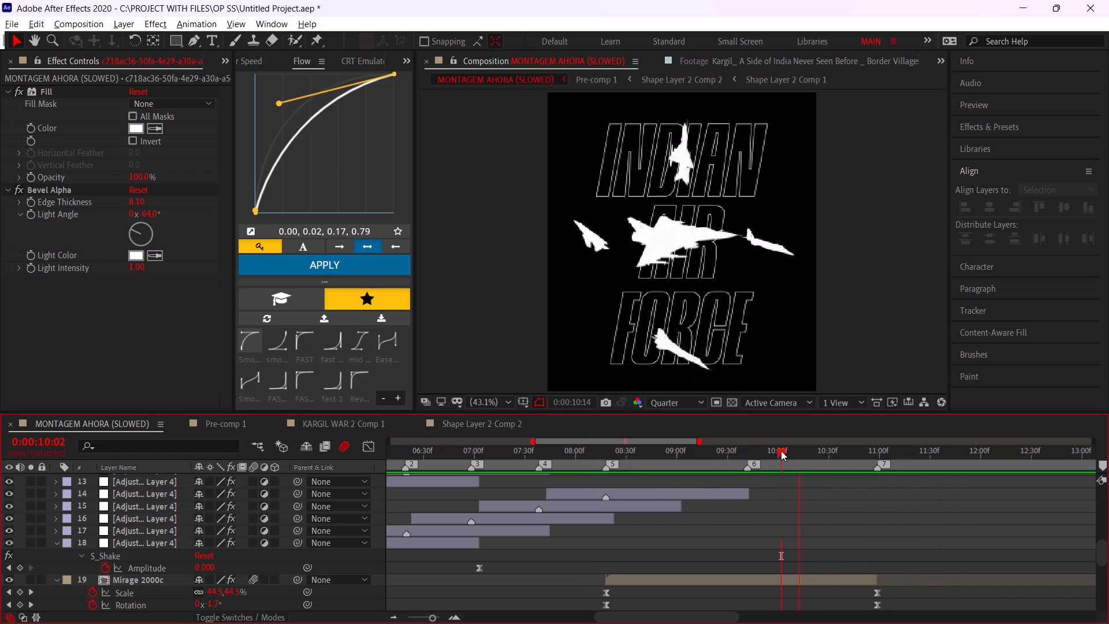
left_click(781, 451)
key("space")
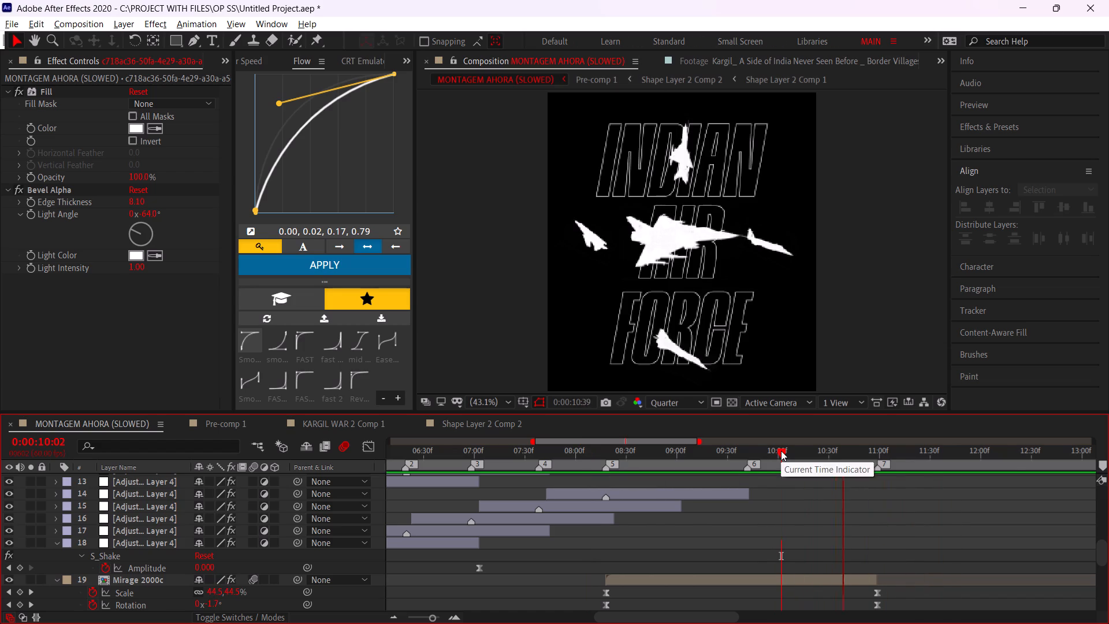
left_click(781, 451)
Duplicate the INDIAN 2, AIR and FORCE text layers and give the copies a solid white fill with no stroke.
scroll(751, 476, "up", 1, "alt")
left_click_drag(758, 456, 743, 453)
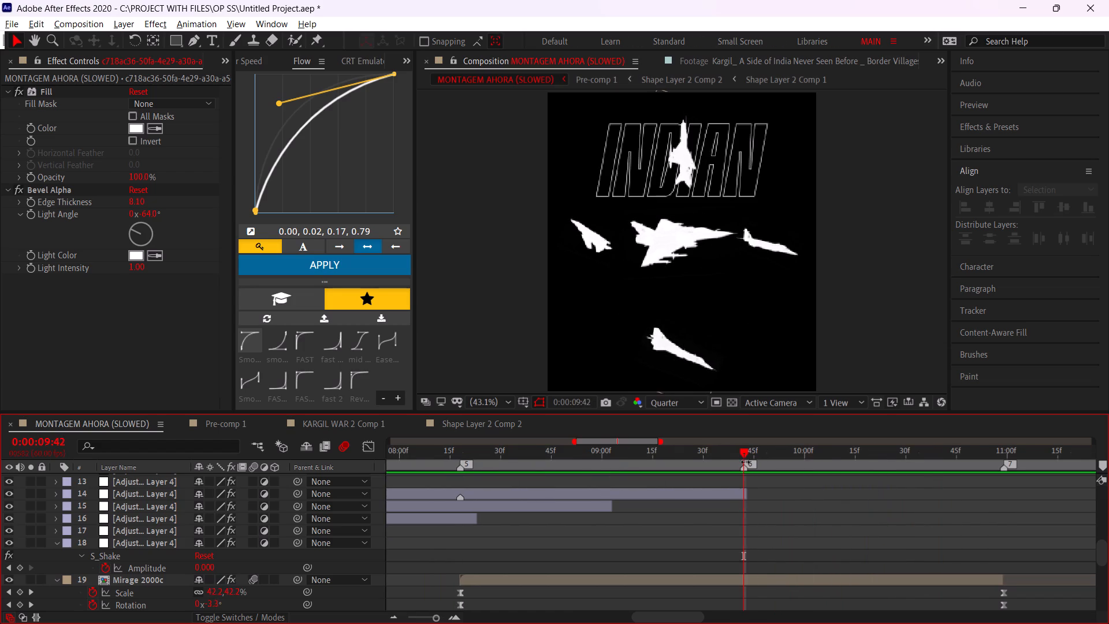
scroll(751, 506, "up", 12)
left_click(756, 508)
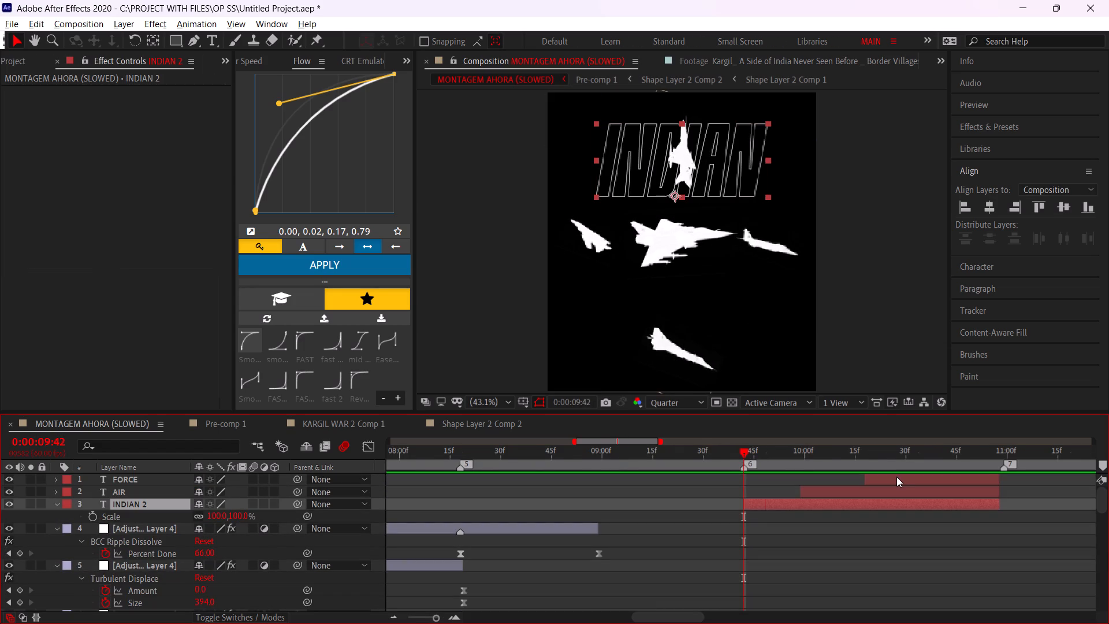
left_click(896, 477, "shift")
key("ctrl+d")
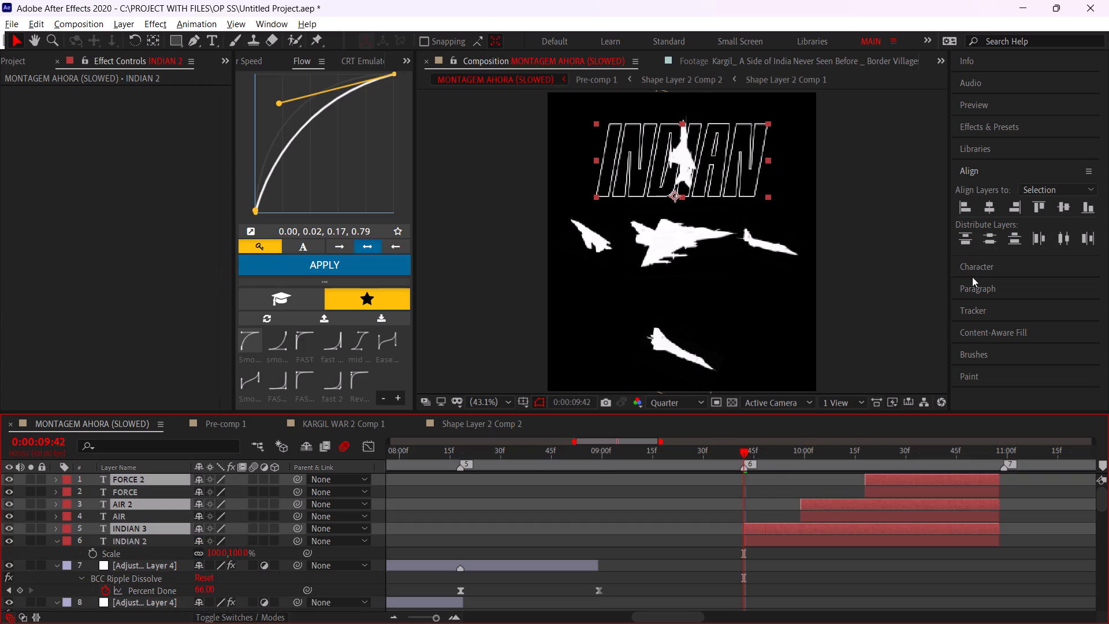
left_click(988, 268)
left_click(1067, 235)
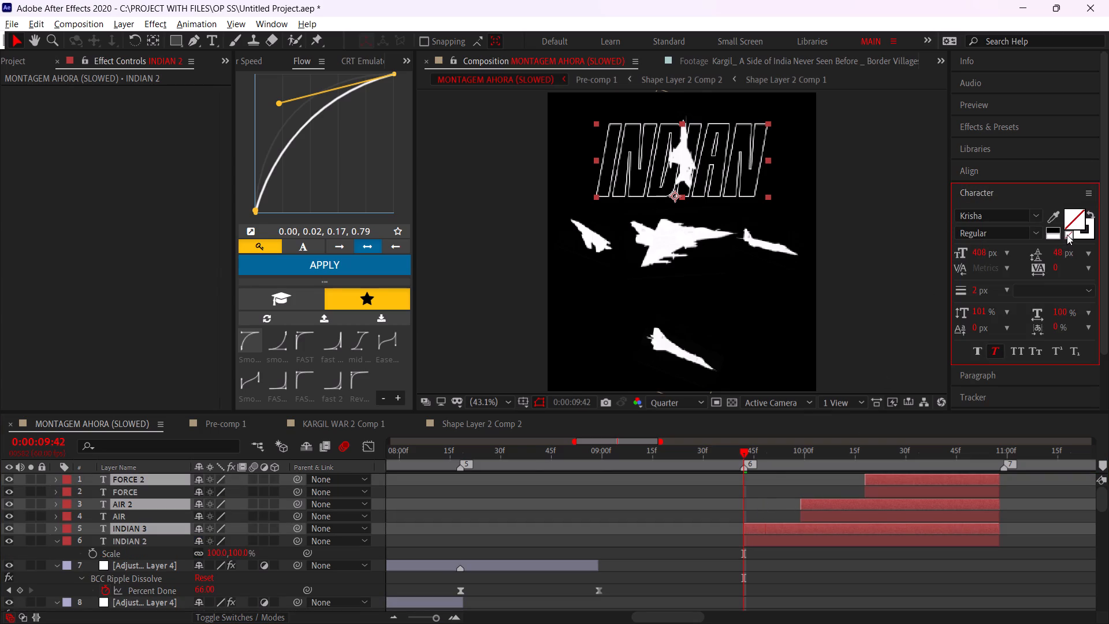
left_click(1075, 235)
left_click(1067, 236)
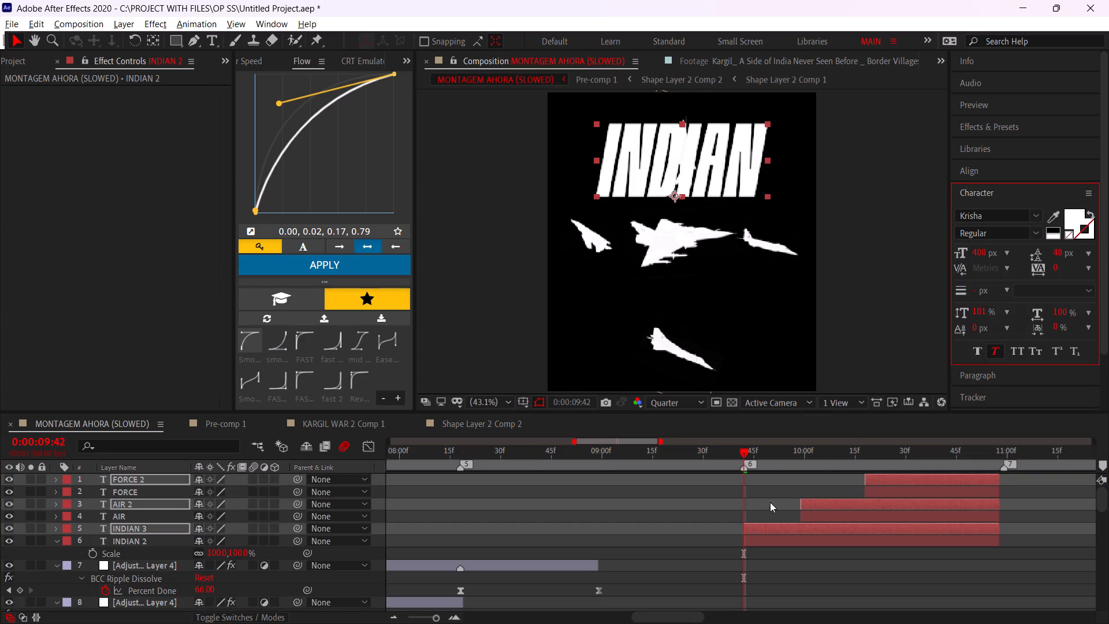
left_click(767, 504)
Keyframe the filled INDIAN copy's Opacity from 100% at 0:00:09:42 to 0% at 0:00:10:18.
left_click_drag(780, 453, 813, 468)
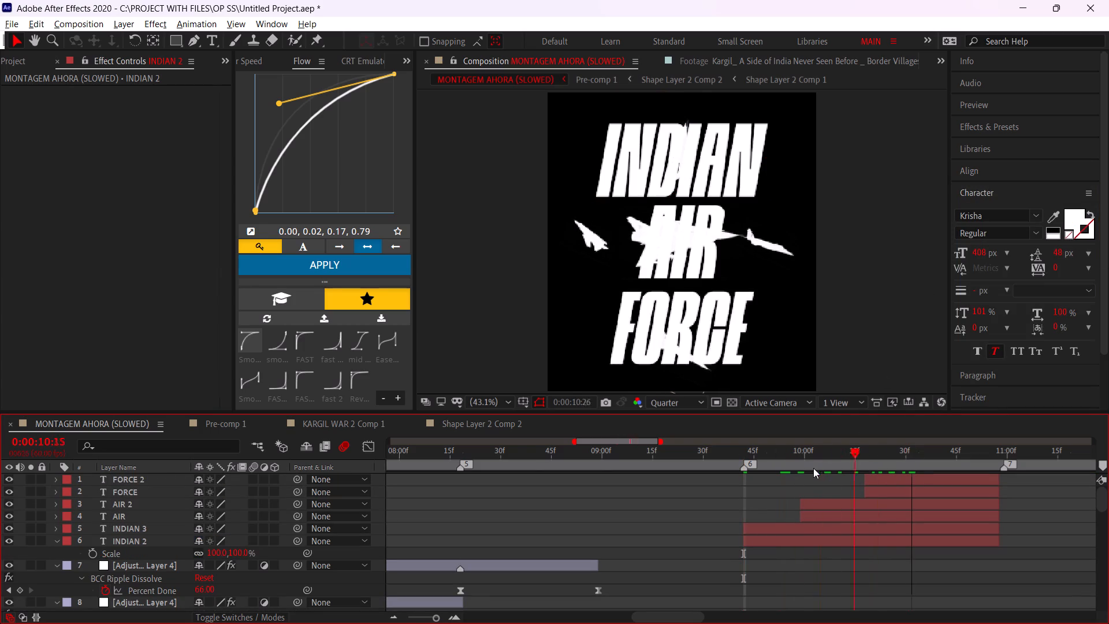
left_click_drag(813, 468, 747, 470)
scroll(757, 532, "up", 1, "alt")
left_click(757, 532)
left_click_drag(740, 455, 732, 455)
key("t")
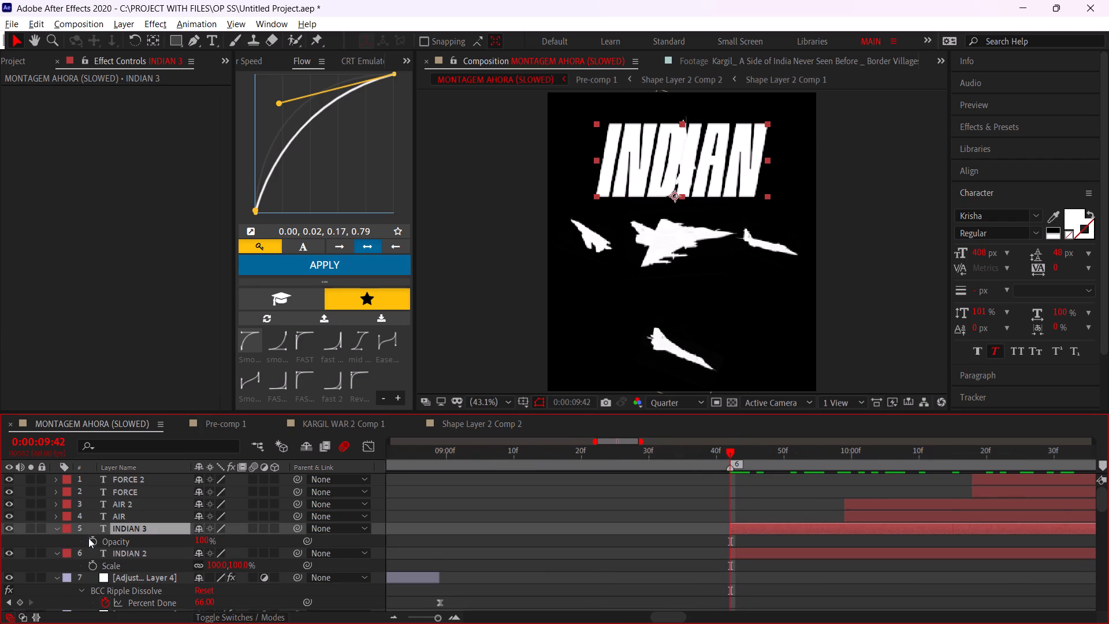
left_click(88, 538)
scroll(583, 562, "down", 1, "alt")
left_click_drag(731, 450, 761, 452)
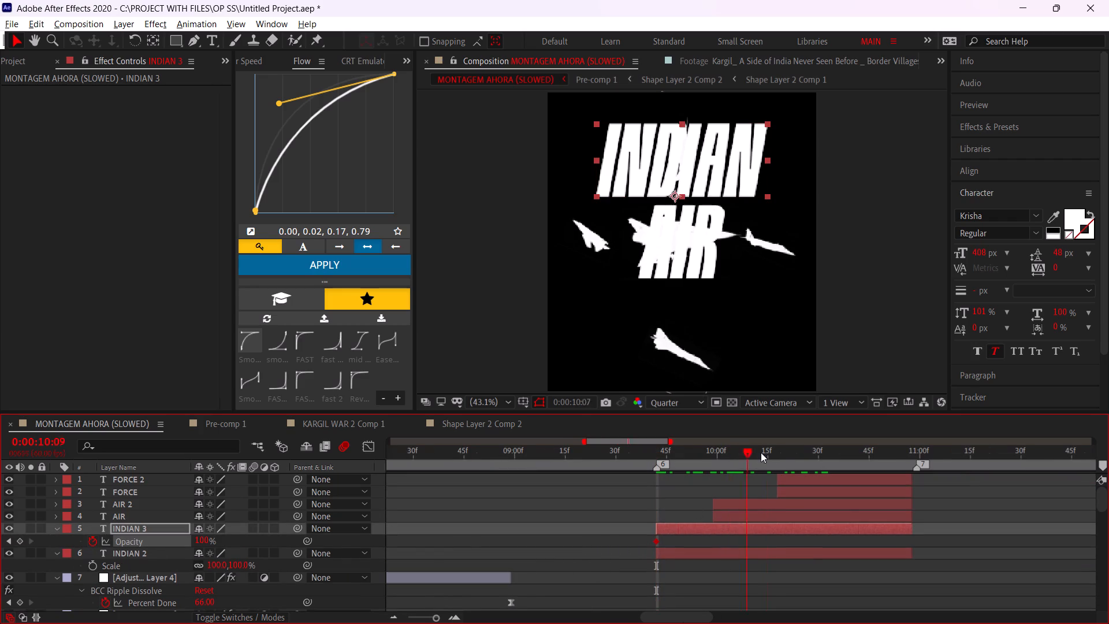
left_click_drag(761, 452, 779, 455)
left_click_drag(203, 543, 72, 547)
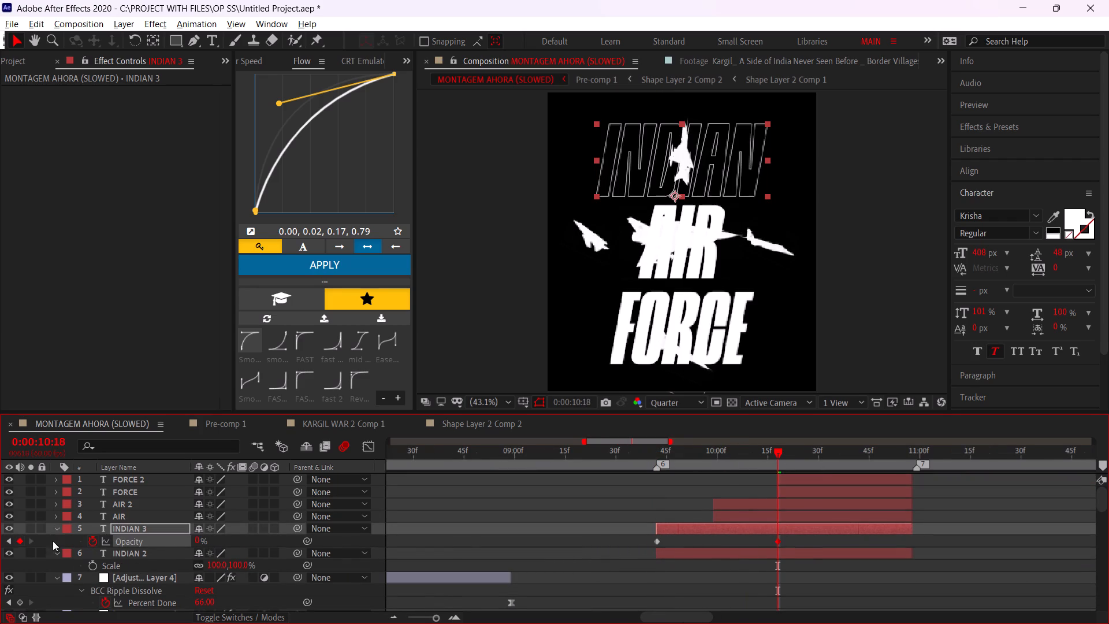
Keyframe the filled AIR copy's Opacity from 100% at 0:00:09:59 to 0% at 0:00:10:41.
left_click(744, 508)
left_click_drag(724, 456, 713, 456)
key("t")
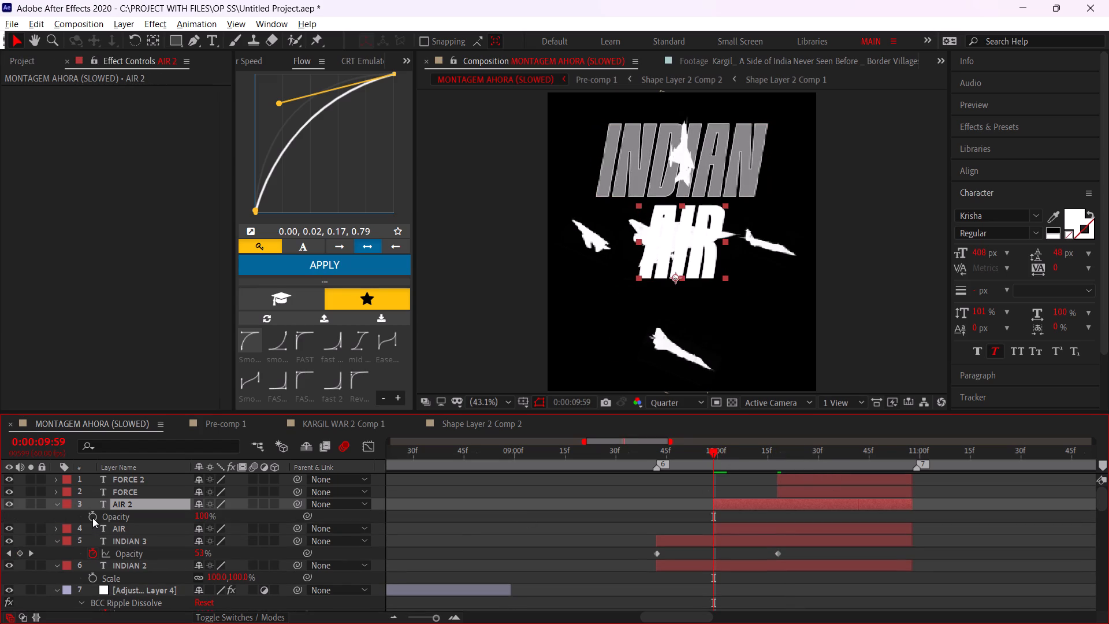
left_click(93, 514)
left_click(715, 518)
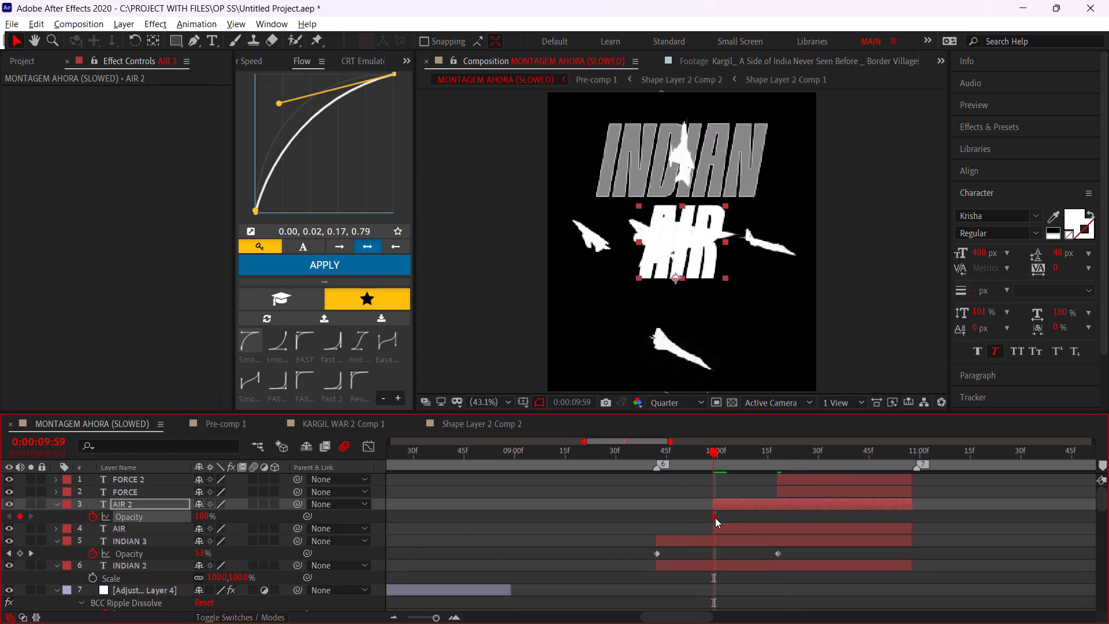
left_click_drag(790, 461, 857, 470)
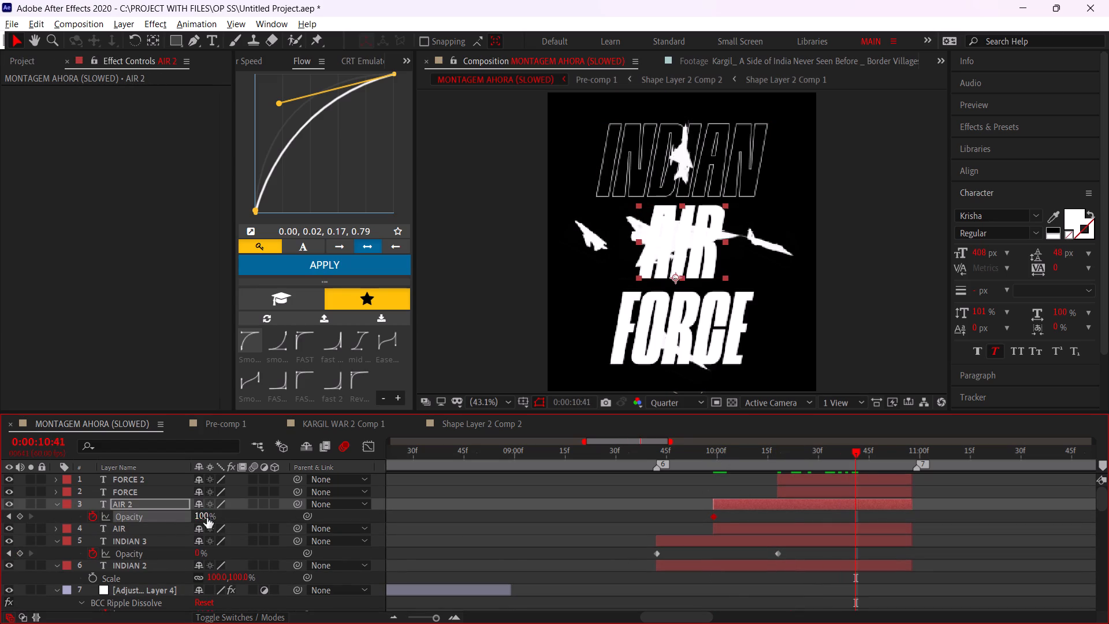
left_click_drag(204, 517, 17, 493)
Keyframe the filled FORCE copy's Opacity from 100% at 0:00:10:18 to 1% at 0:00:10:58.
left_click(799, 483)
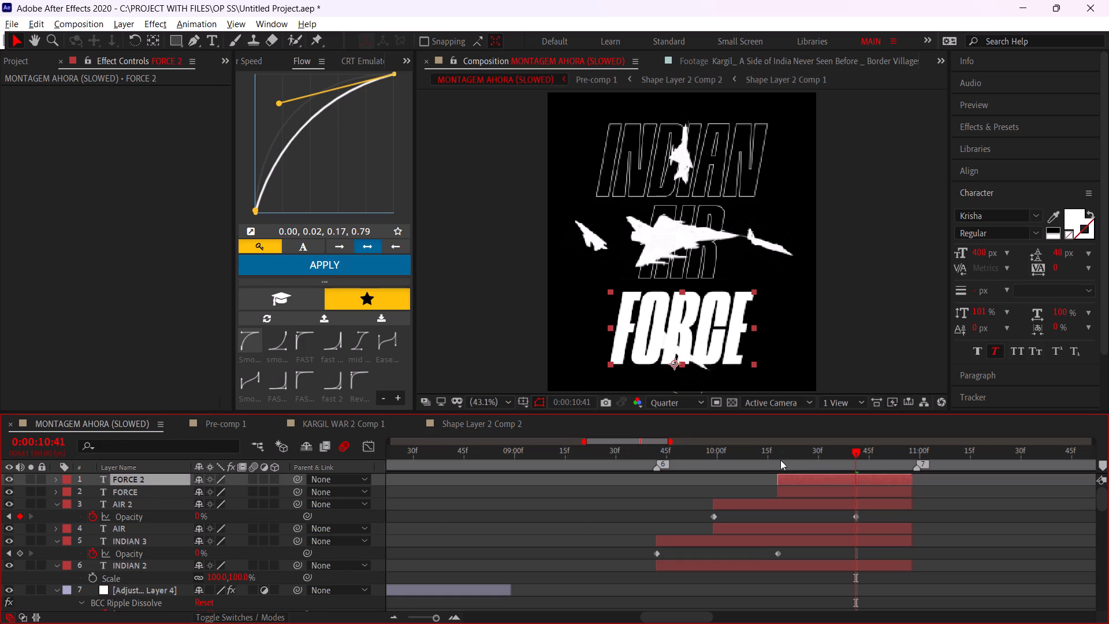
key("t")
left_click(780, 460)
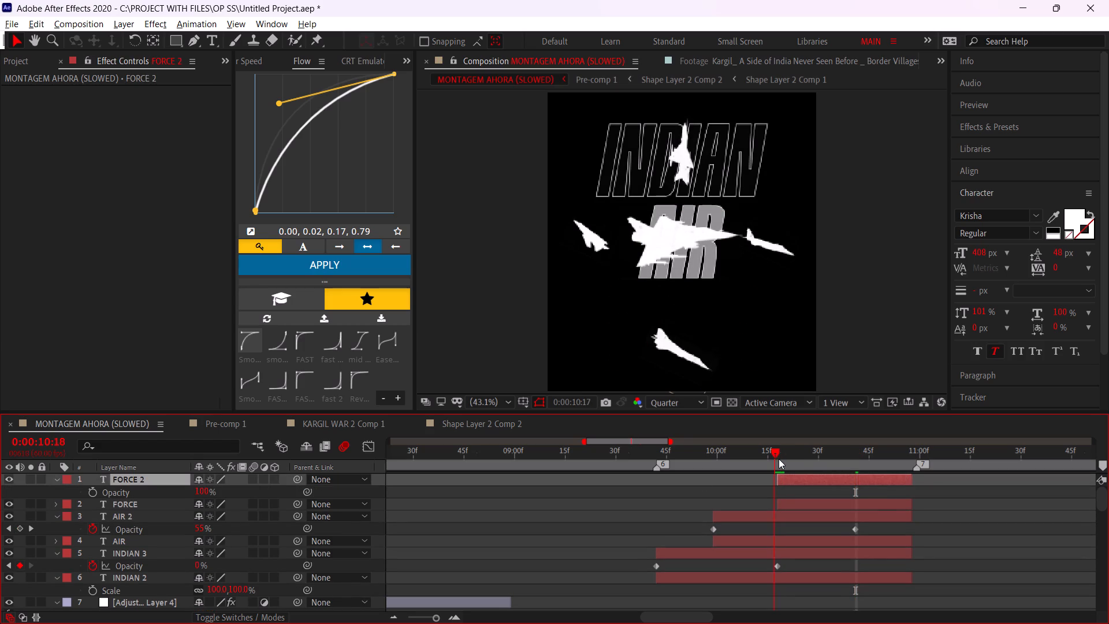
left_click_drag(94, 489, 108, 489)
left_click_drag(863, 466, 909, 469)
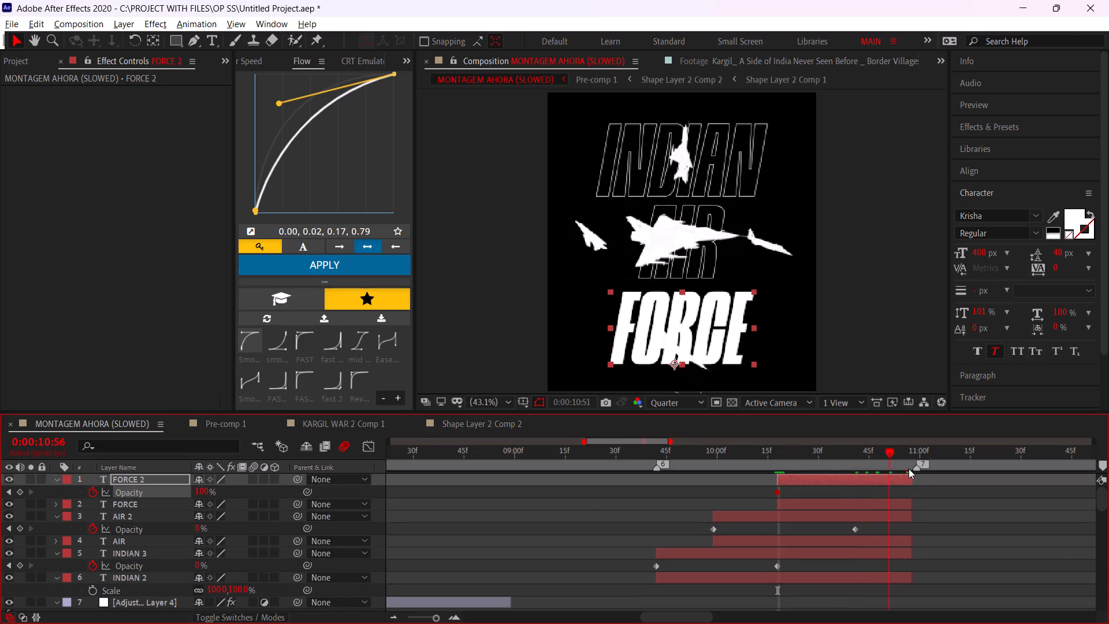
left_click_drag(909, 469, 911, 469)
left_click_drag(209, 490, 200, 492)
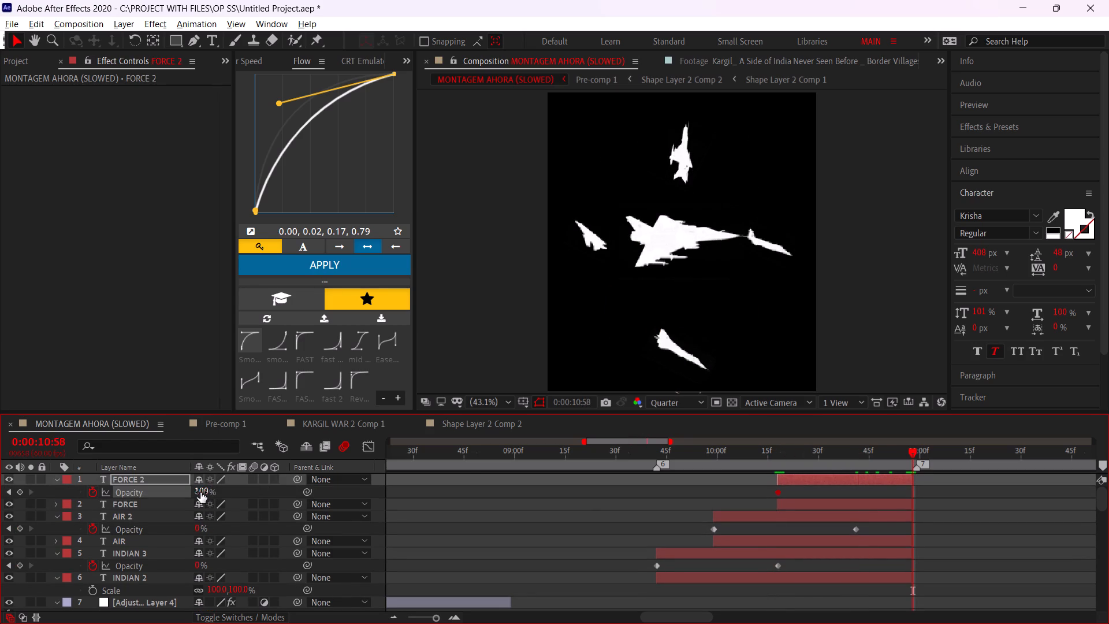
left_click_drag(201, 491, 0, 483)
Apply the 0.00, 0.02, 0.00, 0.99 easing preset to the Opacity keyframes of all three filled title copies.
left_click_drag(931, 494, 622, 567)
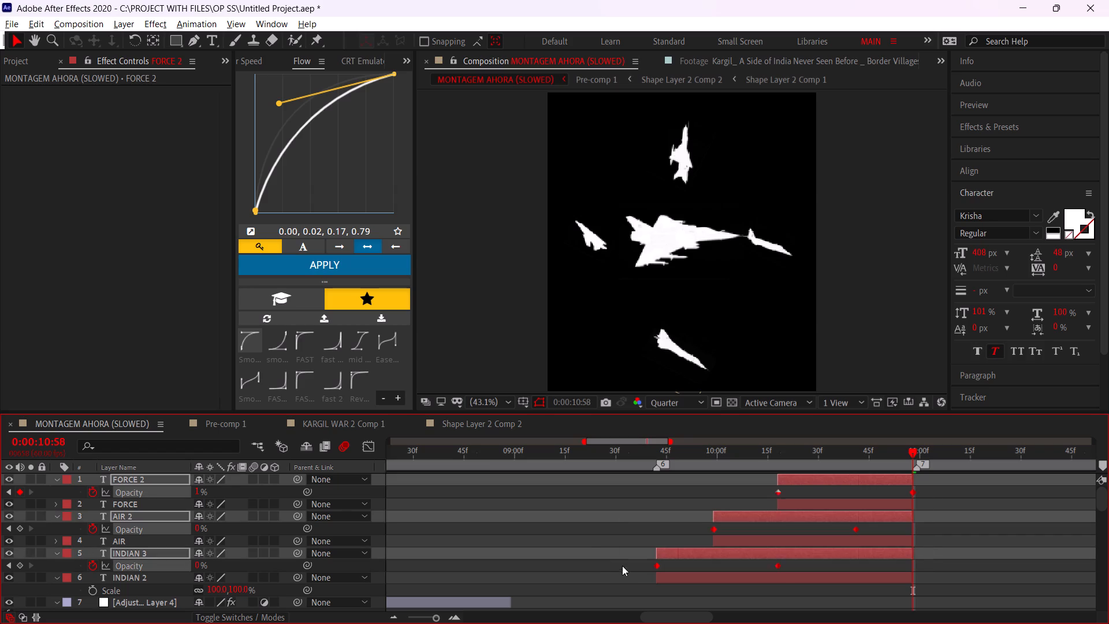
left_click(247, 340)
left_click(289, 263)
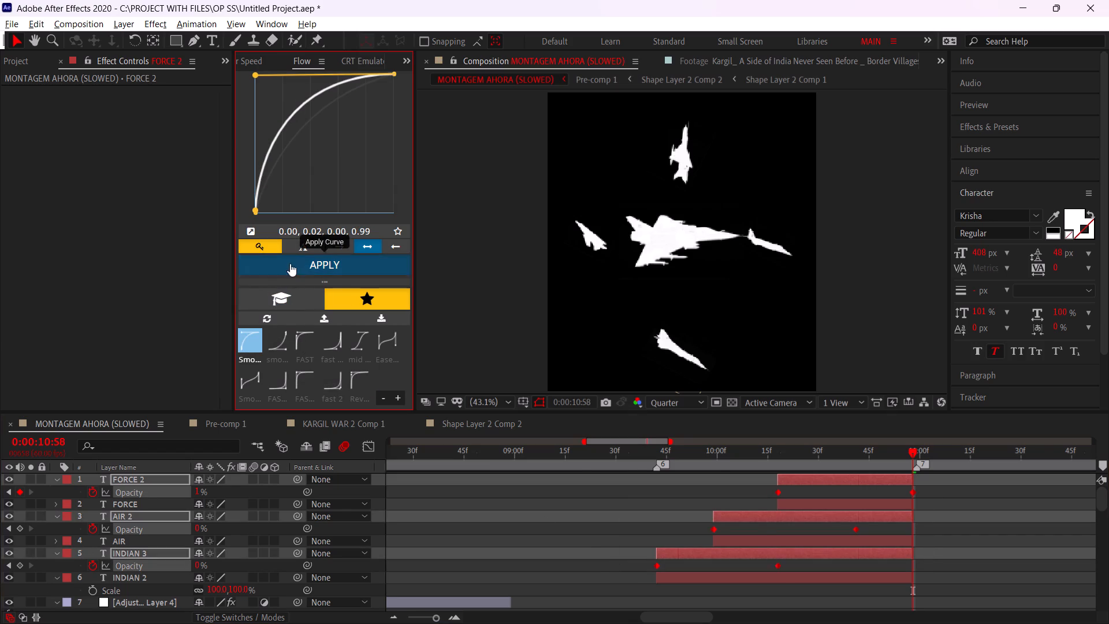
Play back the composition from the start and around marker 6 to review the filled title words fading to outlines.
scroll(724, 512, "down", 3, "alt")
left_click_drag(574, 456, 98, 470)
key("space")
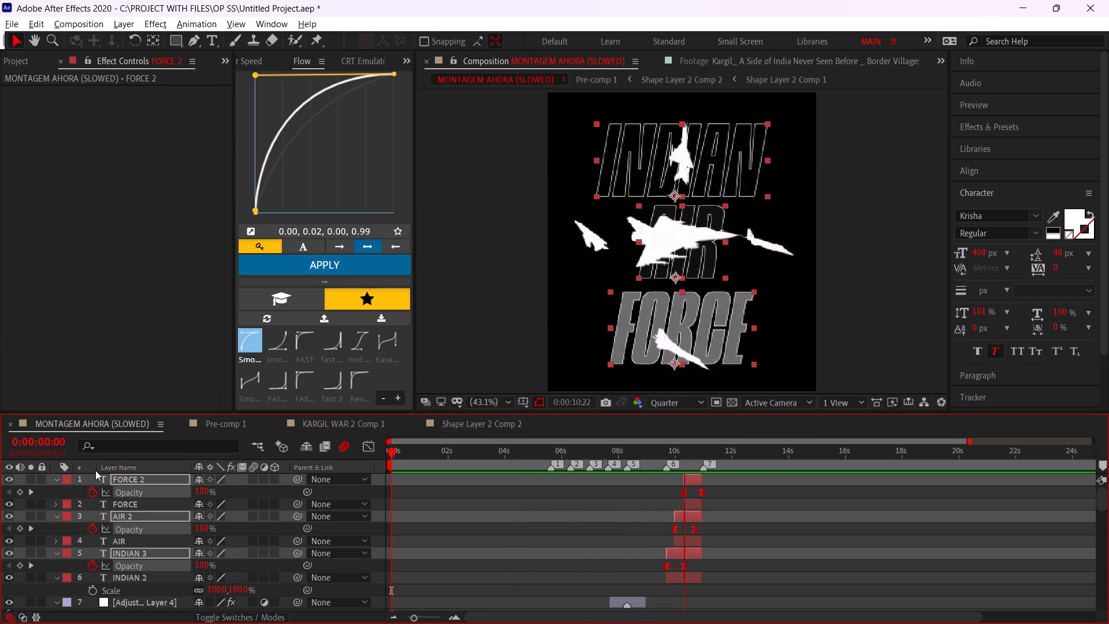
left_click(608, 517)
left_click(649, 458)
key("space")
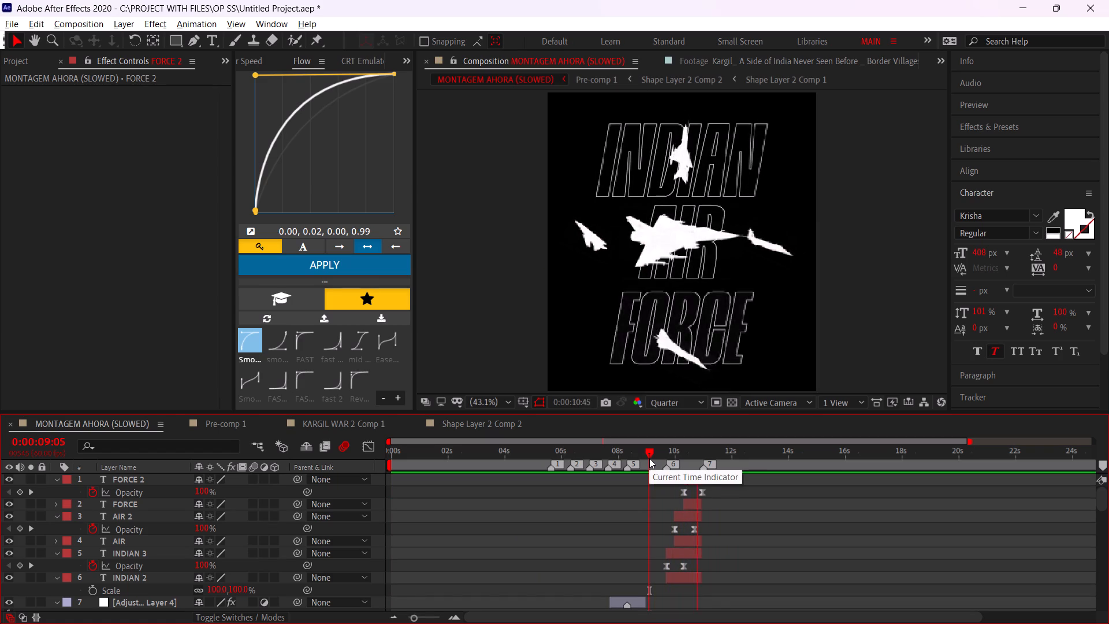
left_click_drag(649, 458, 384, 504)
key("space")
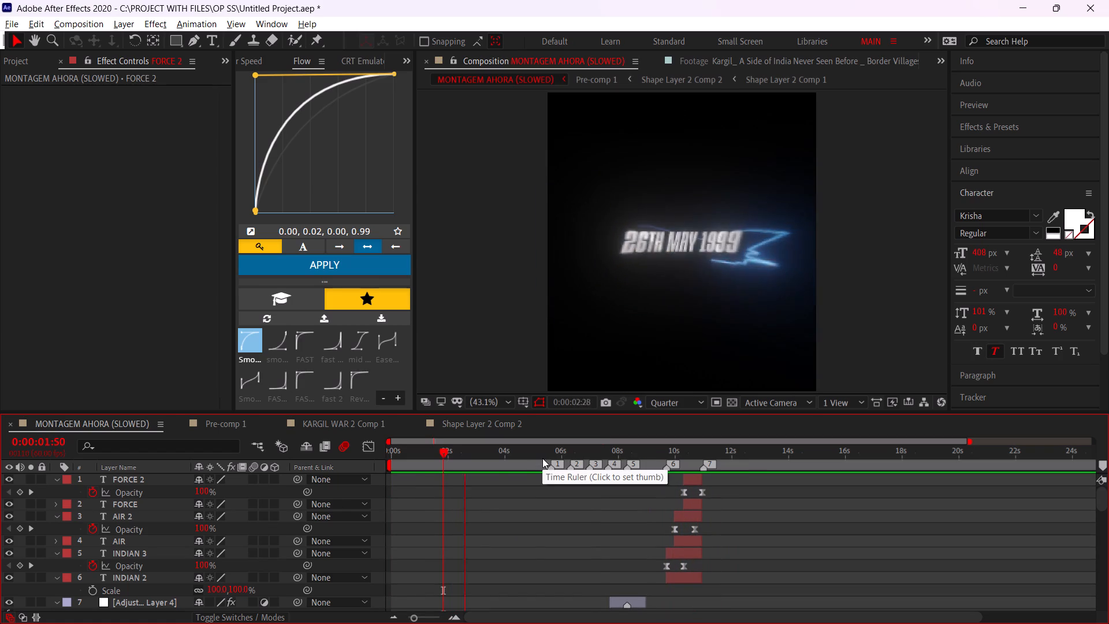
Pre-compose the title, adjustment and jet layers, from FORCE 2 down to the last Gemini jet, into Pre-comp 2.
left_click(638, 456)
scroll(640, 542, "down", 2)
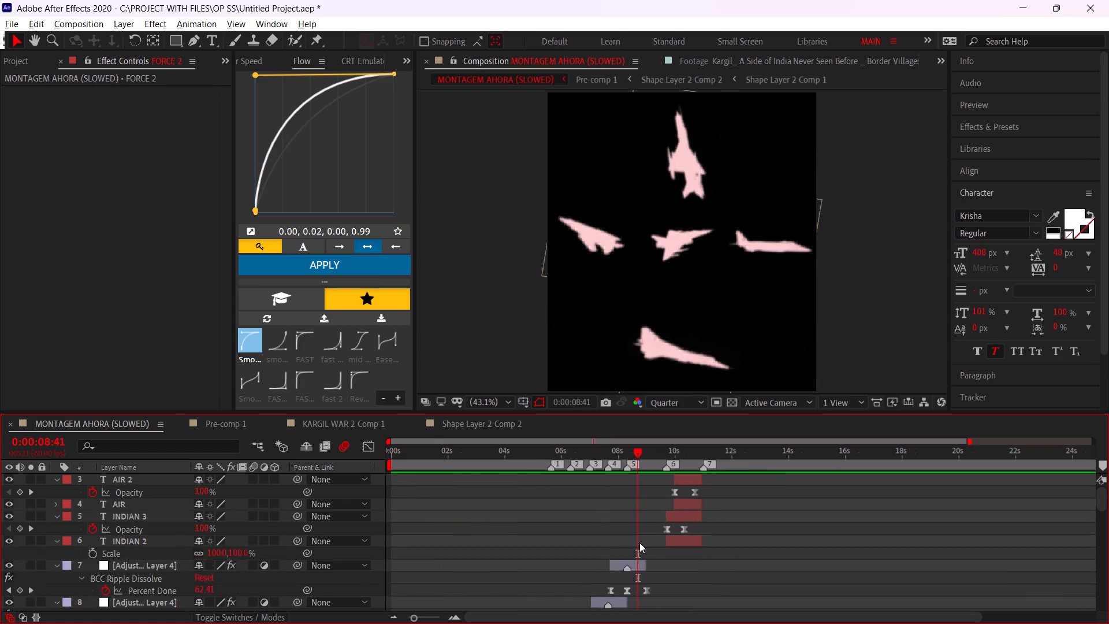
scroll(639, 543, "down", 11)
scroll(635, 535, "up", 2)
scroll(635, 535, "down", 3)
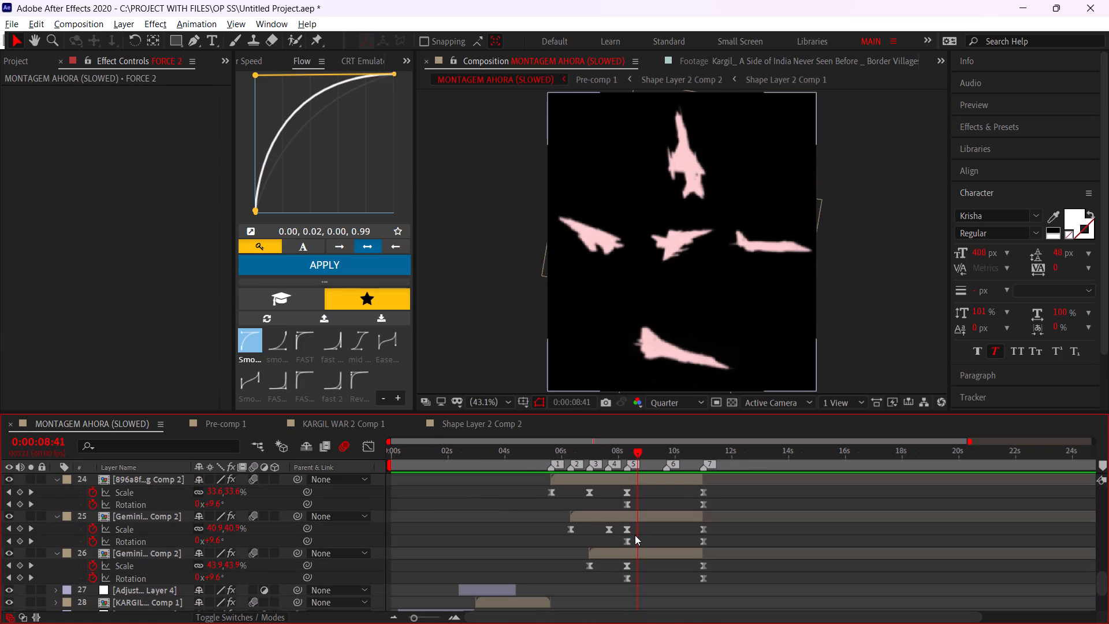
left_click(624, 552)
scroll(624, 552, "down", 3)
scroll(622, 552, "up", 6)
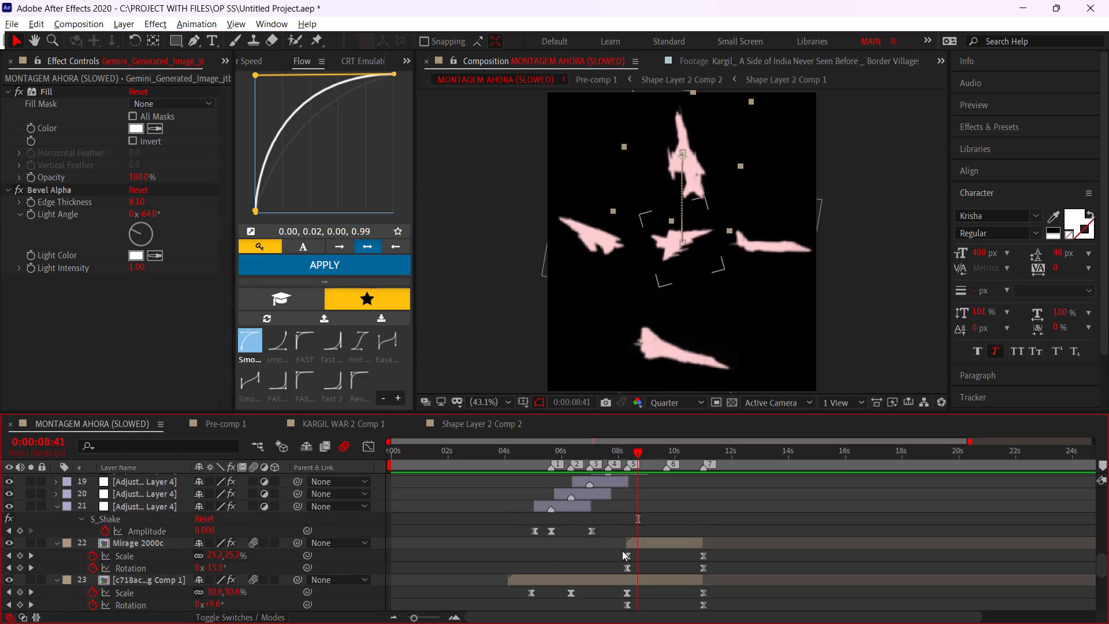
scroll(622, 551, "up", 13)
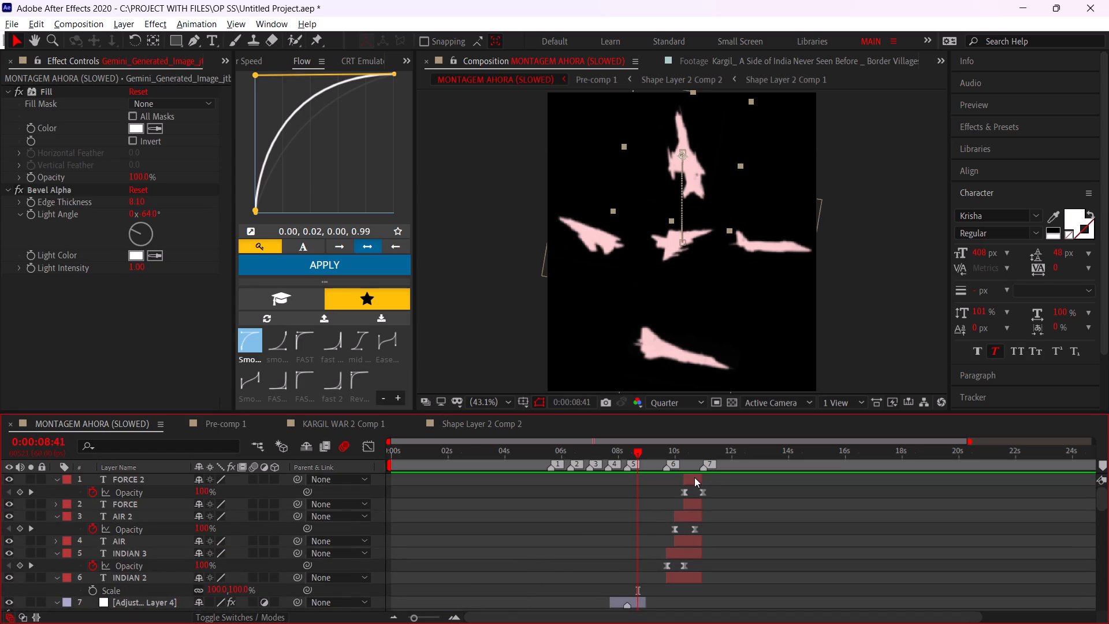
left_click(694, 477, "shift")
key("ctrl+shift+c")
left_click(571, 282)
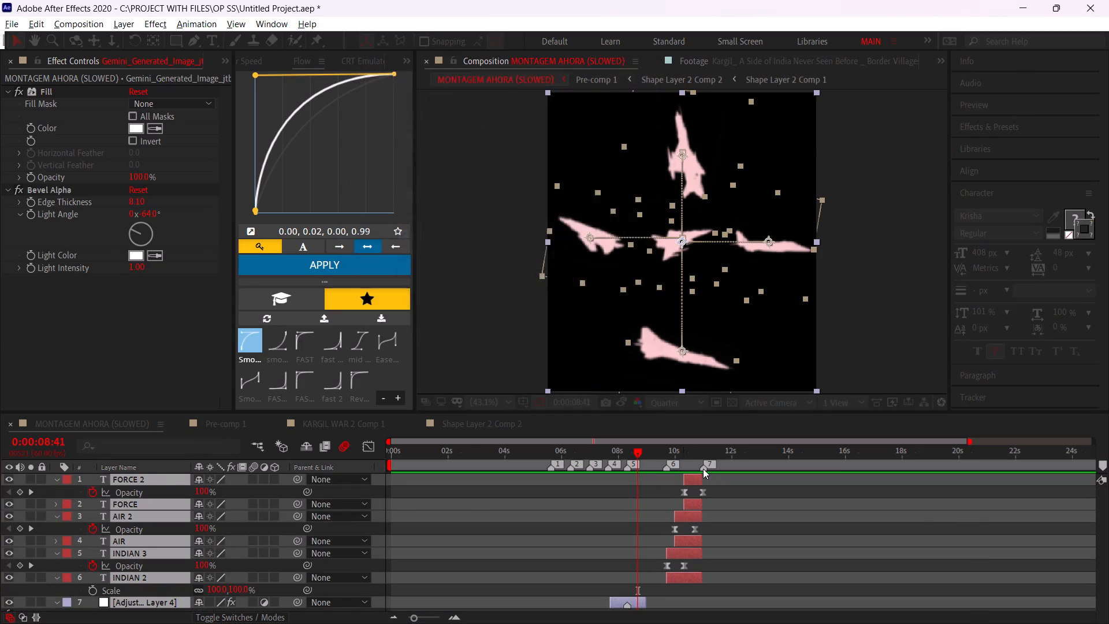
Add Deep Glow to Pre-comp 2 with Threshold 10%, Radius 887, Exposure 0.49 and Unmult enabled, checking the frame at 0:00:10:29.
left_click(690, 455)
key("ctrl+space")
key("d")
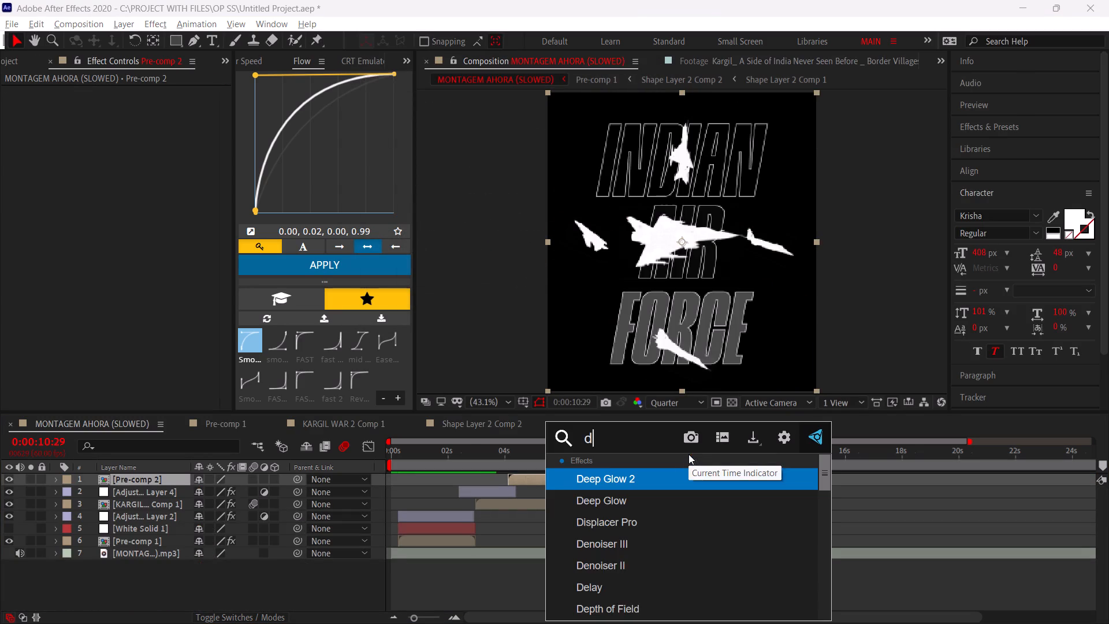
key("e")
left_click(622, 505)
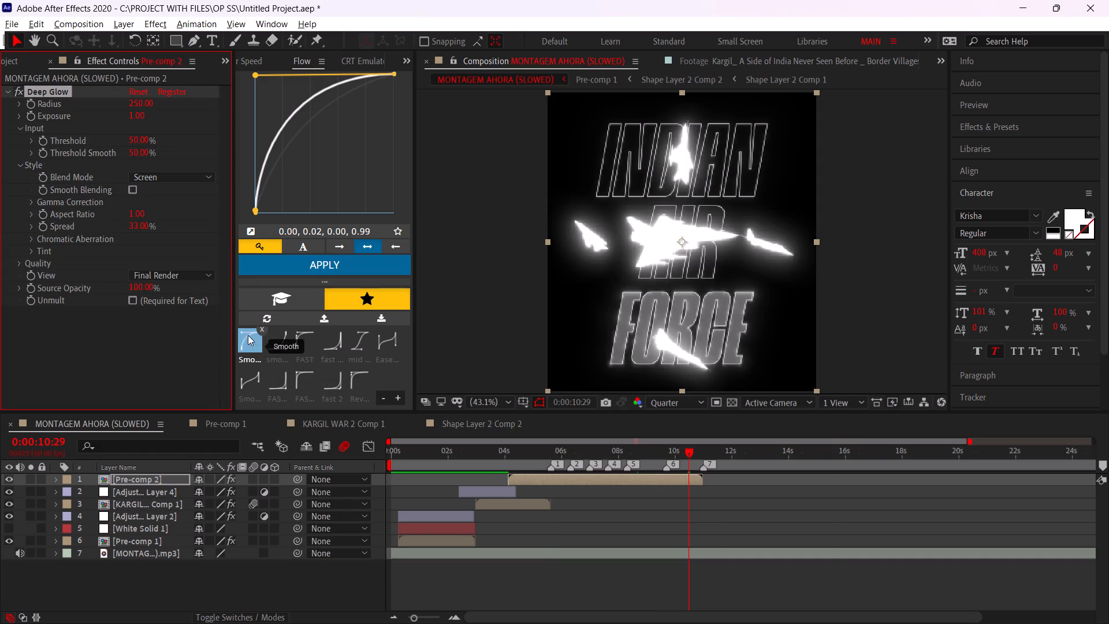
left_click_drag(143, 138, 0, 124)
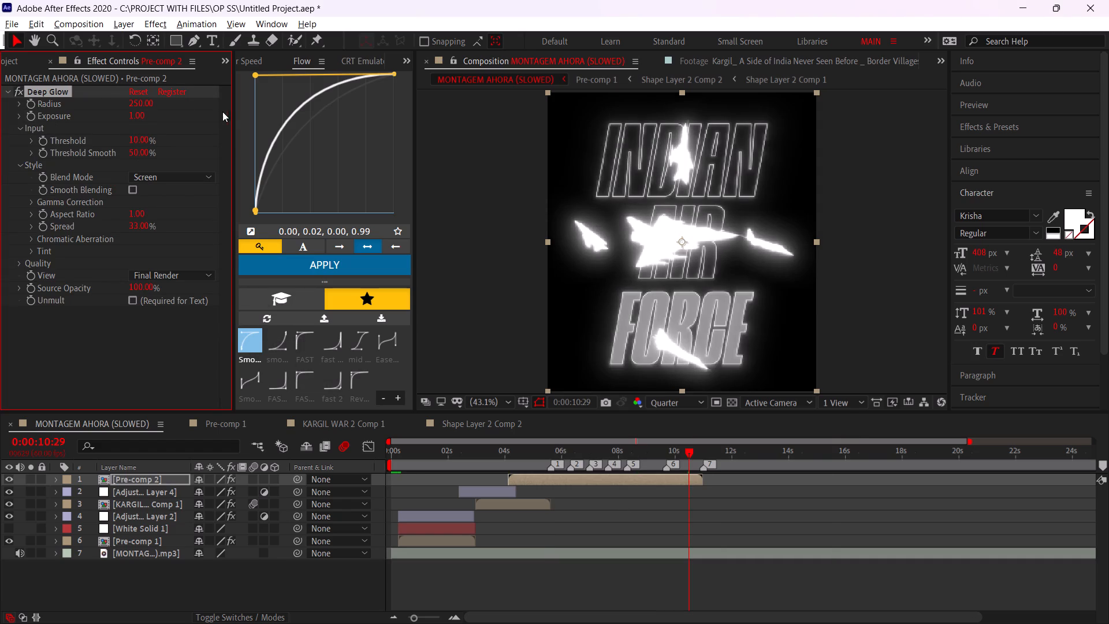
left_click_drag(147, 105, 627, 125)
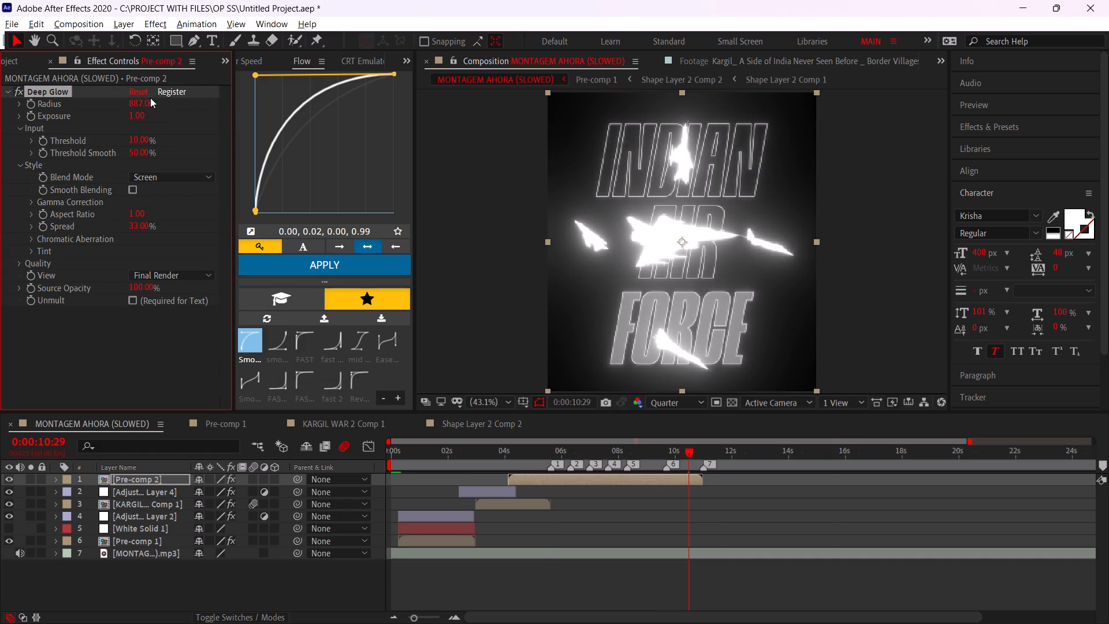
left_click_drag(142, 117, 103, 116)
left_click(133, 301)
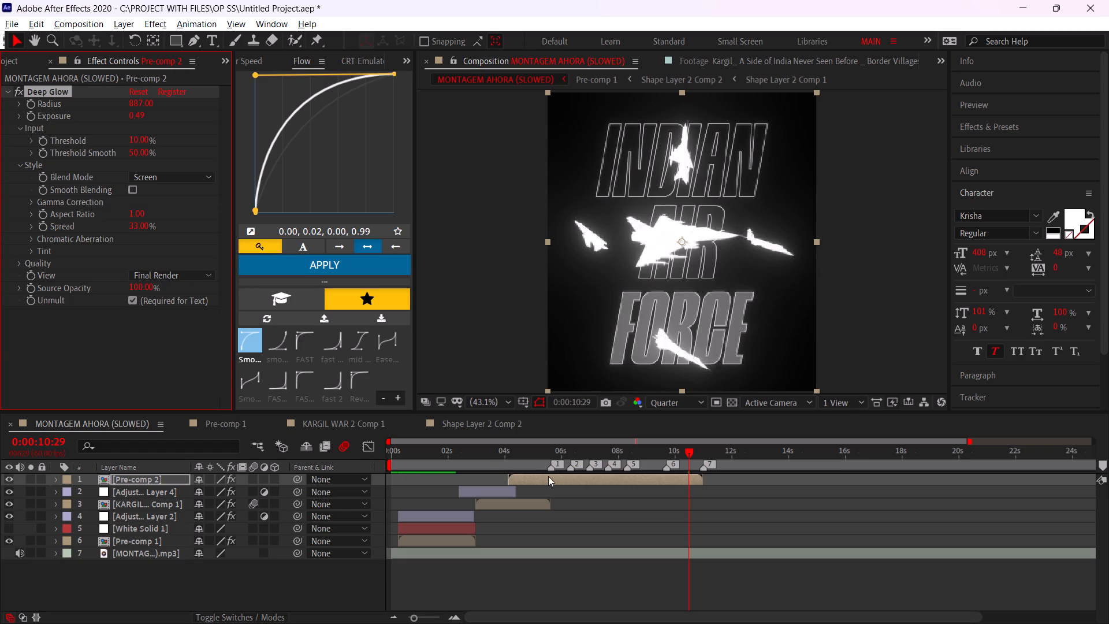
Play back the composition from 0:00:12:07 and check the glow near 0:00:04:53.
left_click(735, 447)
key("space")
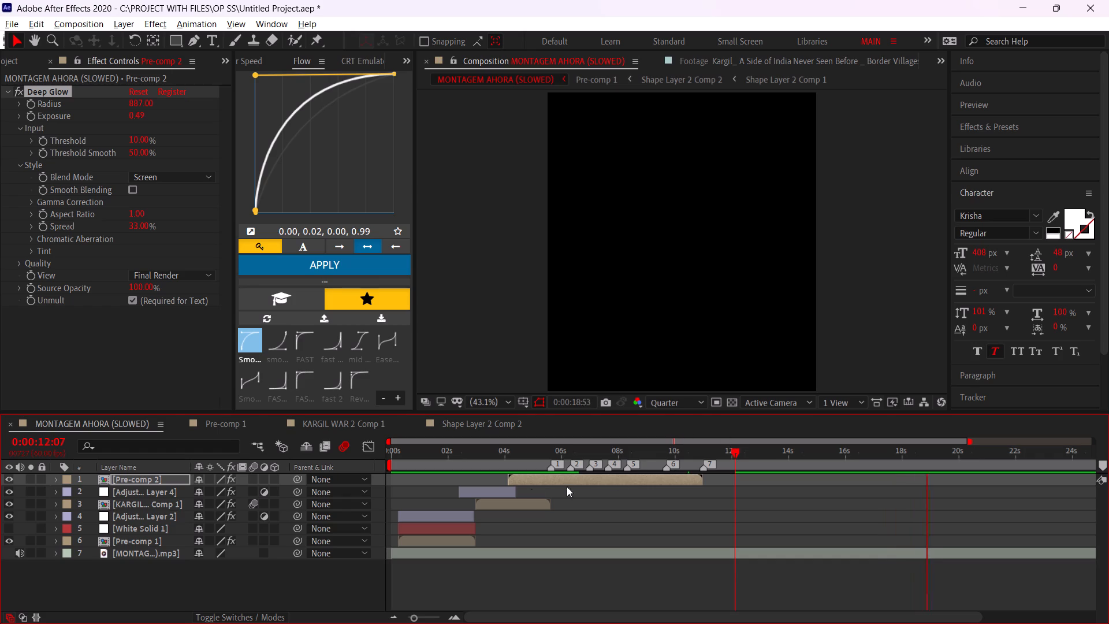
left_click(530, 467)
left_click(529, 478)
Undo Deep Glow's Unmult option while keeping Radius 887 and Exposure 0.49.
key("ctrl+z")
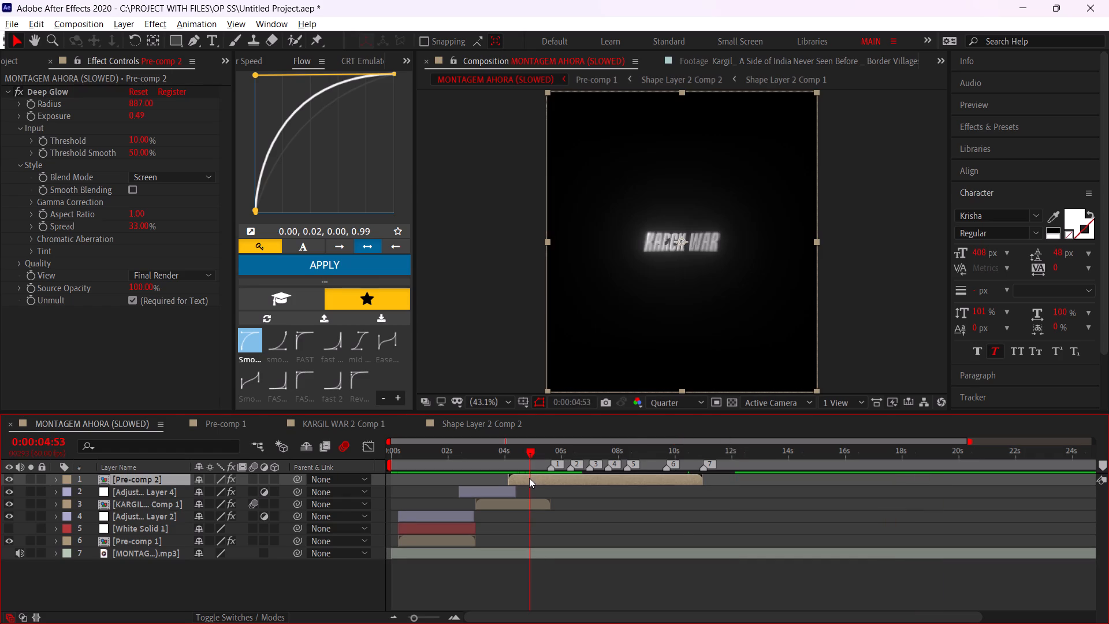
key("ctrl+z")
key("ctrl+z")
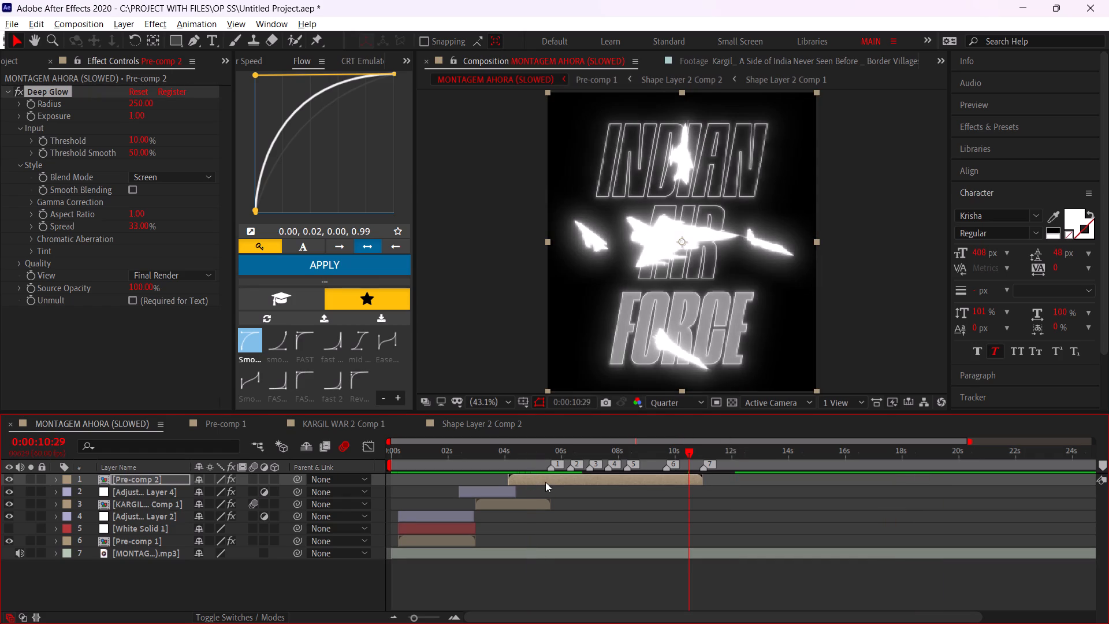
key("ctrl+shift+z")
key("ctrl+shift+z")
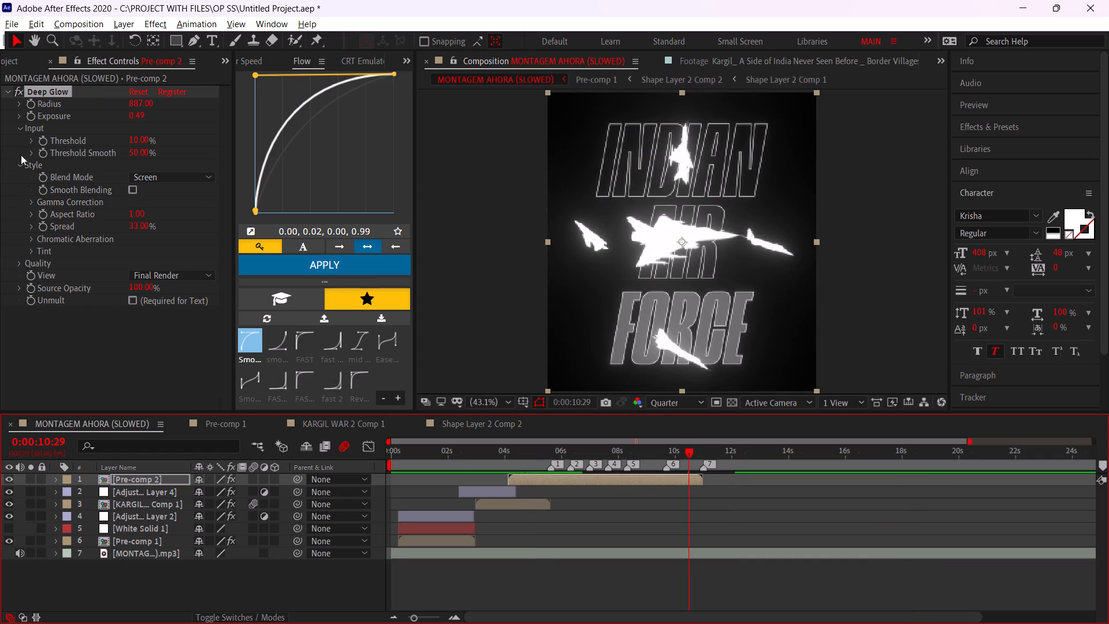
Copy the configured Deep Glow effect for reuse and undo back to the separate layers before the pre-compose.
left_click(57, 92)
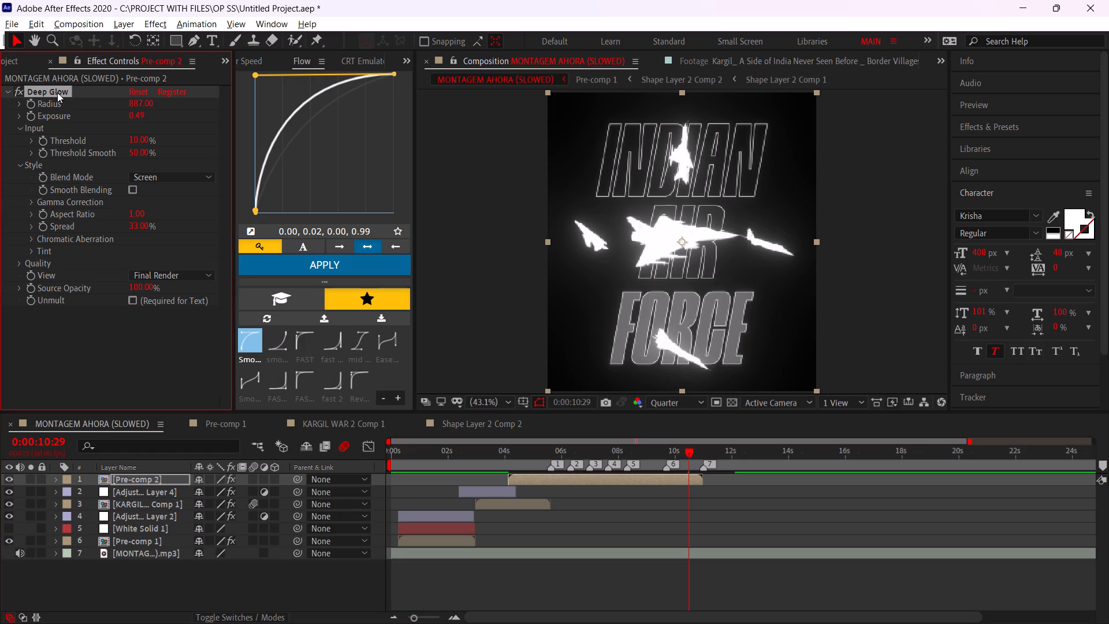
key("ctrl+x")
key("ctrl+z")
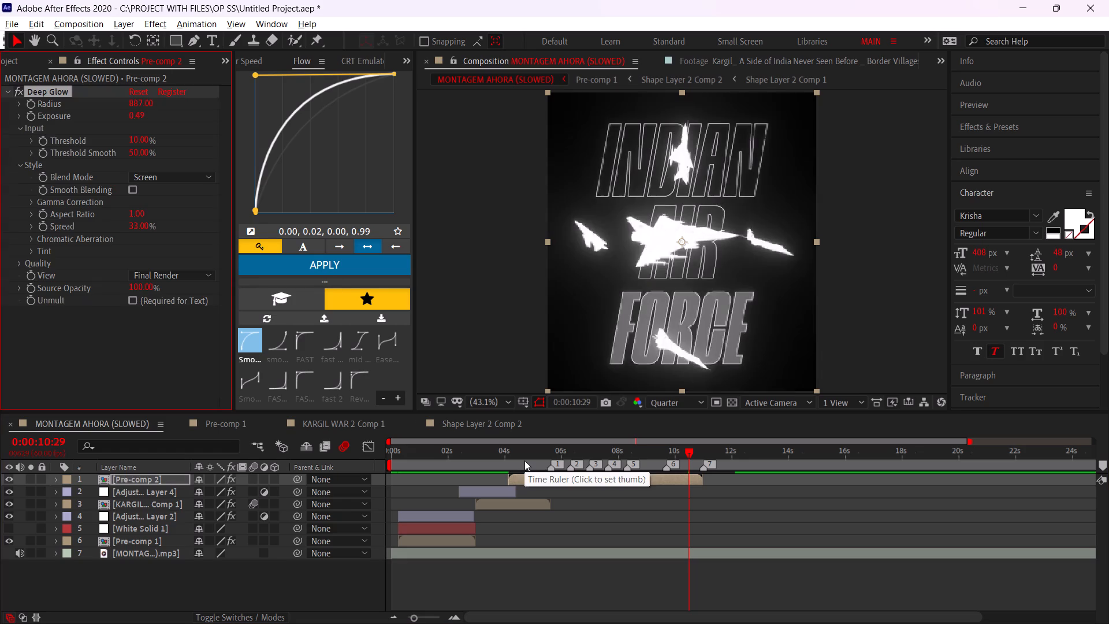
key("ctrl+z")
key("ctrl+z")
key("ctrl+z")
key("ctrl+z")
key("ctrl+z")
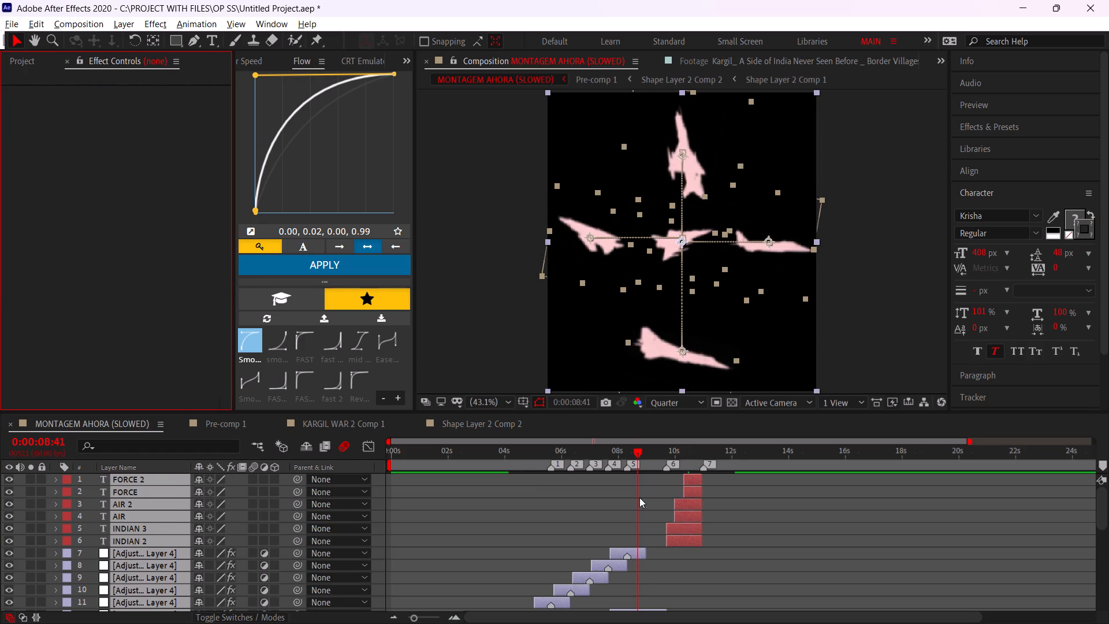
Move the two adjustment layers that span marker 1 from above the jets to the top of the stack, above FORCE 2.
scroll(672, 485, "down", 5)
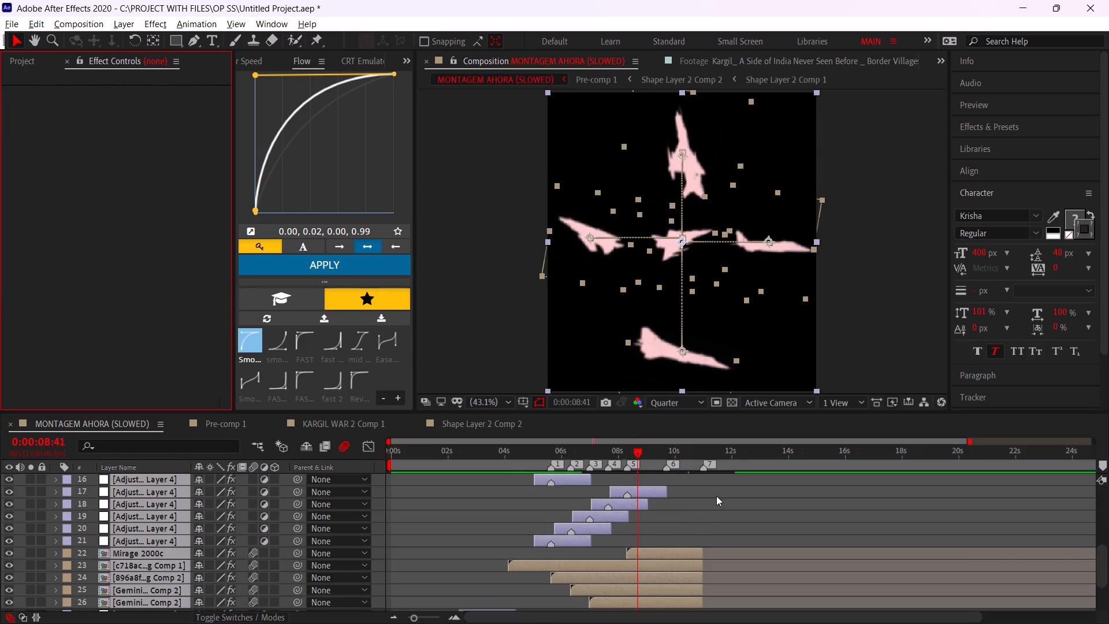
left_click(721, 495)
scroll(497, 528, "up", 1, "alt")
left_click(518, 470)
key("space")
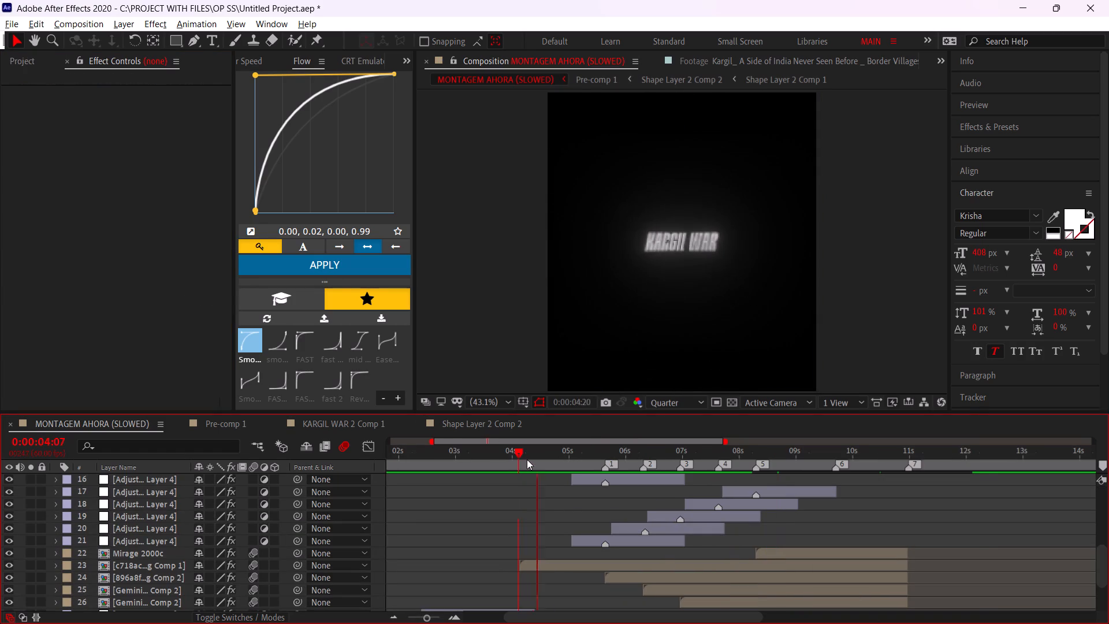
left_click(527, 459)
scroll(608, 528, "up", 2, "alt")
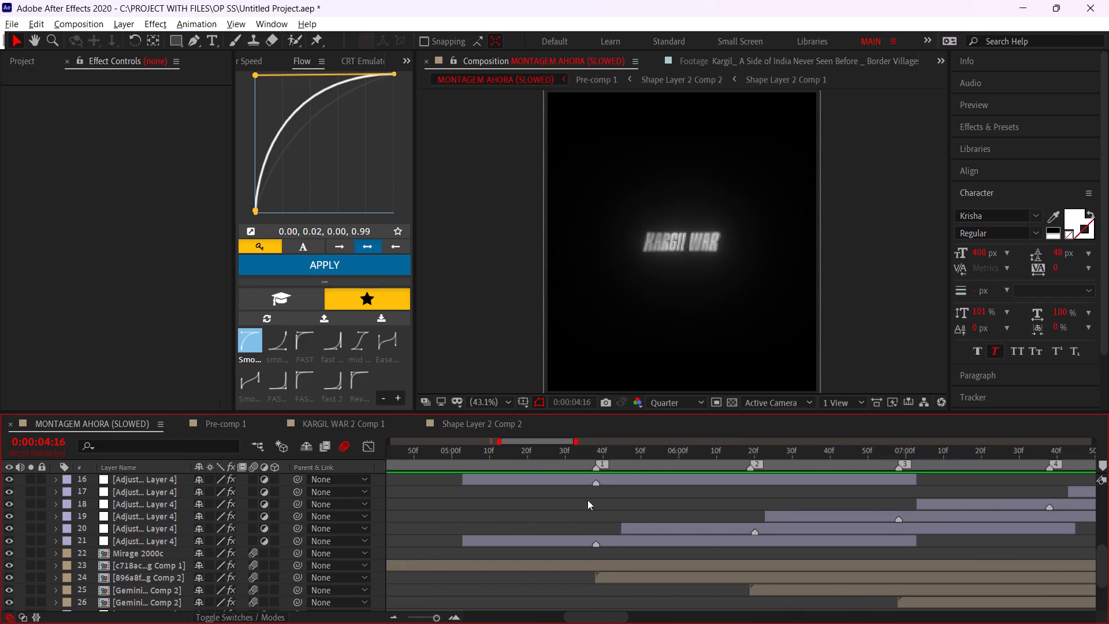
left_click_drag(544, 460, 564, 467)
left_click(615, 540)
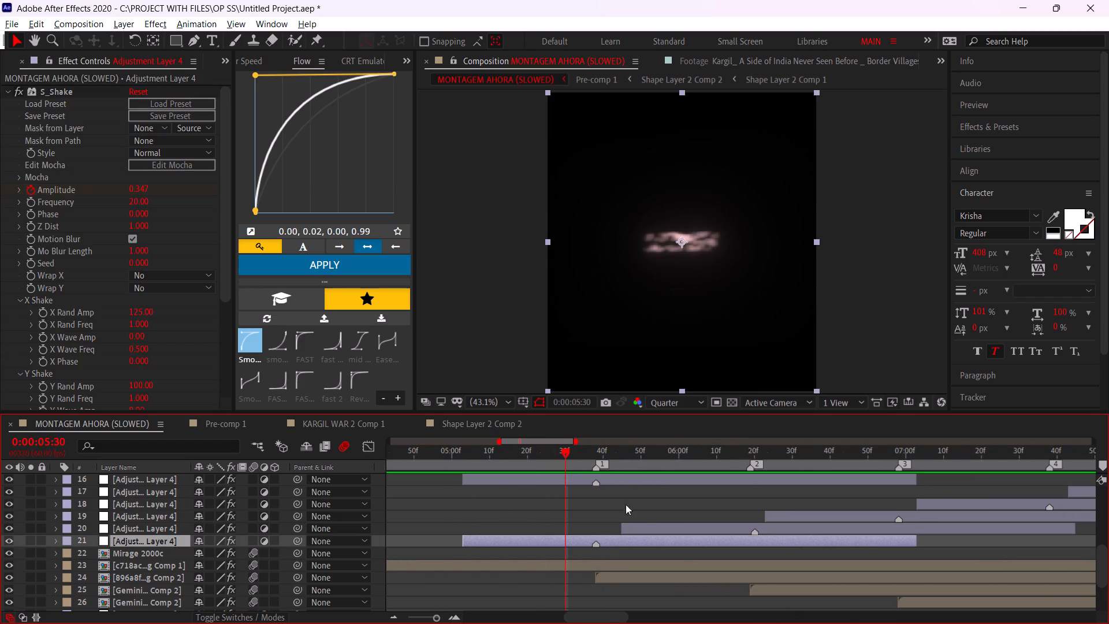
left_click(624, 480, "ctrl")
scroll(612, 508, "up", 1)
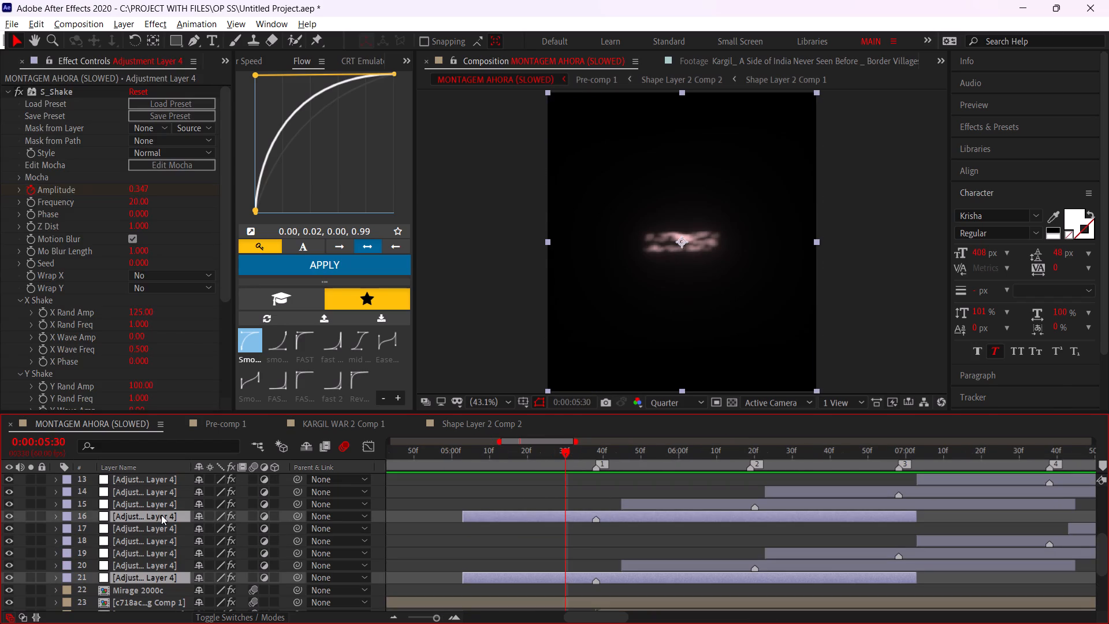
left_click_drag(162, 517, 160, 480)
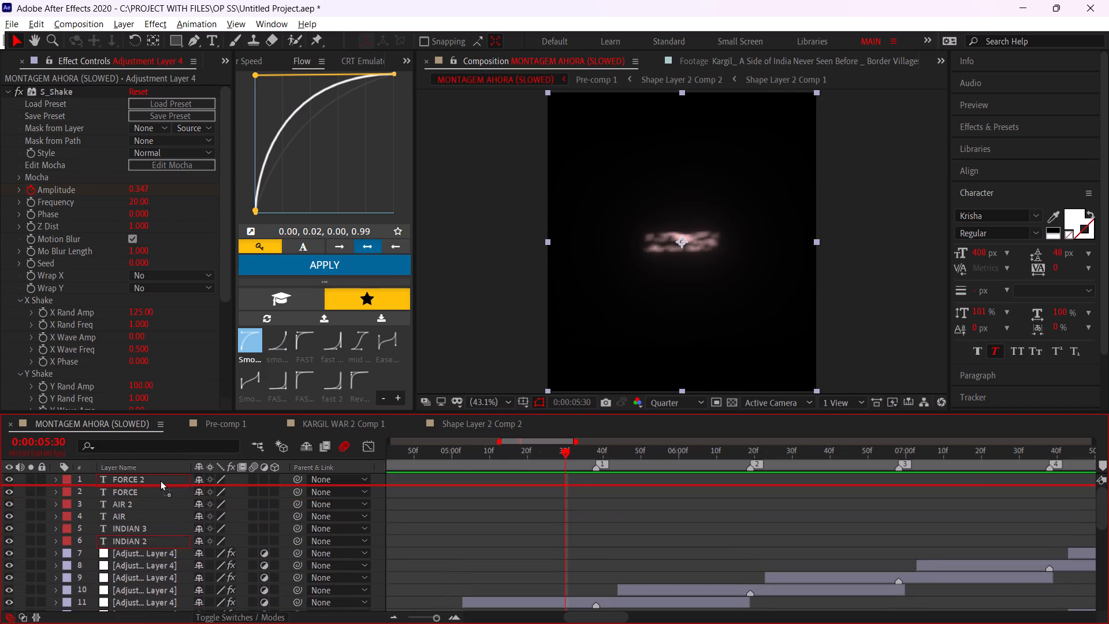
left_click_drag(160, 480, 159, 476)
Pre-compose the layers from FORCE 2 through the last Gemini jet into Pre-comp 2, leaving the two top adjustment layers out.
scroll(668, 514, "down", 3, "alt")
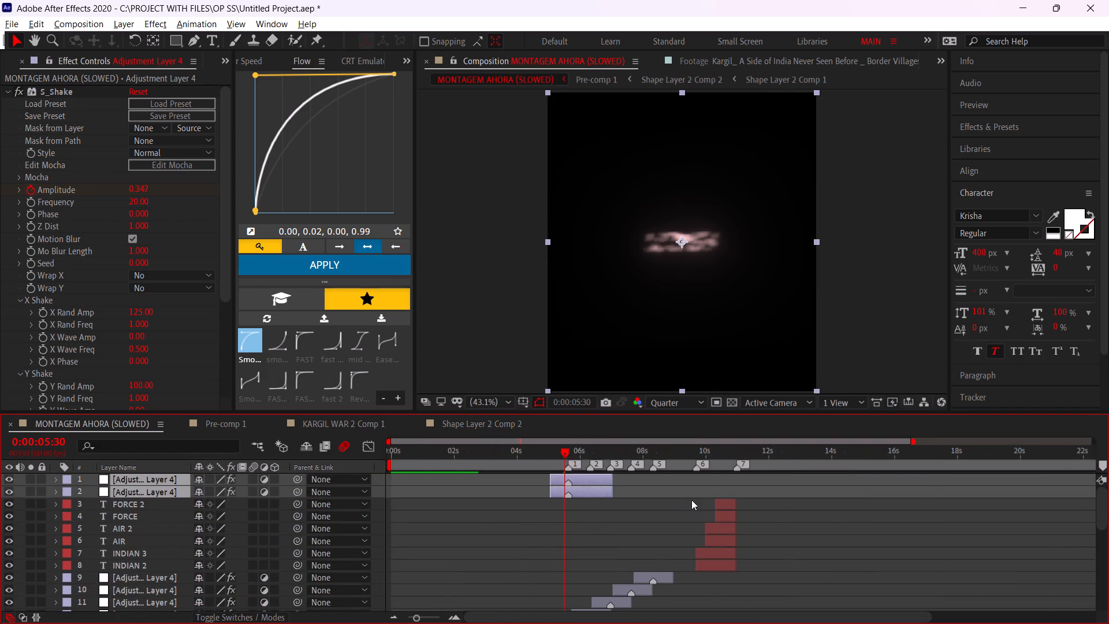
left_click(712, 499)
left_click(721, 499)
scroll(612, 539, "down", 5)
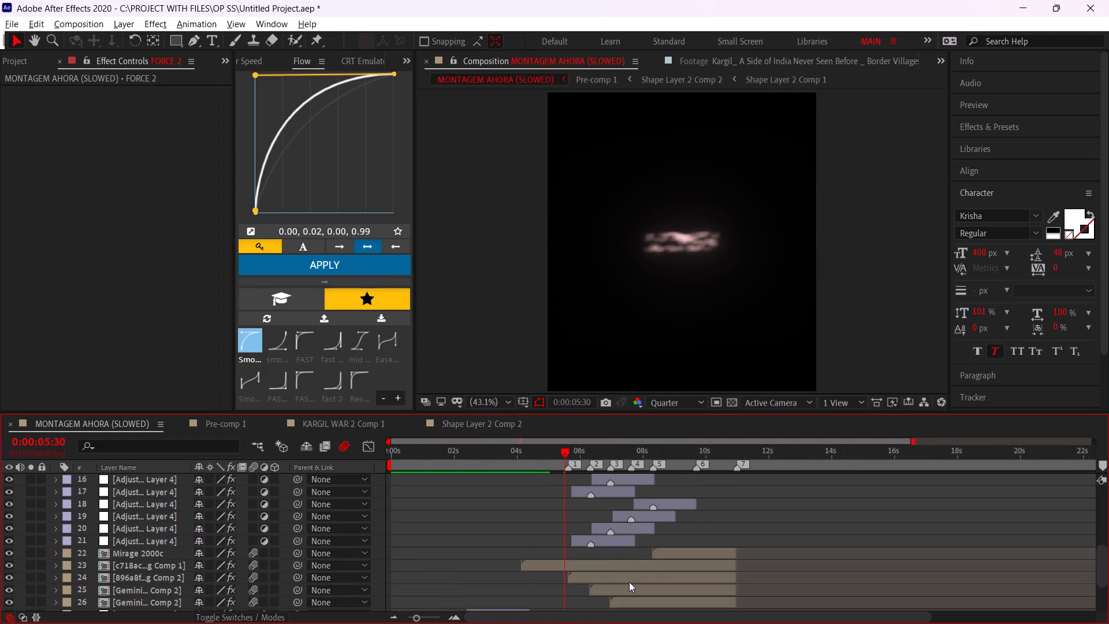
scroll(629, 582, "down", 1)
left_click(639, 569, "shift")
key("ctrl+shift+c")
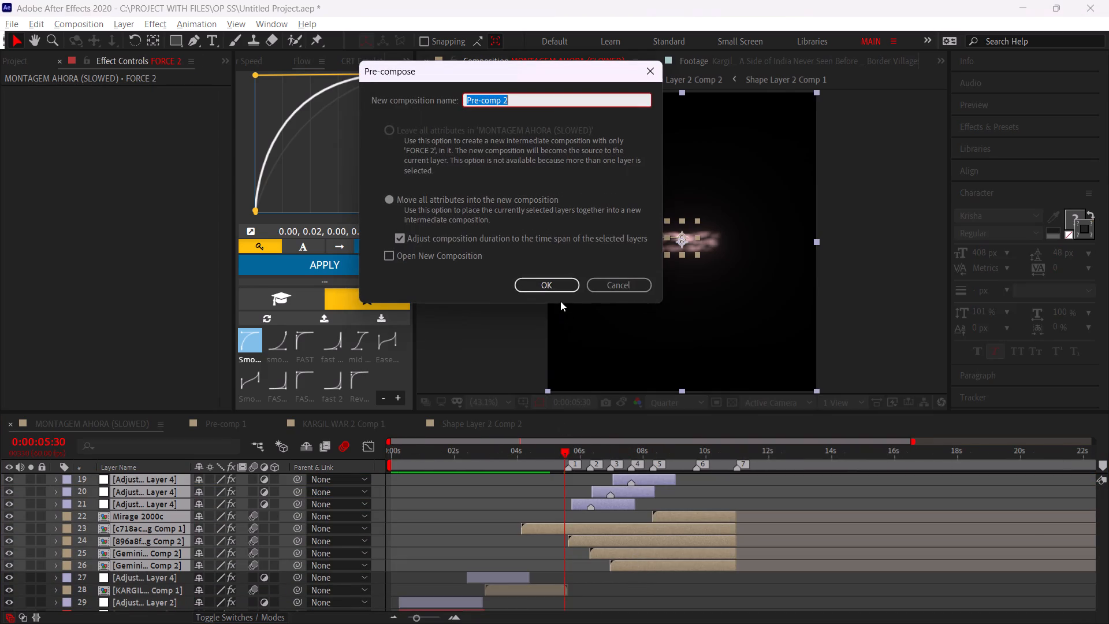
left_click(557, 291)
scroll(593, 517, "up", 1)
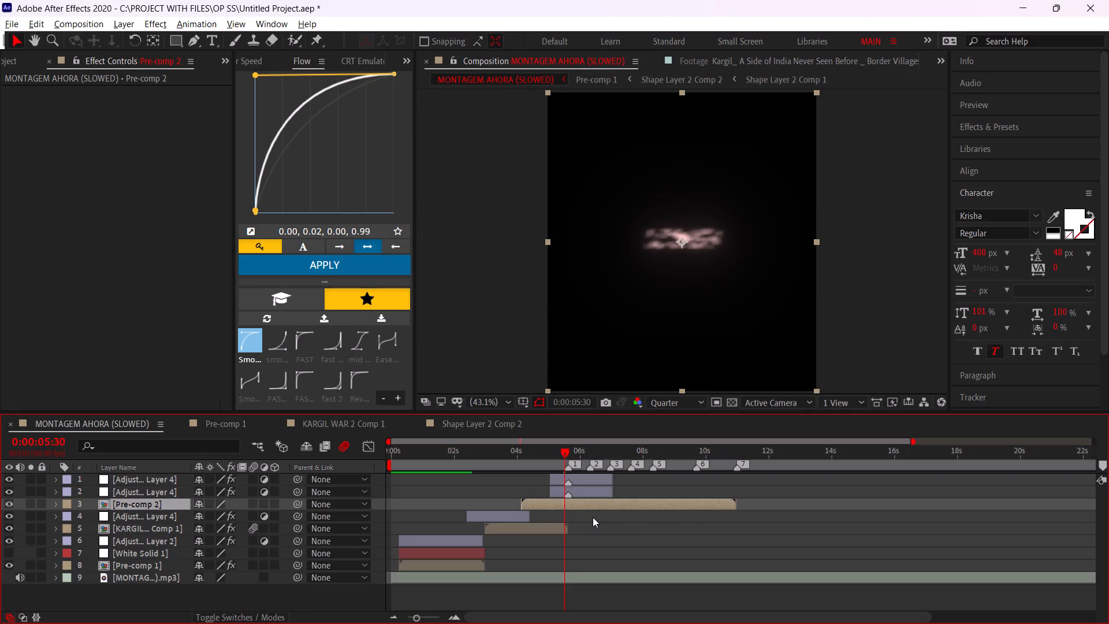
Paste the copied Deep Glow effect onto Pre-comp 2.
key("ctrl+v")
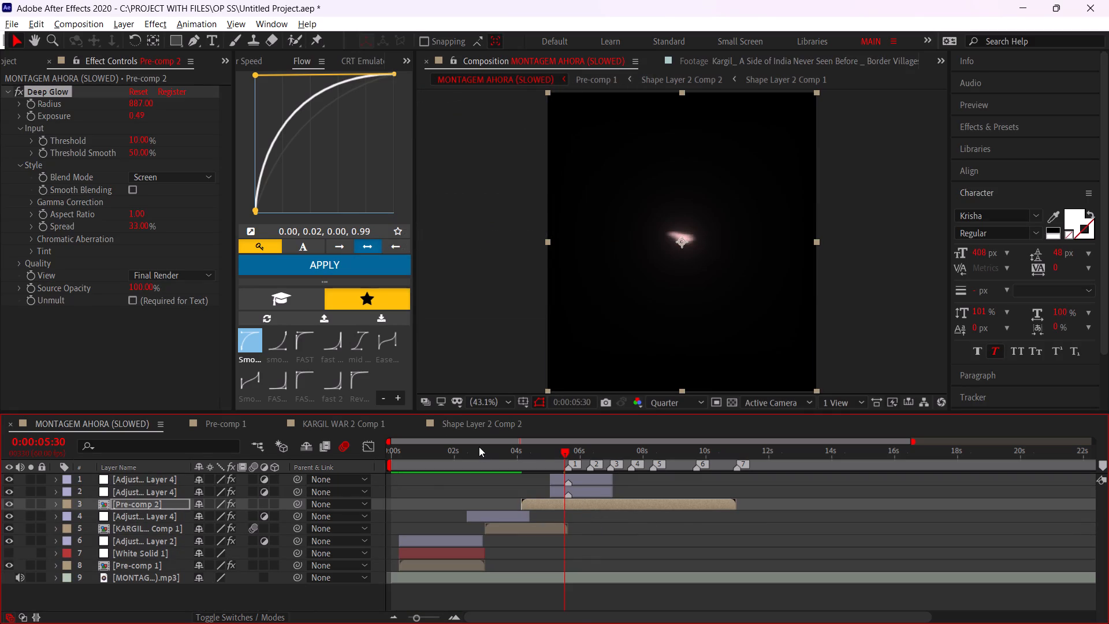
Play back from the start and around 0:00:04:11 to review the change from the KARGIL WAR title to the glowing jets.
left_click_drag(477, 455, 330, 493)
key("space")
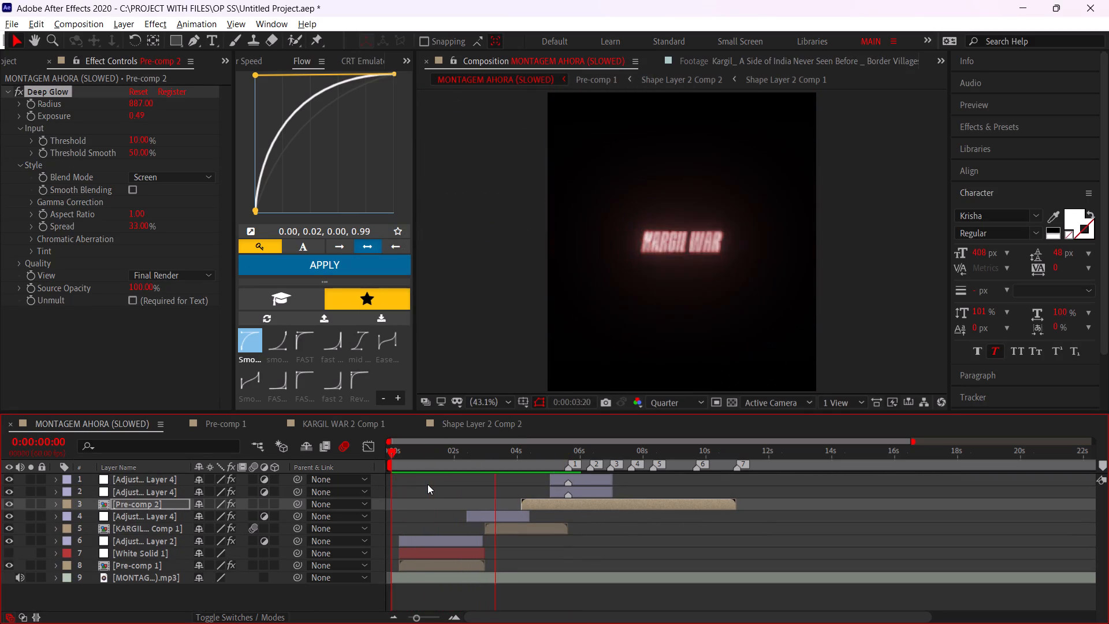
left_click_drag(545, 454, 182, 471)
key("space")
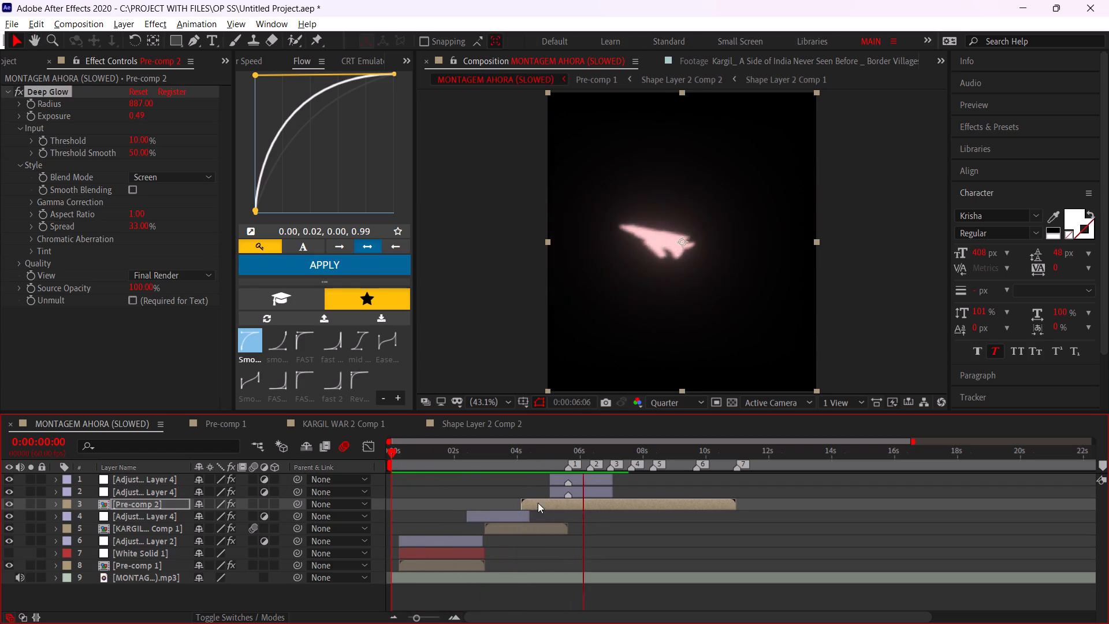
left_click(529, 479)
left_click(523, 442)
key("space")
left_click(523, 452)
left_click(523, 452)
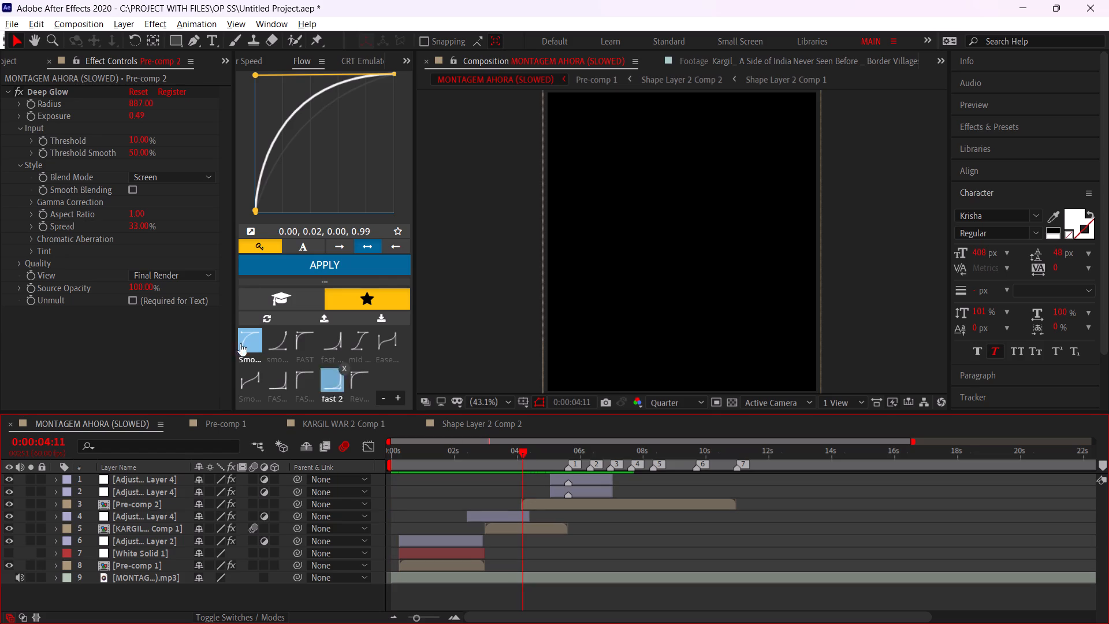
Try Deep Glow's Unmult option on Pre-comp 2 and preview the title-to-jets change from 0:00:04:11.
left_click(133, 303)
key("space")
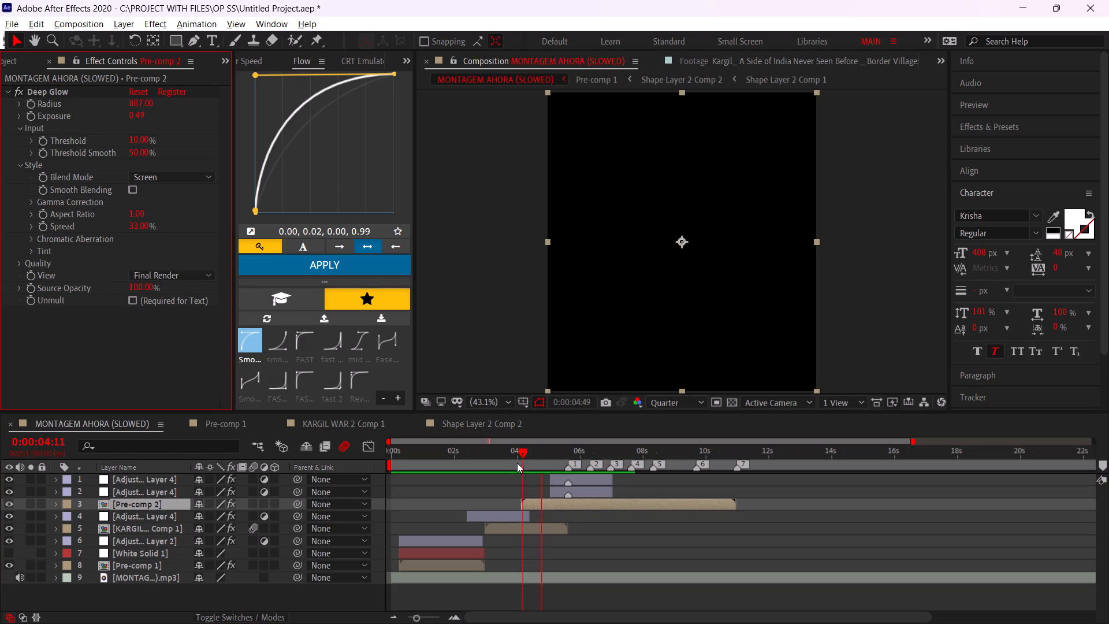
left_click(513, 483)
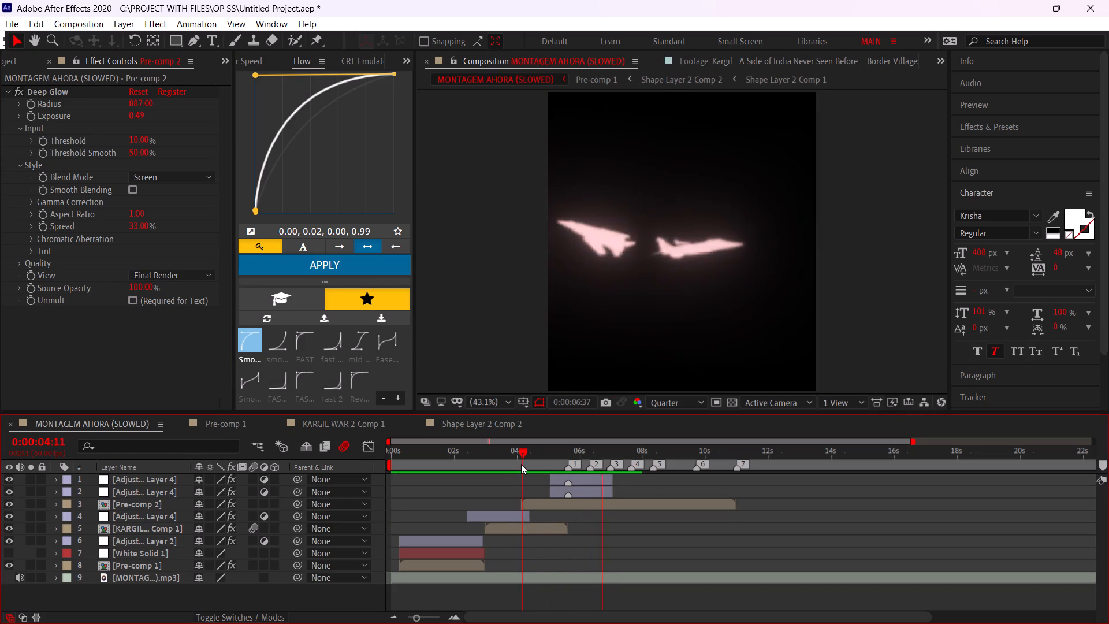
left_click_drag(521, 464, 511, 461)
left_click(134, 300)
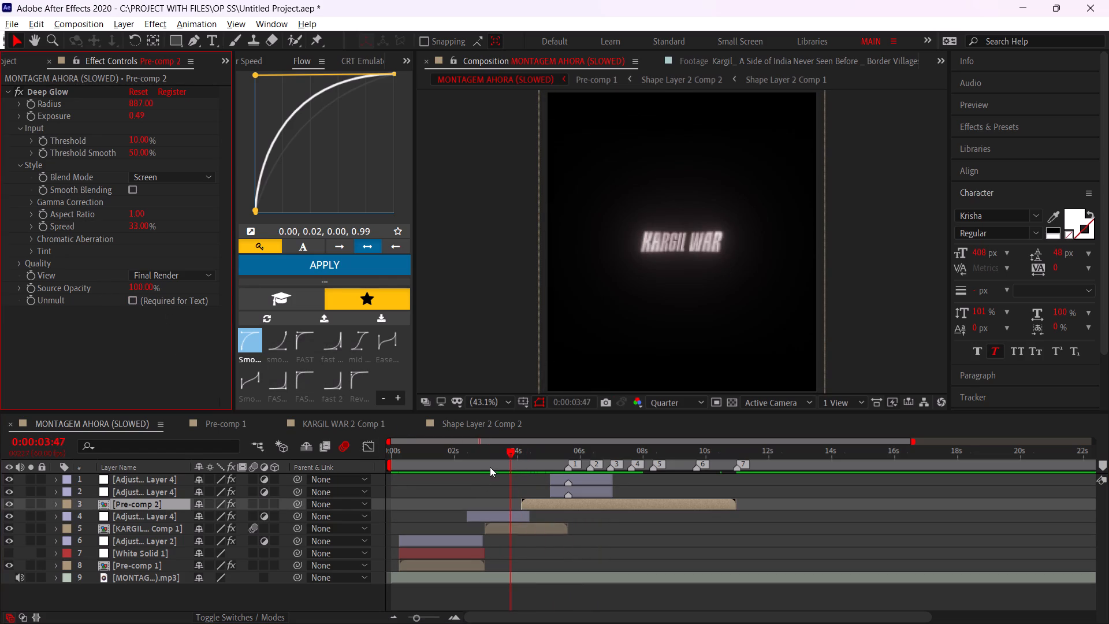
Play back the composition from the start to review the glow on Pre-comp 2.
left_click_drag(493, 464, 318, 484)
key("space")
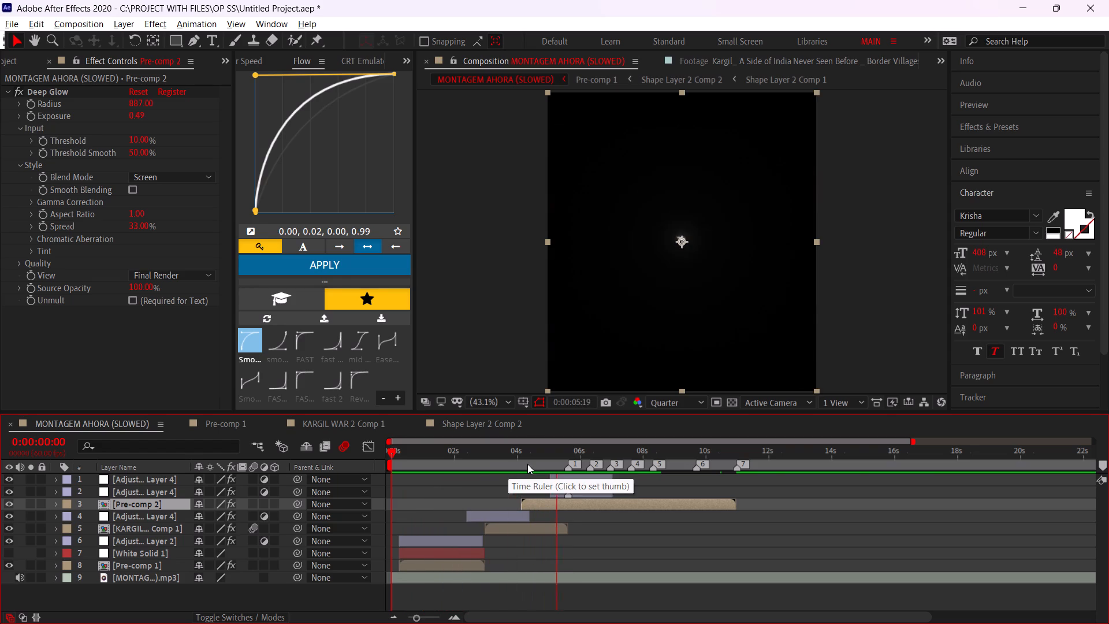
Go to about 0:00:04:01 and enable Deep Glow's Unmult option on Pre-comp 2.
left_click(529, 460)
left_click(534, 496)
left_click_drag(529, 470, 537, 470)
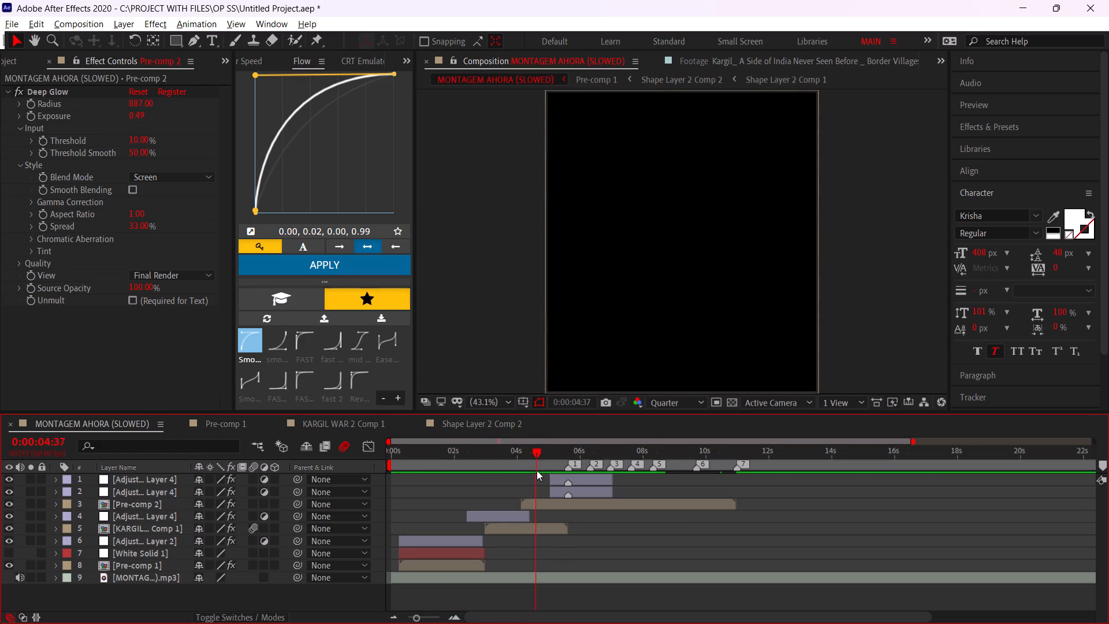
left_click_drag(537, 470, 521, 470)
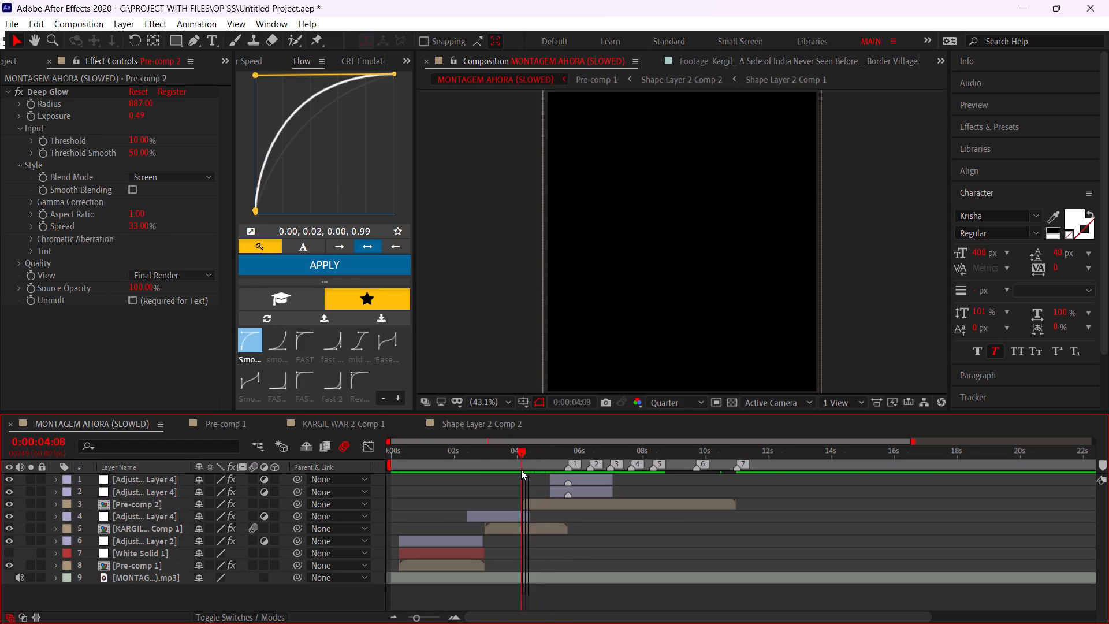
left_click_drag(521, 470, 518, 467)
left_click(139, 299)
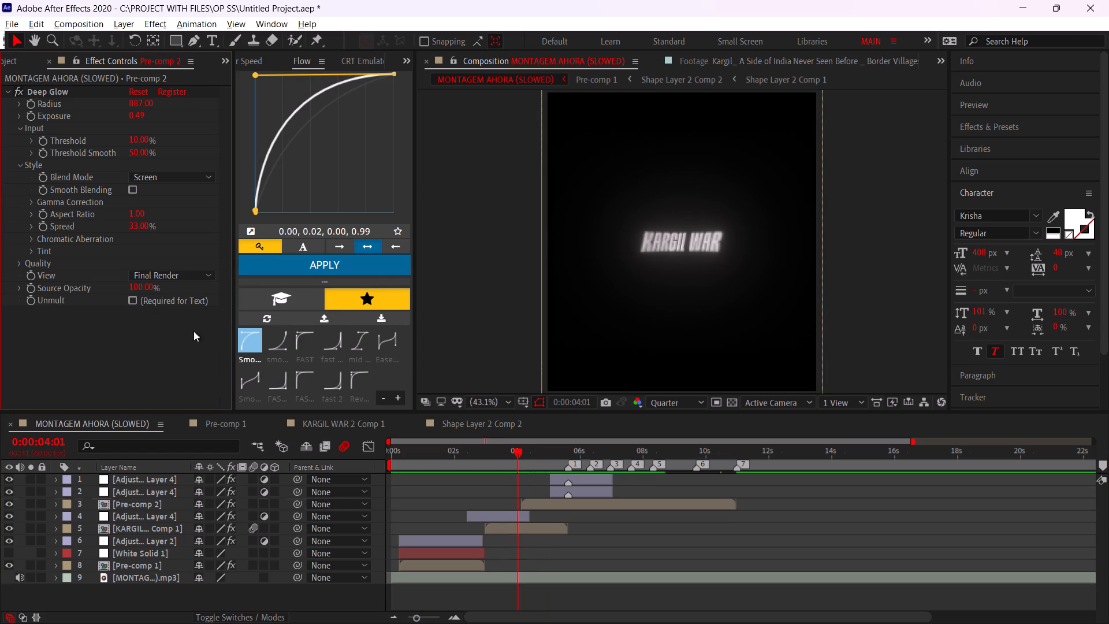
left_click(135, 298)
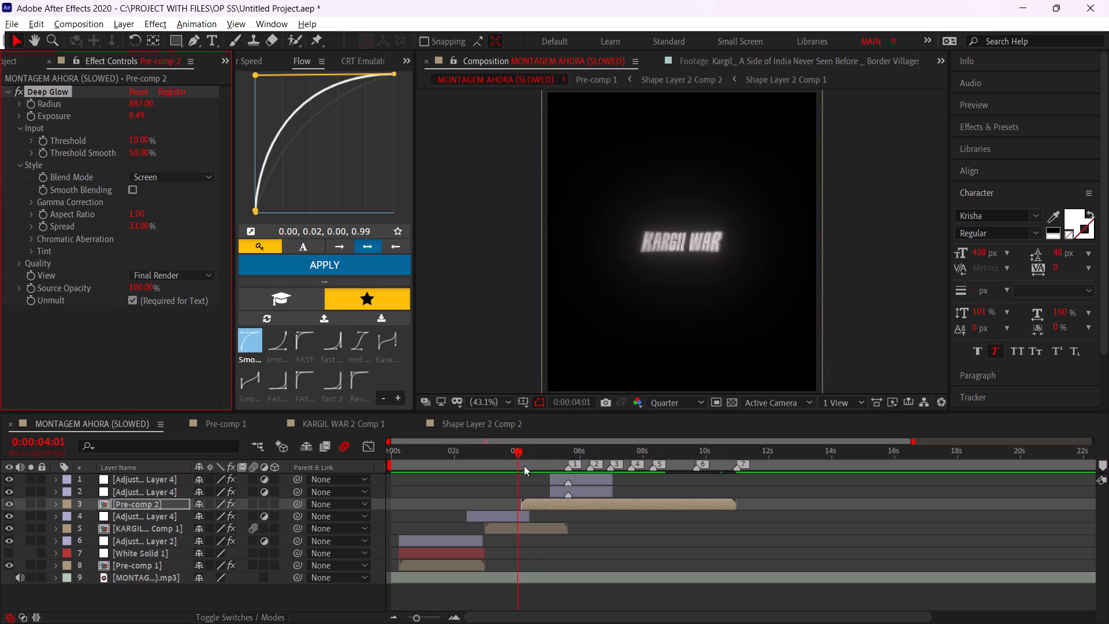
Play back the montage from the start and from 0:00:04:00 and 0:00:04:48 to review the title-to-jets change with Unmult.
left_click_drag(523, 465, 294, 476)
key("space")
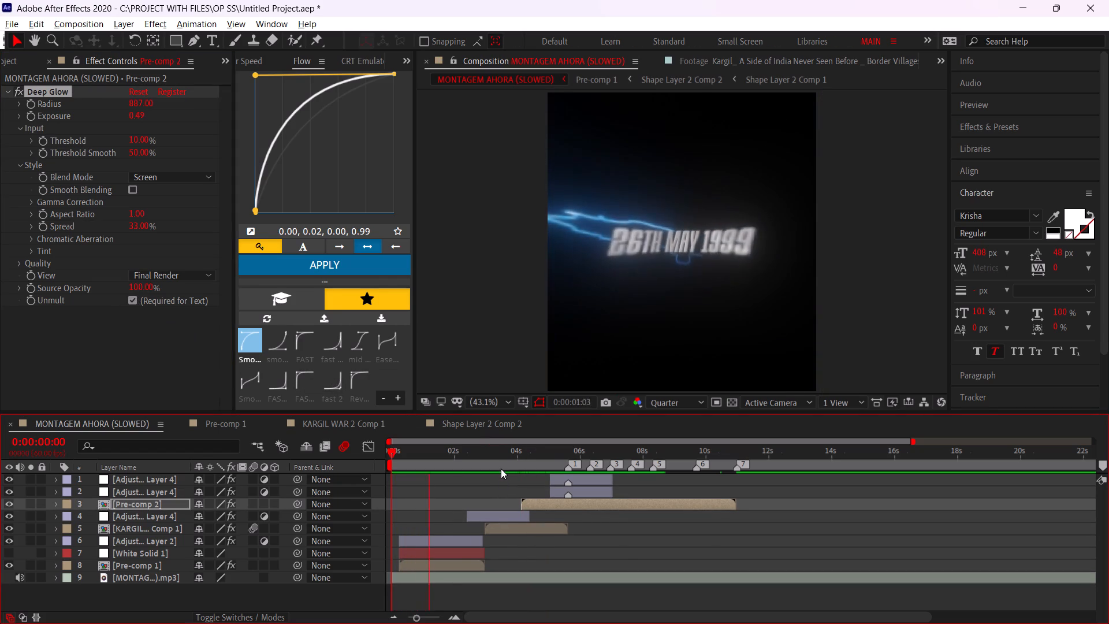
left_click_drag(489, 456, 328, 484)
key("space")
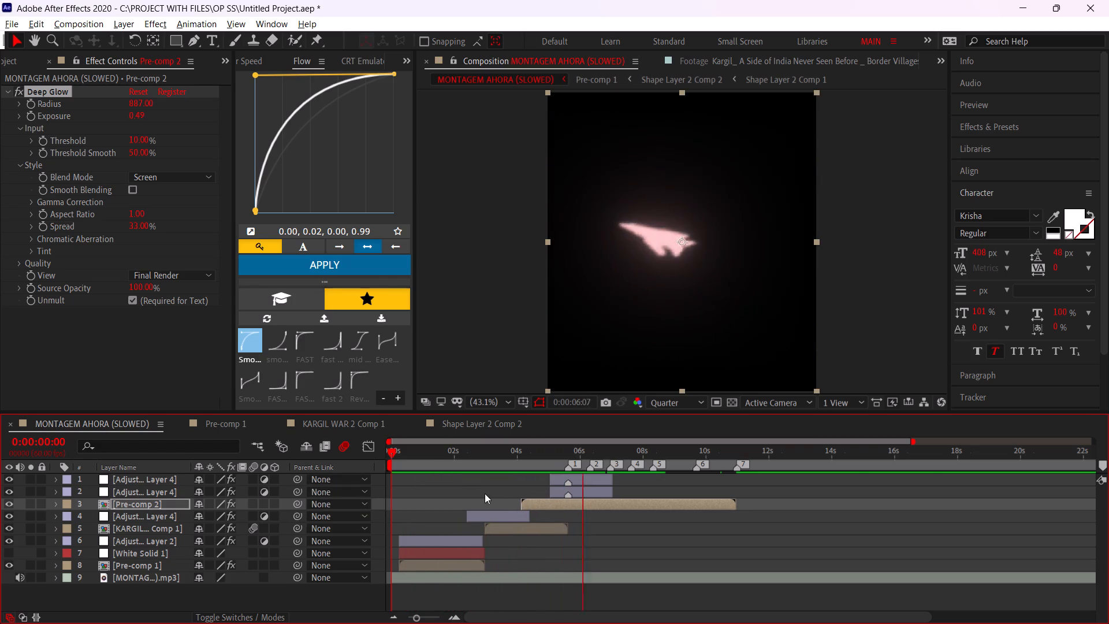
left_click(504, 482)
left_click_drag(505, 463, 297, 491)
key("space")
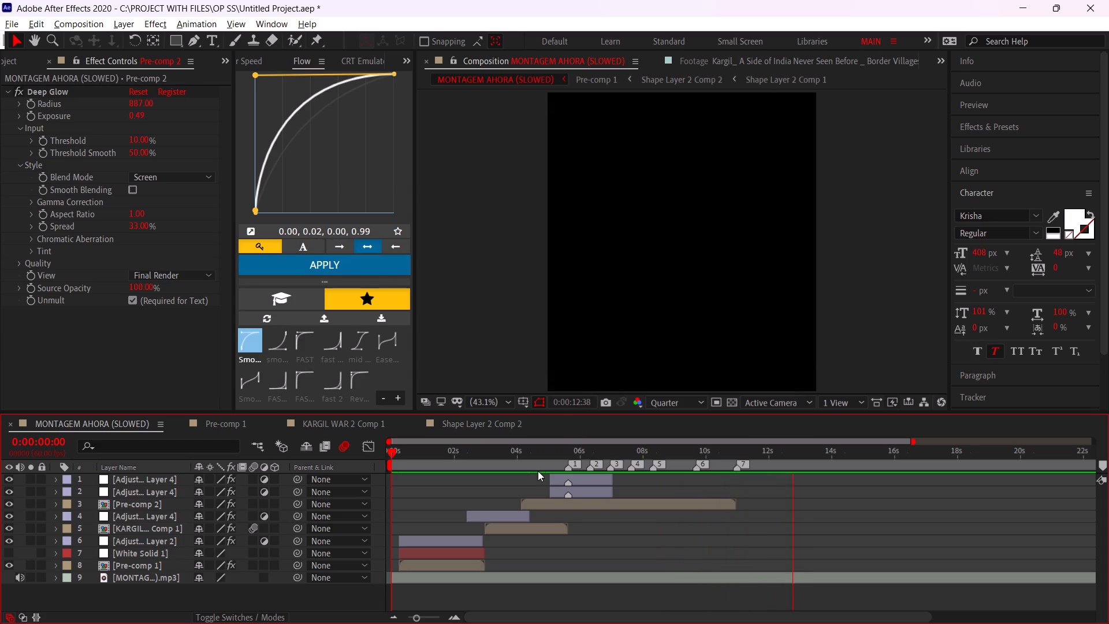
left_click(517, 459)
key("space")
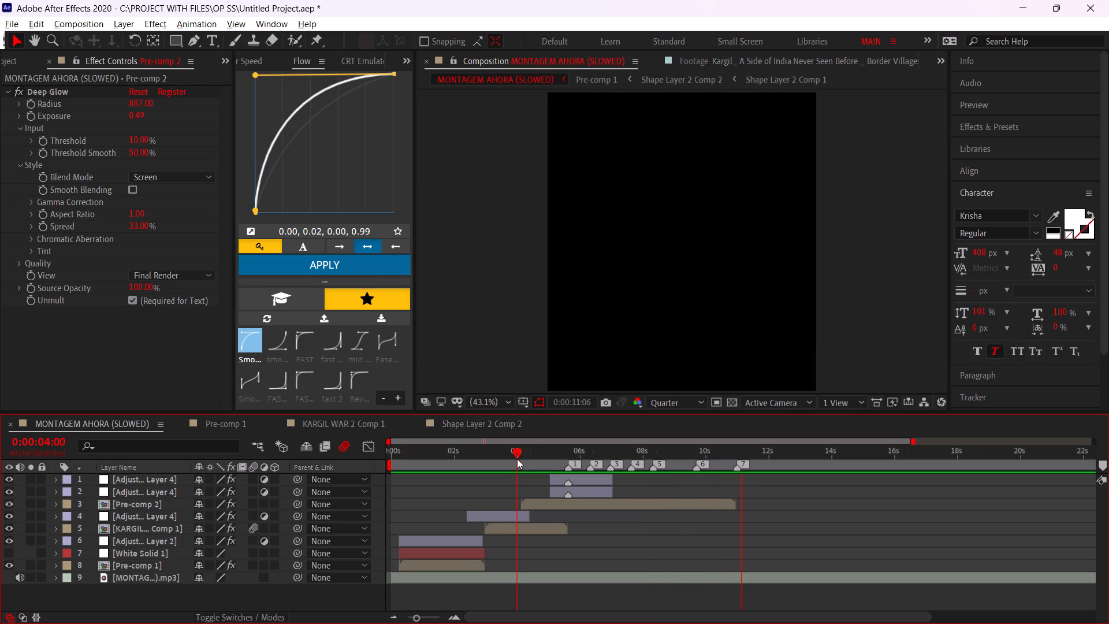
left_click(542, 460)
key("space")
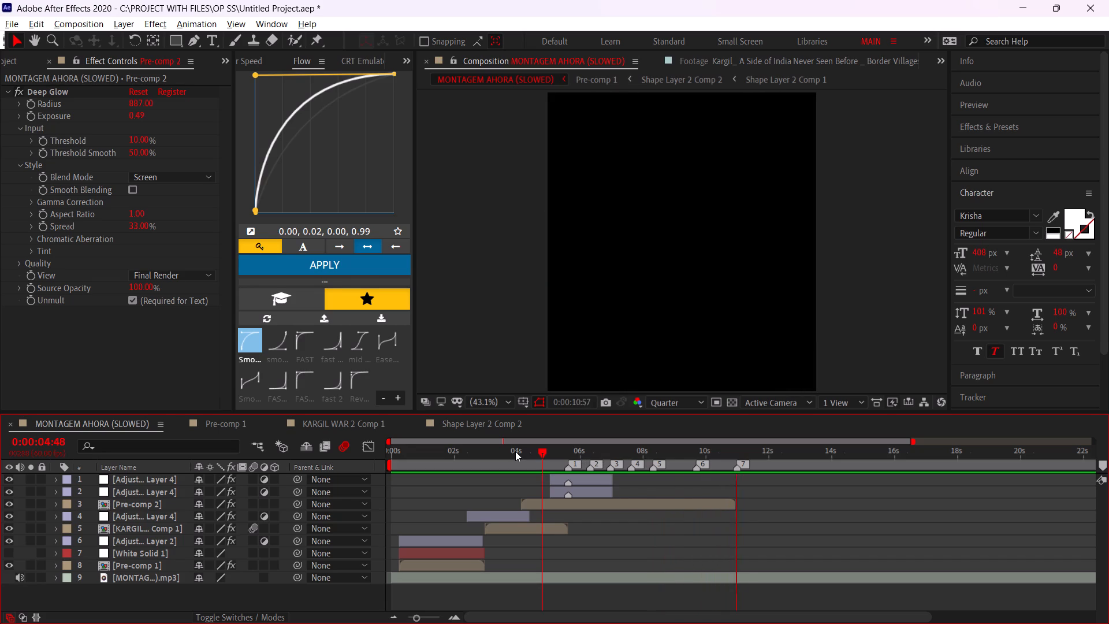
With the jets in view at 0:00:07:21, set Pre-comp 2's Deep Glow threshold to 0% and exposure to 0.35.
left_click_drag(561, 444, 606, 452)
left_click(563, 462)
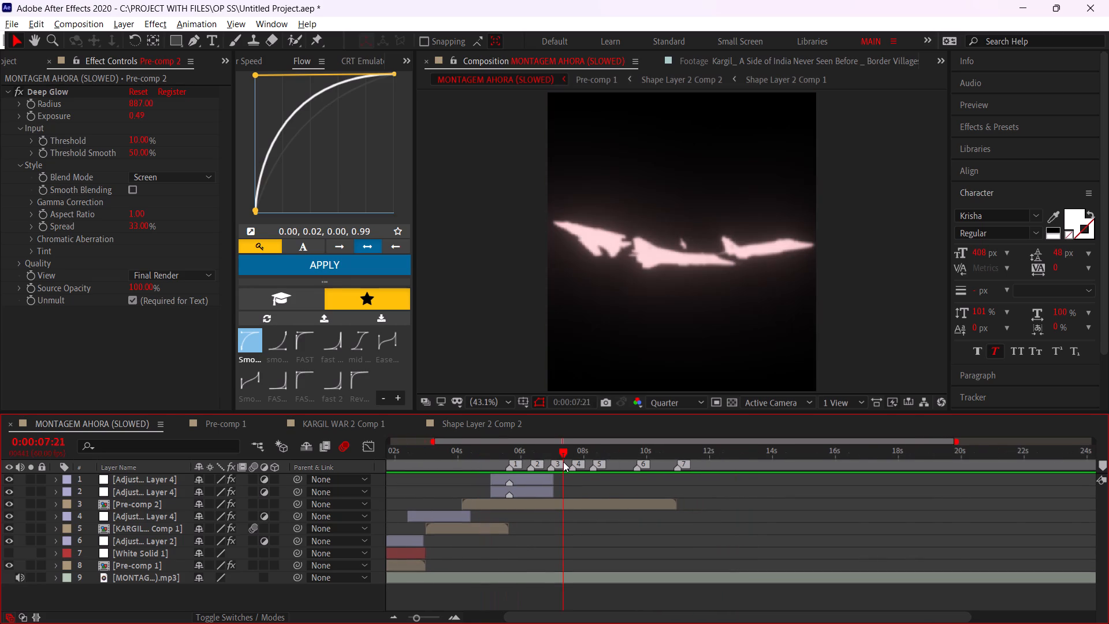
left_click_drag(139, 136, 18, 150)
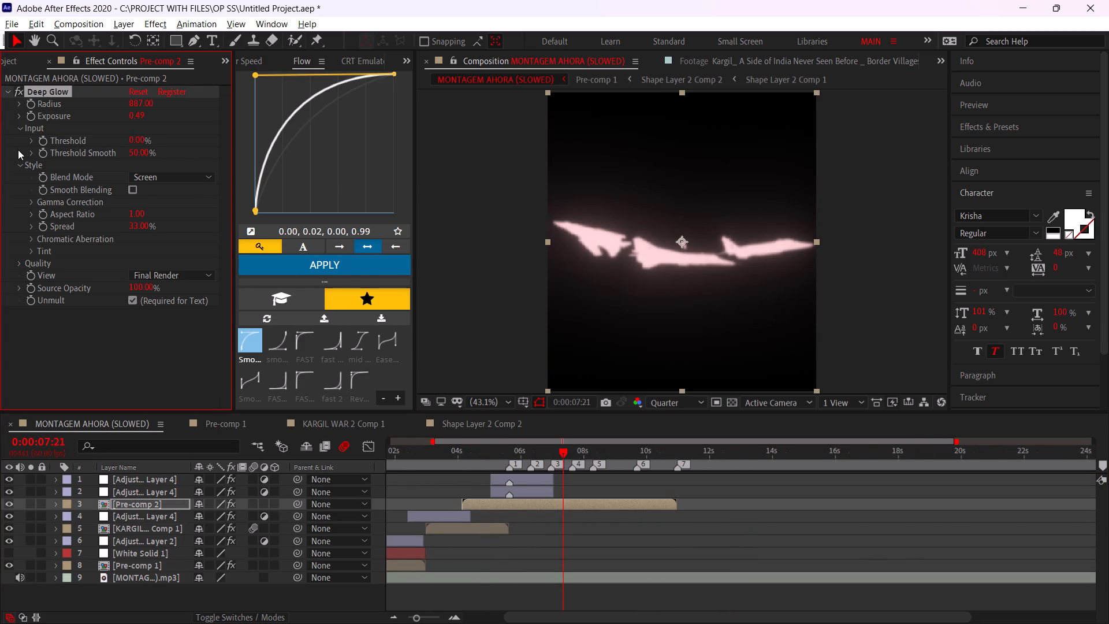
left_click_drag(129, 119, 120, 120)
Play back from the start and from 0:00:07:46 to review the adjusted glow on the jets.
left_click_drag(428, 470, 189, 516)
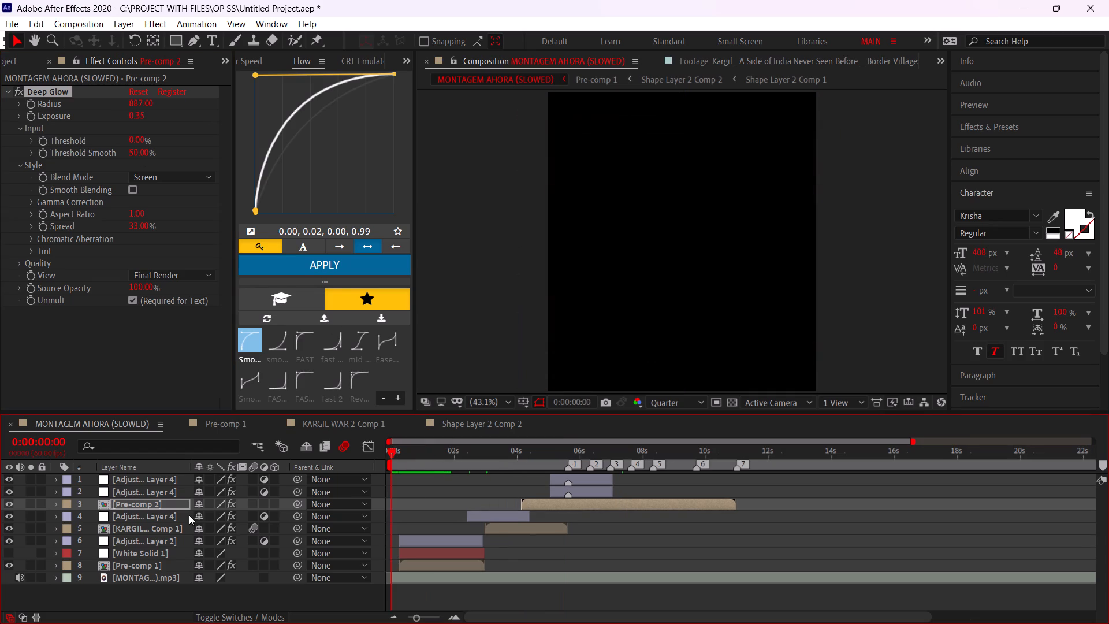
key("space")
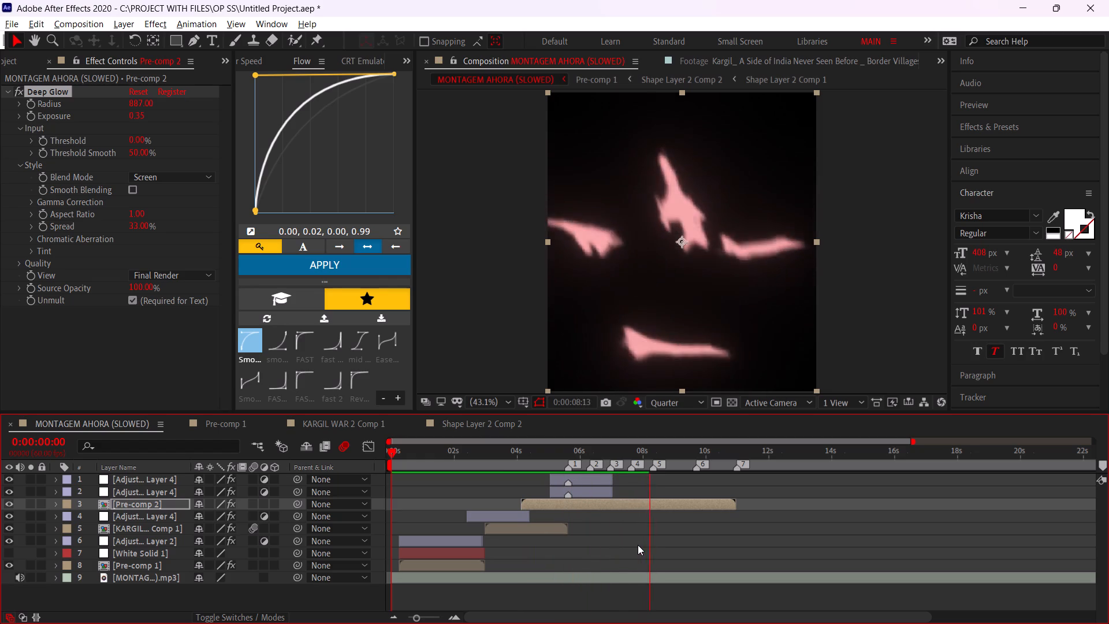
left_click_drag(501, 462, 304, 499)
key("space")
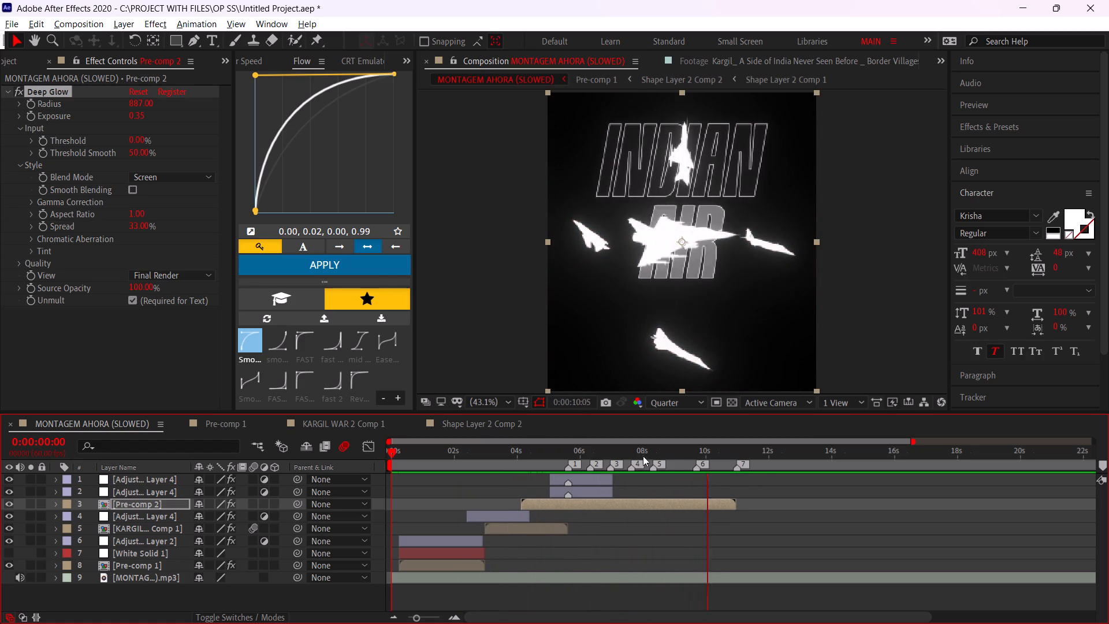
left_click(635, 453)
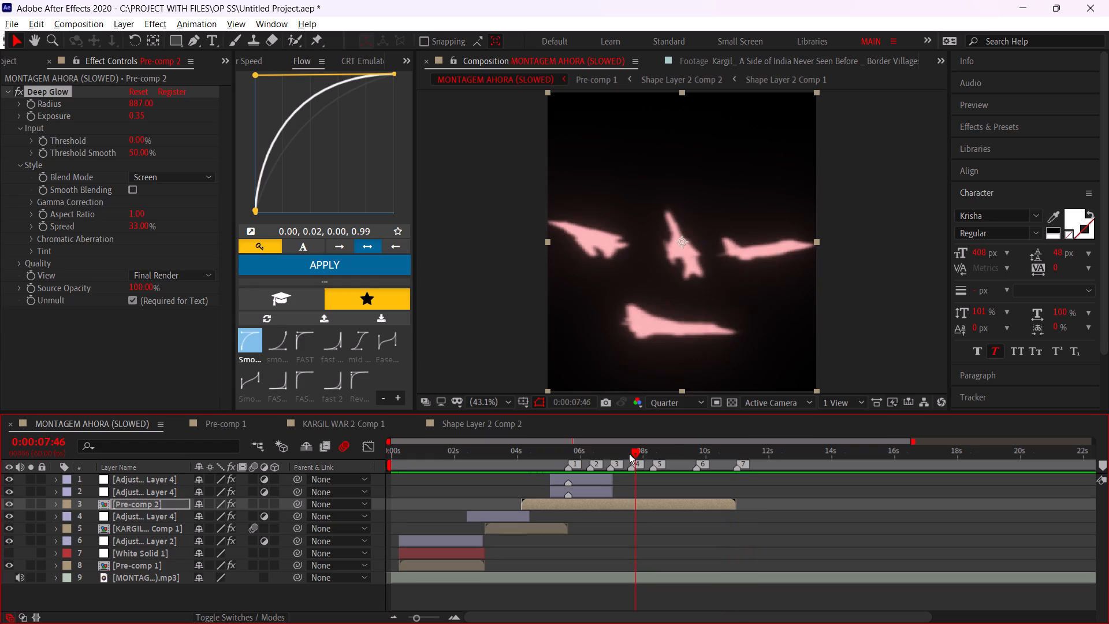
key("space")
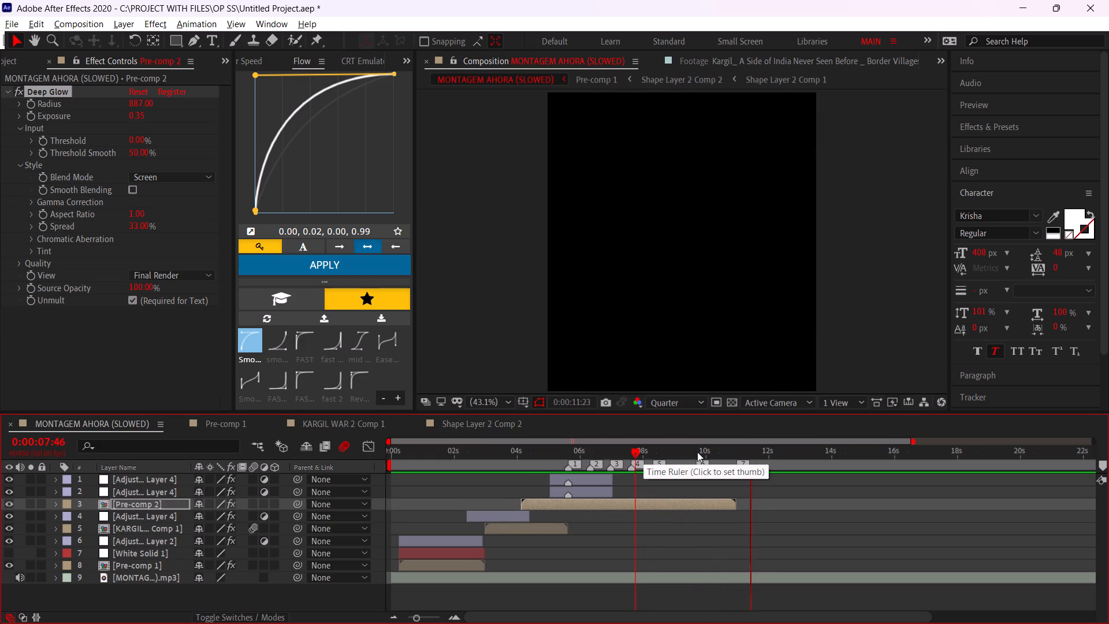
Inside Pre-comp 2, extend the six FORCE, AIR and INDIAN text layers past 0:00:10:58 to the composition's end.
scroll(714, 459, "up", 2, "alt")
left_click_drag(750, 447, 810, 465)
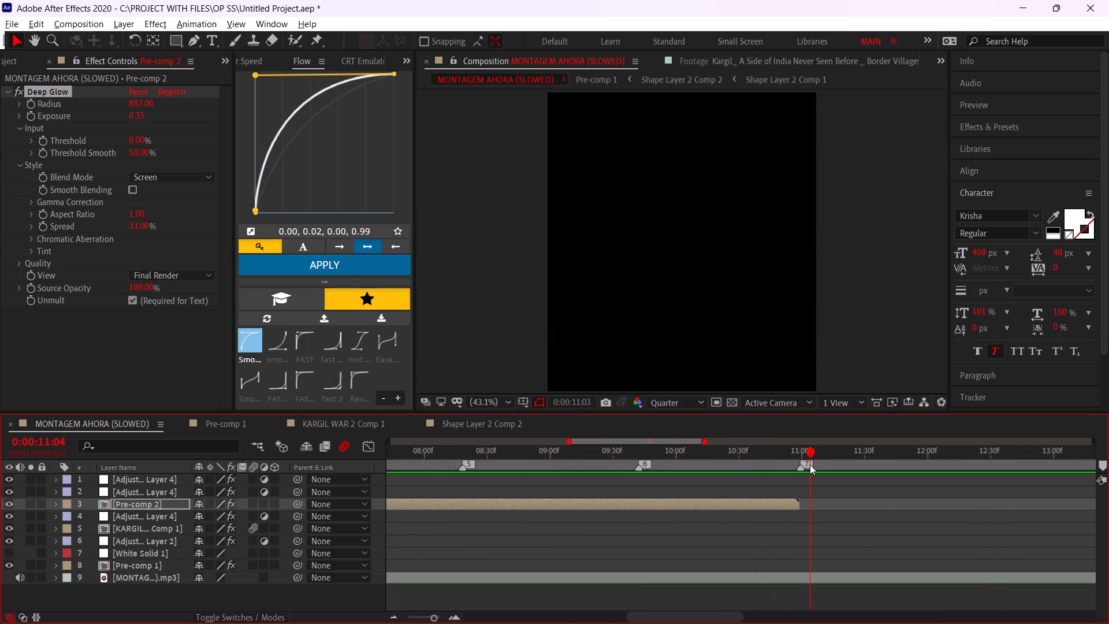
left_click_drag(810, 465, 798, 460)
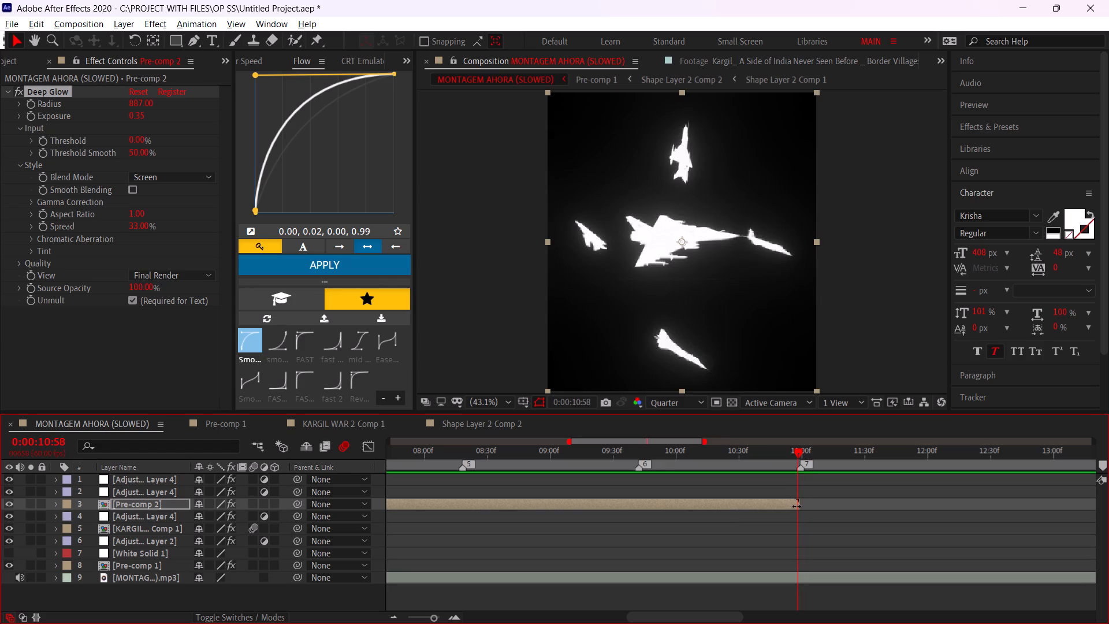
double_click(797, 506)
middle_click_drag(980, 507, 892, 521)
scroll(1096, 546, "up", 2, "alt")
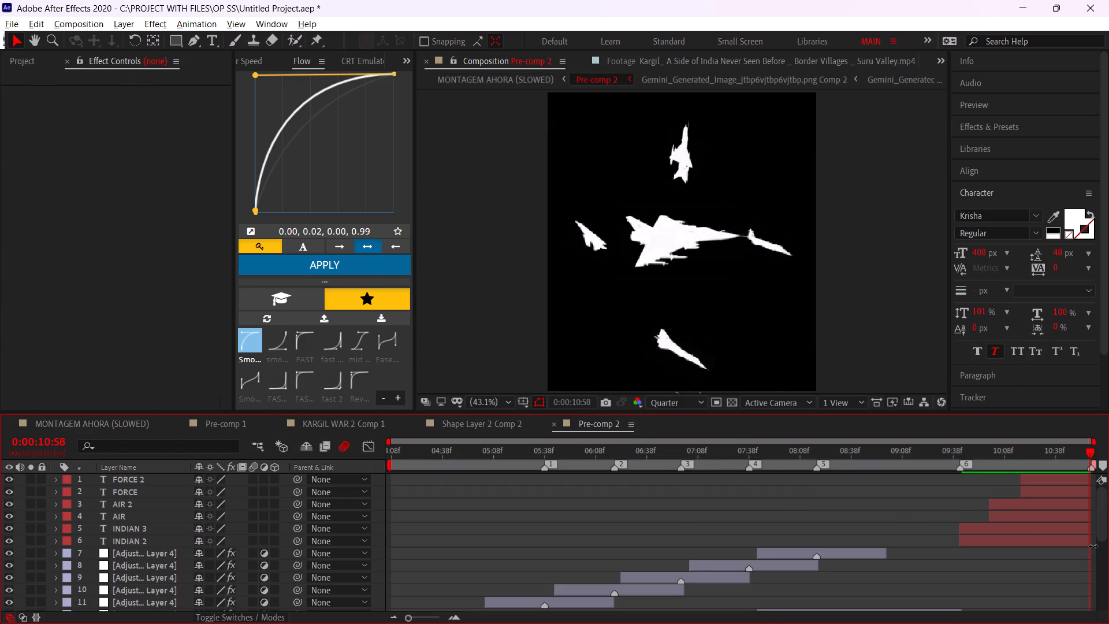
scroll(1093, 546, "up", 4, "alt")
middle_click_drag(1052, 567, 642, 582)
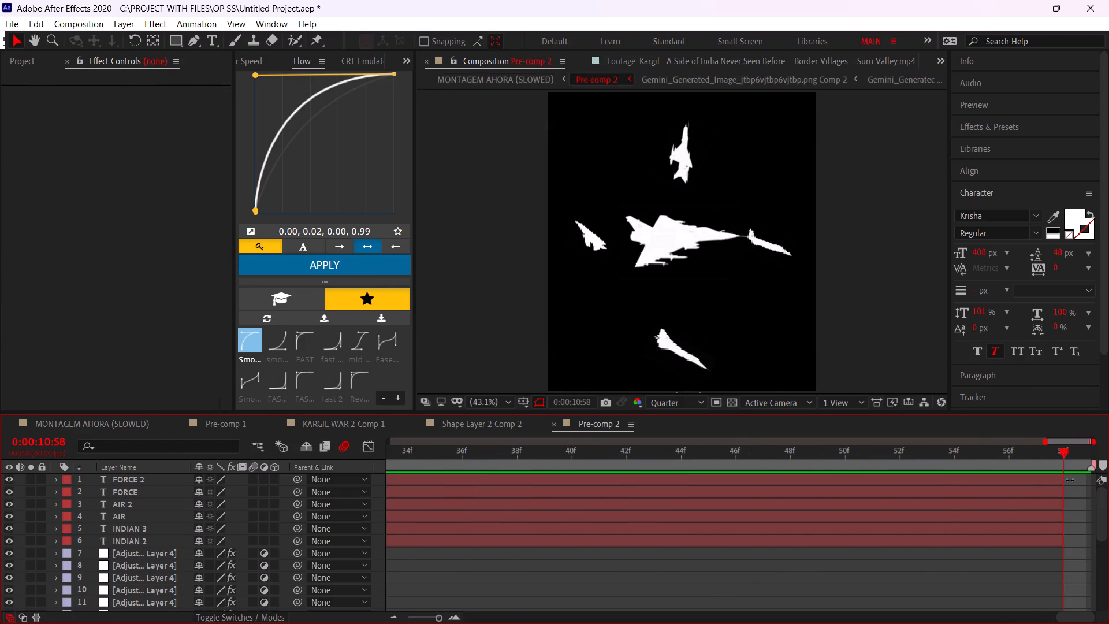
left_click_drag(1070, 480, 1101, 480)
left_click_drag(1064, 492, 1085, 492)
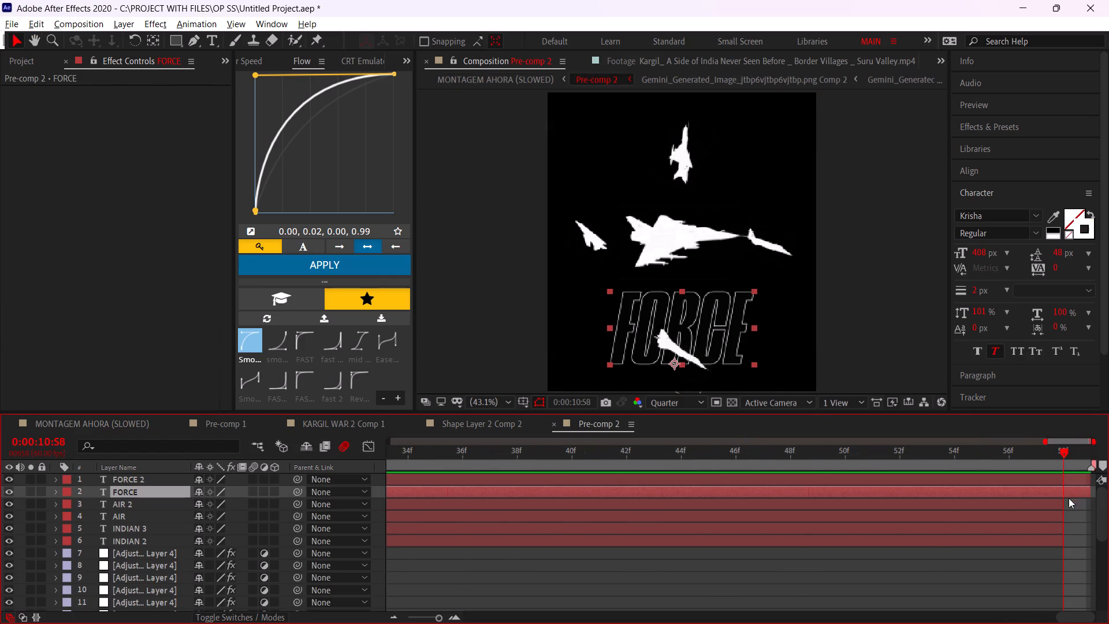
left_click_drag(1066, 503, 1090, 506)
left_click_drag(1067, 521, 1093, 521)
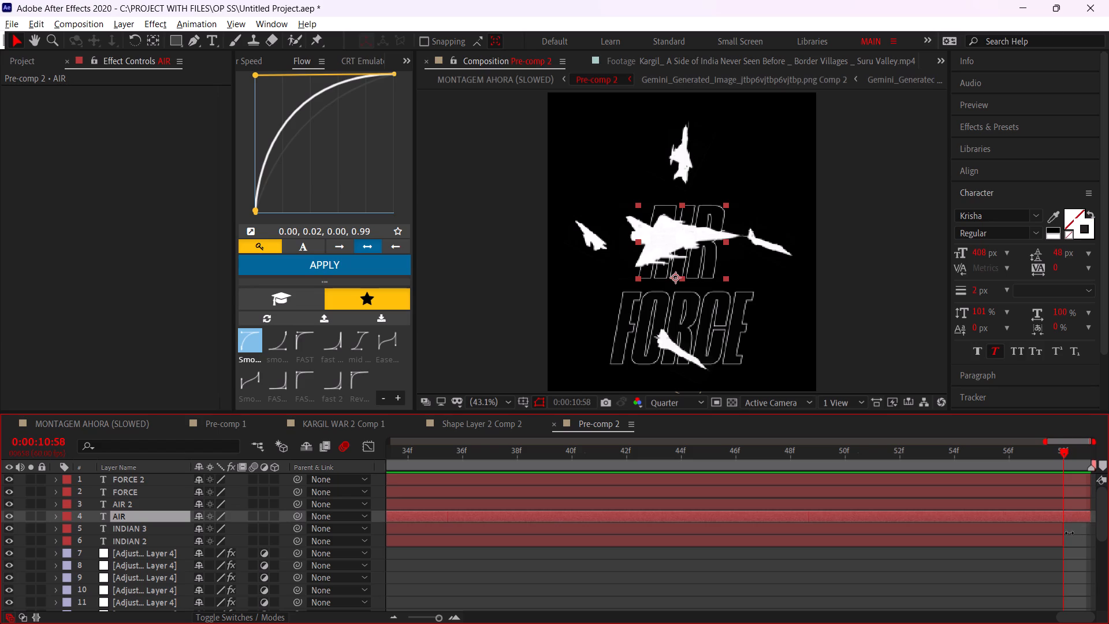
left_click_drag(1069, 533, 1091, 533)
left_click_drag(1065, 545, 1087, 543)
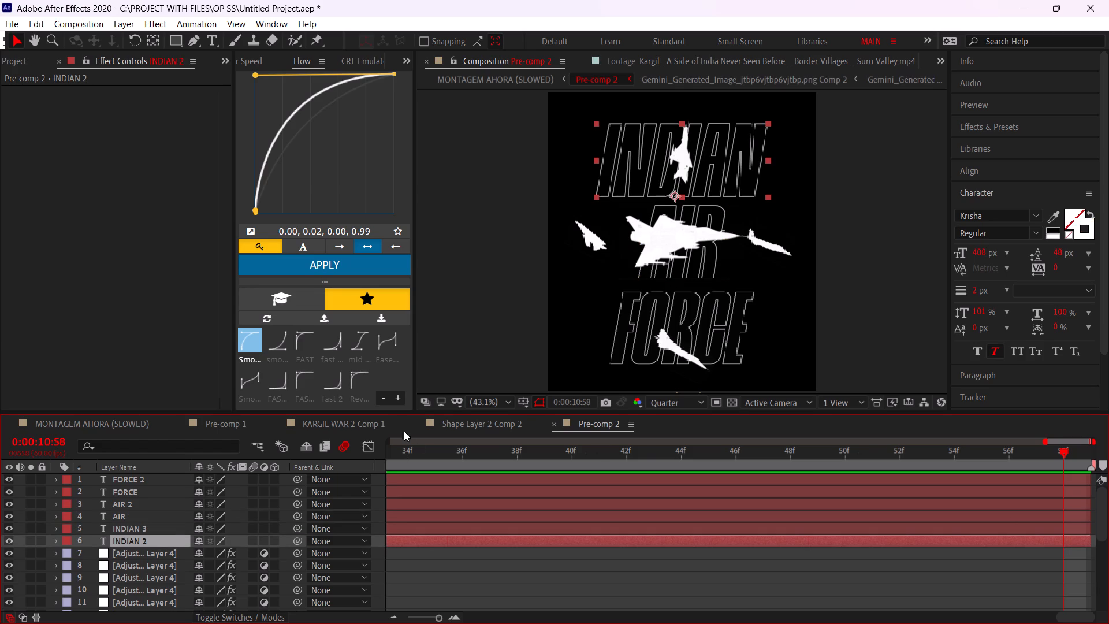
Return to the MONTAGEM AHORA (SLOWED) composition and play it from the start to review the extended titles.
scroll(410, 420, "up", 14)
scroll(756, 525, "down", 4, "alt")
left_click_drag(494, 440, 452, 451)
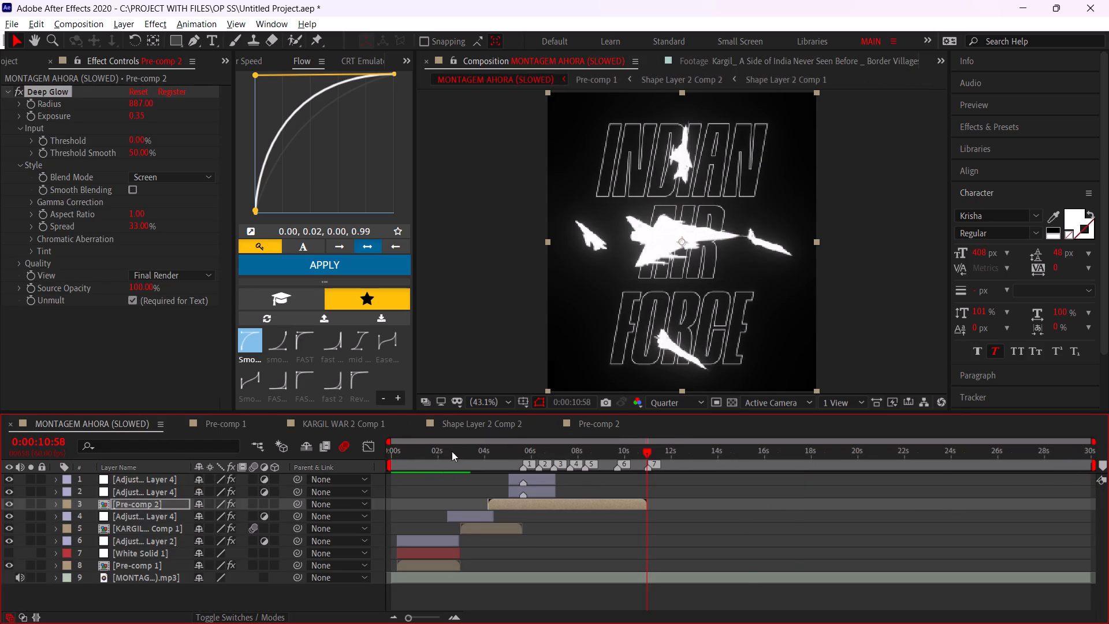
left_click_drag(452, 451, 388, 460)
left_click_drag(423, 462, 324, 482)
key("space")
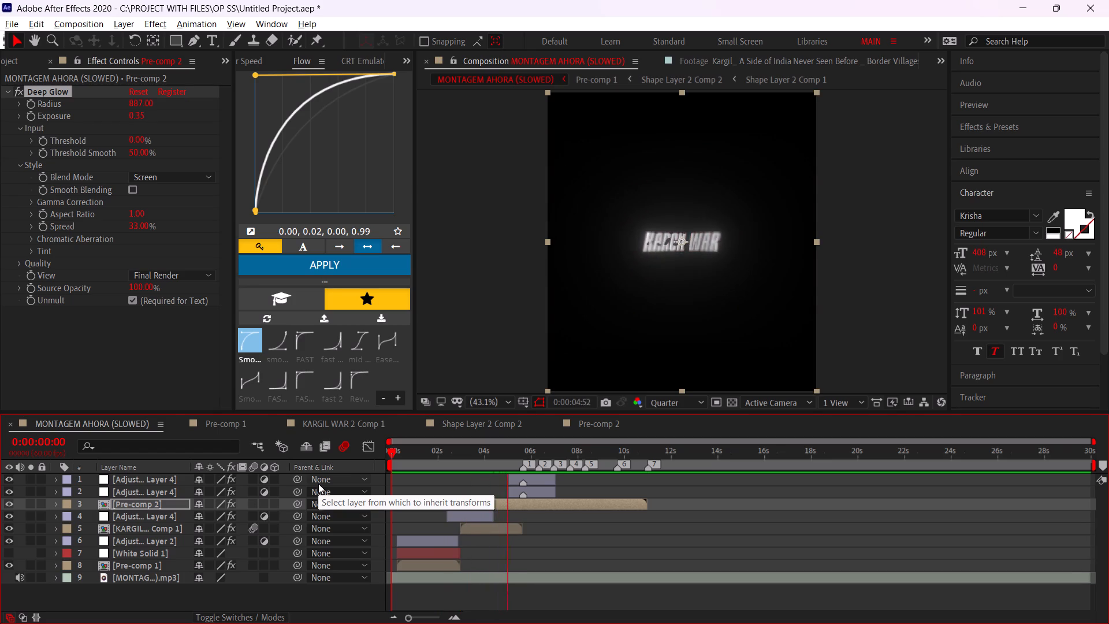
left_click(655, 540)
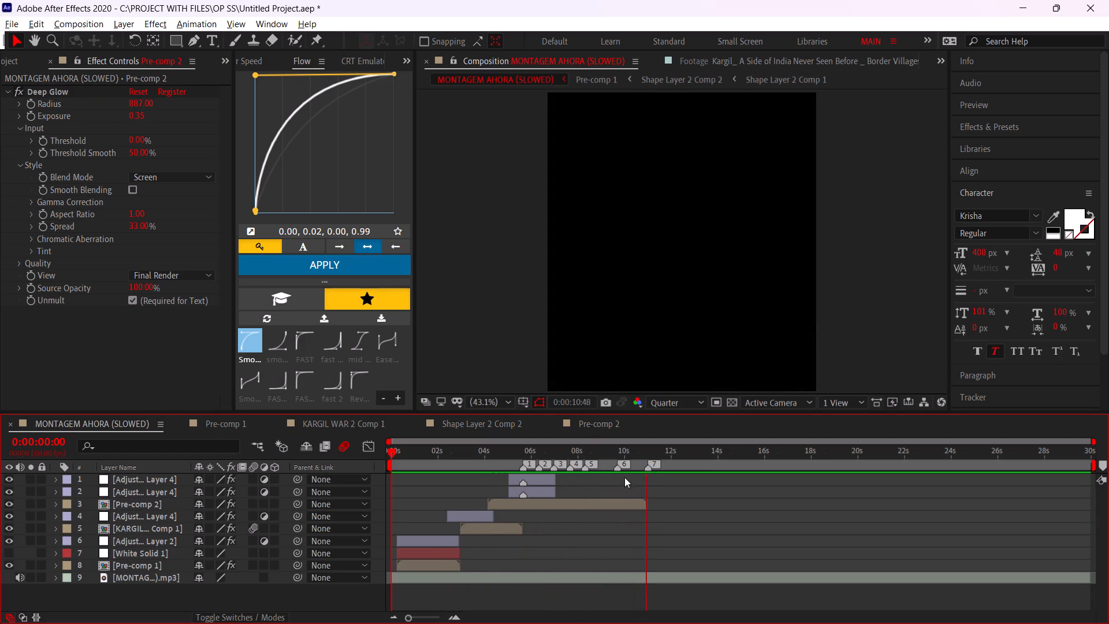
At 0:00:09:04, apply Optics Compensation to Pre-comp 2 and place it above Deep Glow in the effect order.
left_click(603, 459)
left_click(606, 510)
key("ctrl+space")
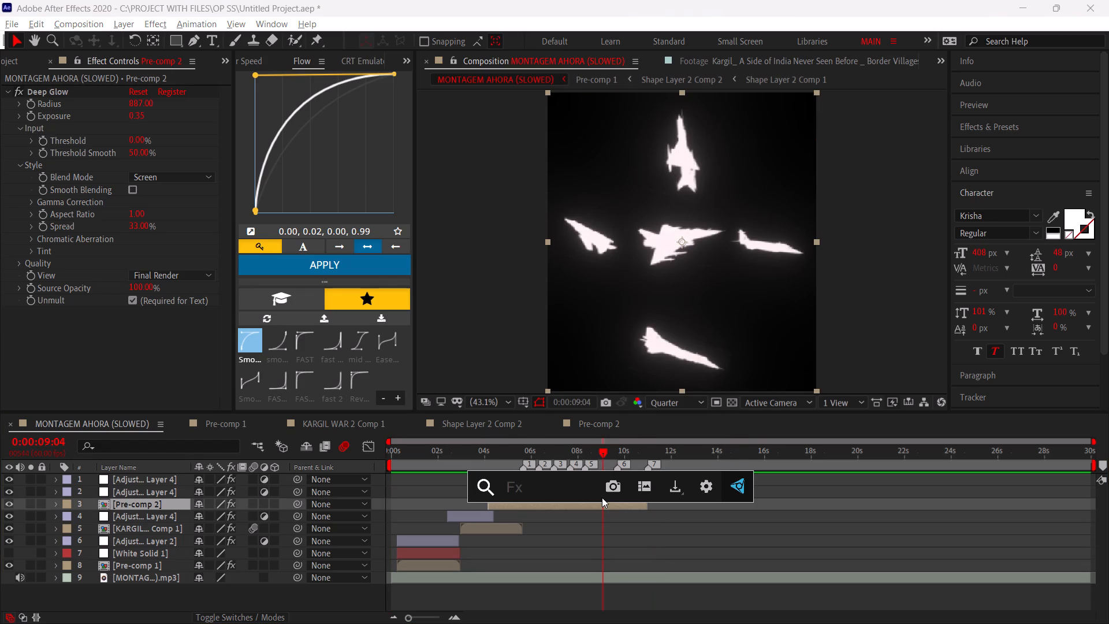
type("opt")
key("Down")
key("Down")
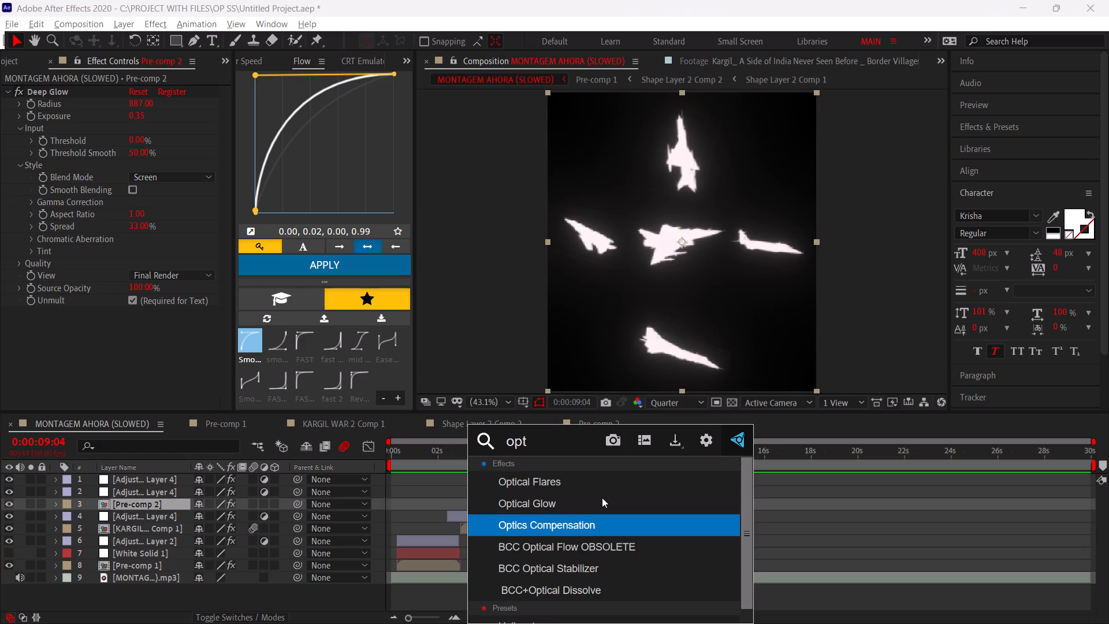
key("Return")
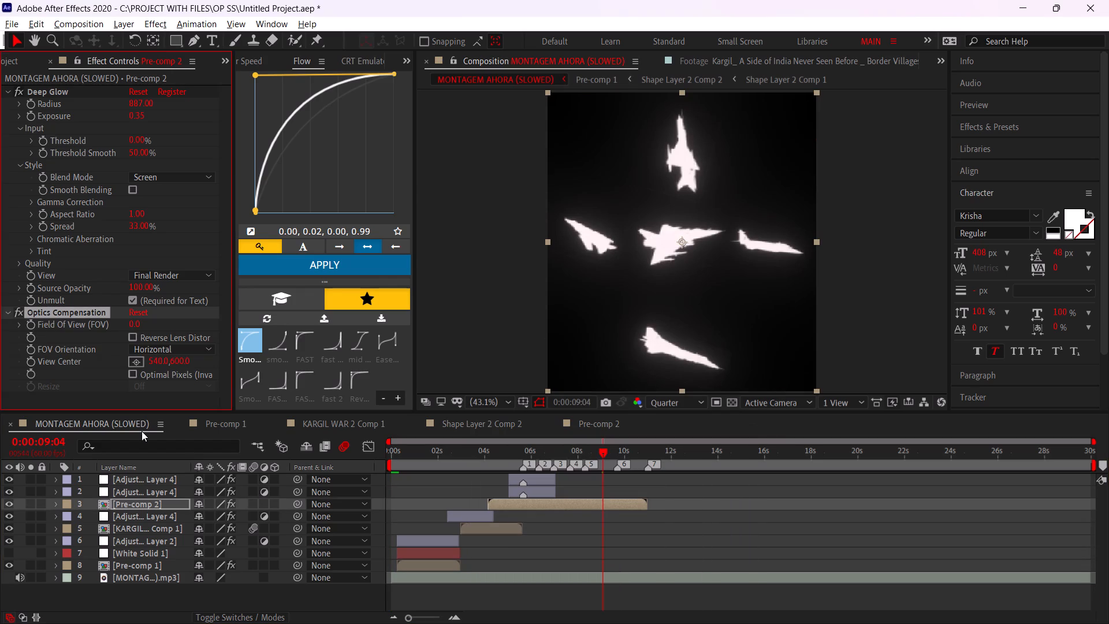
left_click_drag(70, 315, 55, 83)
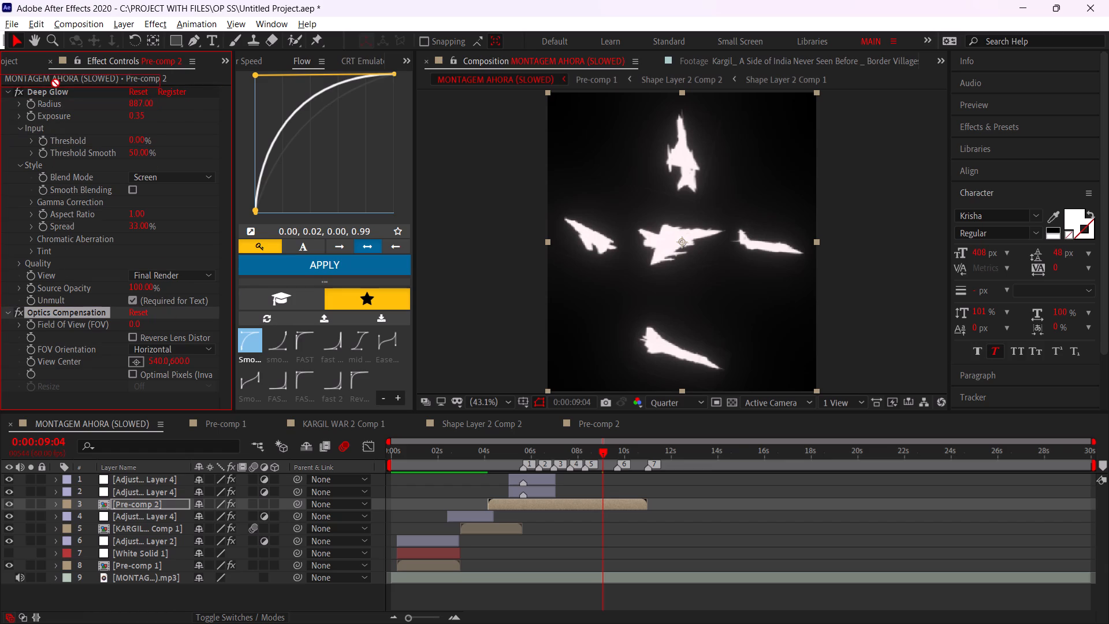
left_click_drag(55, 83, 59, 85)
Turn on Reverse Lens Distortion in Optics Compensation and set the Field Of View to 43.
left_click(136, 112)
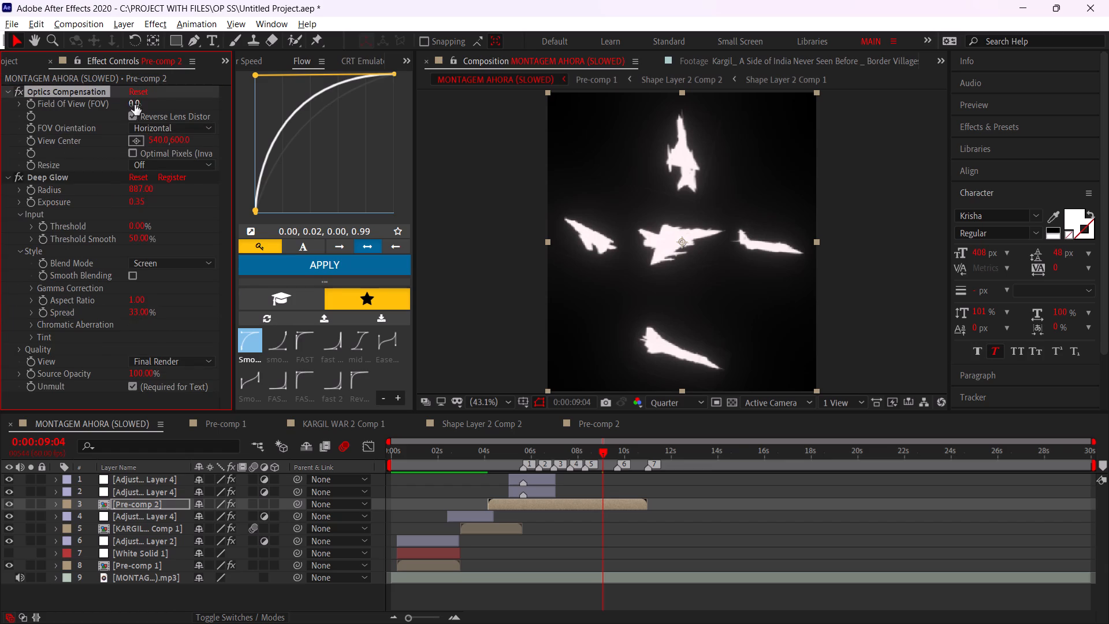
left_click_drag(135, 105, 430, 124)
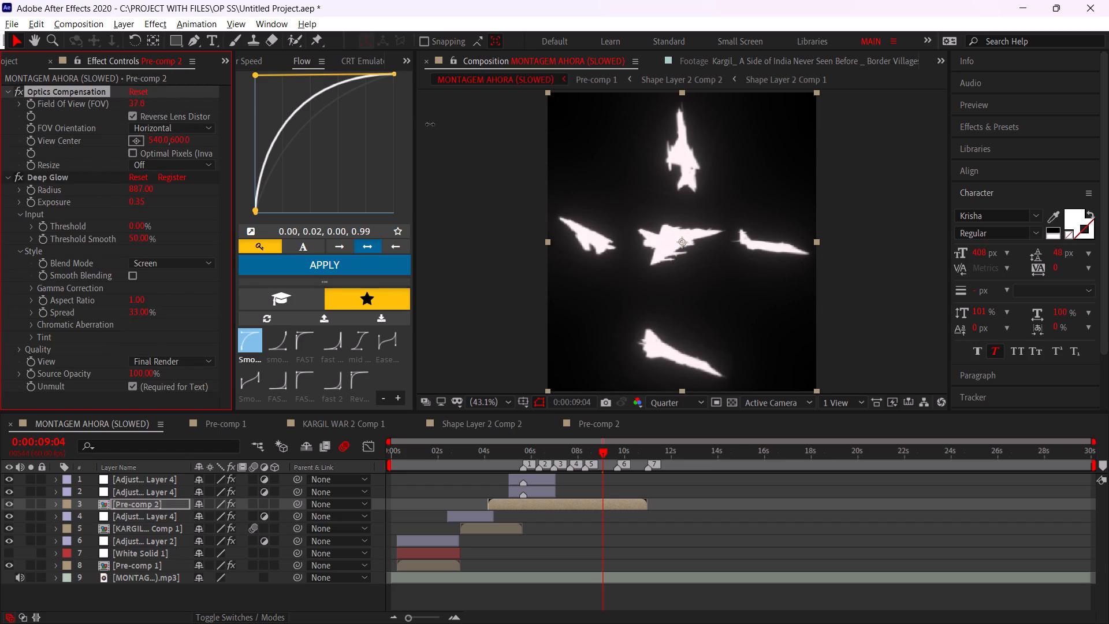
left_click_drag(430, 124, 467, 127)
Play the MONTAGEM AHORA (SLOWED) composition repeatedly from the start to review the lens distortion on the jet section.
left_click_drag(604, 451, 296, 466)
key("space")
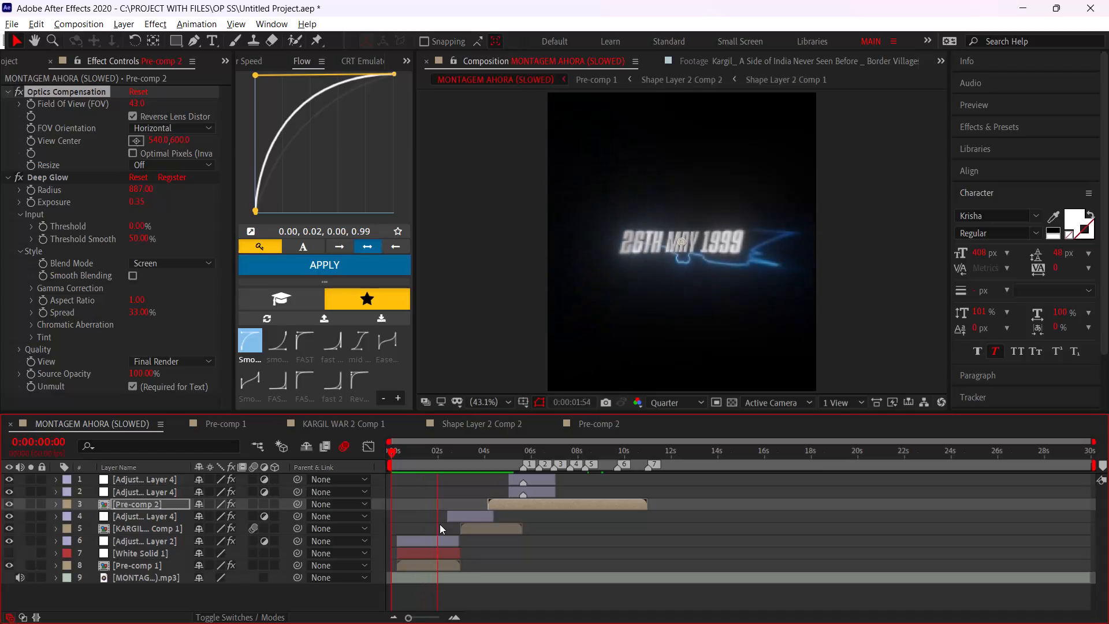
left_click_drag(454, 464, 306, 473)
key("space")
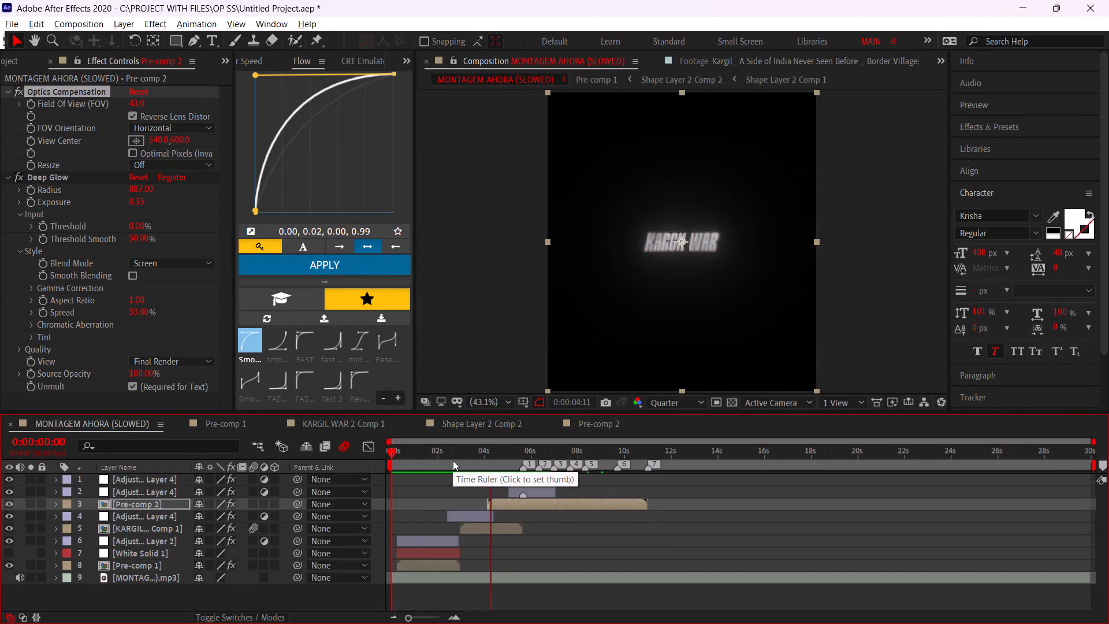
left_click_drag(467, 466, 324, 483)
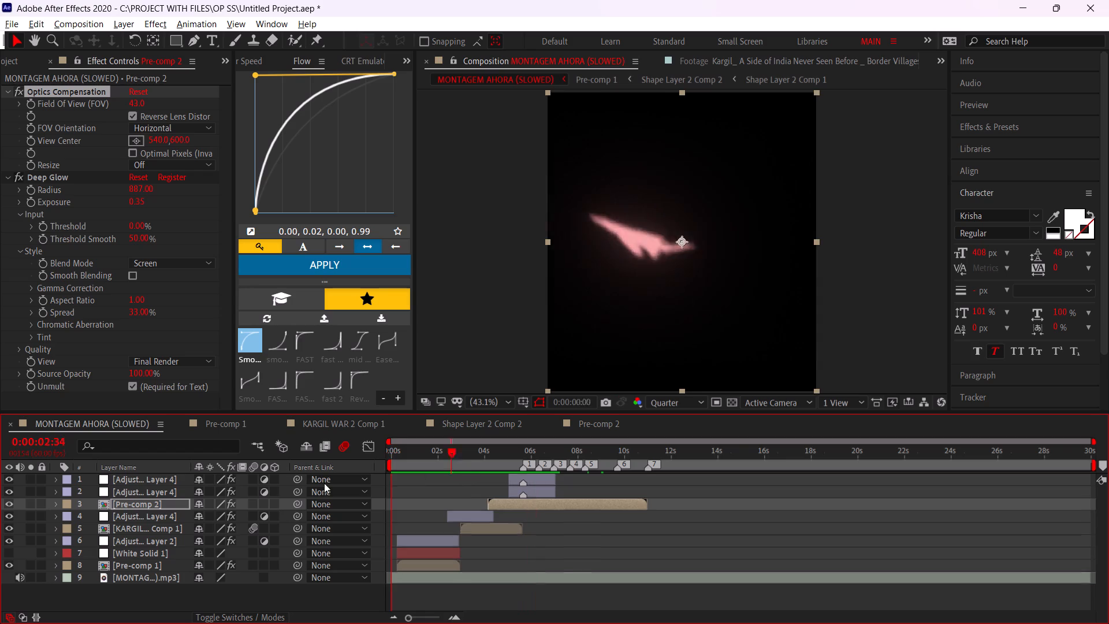
left_click_drag(324, 483, 270, 488)
key("space")
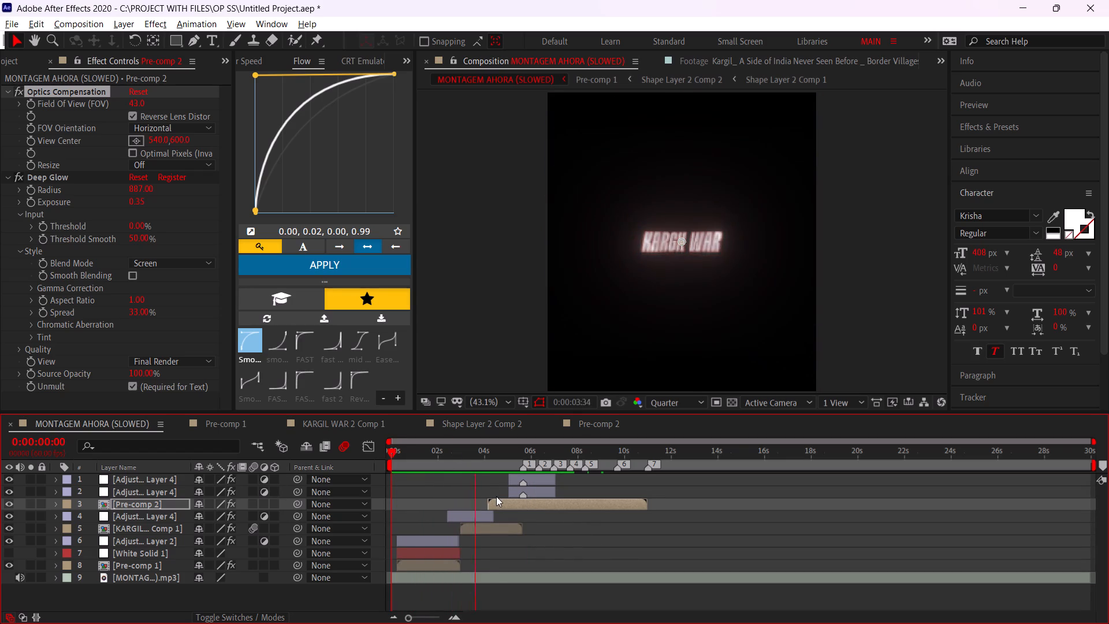
left_click(490, 486)
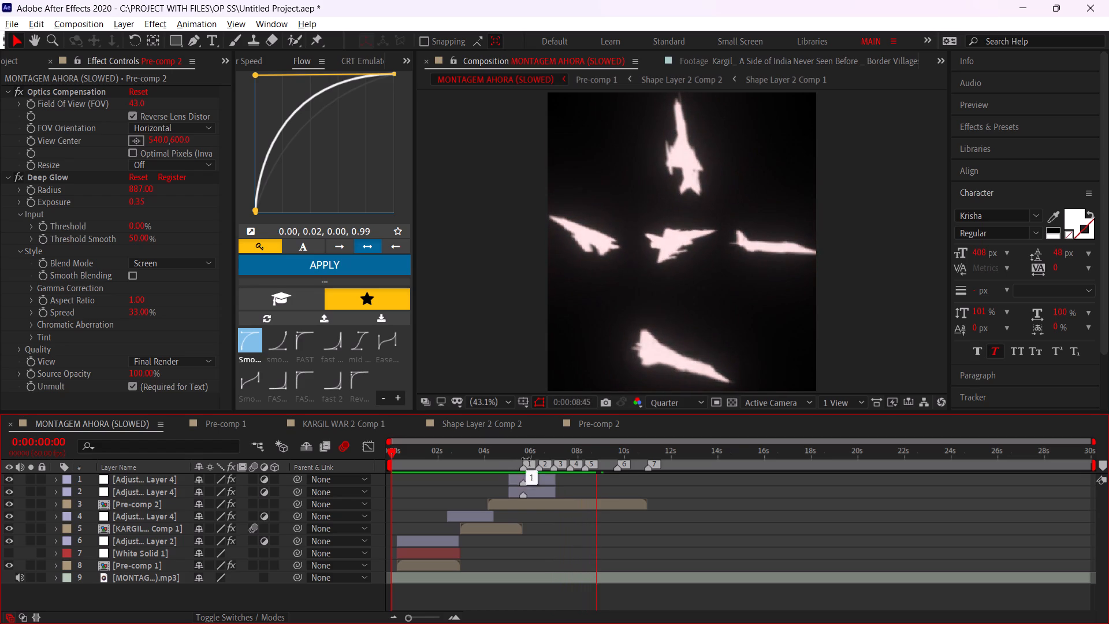
left_click_drag(526, 459, 311, 486)
key("ctrl+z")
left_click_drag(409, 463, 382, 472)
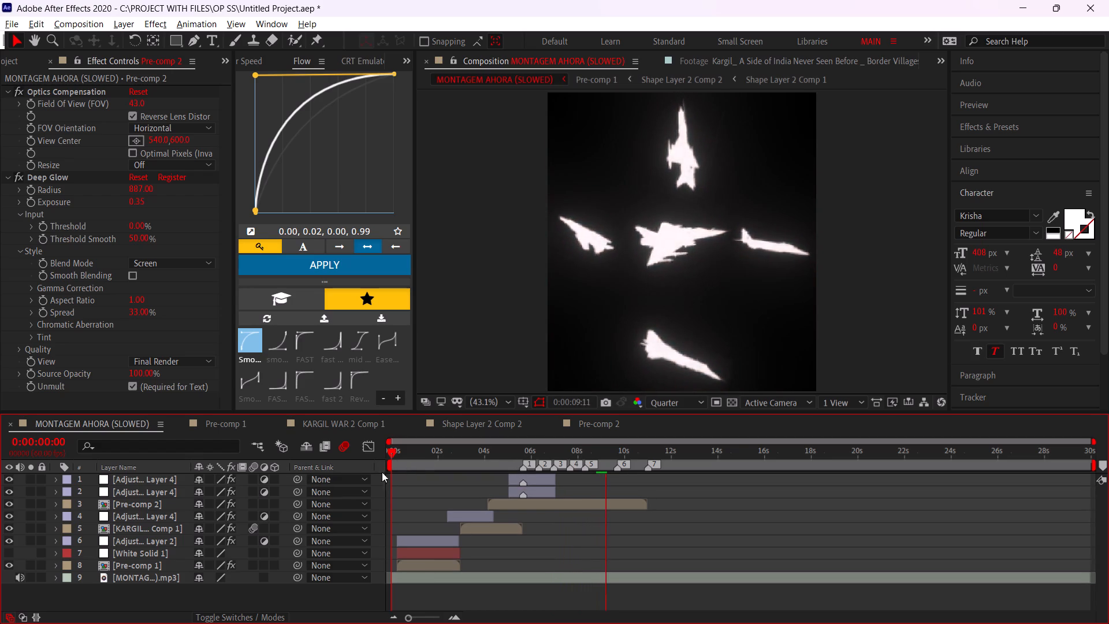
left_click_drag(382, 472, 315, 486)
key("space")
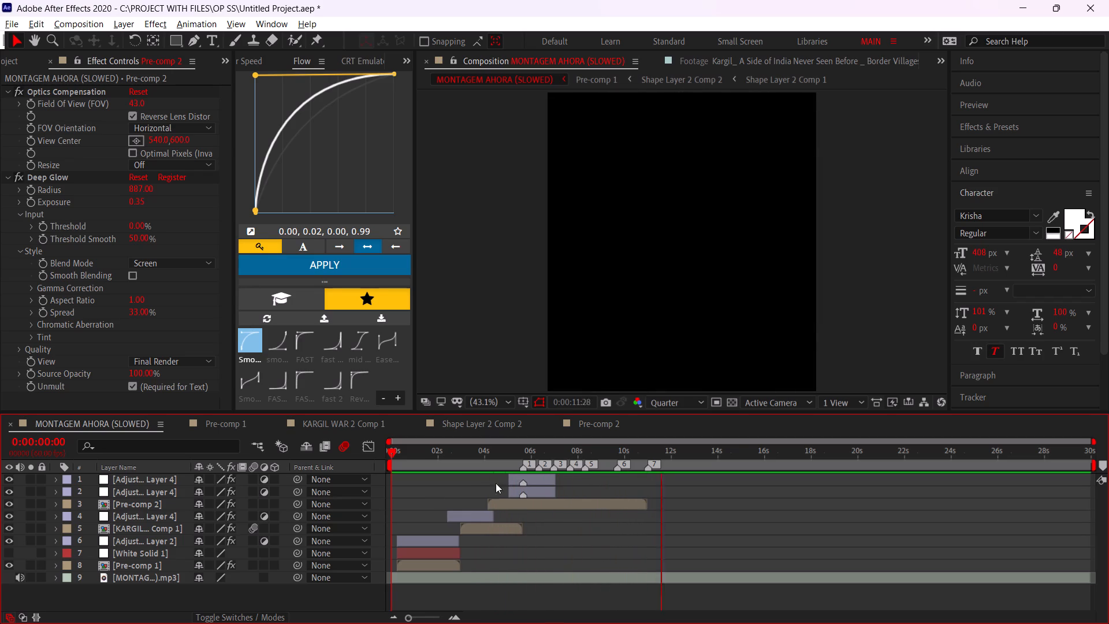
left_click(486, 466)
key("space")
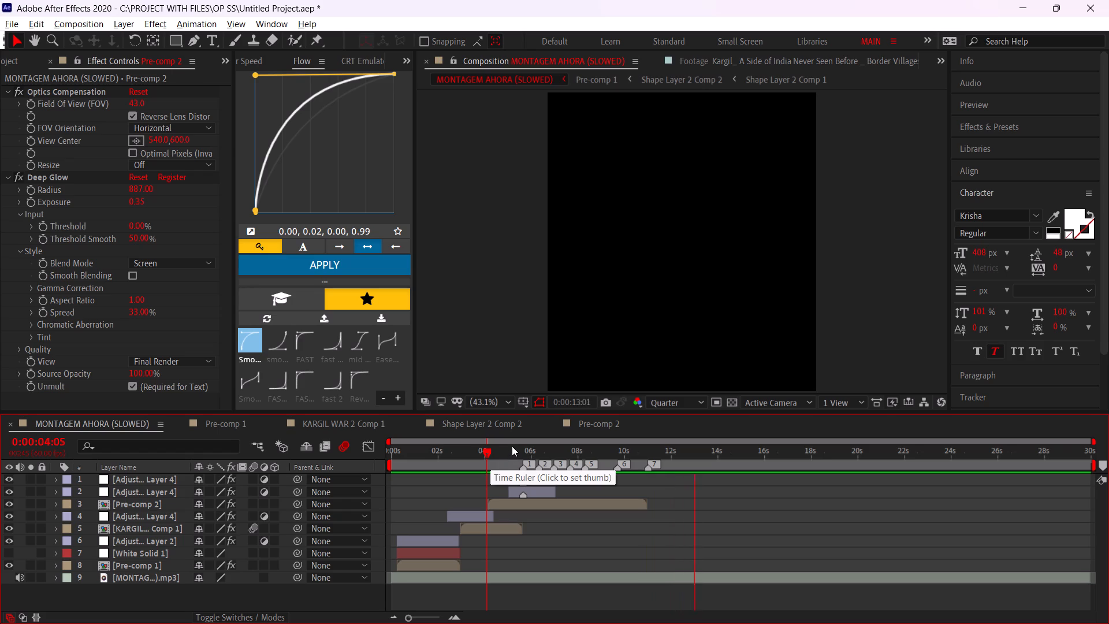
left_click_drag(483, 456, 280, 459)
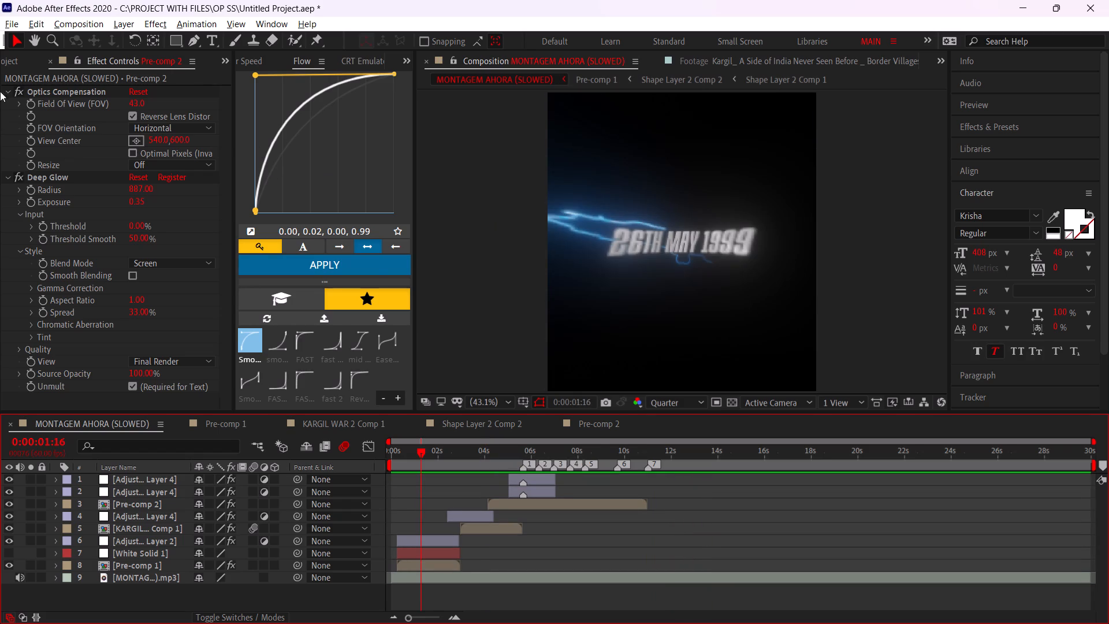
Save the project.
left_click(10, 26)
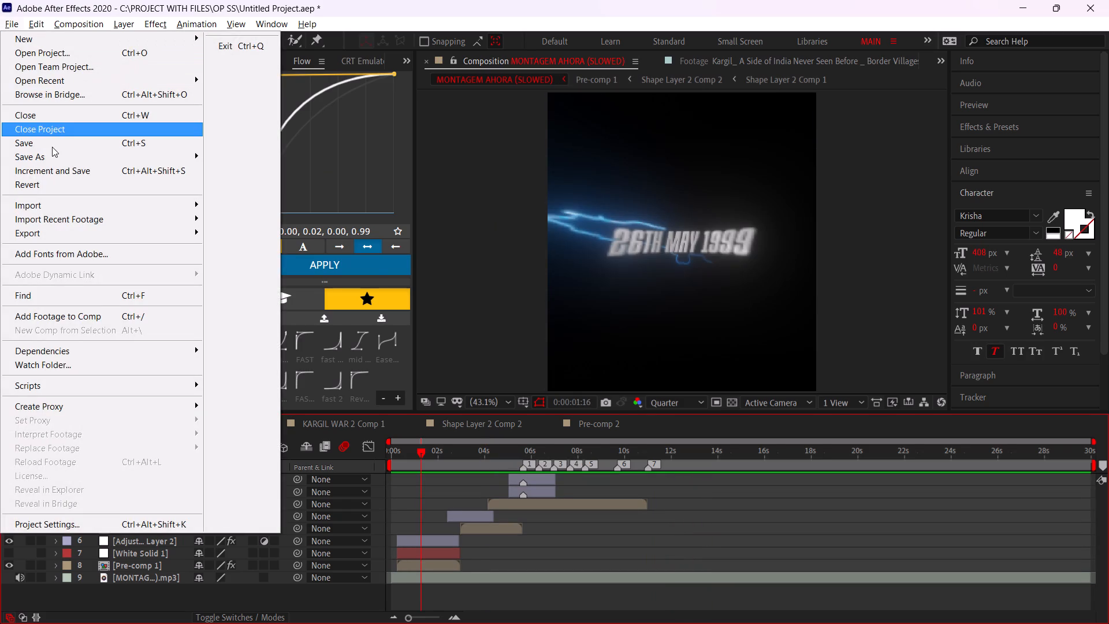
left_click(57, 145)
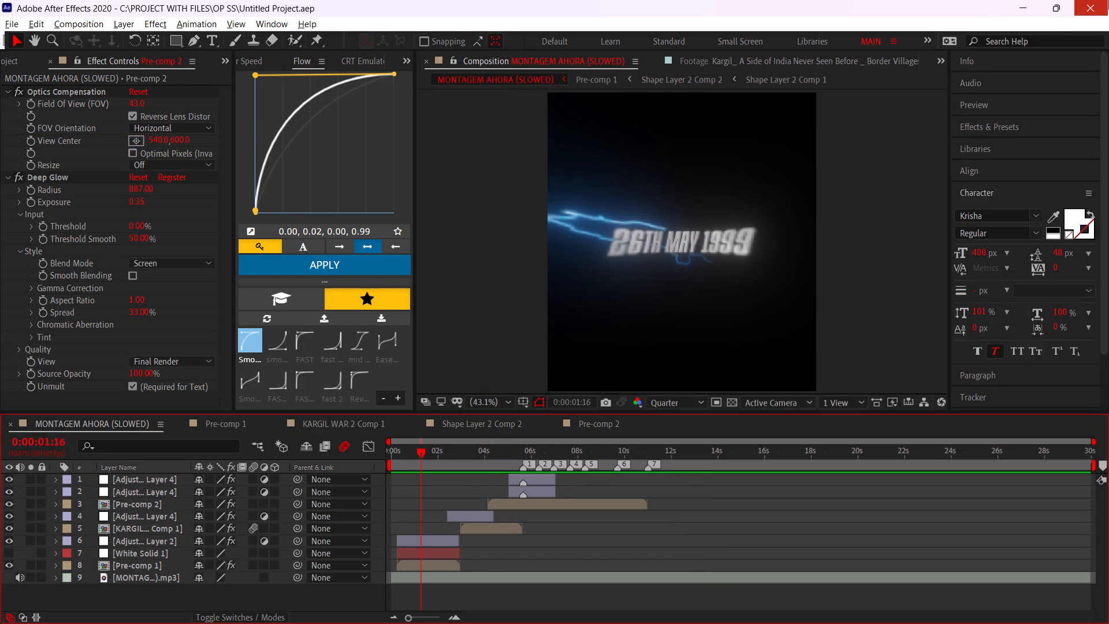
Preview the montage with sound from 0:00:00:00, and replay it from 0:00:05:59 to check the jet section.
left_click(990, 112)
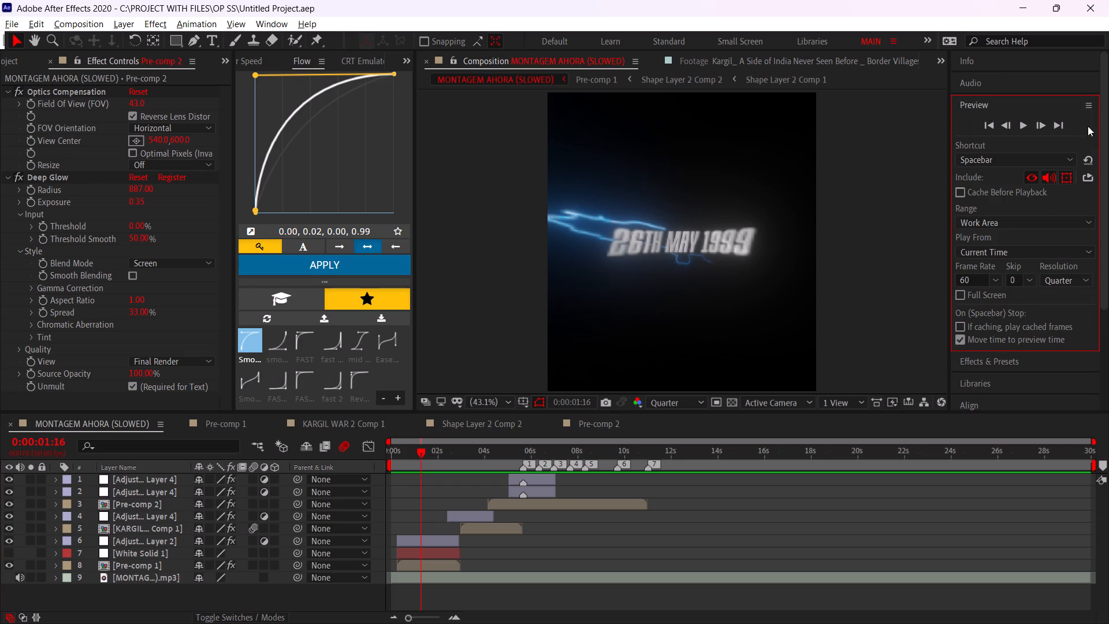
left_click_drag(404, 463, 238, 478)
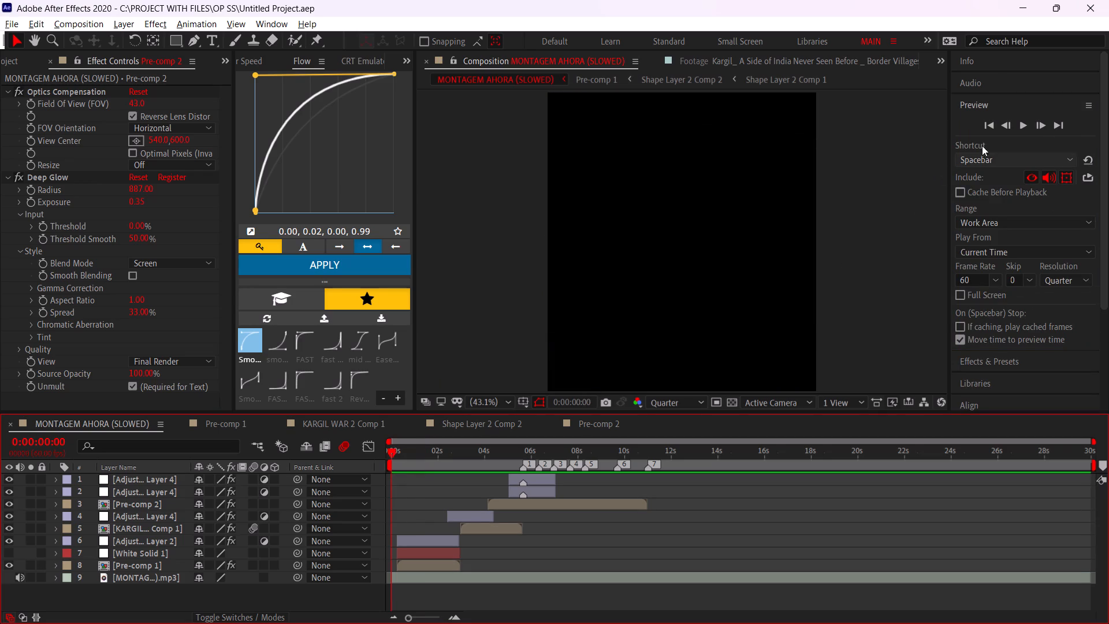
left_click(1028, 128)
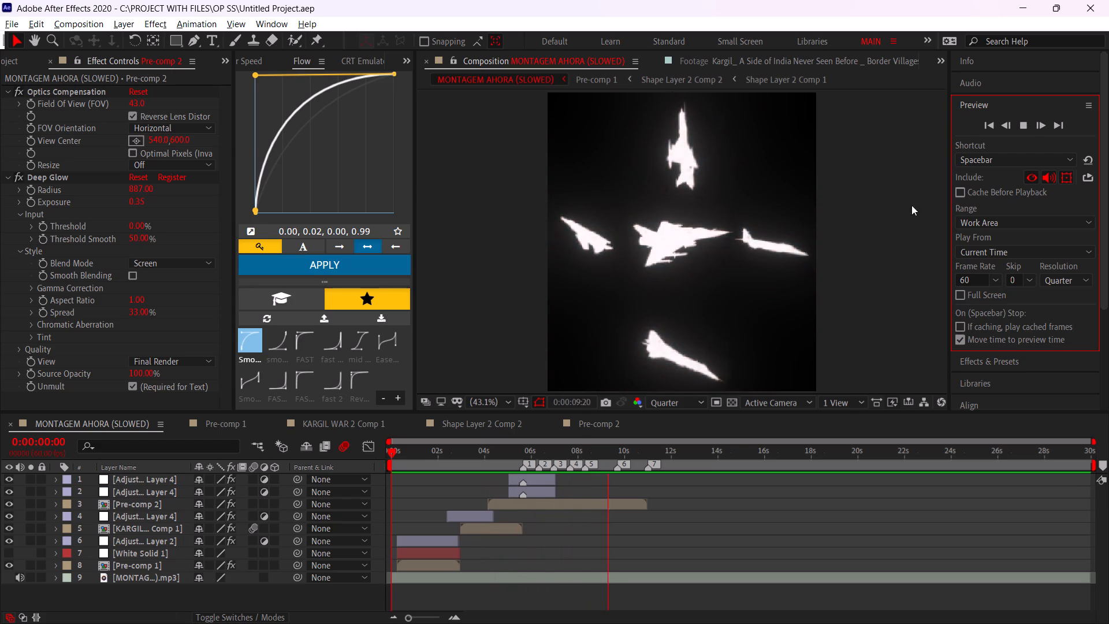
left_click(531, 450)
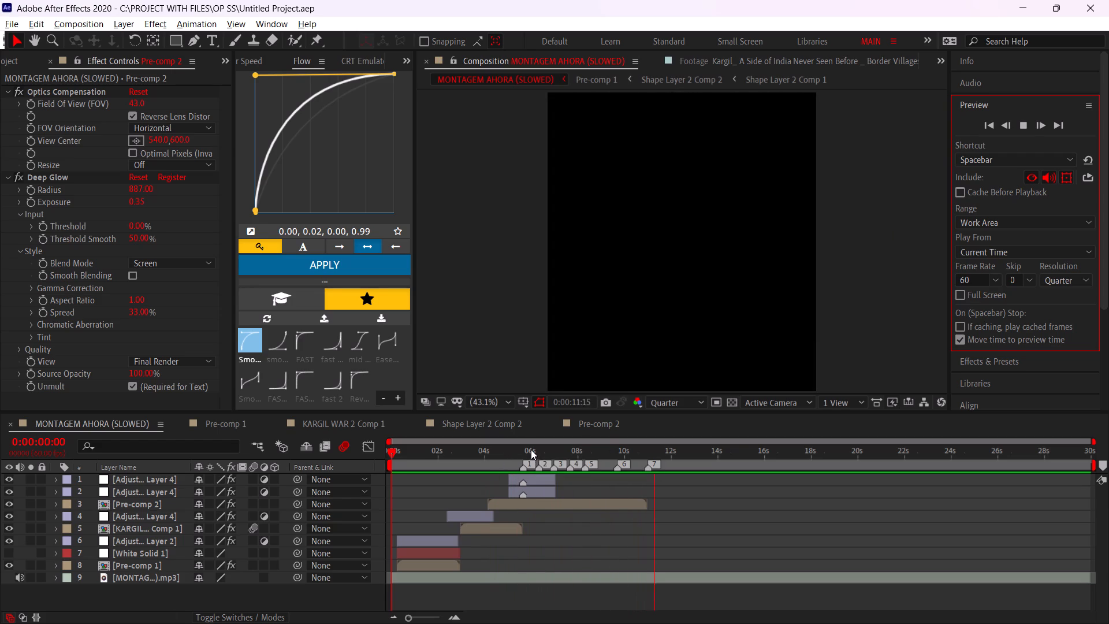
key("space")
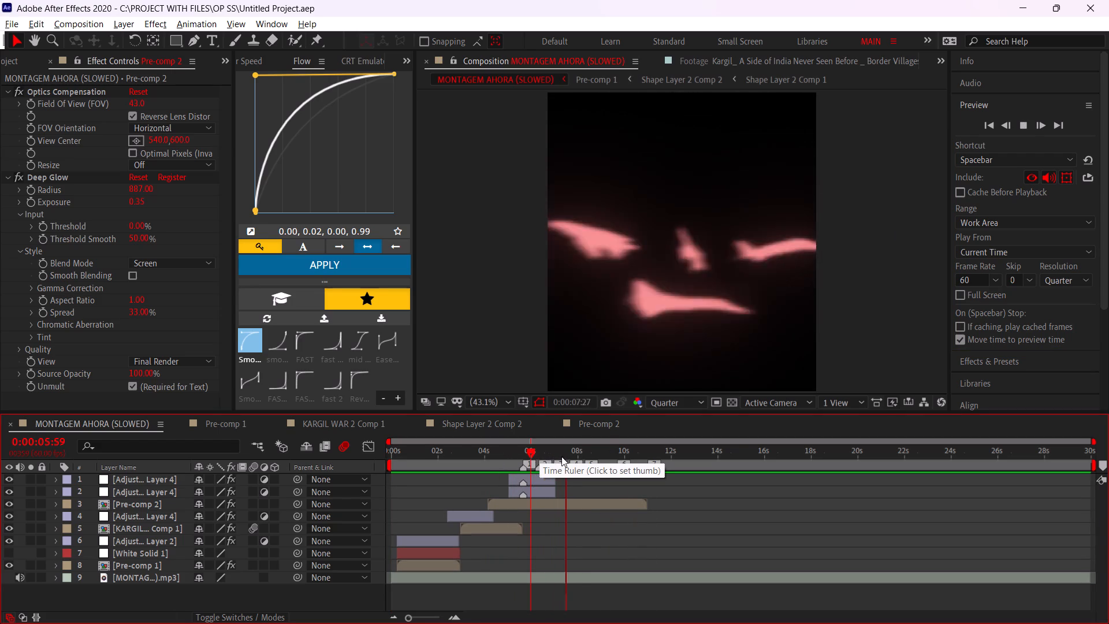
Inside Pre-comp 2, move layer 7's last BCC Ripple Dissolve Percent Done keyframe to 0:00:09:41 and set it to 100.
left_click(591, 452)
double_click(572, 507)
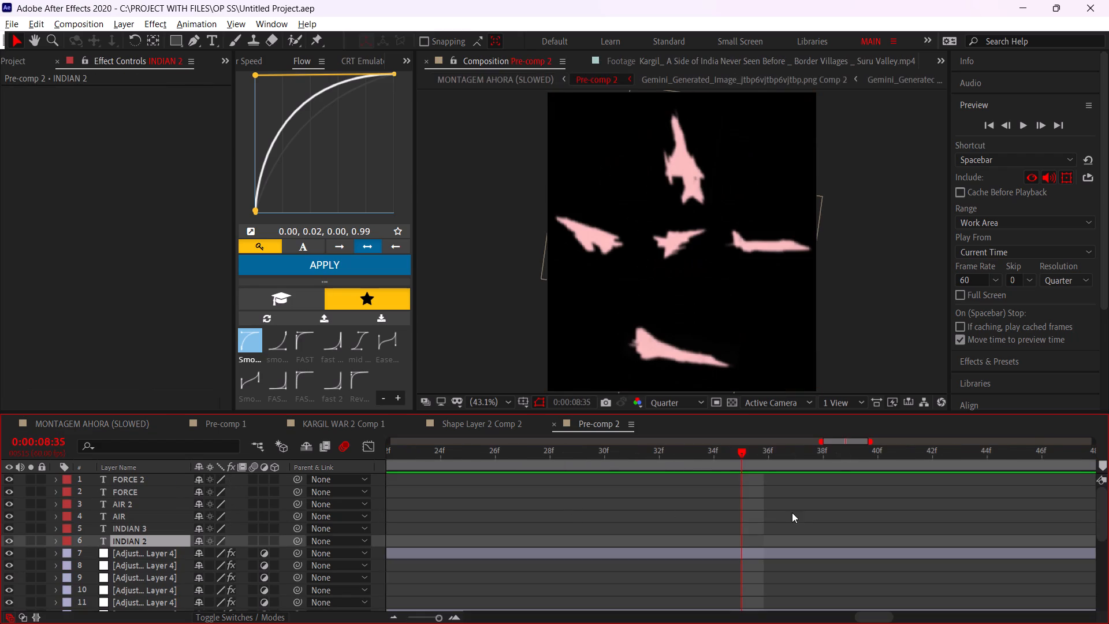
scroll(785, 556, "down", 4, "alt")
left_click(820, 516)
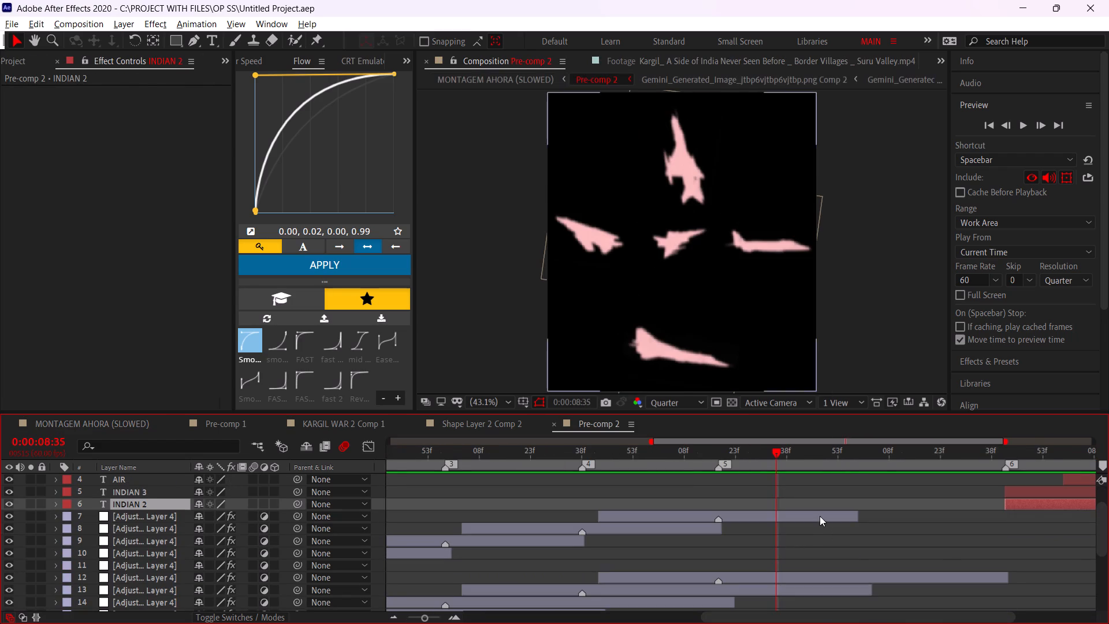
scroll(852, 510, "up", 1, "alt")
left_click(862, 462)
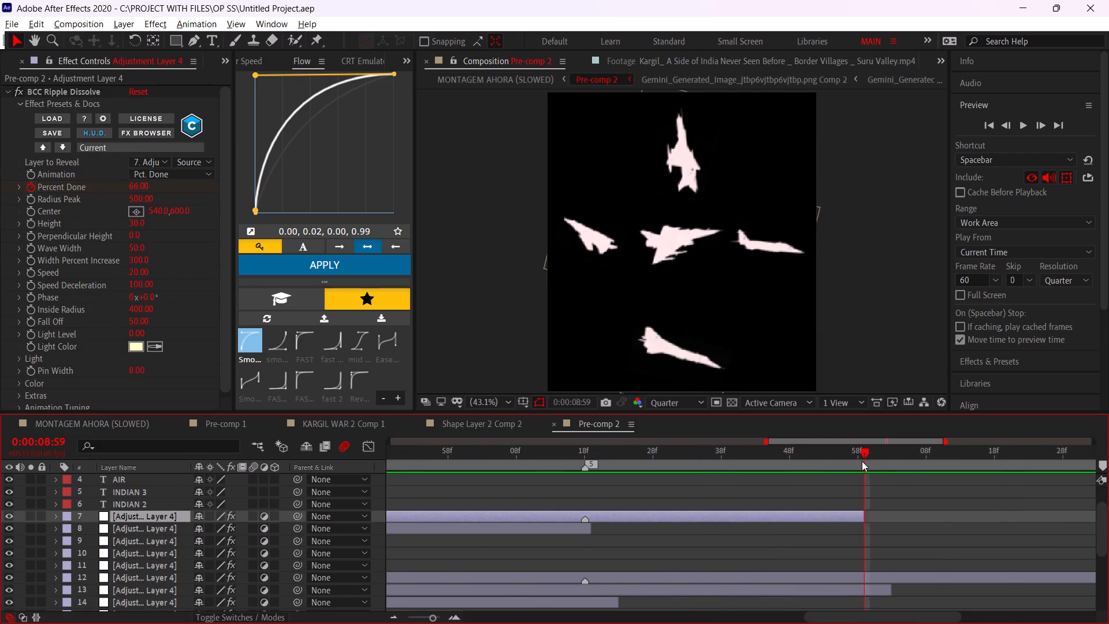
key("u")
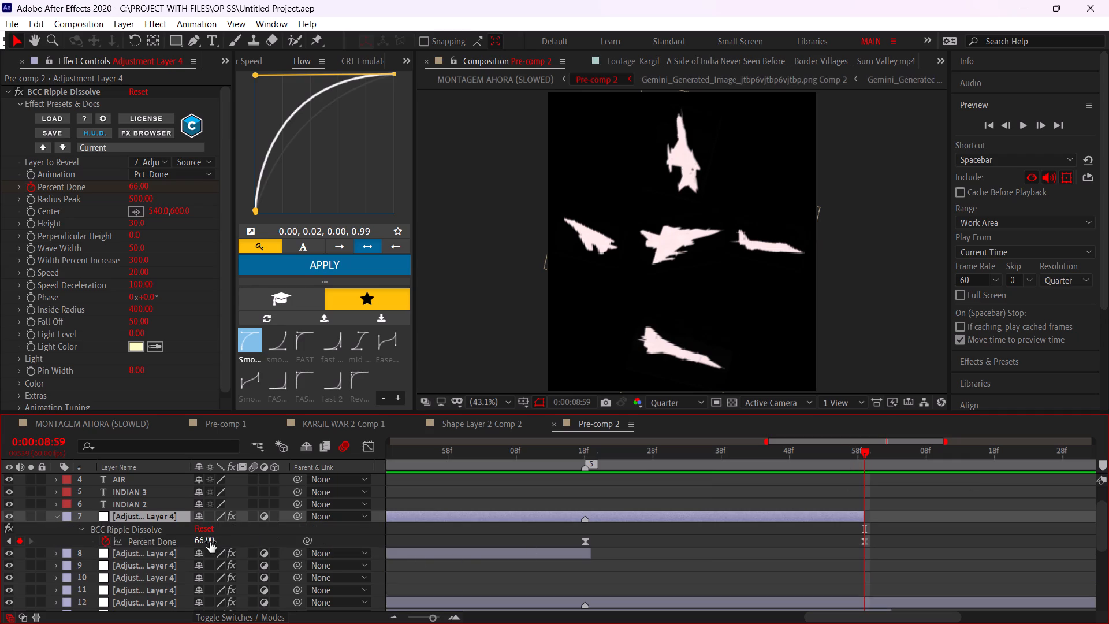
left_click_drag(210, 542, 404, 559)
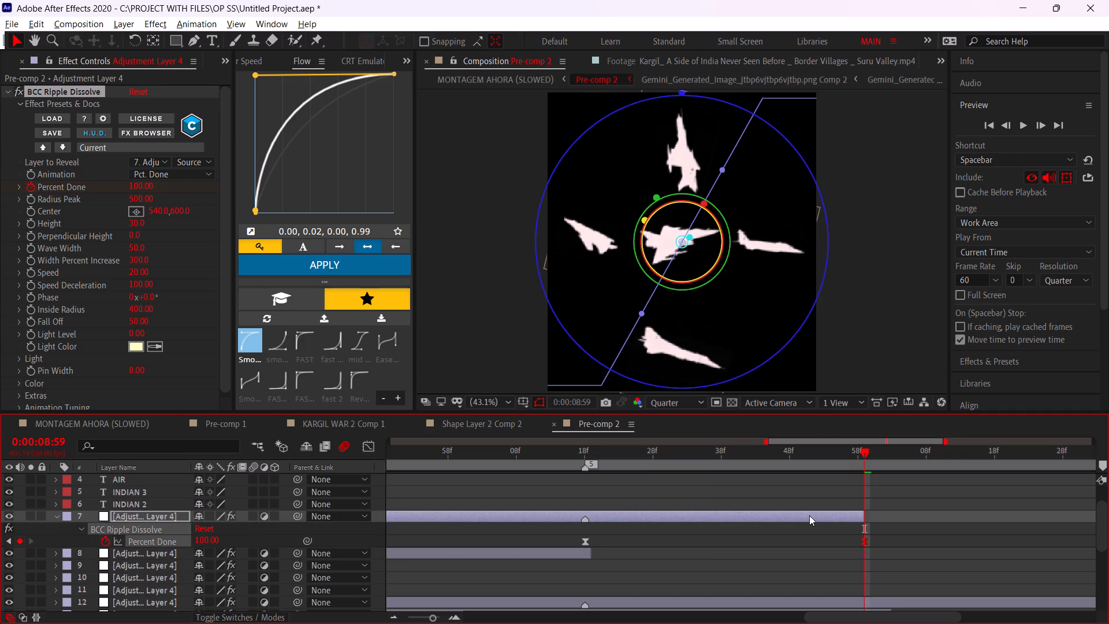
key("ctrl+z")
scroll(750, 544, "down", 1, "alt")
left_click_drag(820, 533, 619, 554)
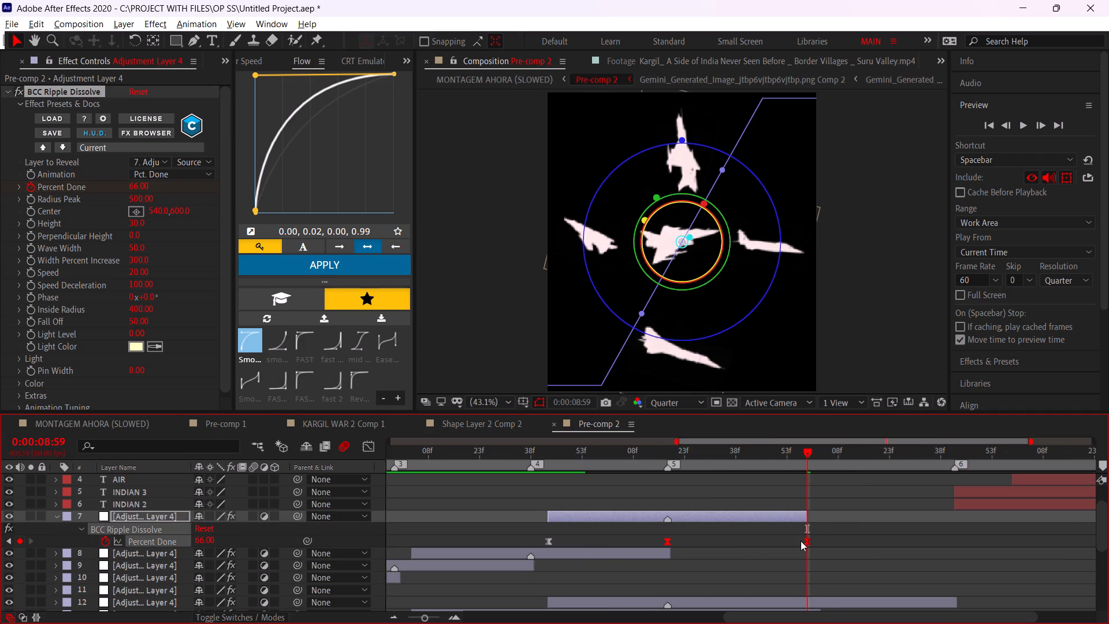
left_click_drag(810, 544, 954, 568, "alt")
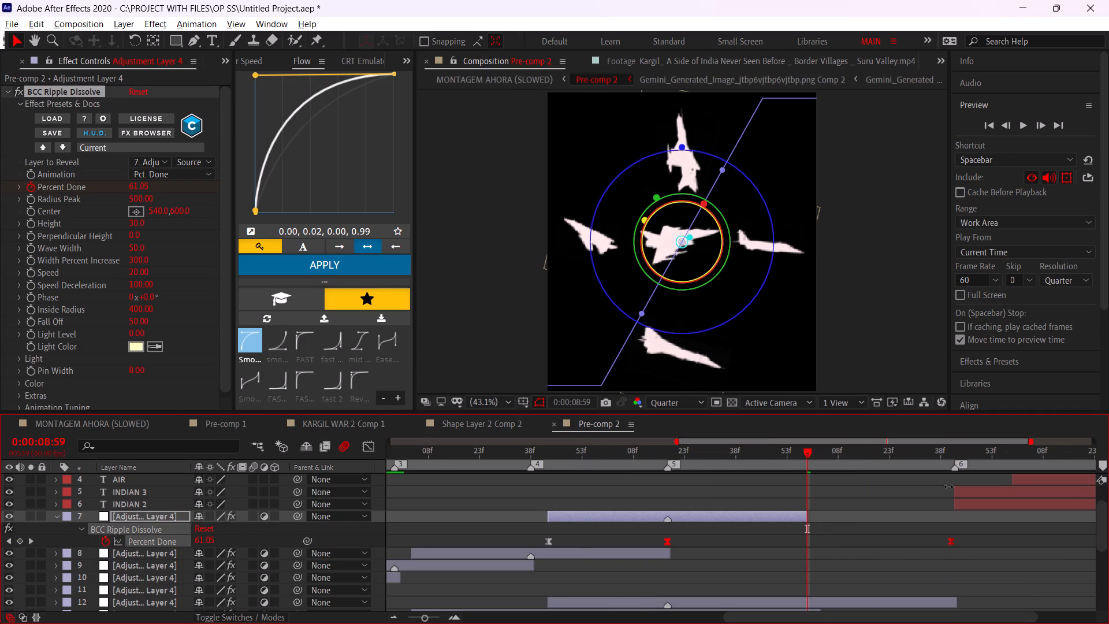
left_click_drag(945, 454, 951, 459)
left_click_drag(206, 538, 372, 552)
Extend the end of adjustment layer 7 to 0:00:09:41, matching its last Percent Done keyframe.
left_click_drag(808, 515, 925, 513)
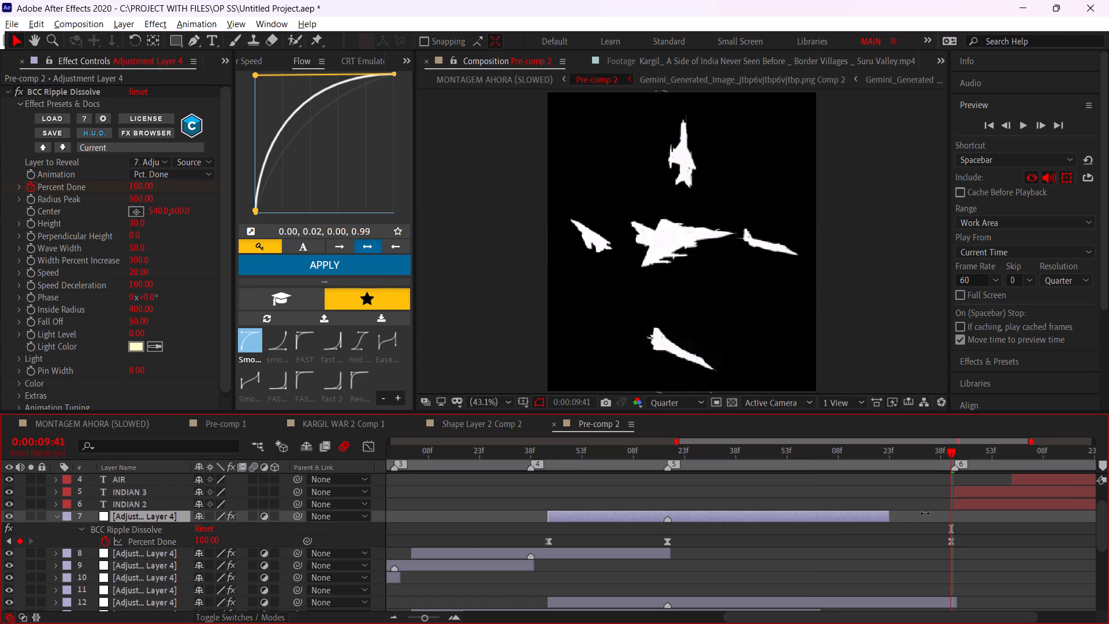
left_click_drag(925, 513, 951, 522)
Set layer 7's BCC Ripple Dissolve Percent Done to 23 at marker 5, 0:00:08:18.
left_click(667, 455)
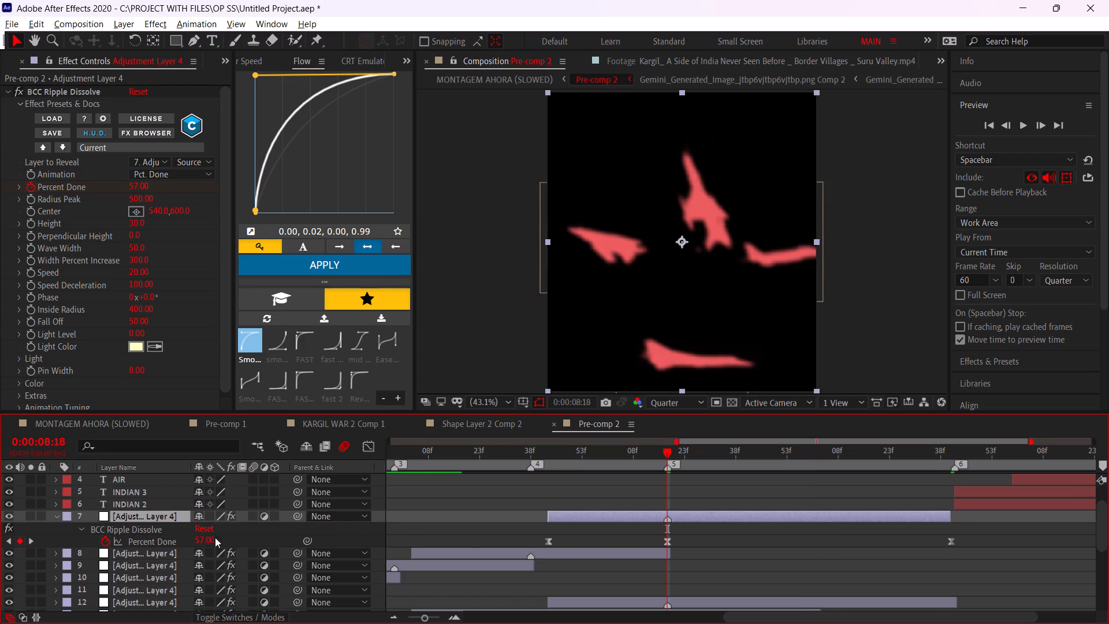
left_click(209, 543)
type("23")
left_click(263, 533)
Apply Flow curve 0.98, 0.00, 1.00, 1.00 to the first two Percent Done keyframes and Smooth 0.00, 0.02, 0.00, 0.99 to the last two.
scroll(585, 558, "down", 1, "alt")
left_click_drag(726, 526, 589, 540)
left_click(281, 337)
left_click(304, 273)
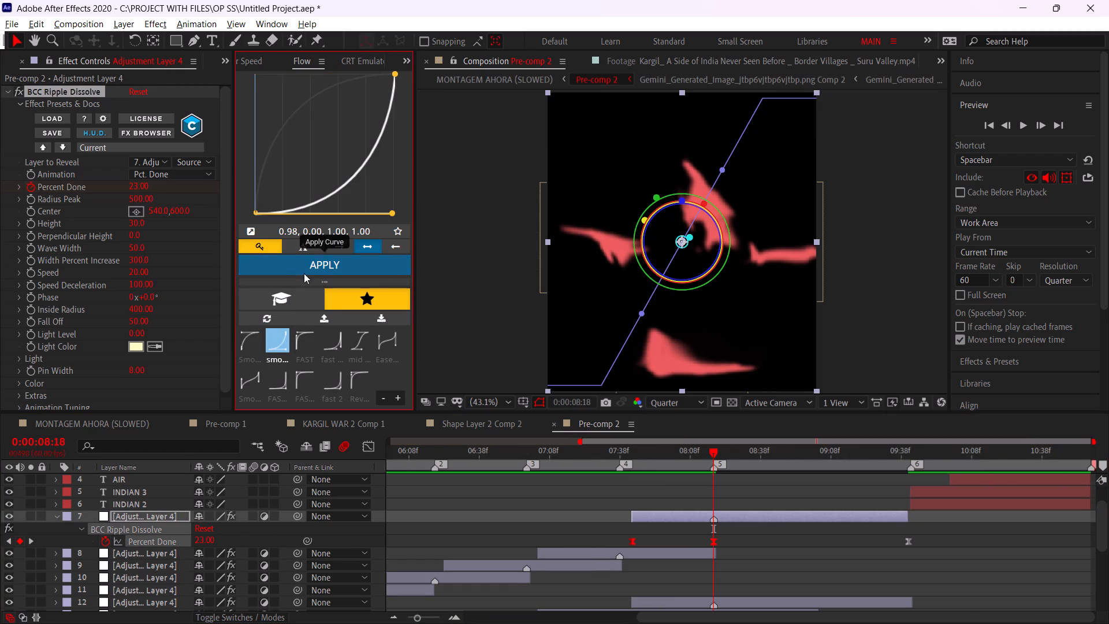
left_click_drag(930, 537, 691, 547)
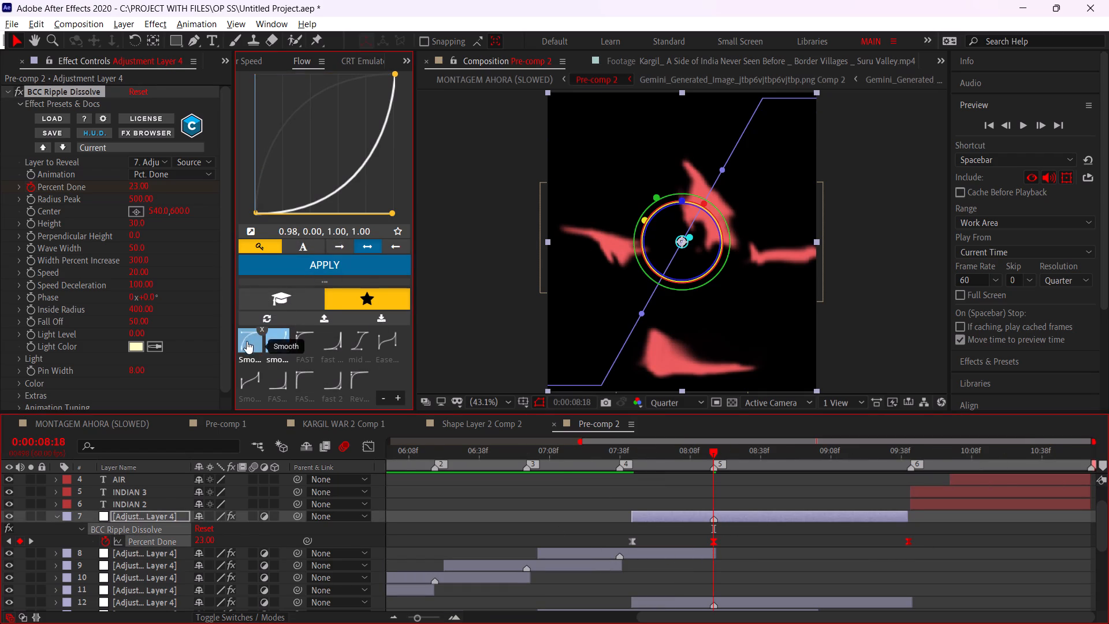
left_click(247, 341)
left_click(275, 270)
In layer 7's BCC Ripple Dissolve, set Height to 24 and Radius Peak to 560, and increase the Wave Width above 50.
scroll(722, 538, "down", 2, "alt")
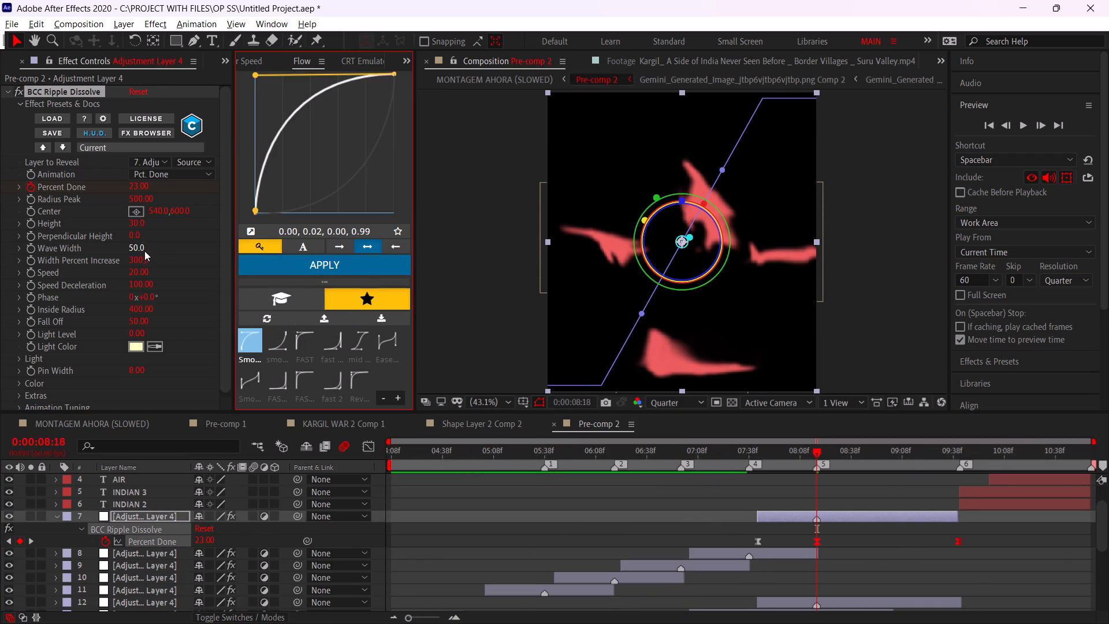
left_click_drag(142, 224, 148, 228)
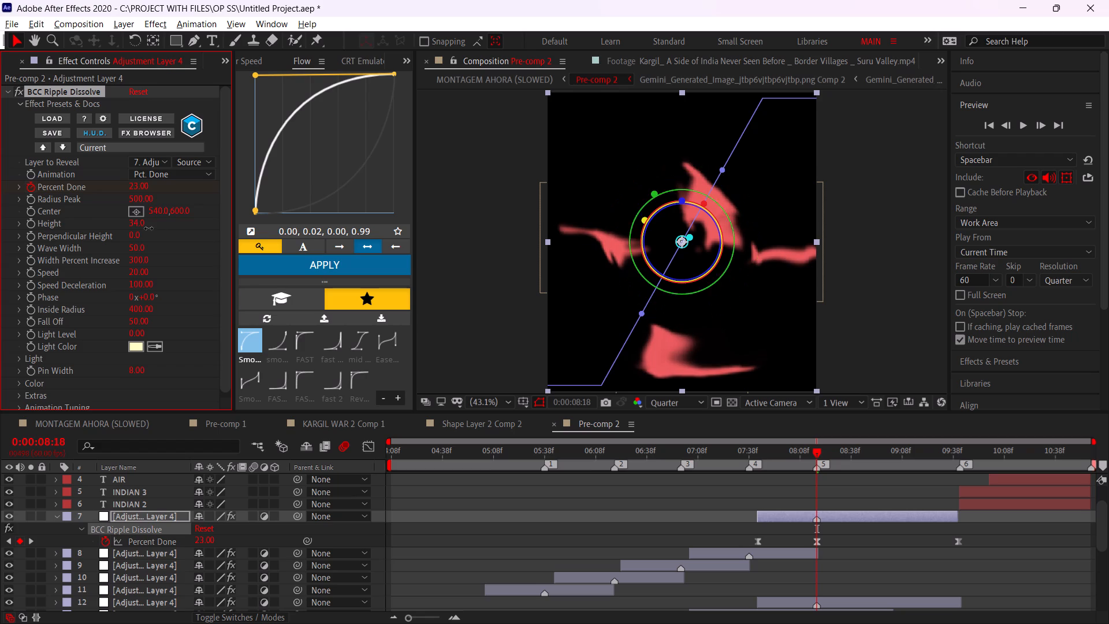
left_click_drag(148, 228, 143, 229)
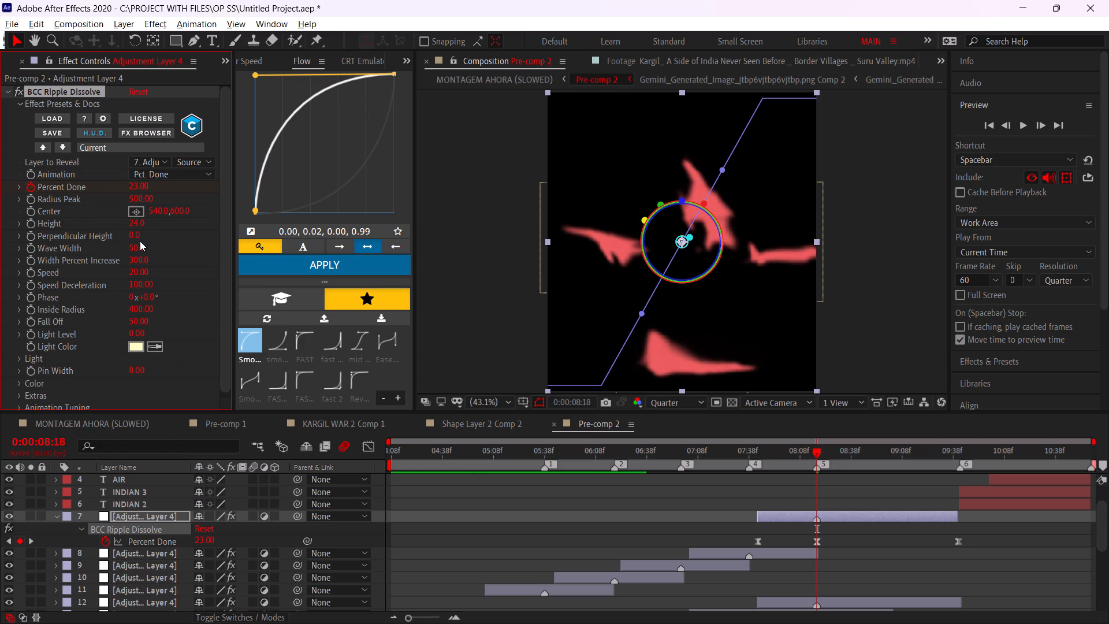
left_click_drag(147, 199, 123, 200)
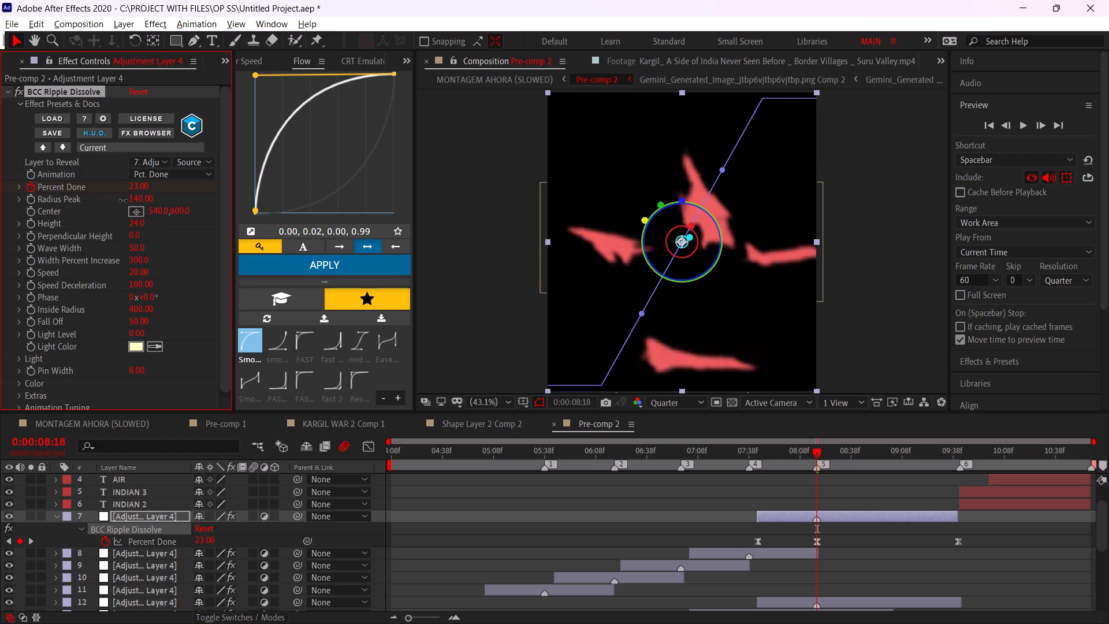
left_click_drag(123, 200, 157, 205)
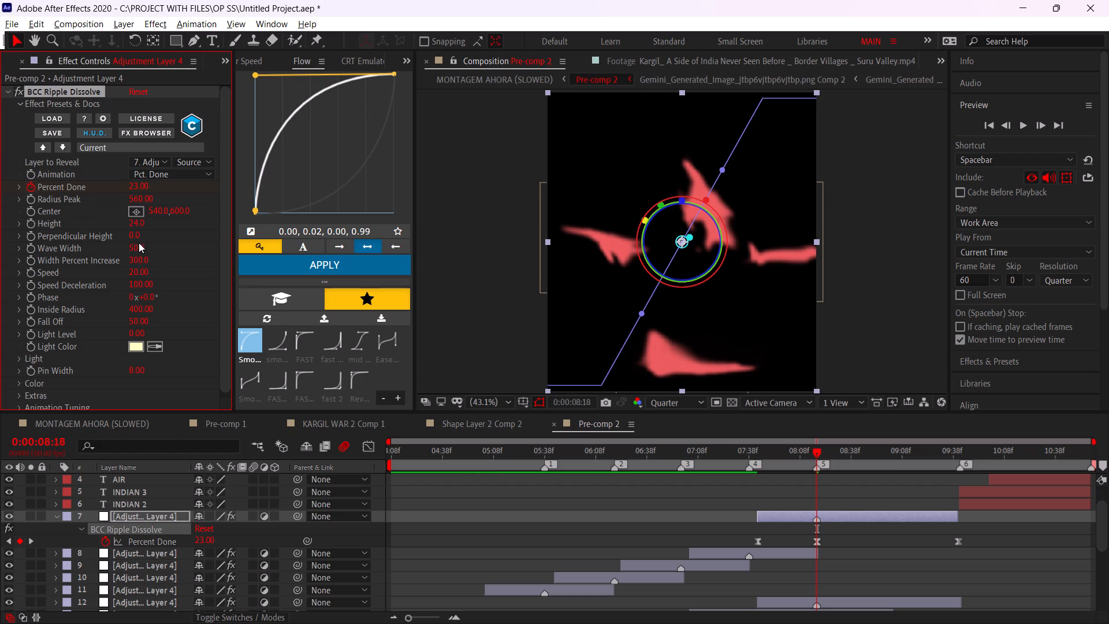
left_click_drag(135, 248, 135, 247)
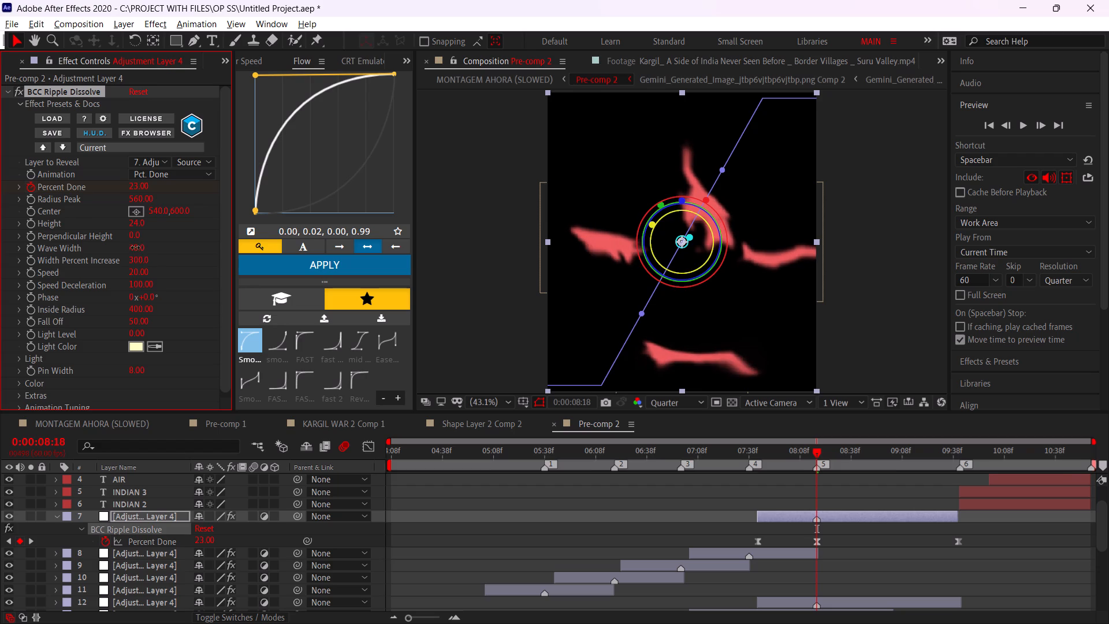
left_click_drag(135, 247, 150, 249)
Return to the MONTAGEM AHORA (SLOWED) composition and play it from the start to review the revised ripple.
scroll(278, 418, "up", 2)
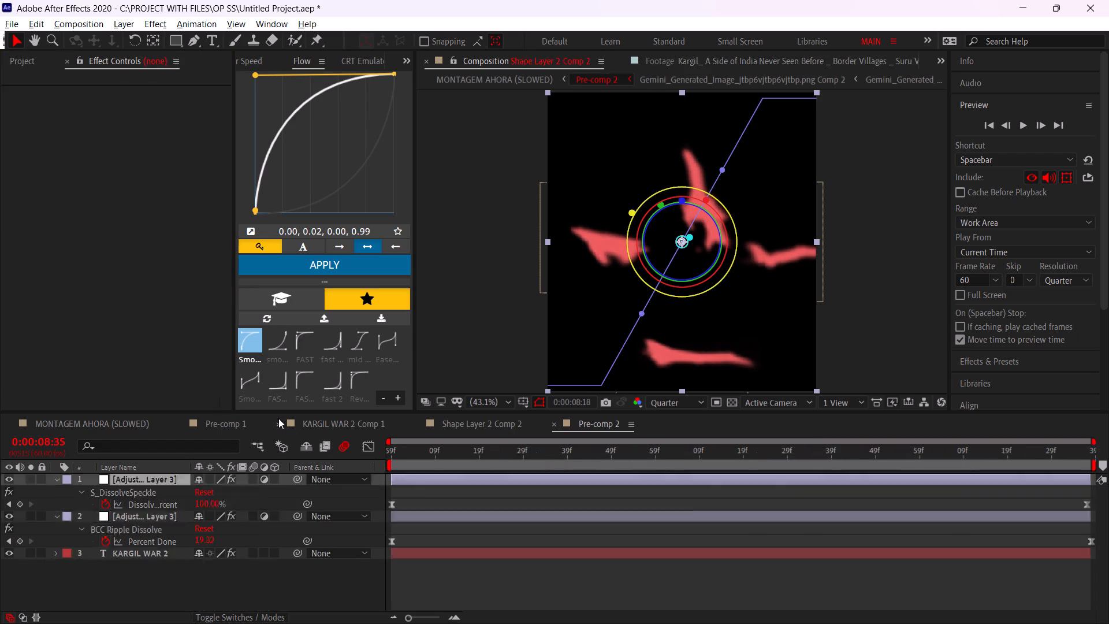
scroll(278, 418, "up", 9)
scroll(555, 518, "down", 3, "alt")
left_click_drag(414, 456, 268, 484)
key("space")
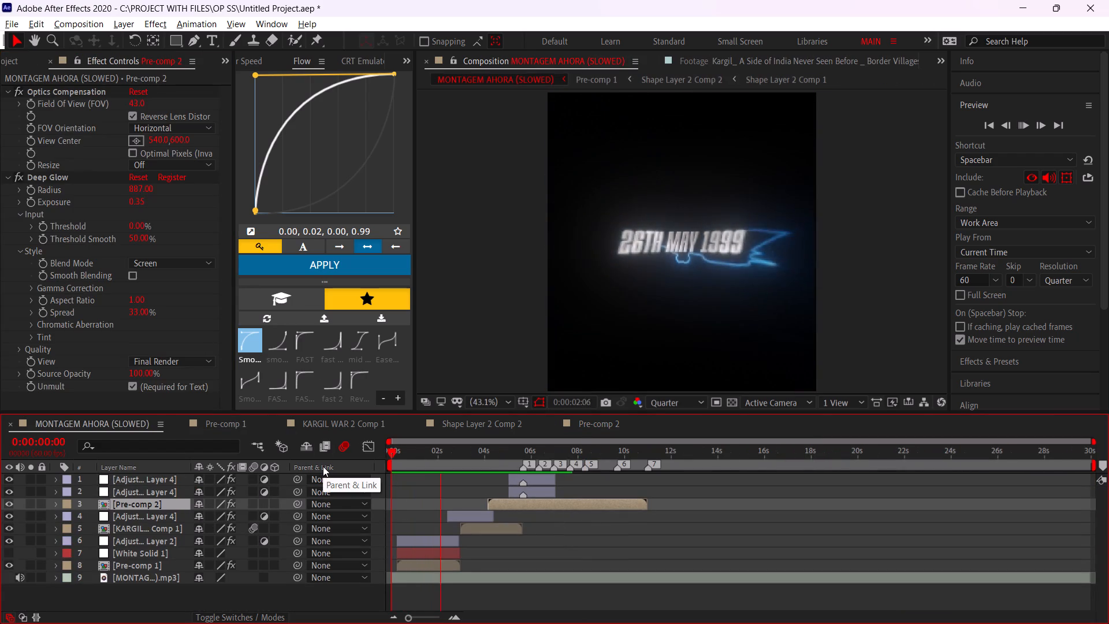
Replay MONTAGEM AHORA (SLOWED) from the start, then from 0:00:07:26 and 0:00:08:16, to review the jet and title section.
left_click_drag(483, 464, 418, 471)
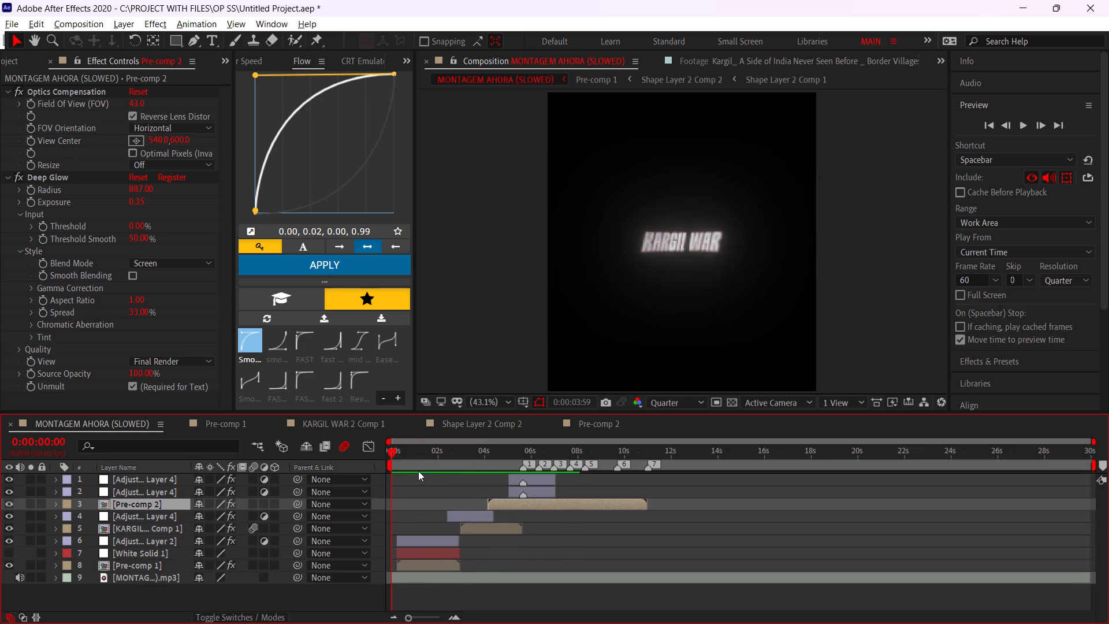
left_click_drag(418, 471, 319, 480)
key("space")
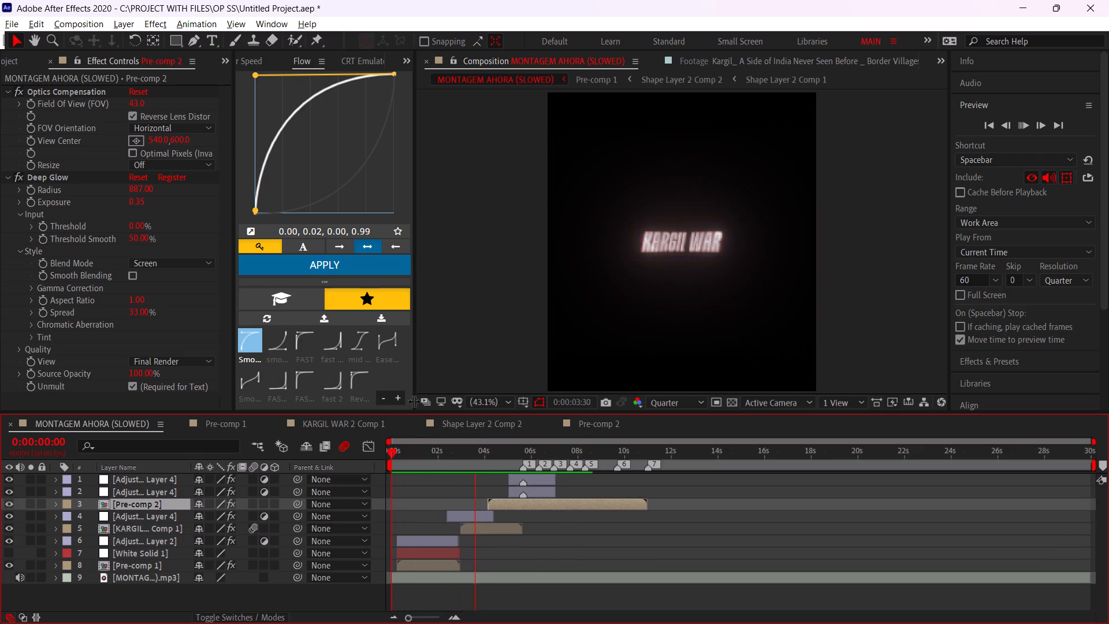
left_click_drag(440, 456, 307, 447)
key("space")
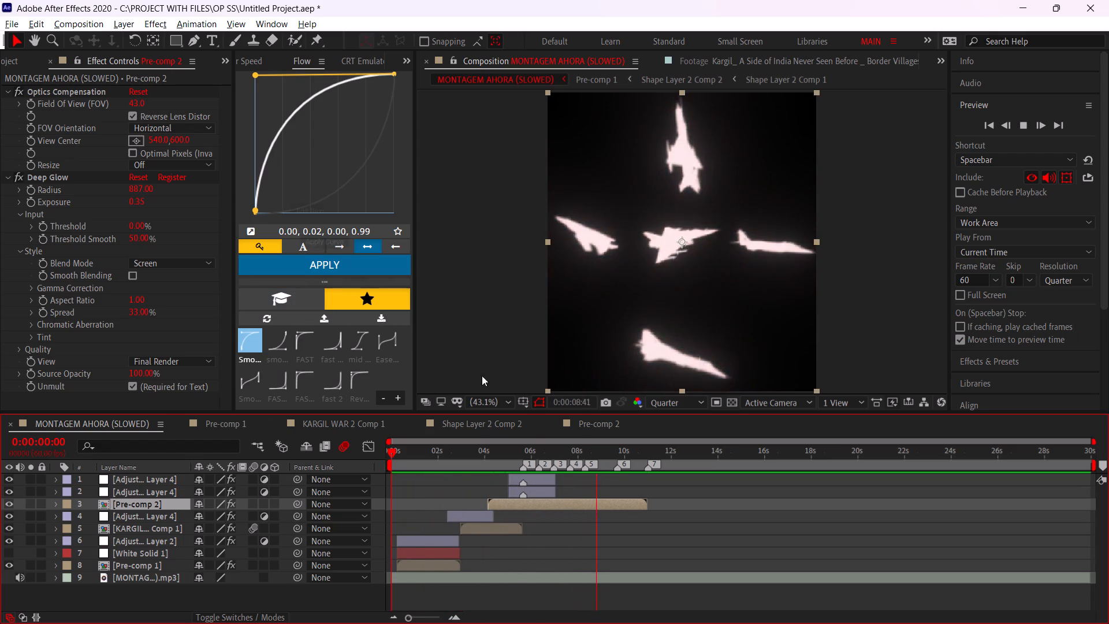
left_click(564, 461)
key("space")
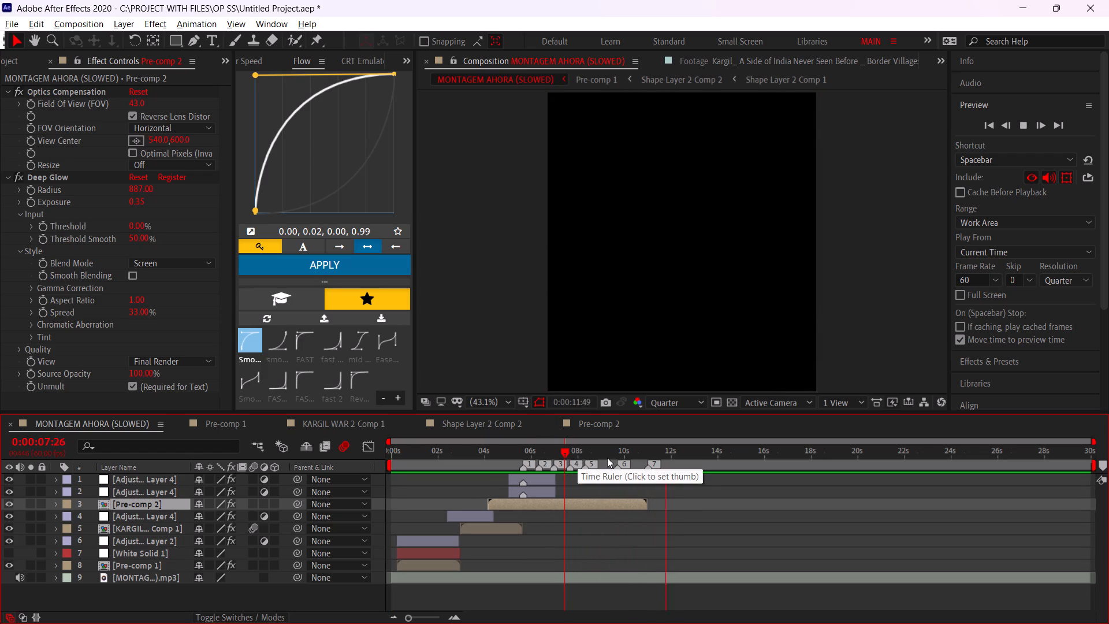
left_click(584, 447)
key("space")
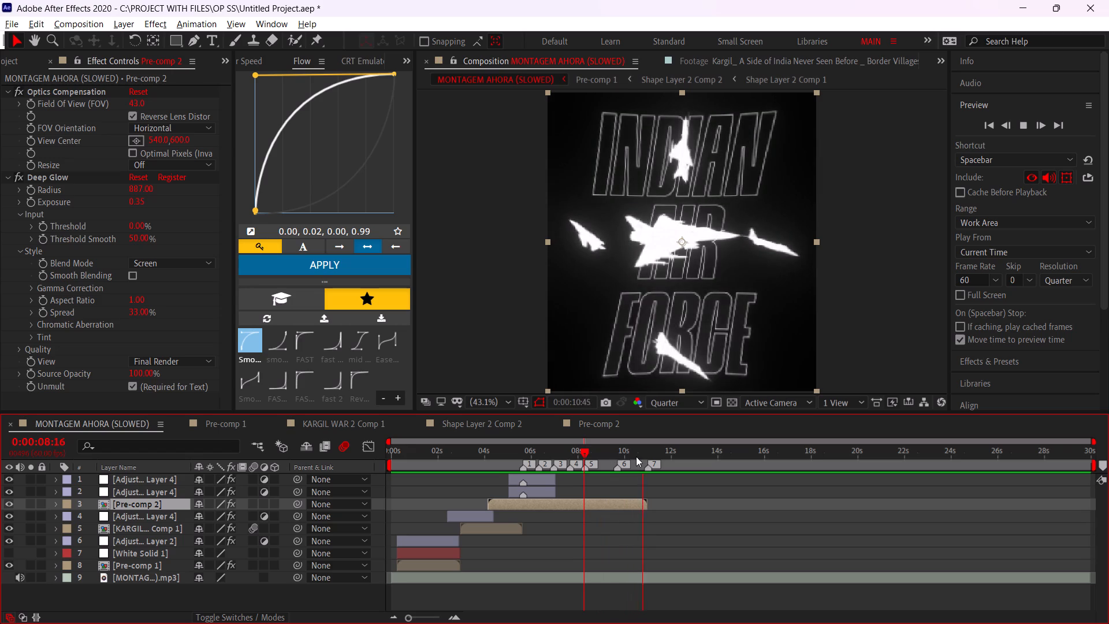
Open Pre-comp 2 and select the INDIAN 3 text layer, with the current time at 0:00:09:57.
left_click(596, 450)
left_click(605, 510)
double_click(606, 505)
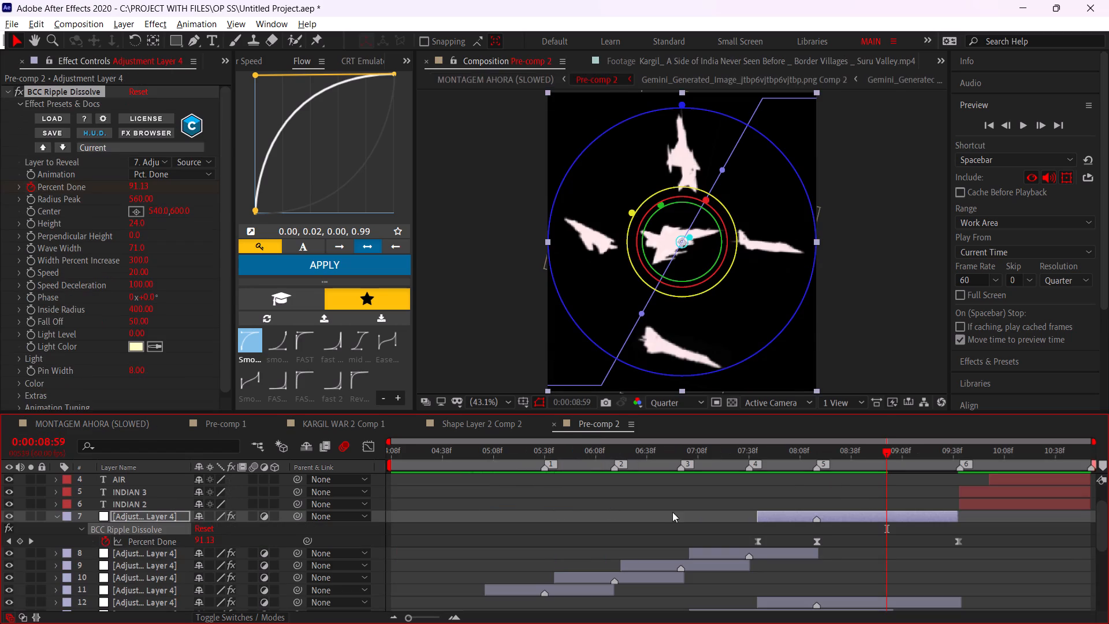
left_click_drag(941, 452, 991, 455)
scroll(972, 485, "up", 6)
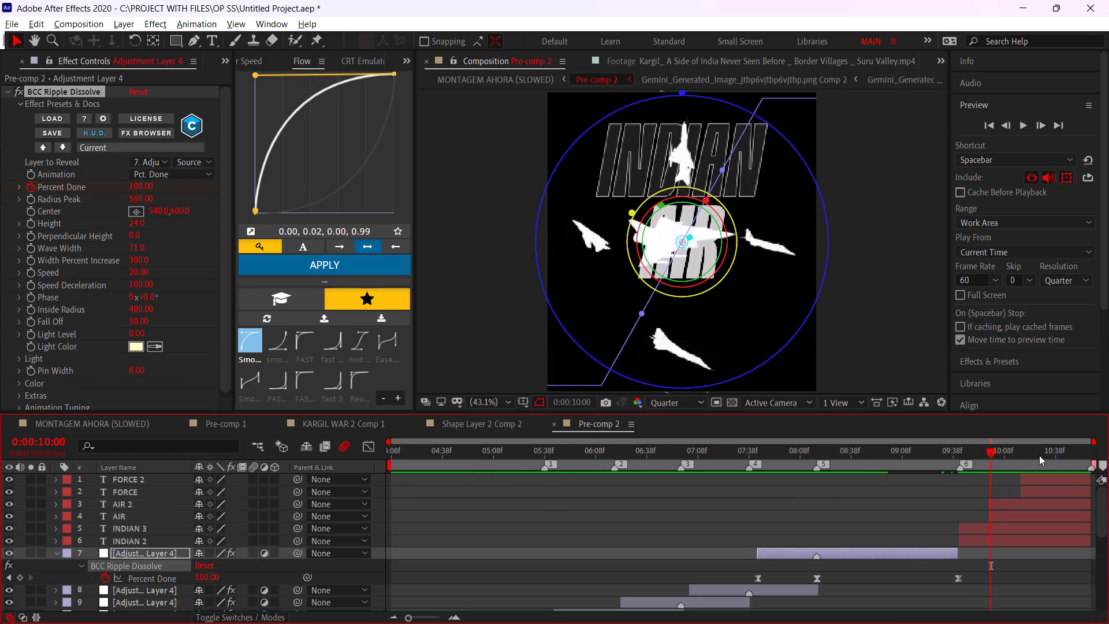
left_click(1040, 455)
left_click(977, 524)
left_click(985, 456)
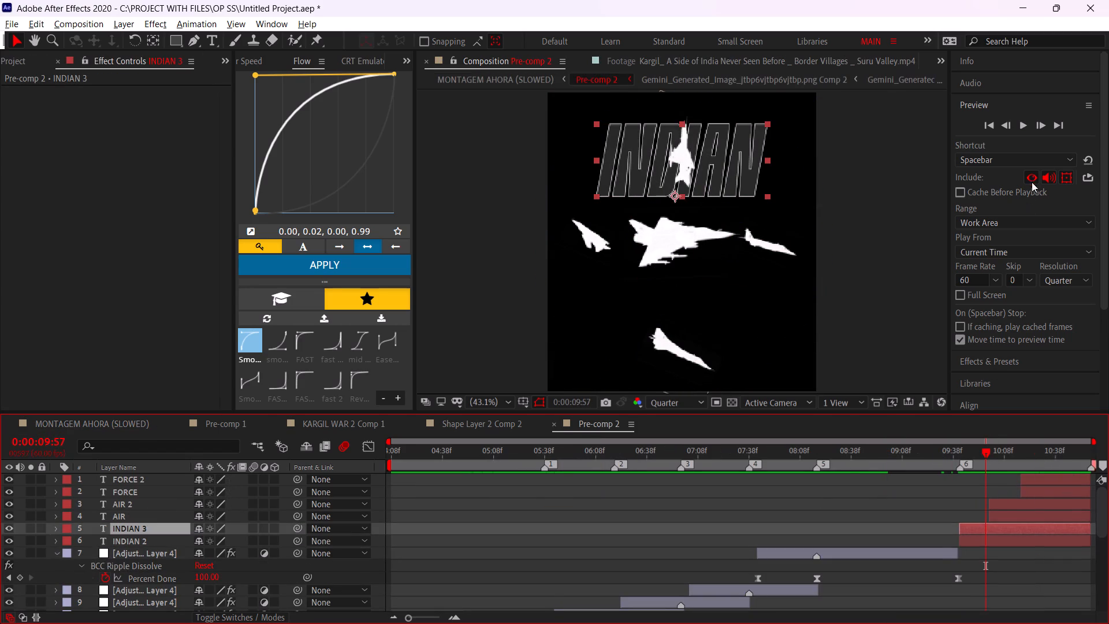
Switch to Brave, search for "indian tricolr" in a new tab, and return to After Effects.
key("alt+Tab")
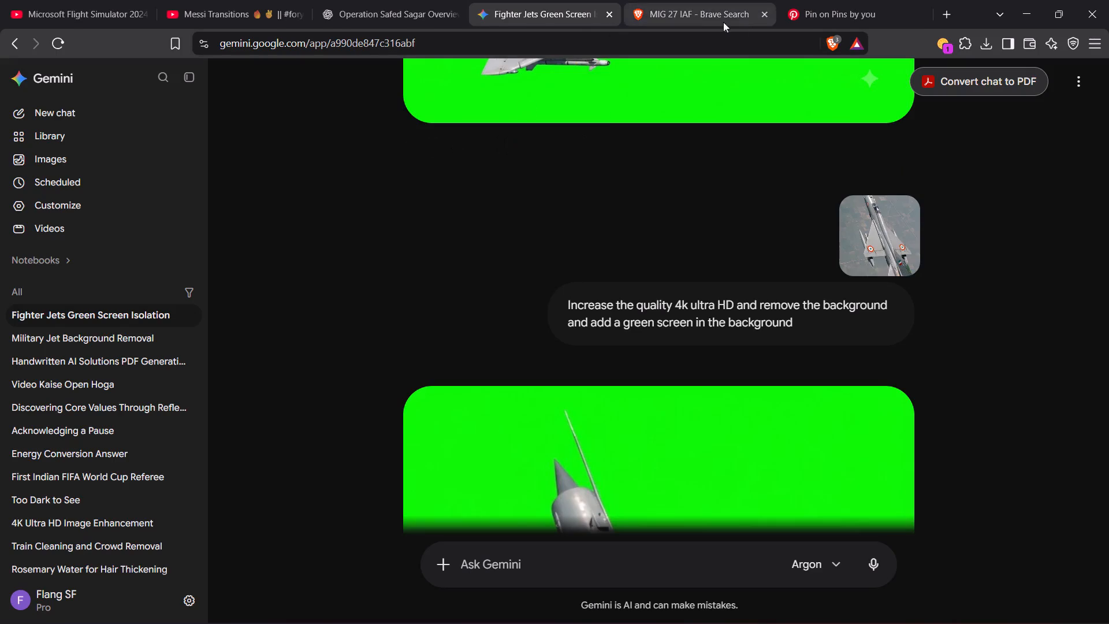
left_click(944, 12)
type("indian tri")
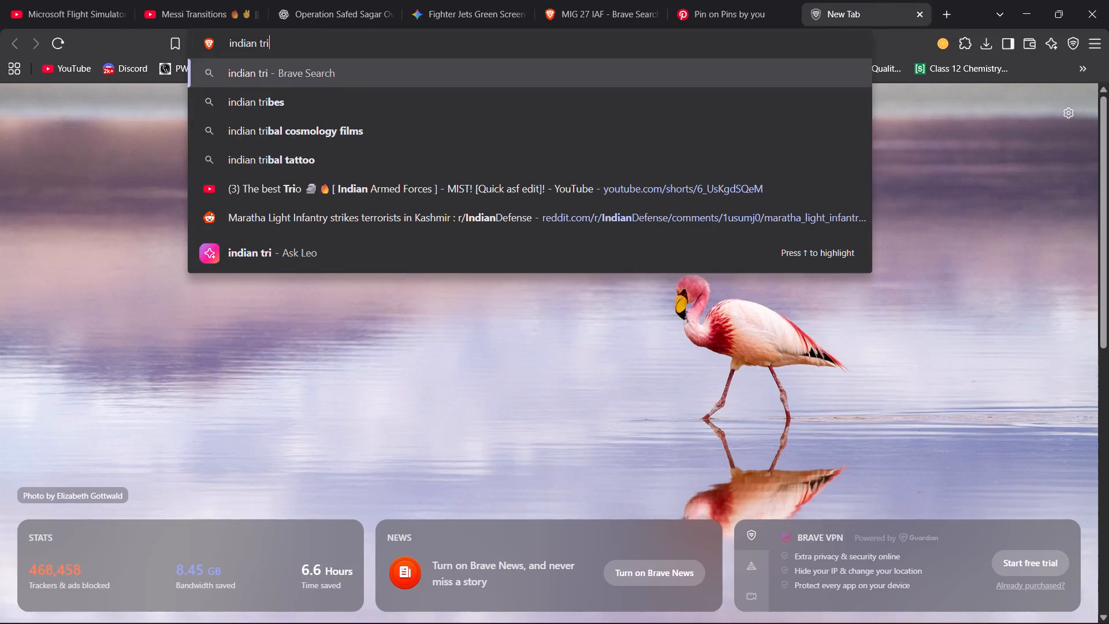
key("space")
key("BackSpace")
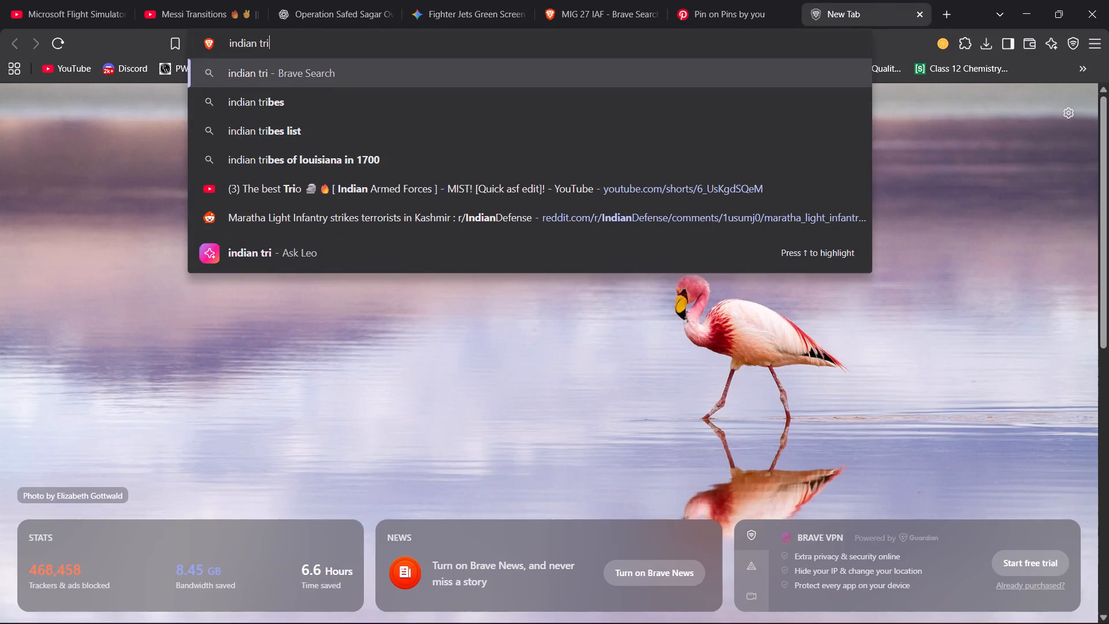
key("c")
type("olr")
key("Return")
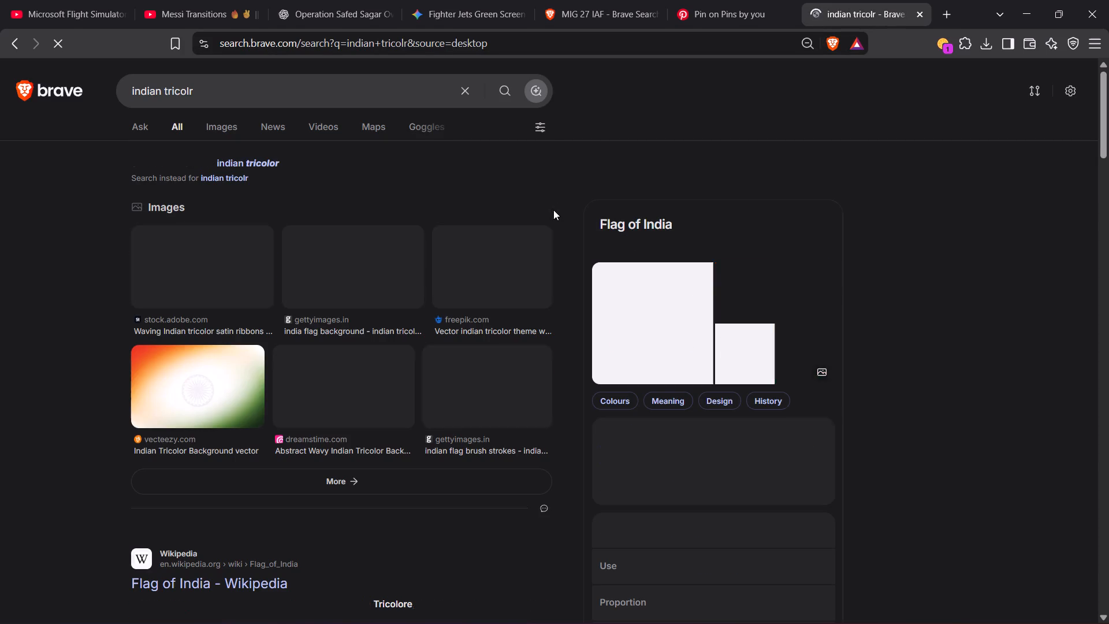
key("alt+Tab")
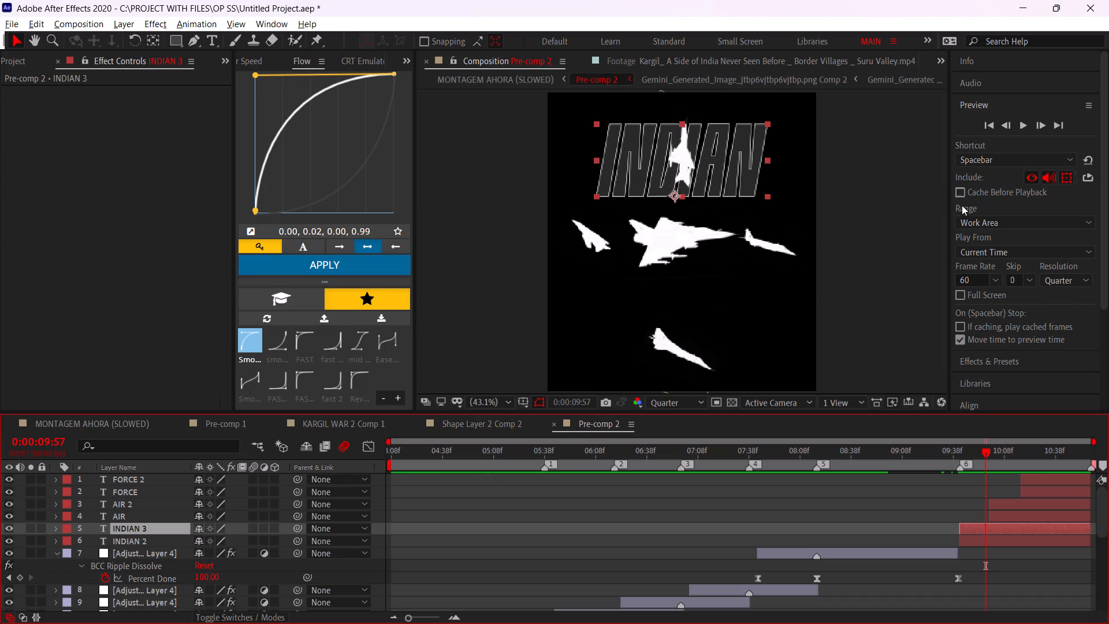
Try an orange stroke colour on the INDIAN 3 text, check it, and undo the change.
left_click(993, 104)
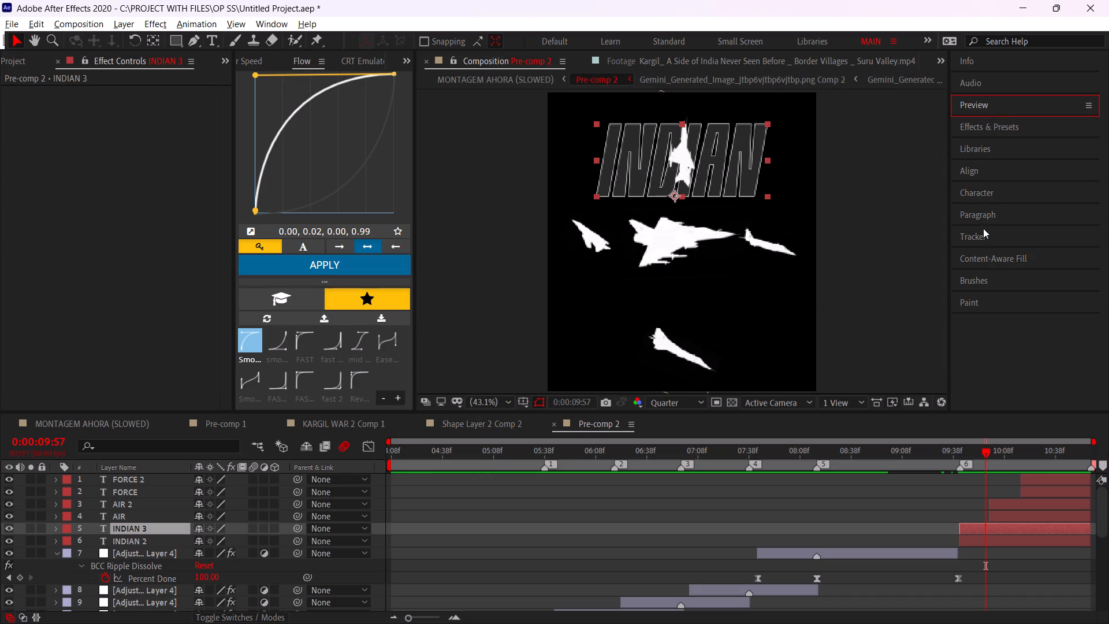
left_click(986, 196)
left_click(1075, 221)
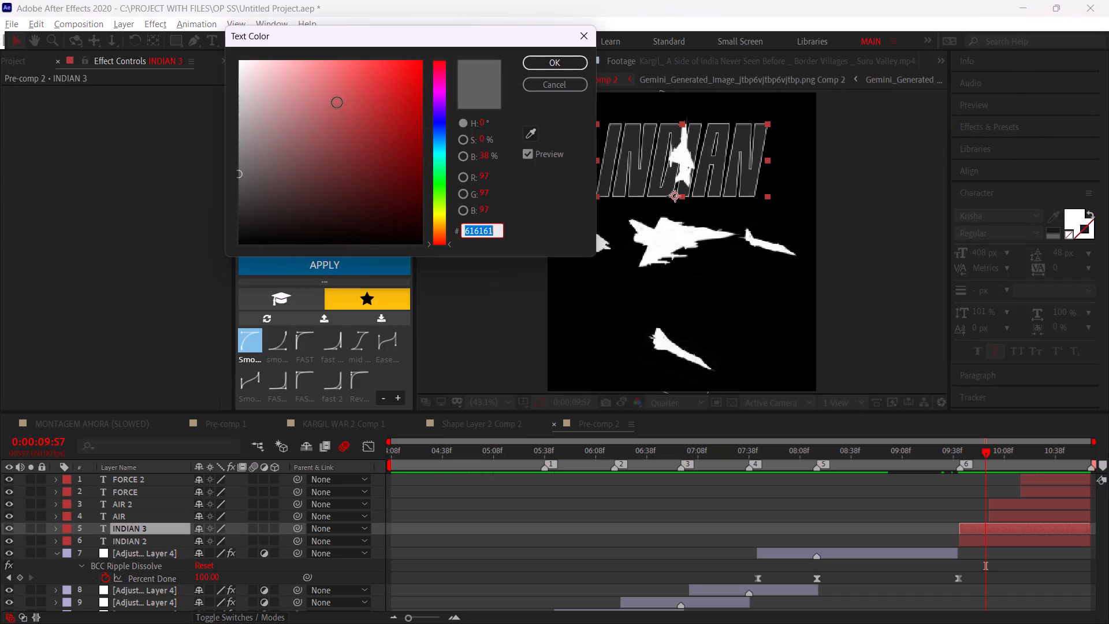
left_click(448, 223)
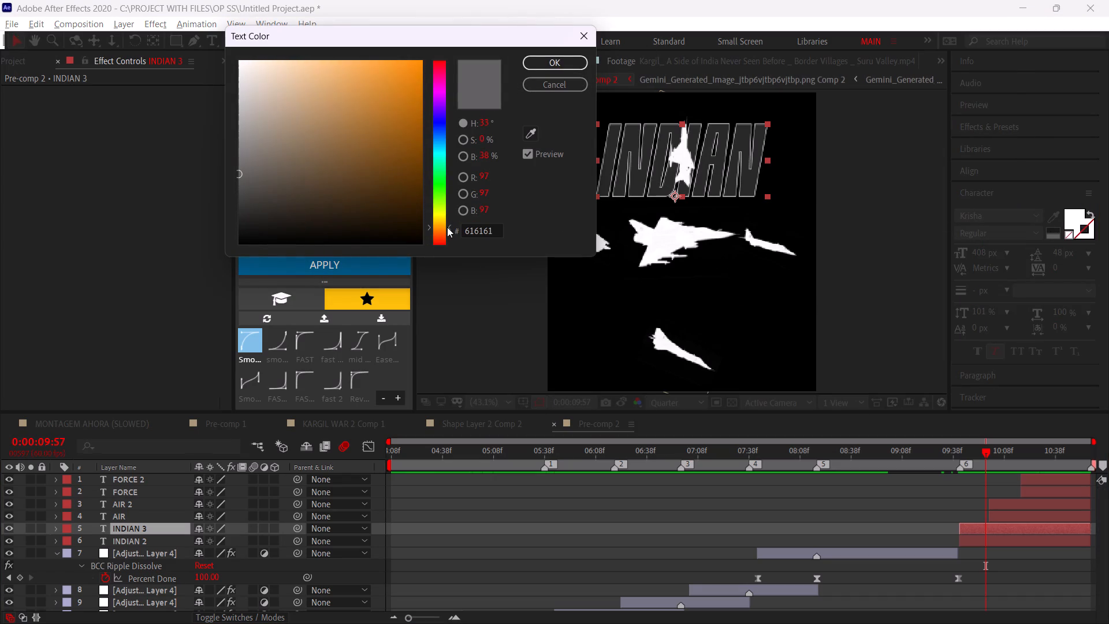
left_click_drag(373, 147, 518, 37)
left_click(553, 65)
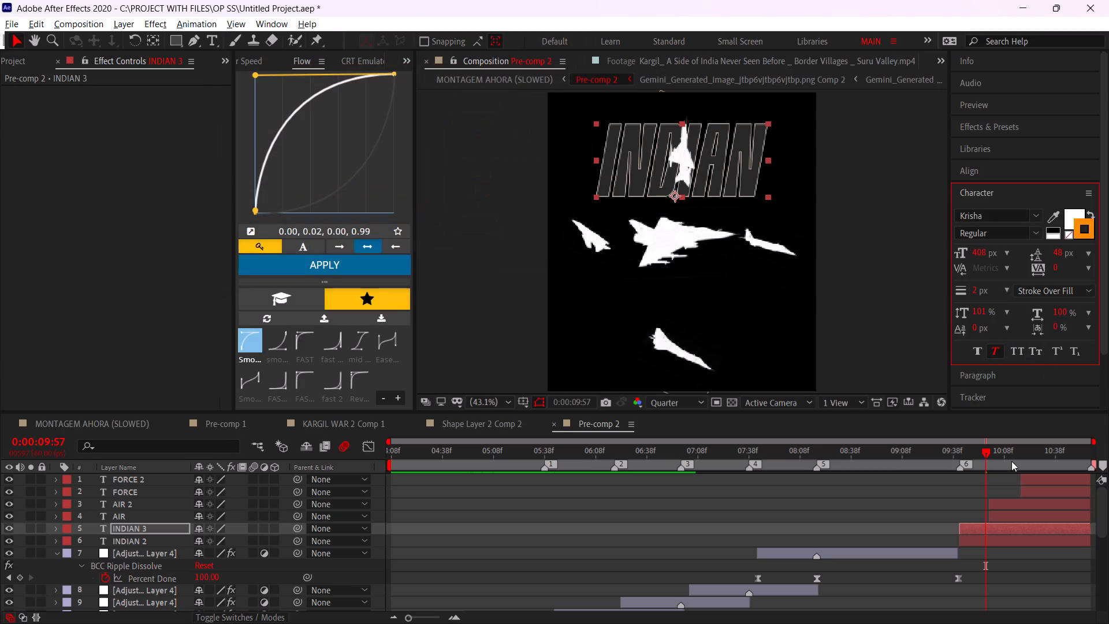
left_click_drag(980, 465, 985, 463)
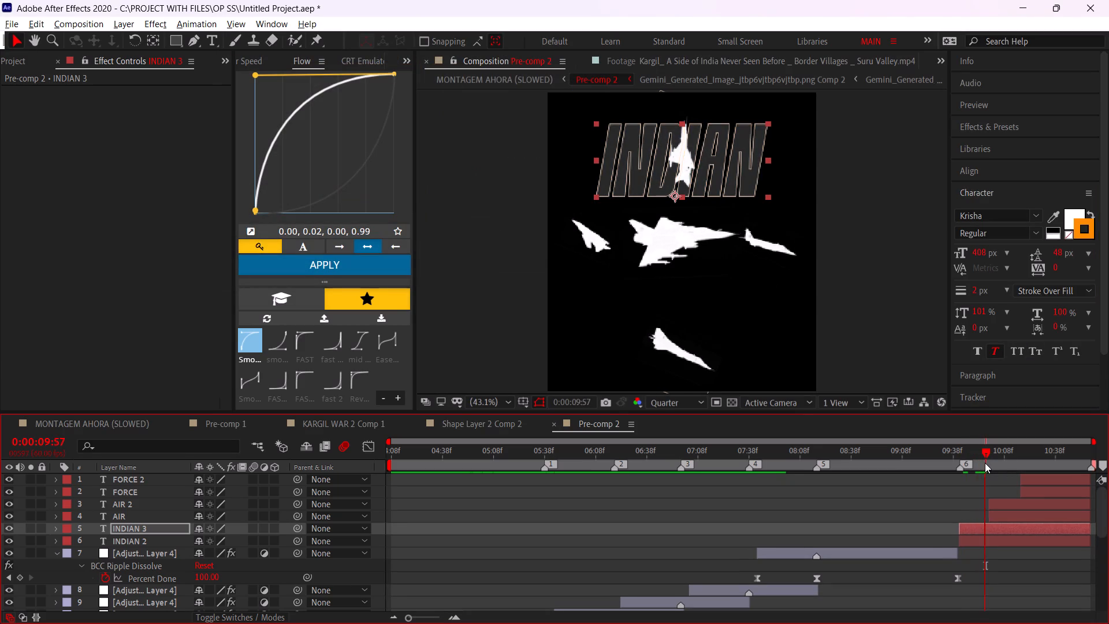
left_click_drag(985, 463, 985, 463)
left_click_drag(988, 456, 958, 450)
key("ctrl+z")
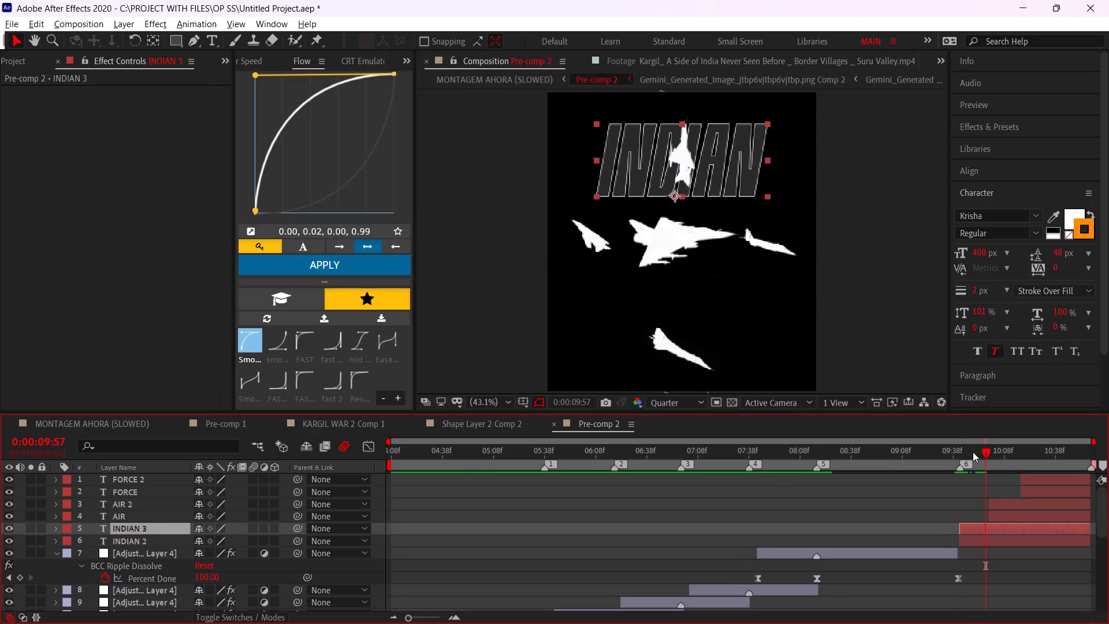
Set the fill colour of the INDIAN 3 text layer to orange FF8C00.
left_click(980, 544)
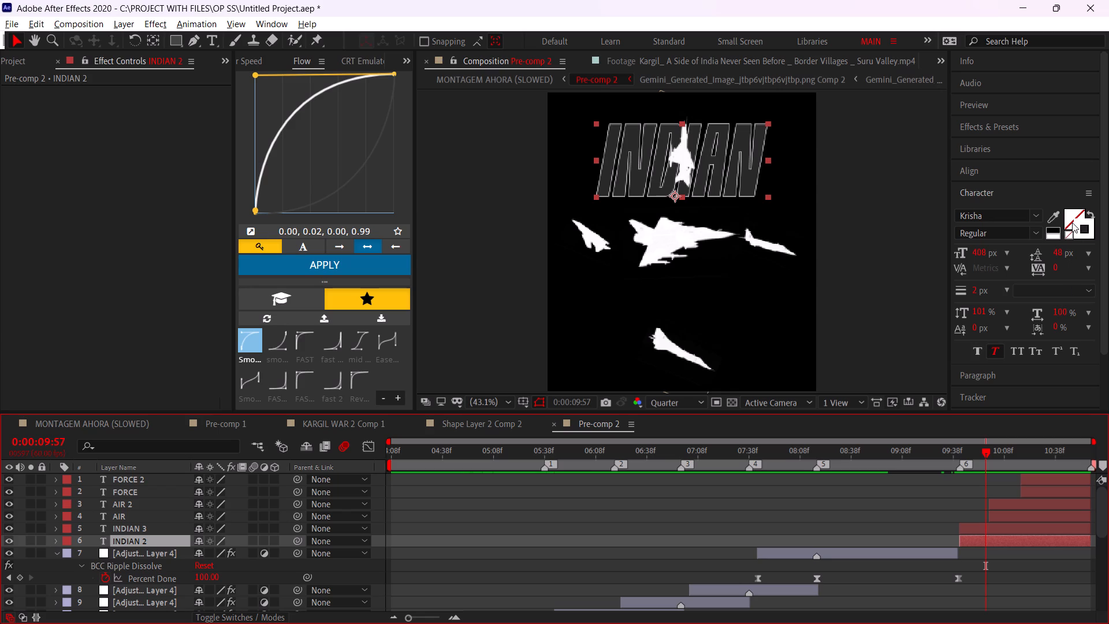
left_click(967, 527)
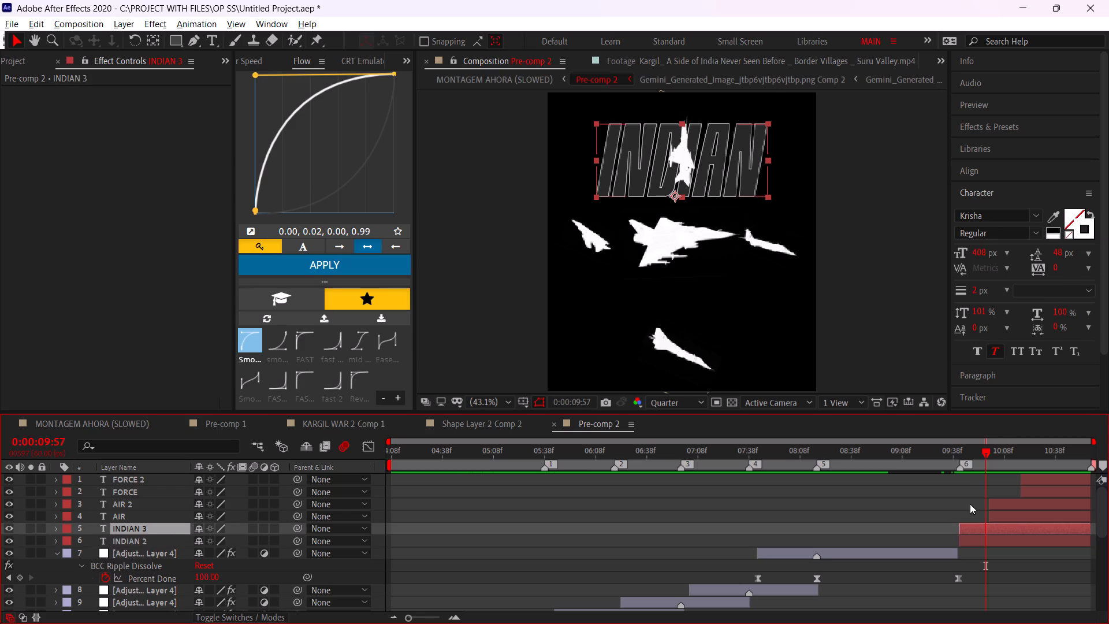
left_click(1069, 220)
left_click(1071, 220)
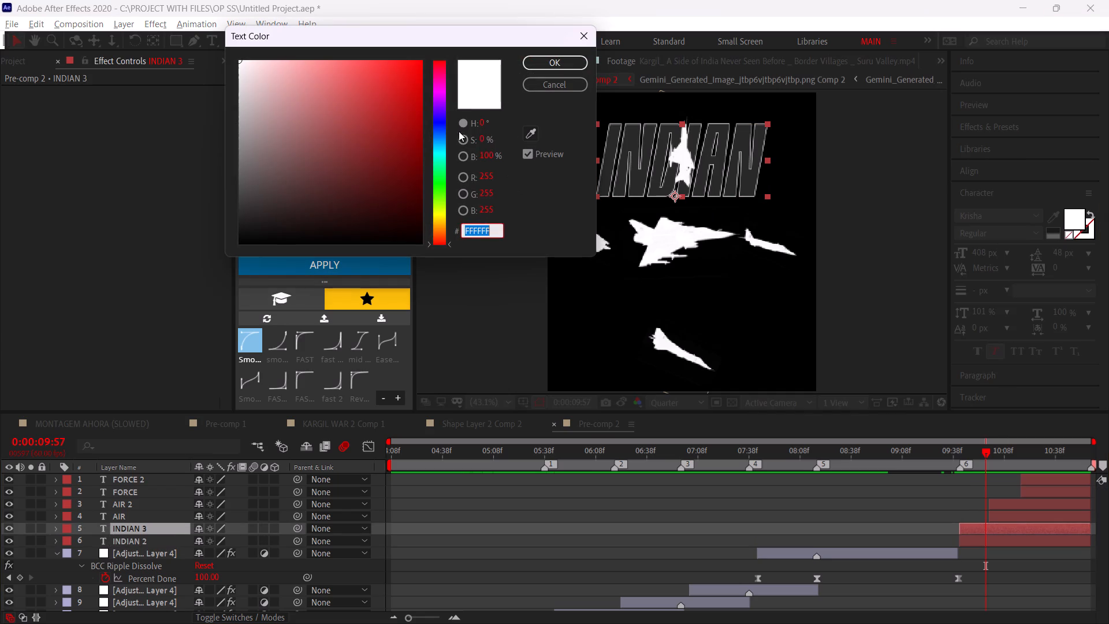
left_click_drag(445, 231, 433, 227)
left_click_drag(341, 138, 520, 31)
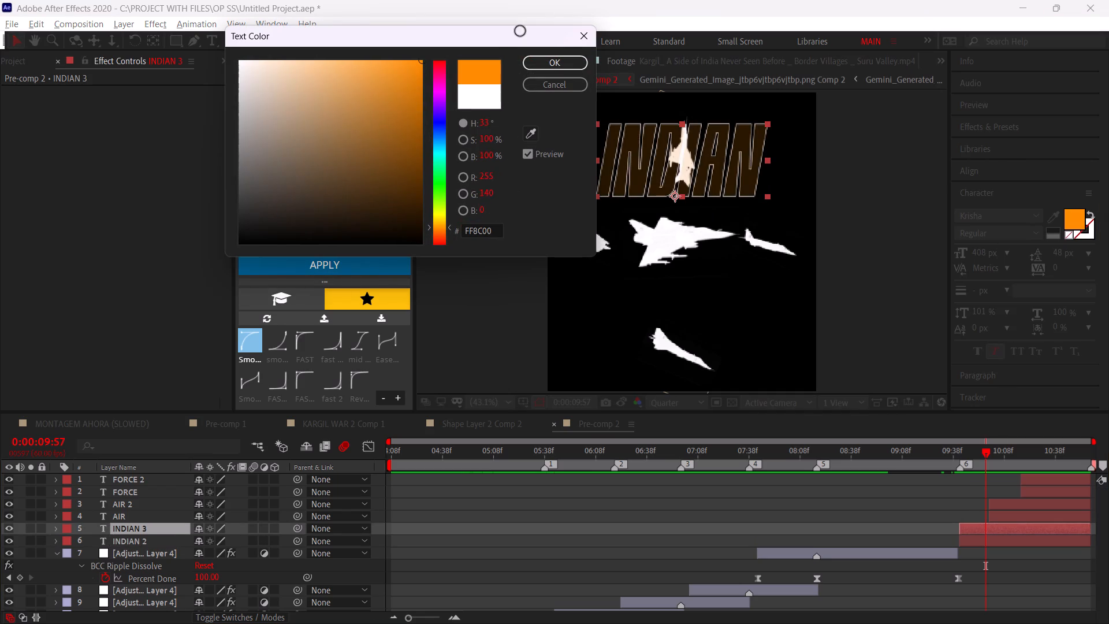
left_click_drag(520, 31, 518, 33)
left_click(573, 61)
At 0:00:10:20, set the fill colour of the FORCE 2 text layer to bright green.
left_click_drag(974, 458, 974, 458)
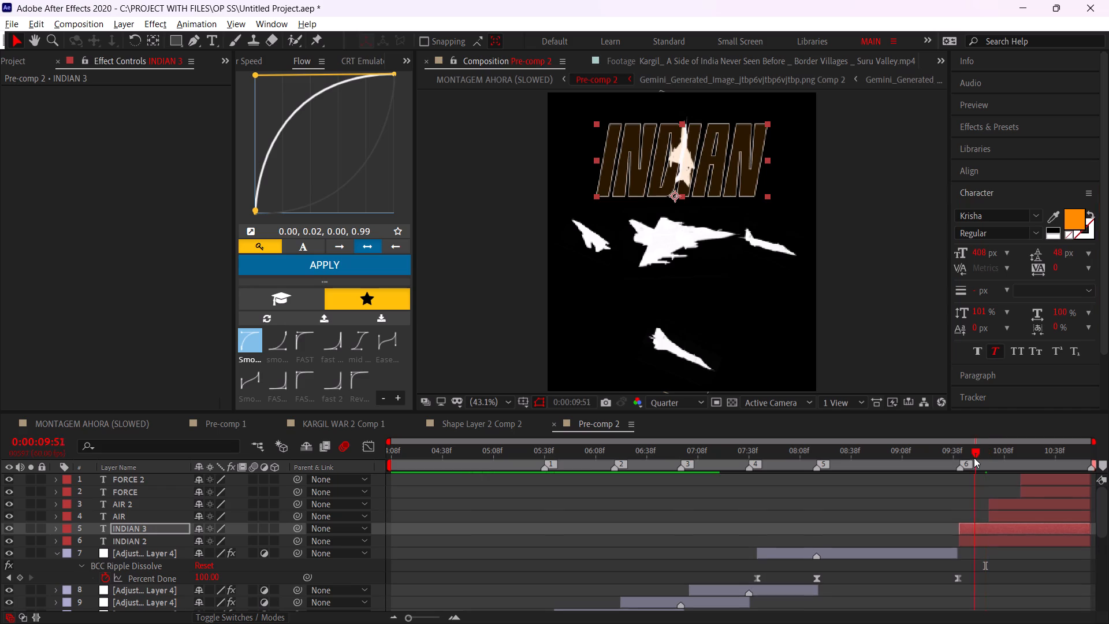
left_click_drag(974, 458, 999, 459)
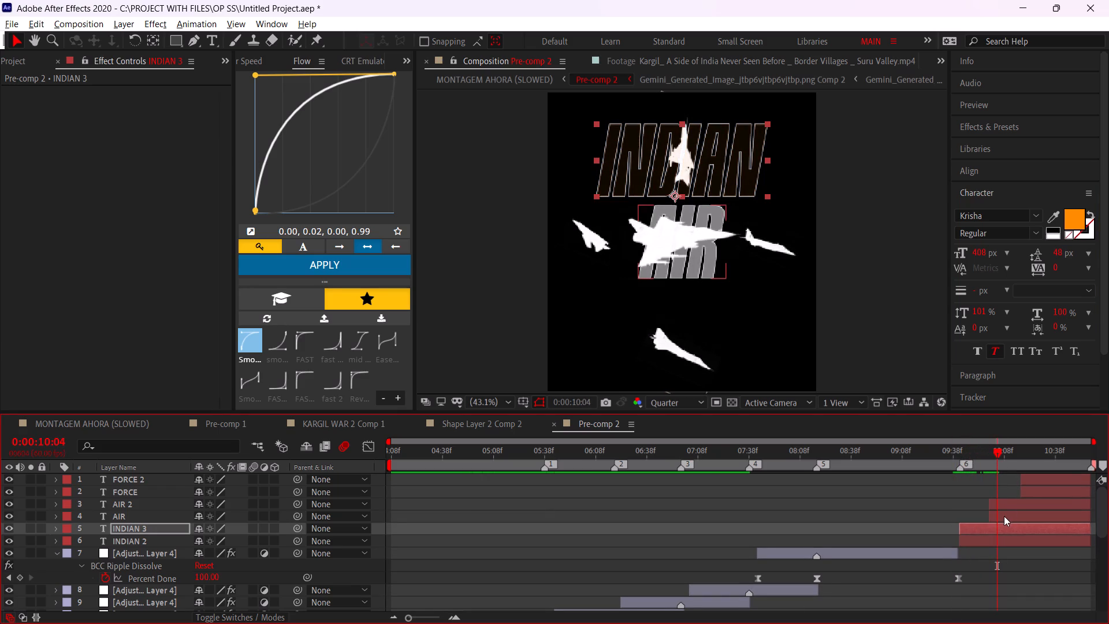
left_click(998, 510)
left_click(1025, 466)
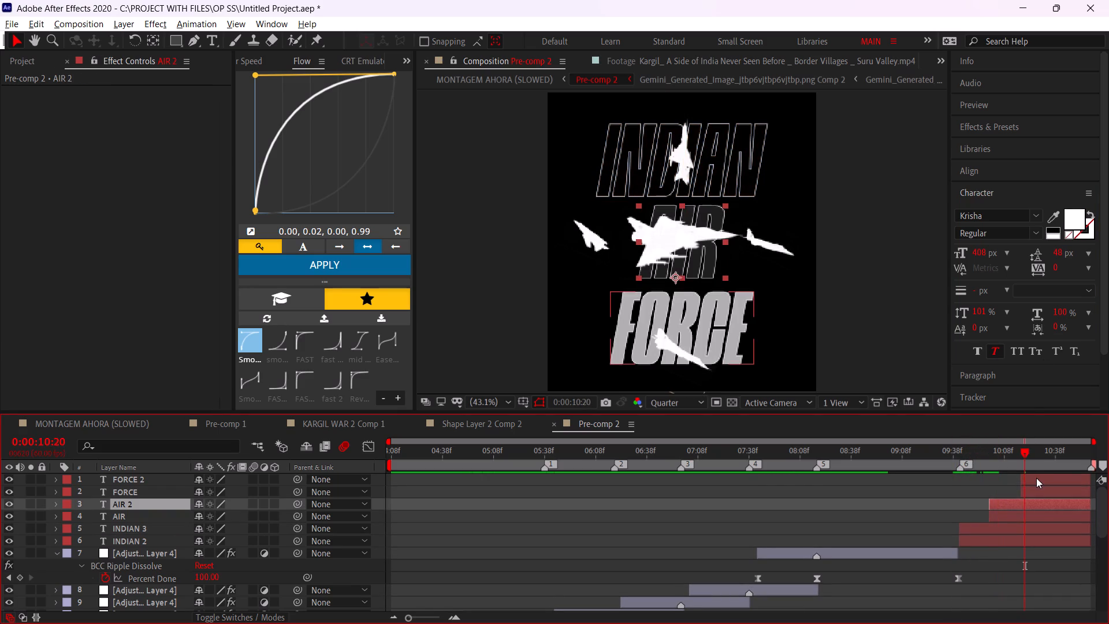
left_click(1036, 478)
left_click(1069, 221)
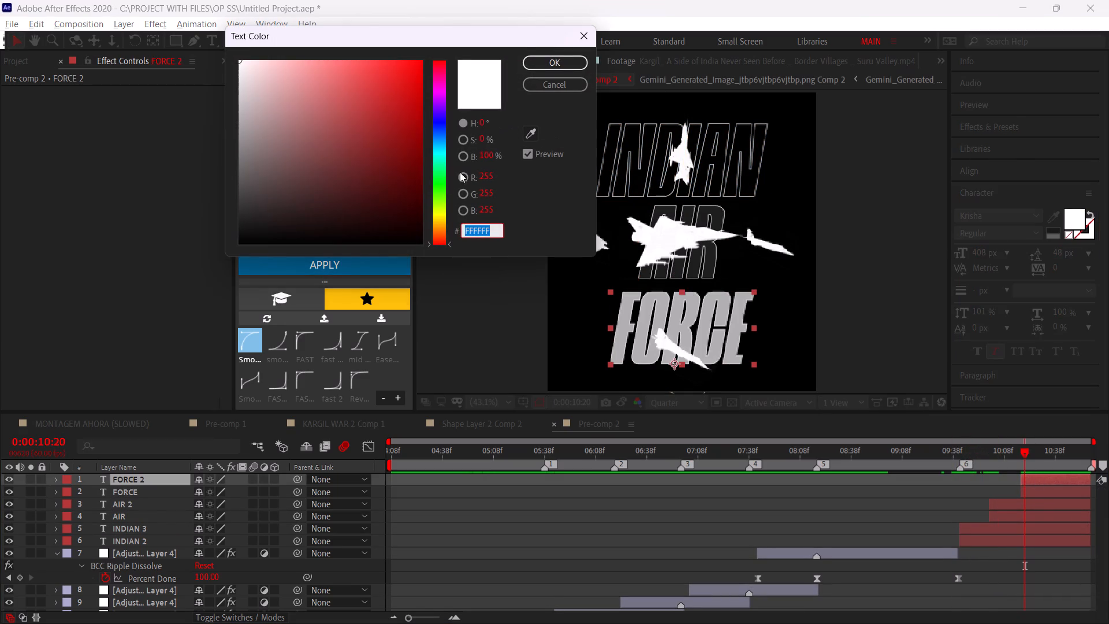
left_click_drag(438, 190, 437, 182)
left_click_drag(396, 101, 553, 20)
left_click(574, 61)
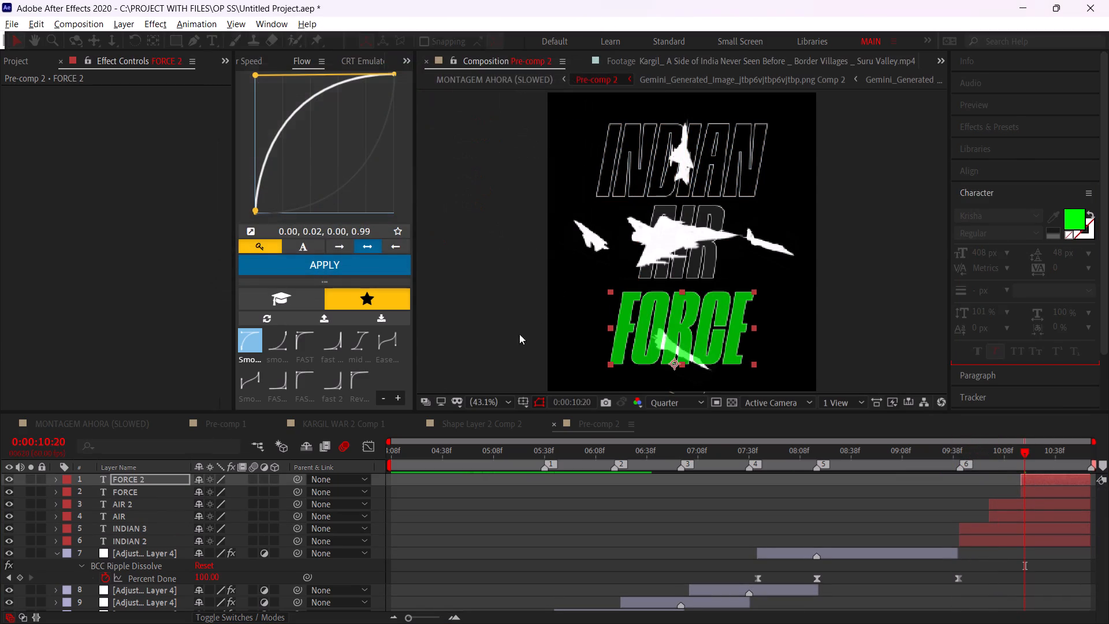
Return to MONTAGEM AHORA (SLOWED) and play it from the start and from 0:00:04:03 to review the tricolour titles.
scroll(334, 420, "up", 13)
scroll(761, 500, "down", 4, "alt")
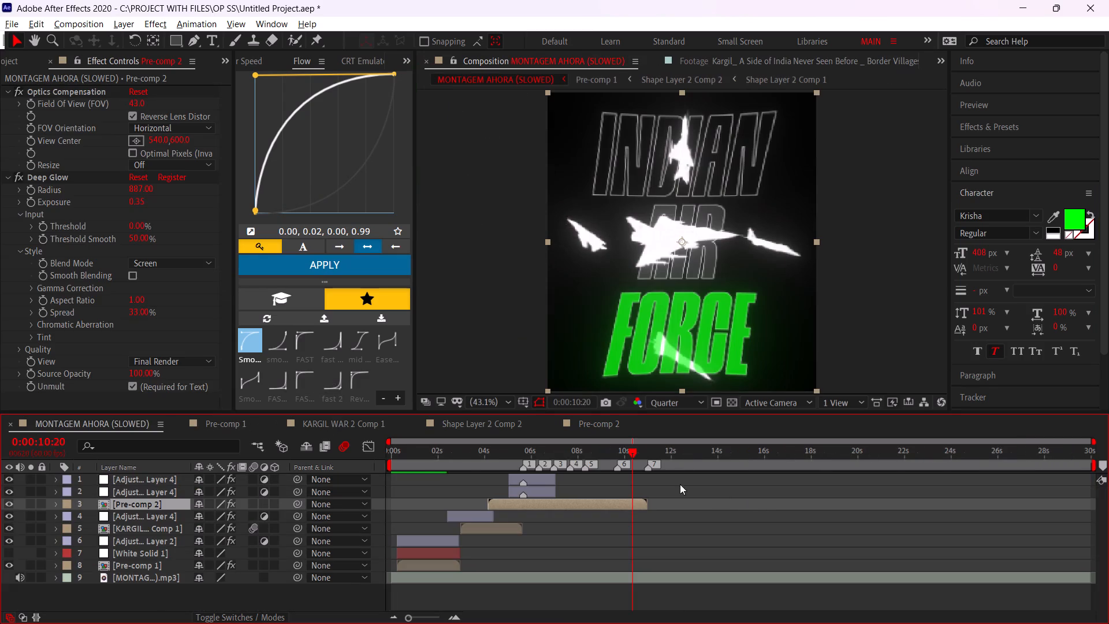
left_click_drag(464, 455, 281, 471)
key("space")
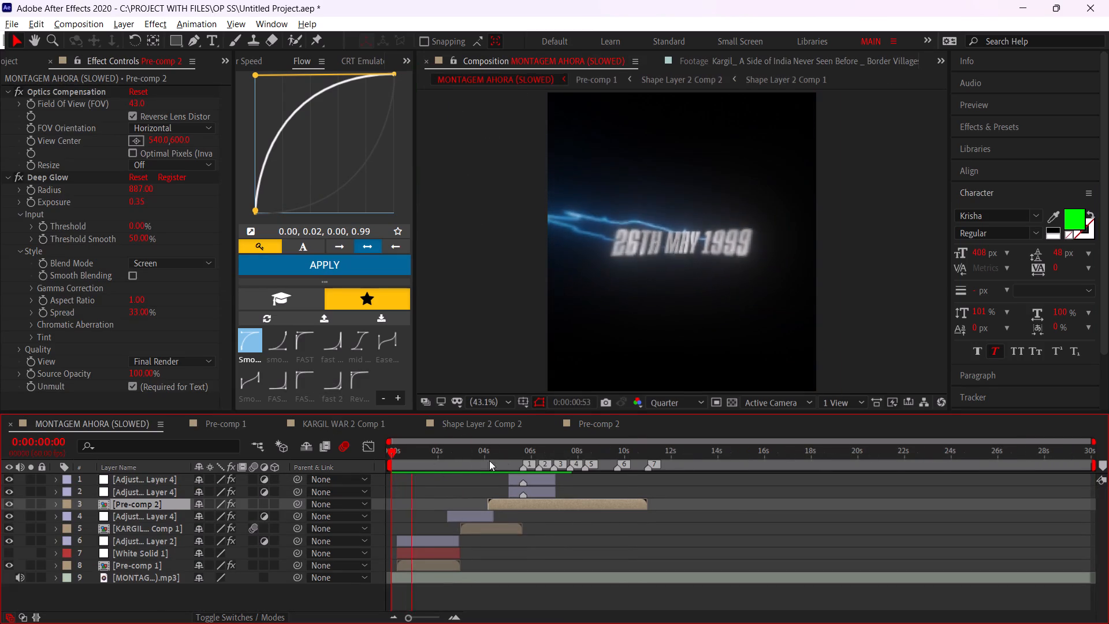
left_click_drag(506, 462, 281, 480)
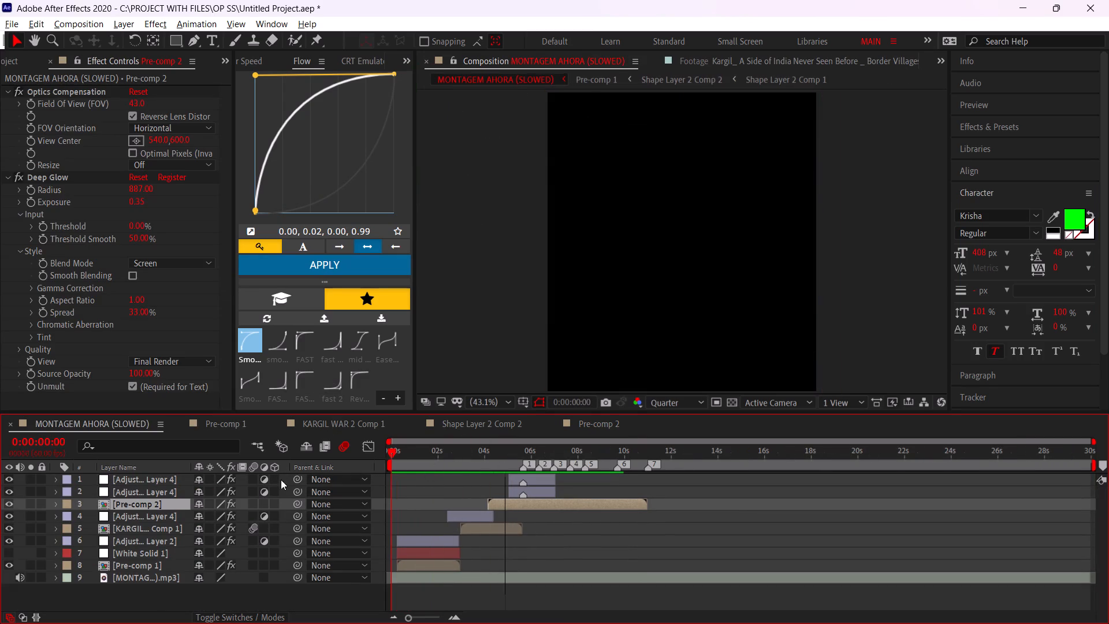
left_click_drag(281, 480, 261, 483)
key("space")
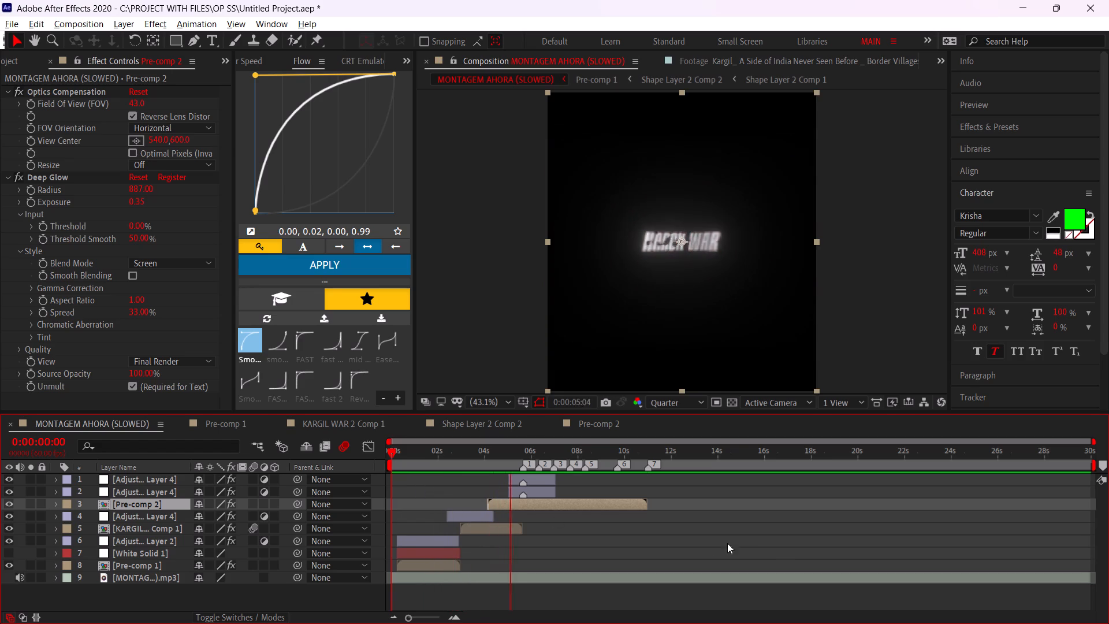
left_click(784, 540)
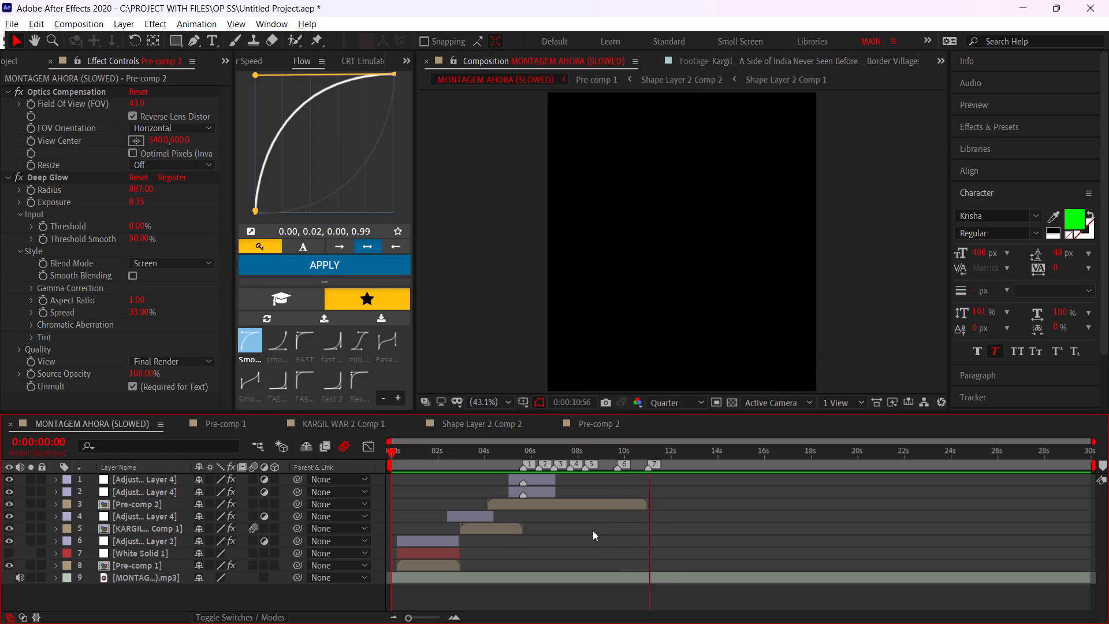
left_click(486, 448)
key("space")
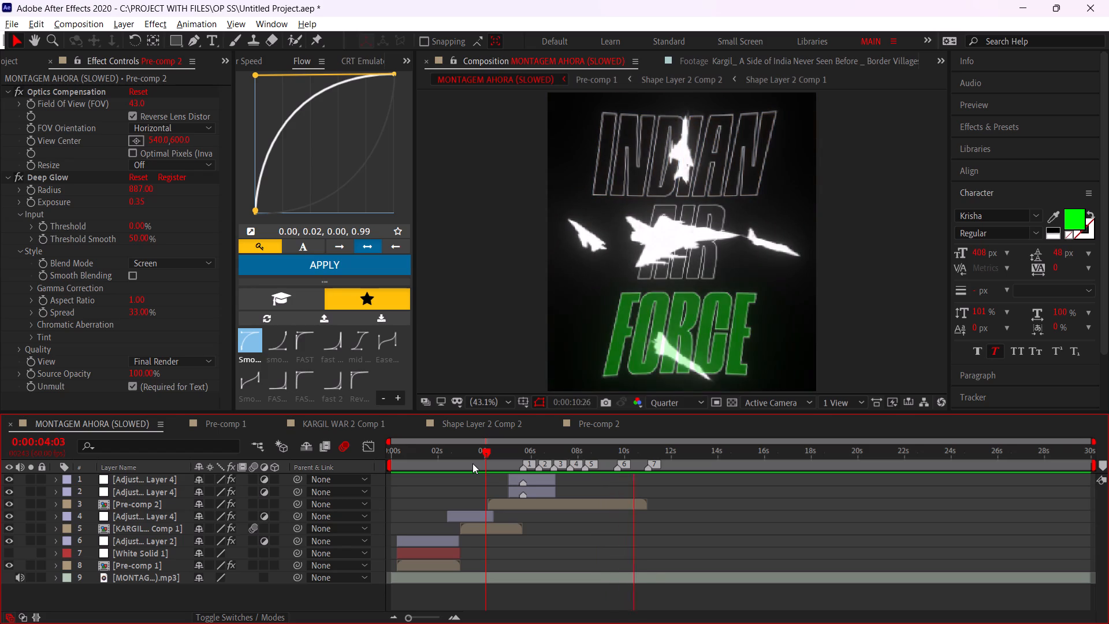
key("space")
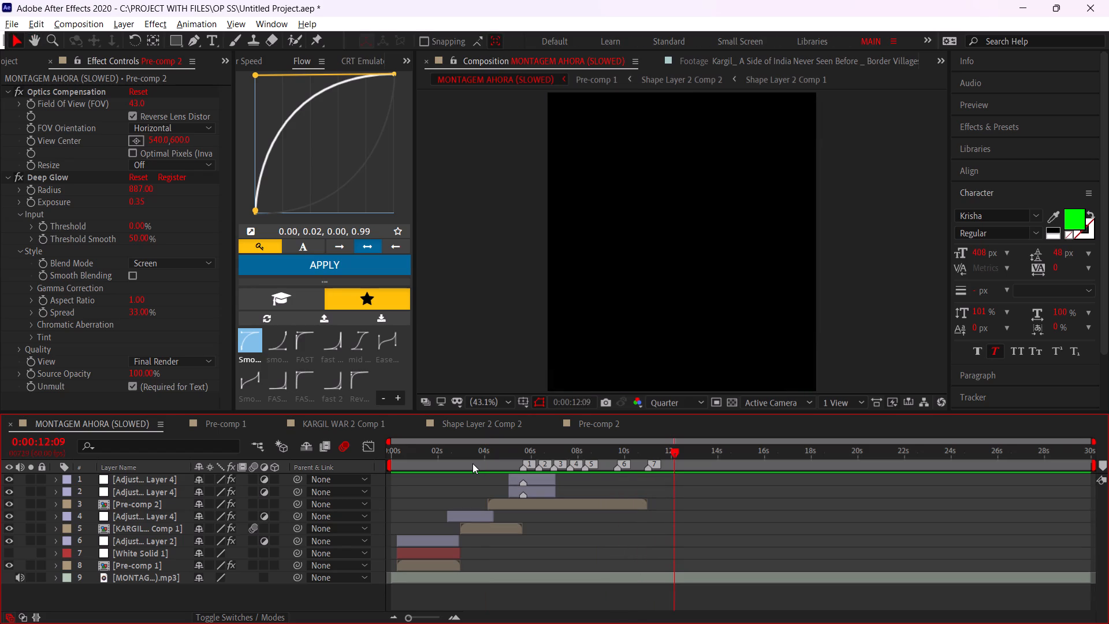
Save the project.
key("ctrl+s")
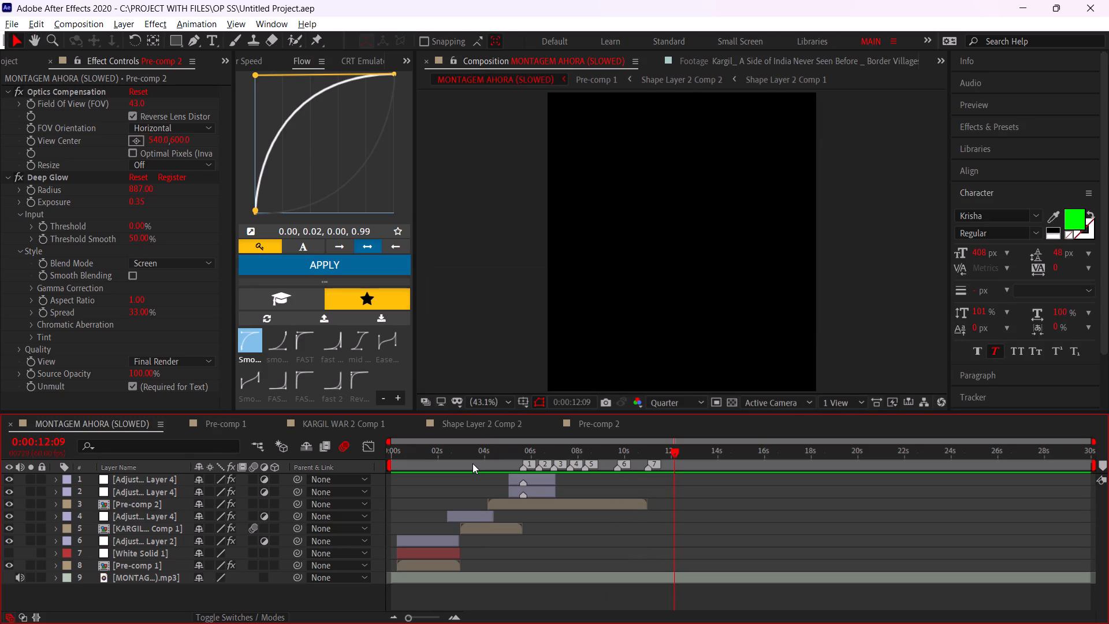
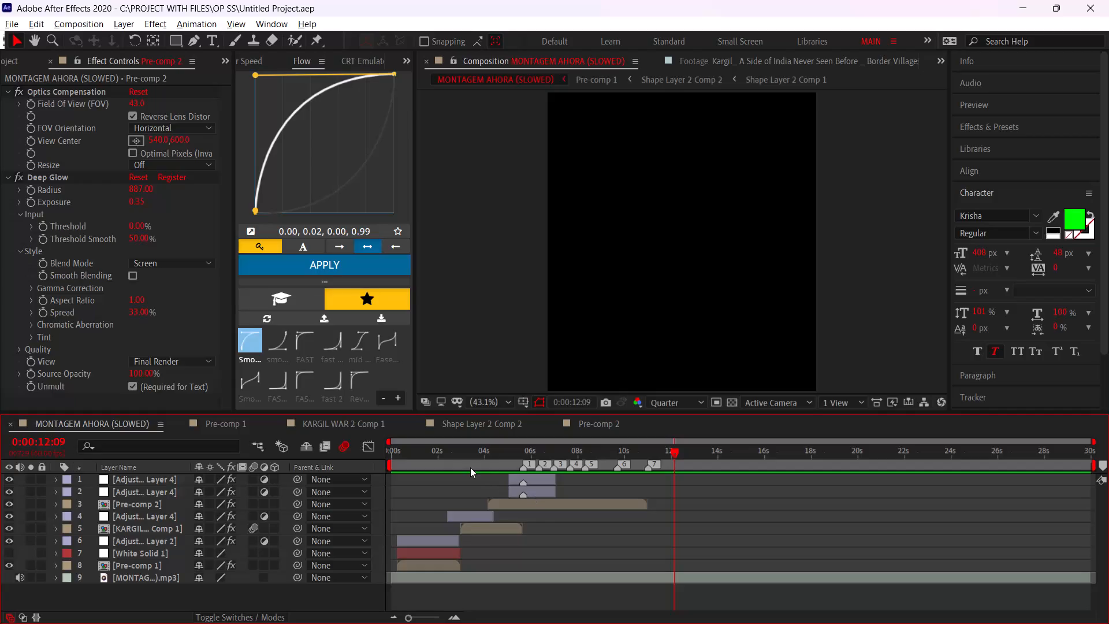
Play the MONTAGEM AHORA (SLOWED) composition from the start and from 0:00:05:12 to review the montage, stopping at 0:00:07:39.
left_click_drag(395, 477, 294, 476)
left_click_drag(415, 461, 362, 478)
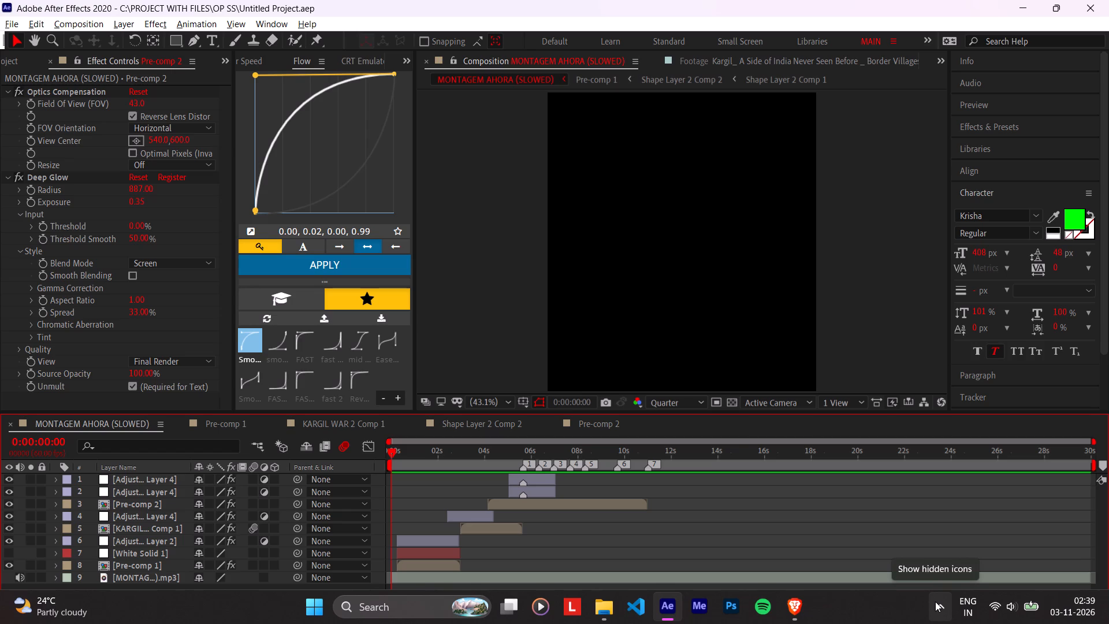
left_click(935, 601)
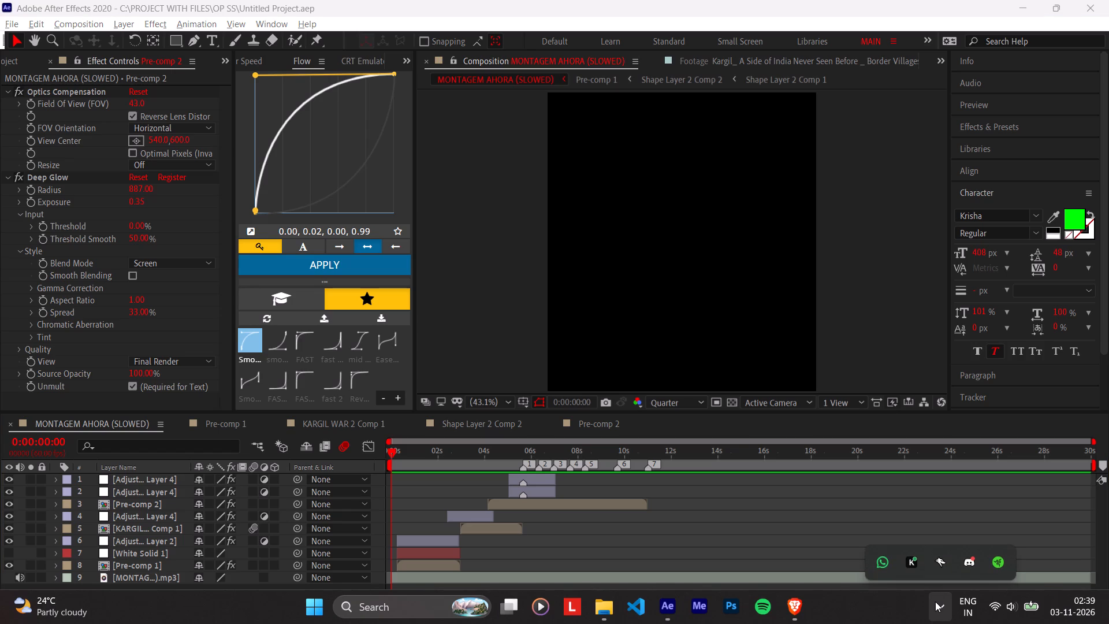
left_click_drag(459, 458, 258, 478)
key("space")
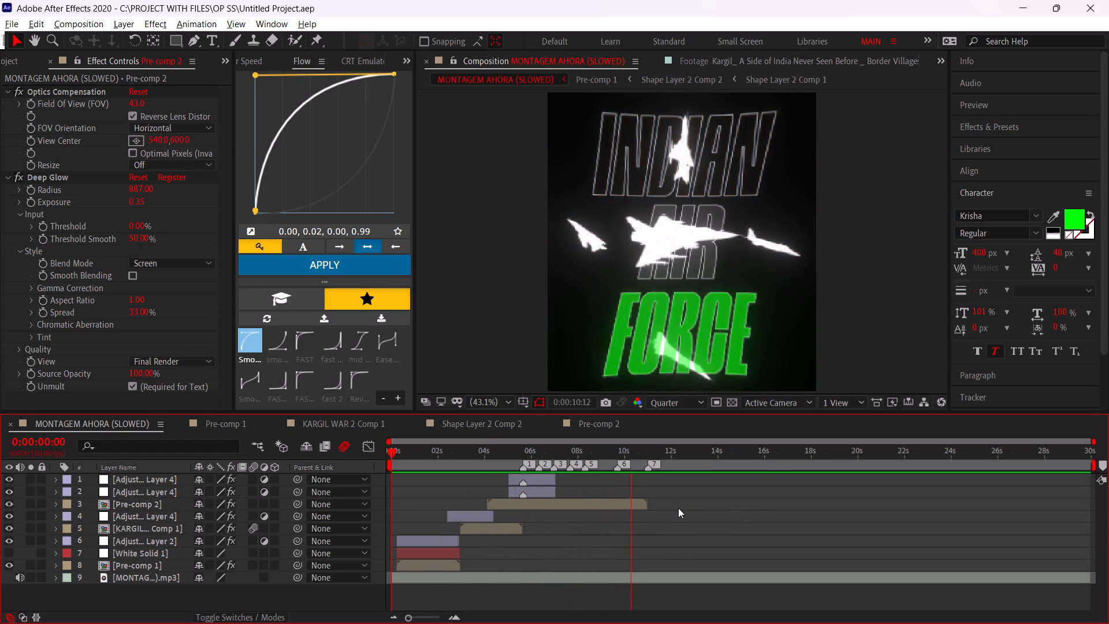
left_click(512, 455)
key("space")
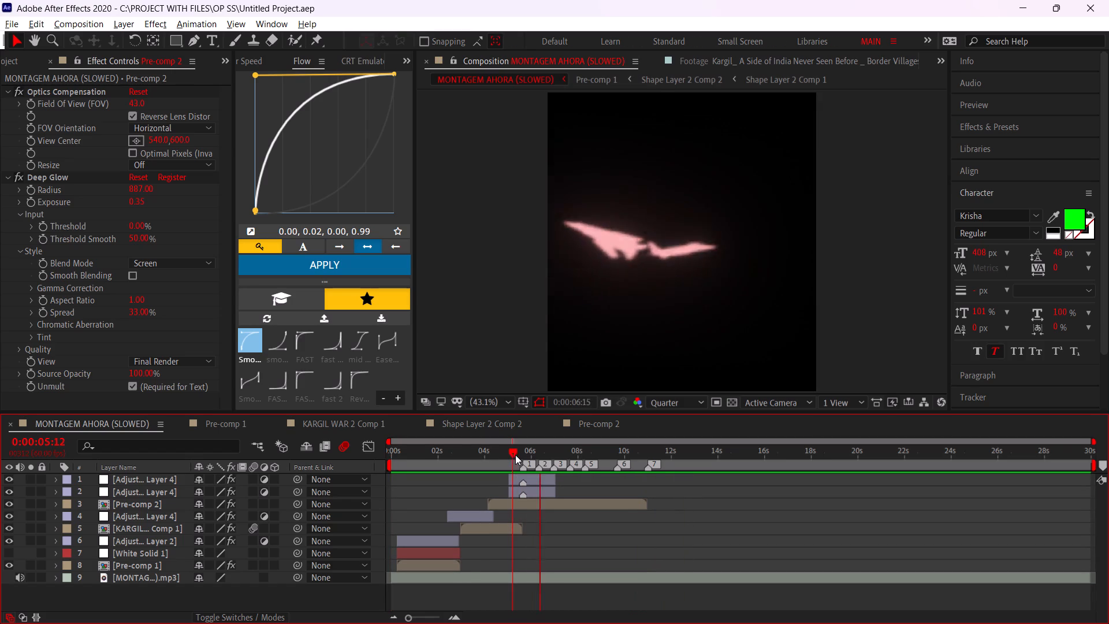
left_click(570, 452)
Save the project.
key("ctrl+s")
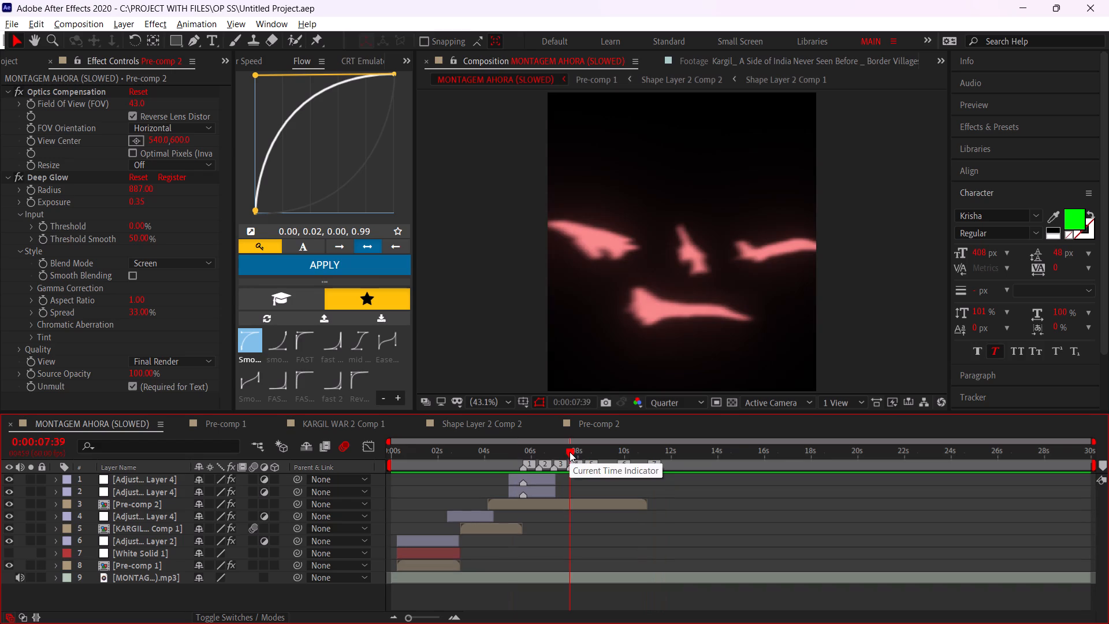
Close After Effects and the Brave browser window to return to the desktop.
left_click(1108, 0)
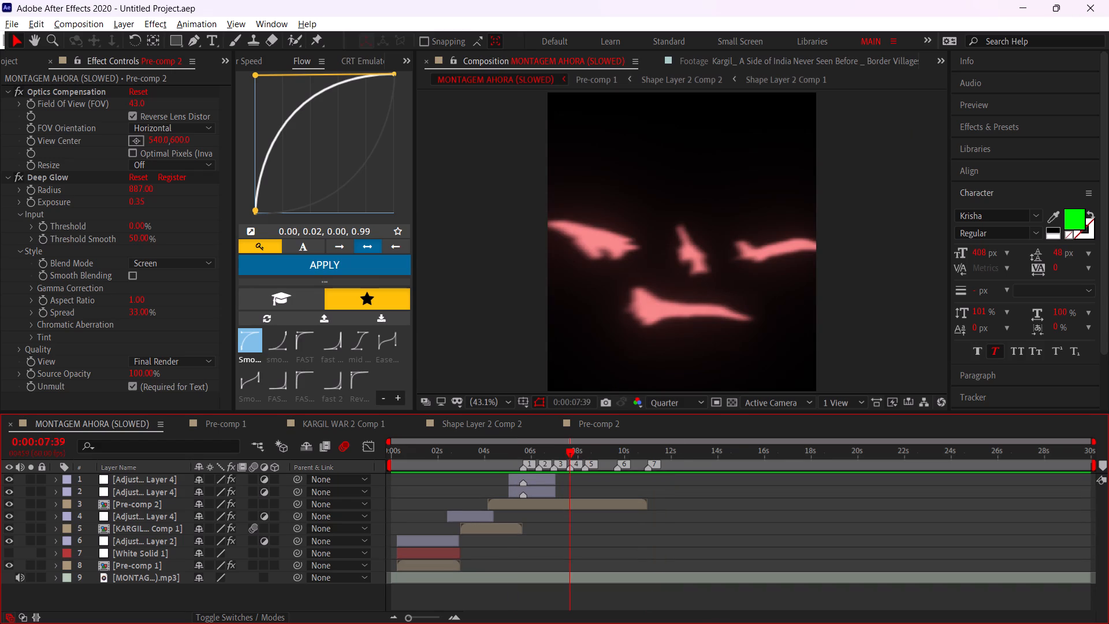
left_click(1108, 0)
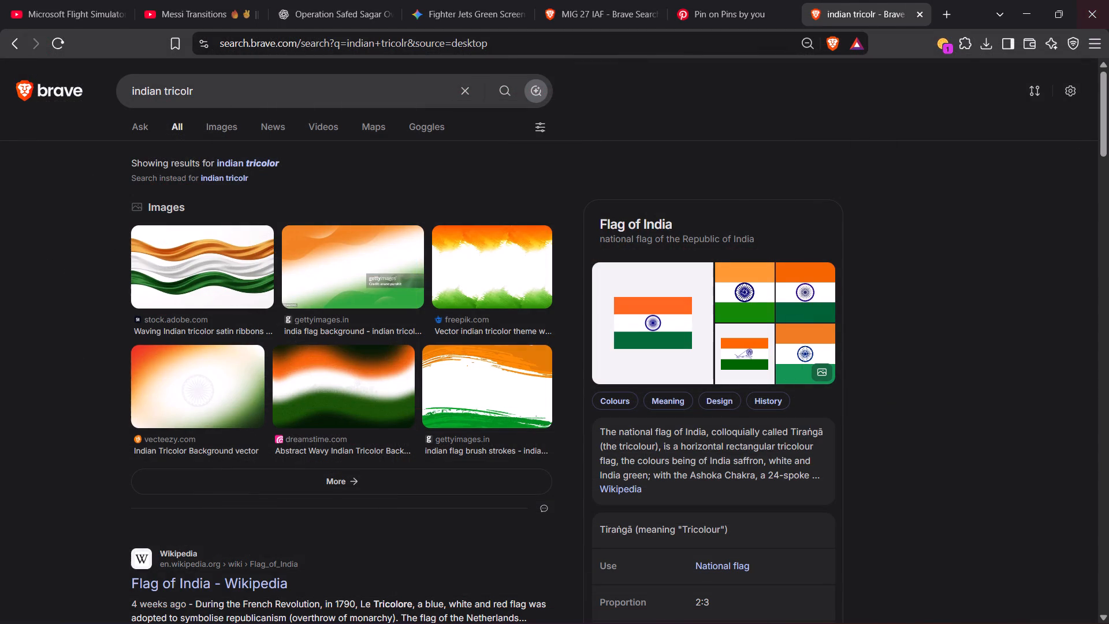
left_click(1108, 0)
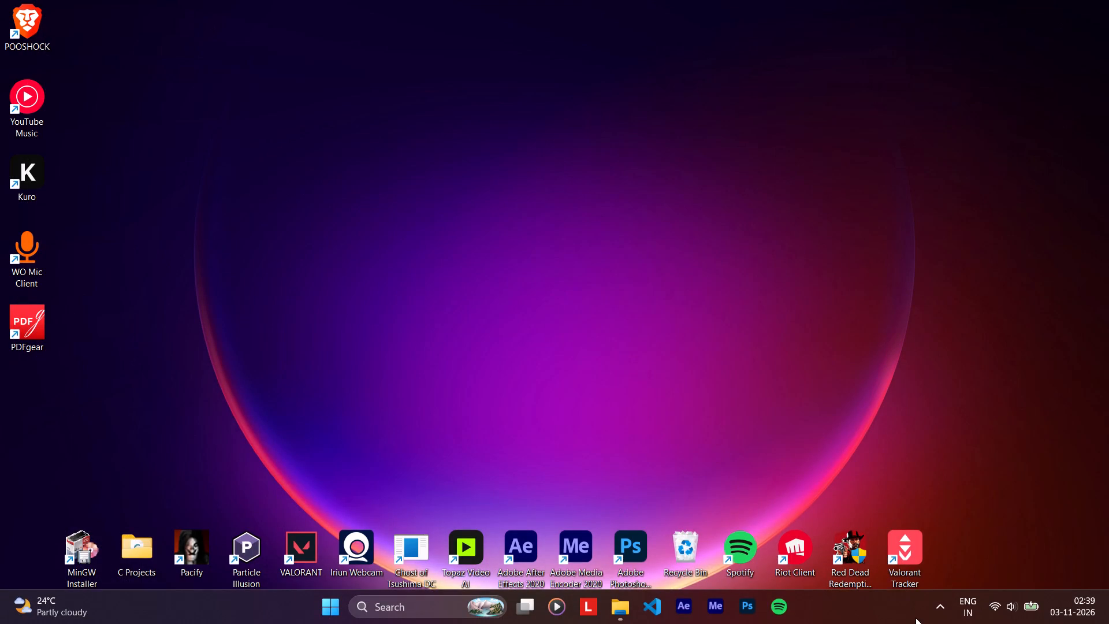
Show the hidden system tray icons.
left_click(934, 615)
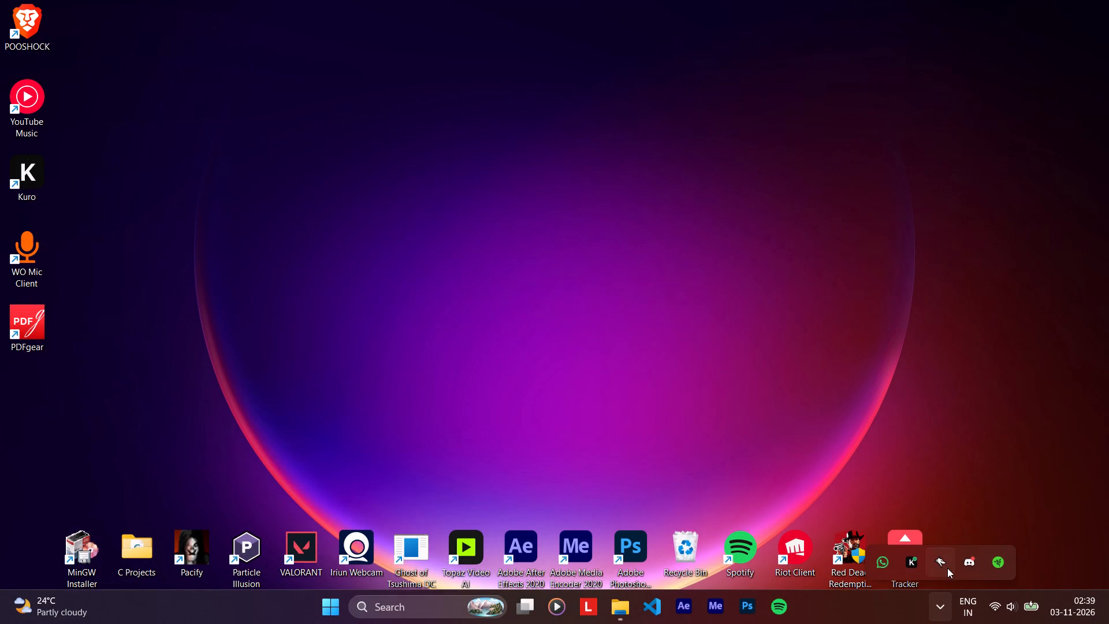